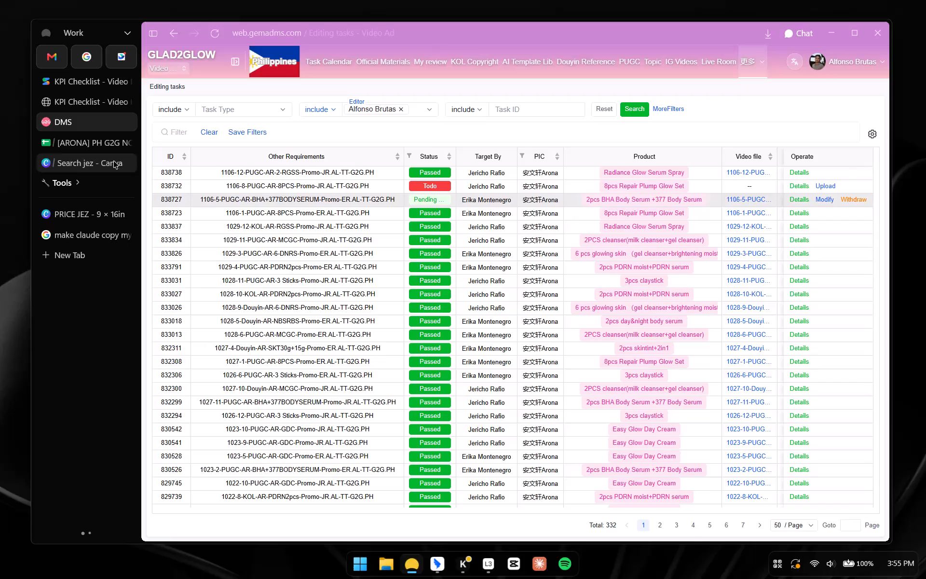
Refresh the video editing task list using the current editor filter.
{"action": "left_click", "coordinate": [637, 105]}
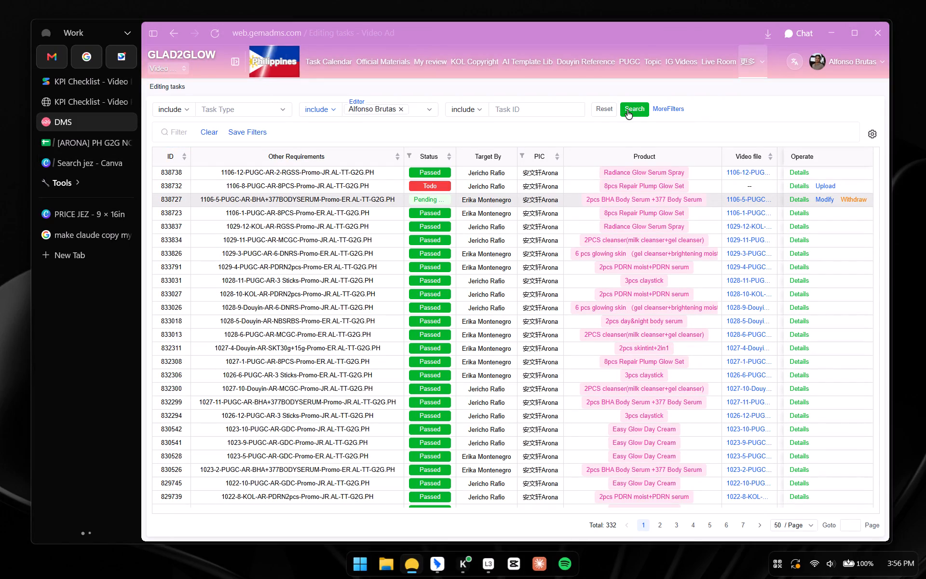
Go to script 1106-8 in the November script spreadsheet and check the Downloads folder in File Explorer.
{"action": "left_click", "coordinate": [59, 138]}
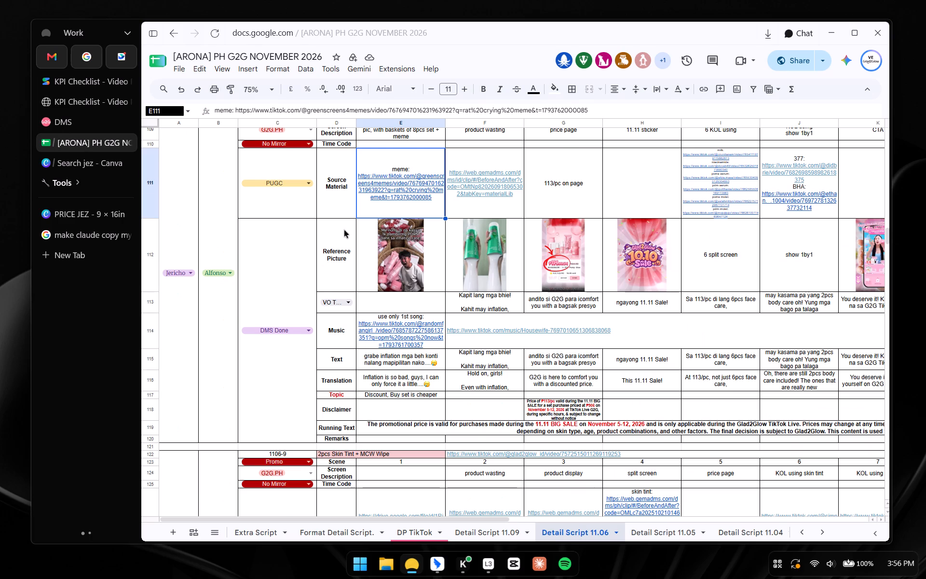
{"action": "scroll", "coordinate": [344, 230], "scroll_direction": "up", "scroll_amount": 1}
{"action": "left_click", "coordinate": [396, 563]}
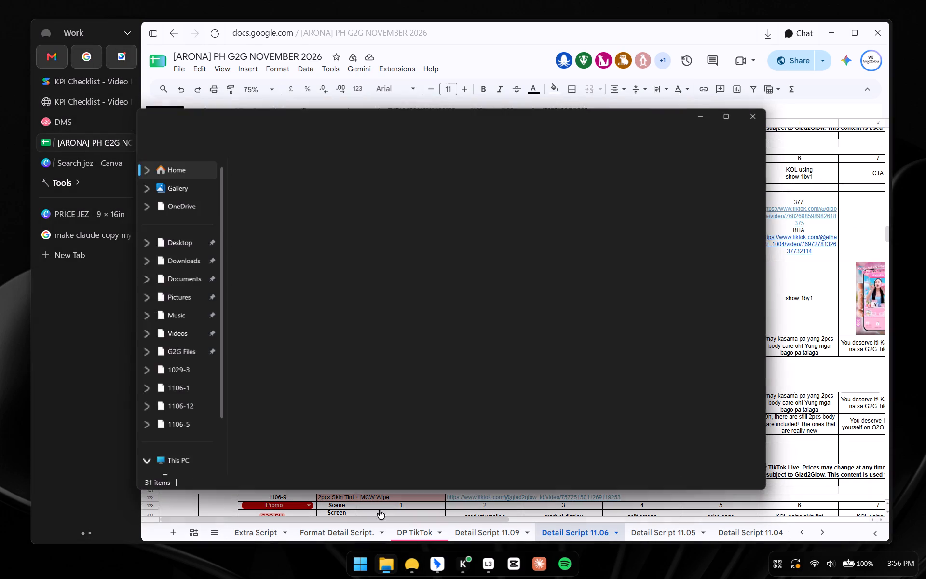
{"action": "left_click", "coordinate": [190, 261]}
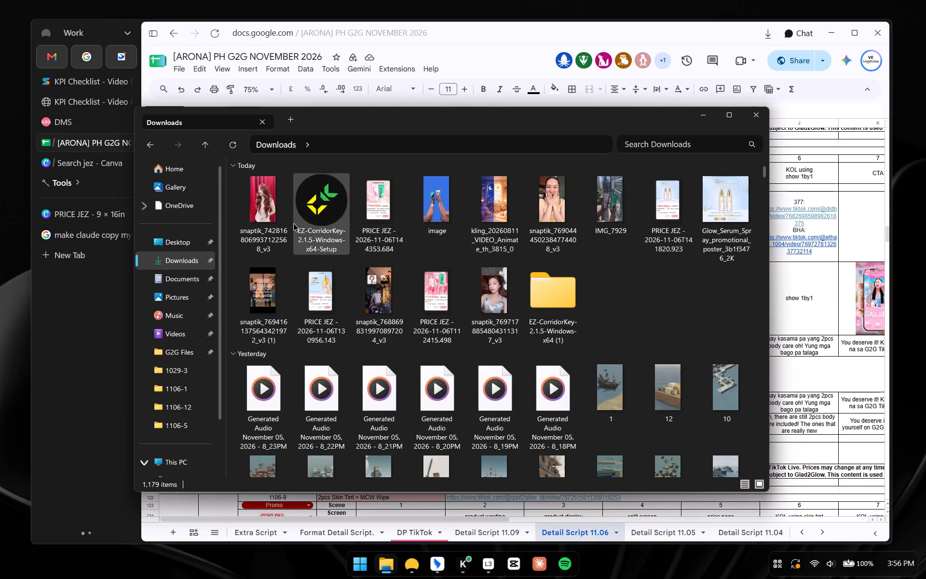
{"action": "left_click", "coordinate": [273, 214]}
{"action": "double_click", "coordinate": [191, 261]}
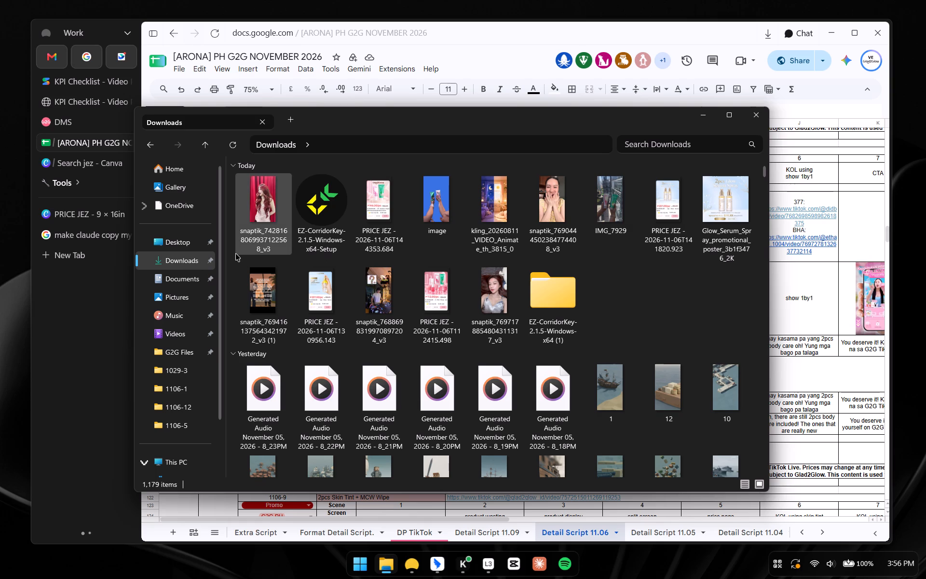
Copy the scene 1 meme link of script 1106-8 and download that TikTok video without watermark using SnapTik.
{"action": "left_click", "coordinate": [70, 316]}
{"action": "left_click", "coordinate": [403, 222]}
{"action": "left_click", "coordinate": [481, 278]}
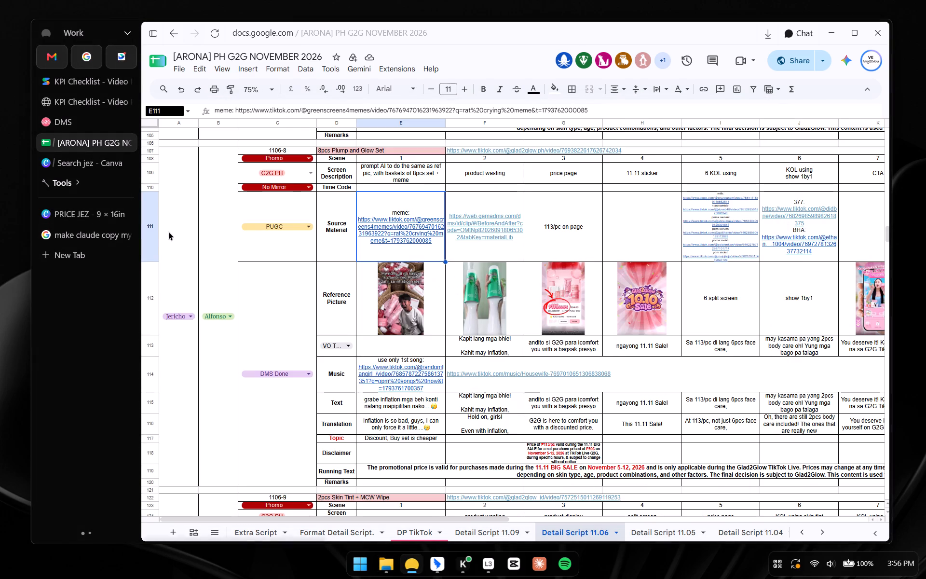
{"action": "left_click", "coordinate": [90, 188]}
{"action": "left_click", "coordinate": [97, 219]}
{"action": "left_click", "coordinate": [532, 245]}
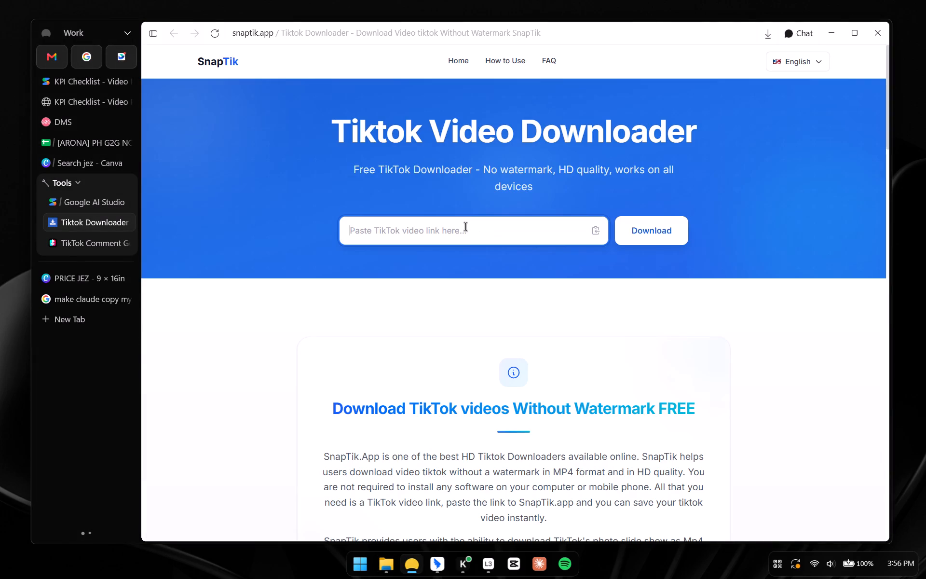
{"action": "left_click", "coordinate": [471, 234]}
{"action": "key", "text": "ctrl+v"}
{"action": "key", "text": "Return"}
{"action": "left_click", "coordinate": [511, 188]}
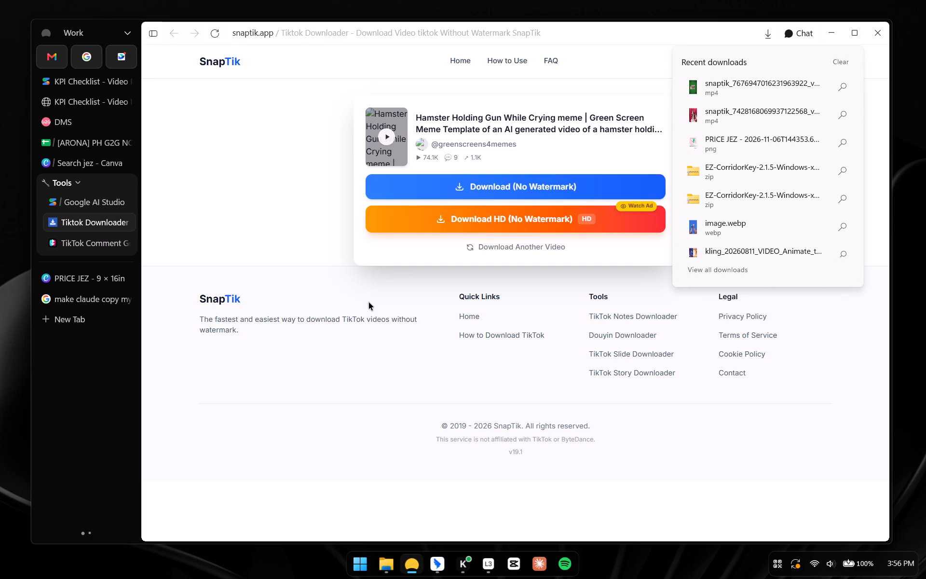
Examine script 1106-5 (377 + BHA Body Serum) in the November spreadsheet, especially its Text row for scenes 1 to 3.
{"action": "left_click", "coordinate": [70, 139]}
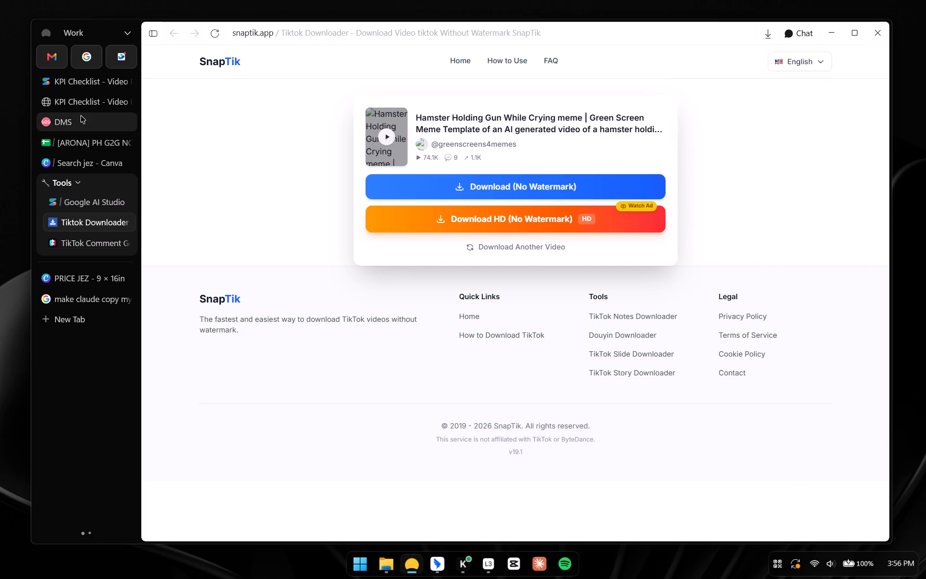
{"action": "left_click", "coordinate": [81, 115]}
{"action": "left_click", "coordinate": [92, 102]}
{"action": "left_click", "coordinate": [56, 125]}
{"action": "left_click", "coordinate": [73, 144]}
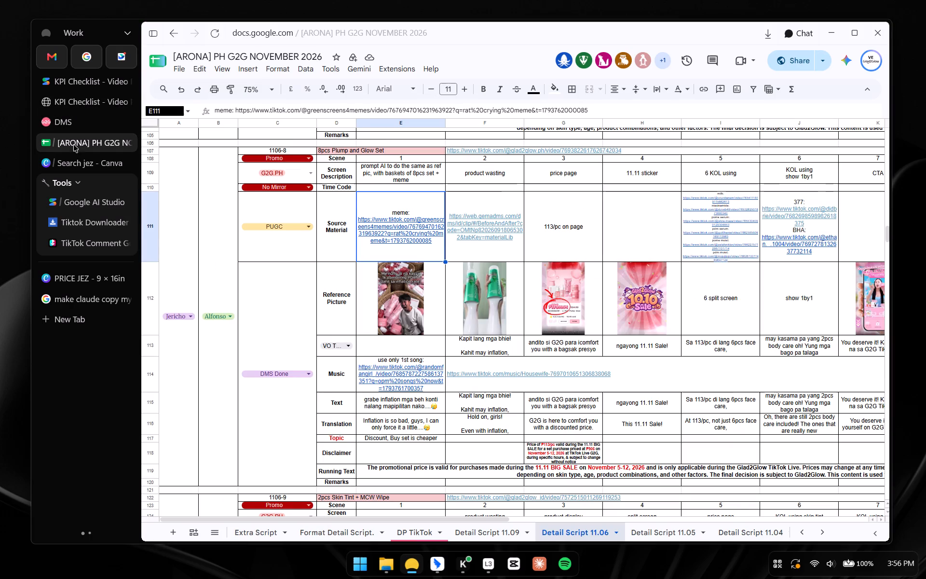
{"action": "scroll", "coordinate": [392, 310], "scroll_direction": "up", "scroll_amount": 20}
{"action": "scroll", "coordinate": [392, 310], "scroll_direction": "up", "scroll_amount": 5}
{"action": "scroll", "coordinate": [476, 336], "scroll_direction": "up", "scroll_amount": 4}
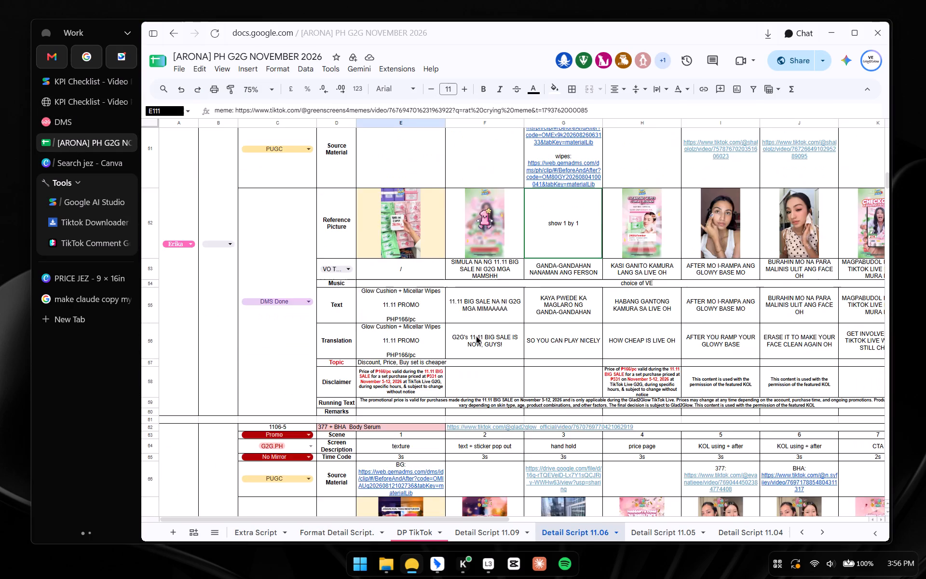
{"action": "scroll", "coordinate": [476, 336], "scroll_direction": "up", "scroll_amount": 2}
{"action": "scroll", "coordinate": [476, 336], "scroll_direction": "down", "scroll_amount": 9}
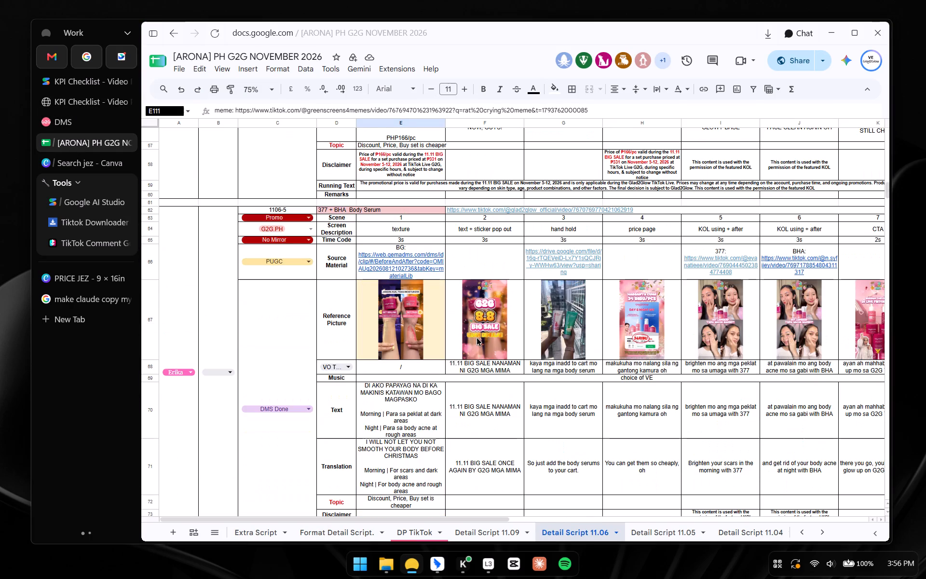
{"action": "left_click", "coordinate": [477, 342]}
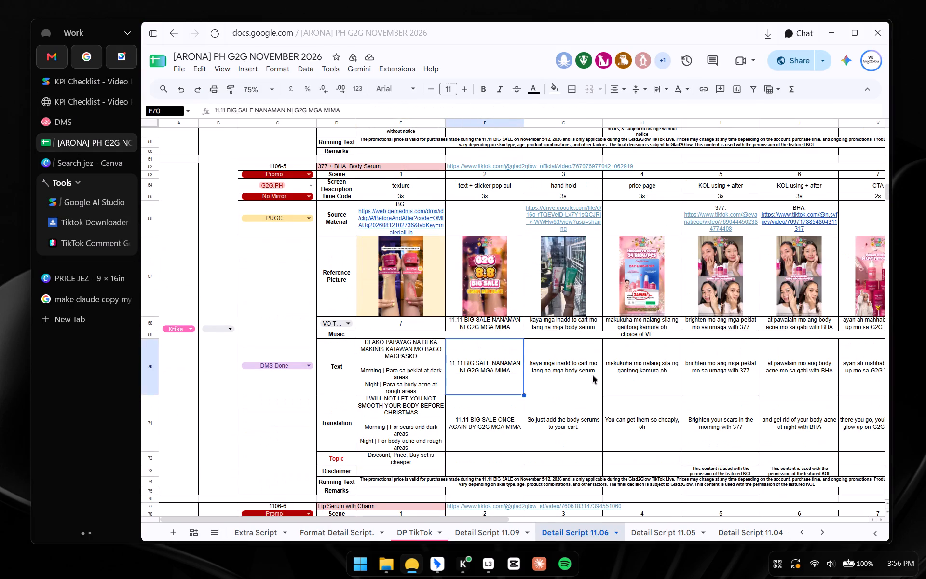
{"action": "left_click", "coordinate": [592, 375]}
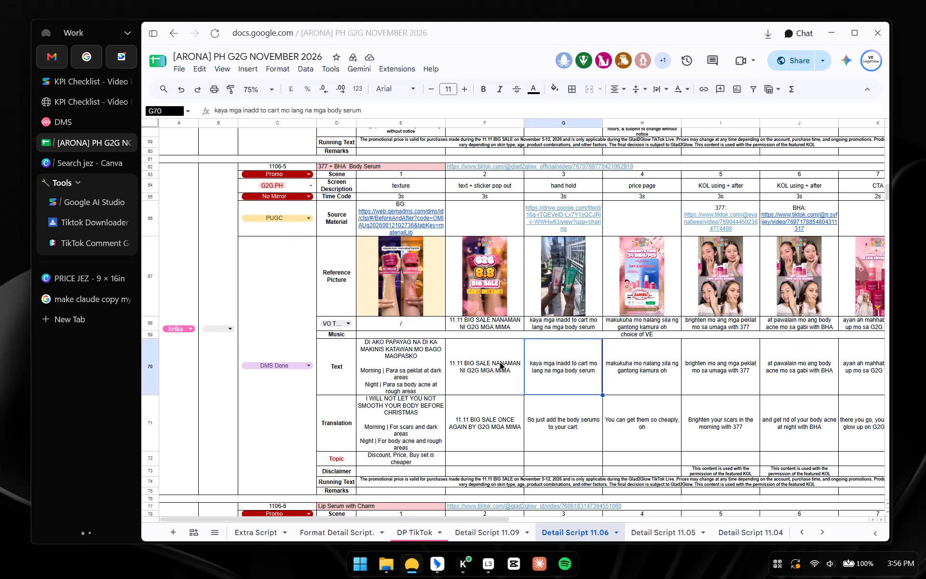
{"action": "scroll", "coordinate": [512, 360], "scroll_direction": "down", "scroll_amount": 5}
{"action": "scroll", "coordinate": [512, 360], "scroll_direction": "up", "scroll_amount": 5}
{"action": "left_click", "coordinate": [454, 374]}
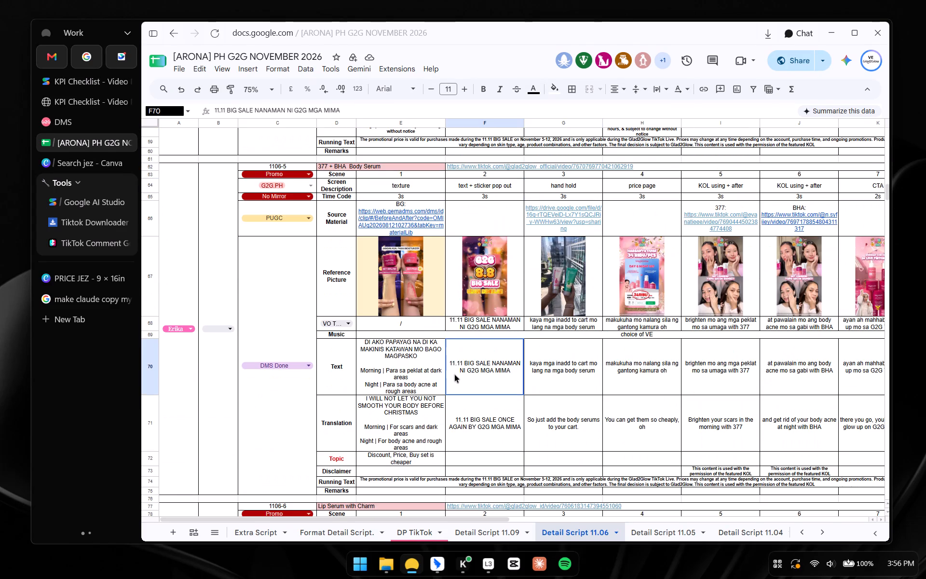
Launch CapCut and open the project 1106 (3).
{"action": "left_click", "coordinate": [507, 560]}
{"action": "left_click", "coordinate": [408, 362]}
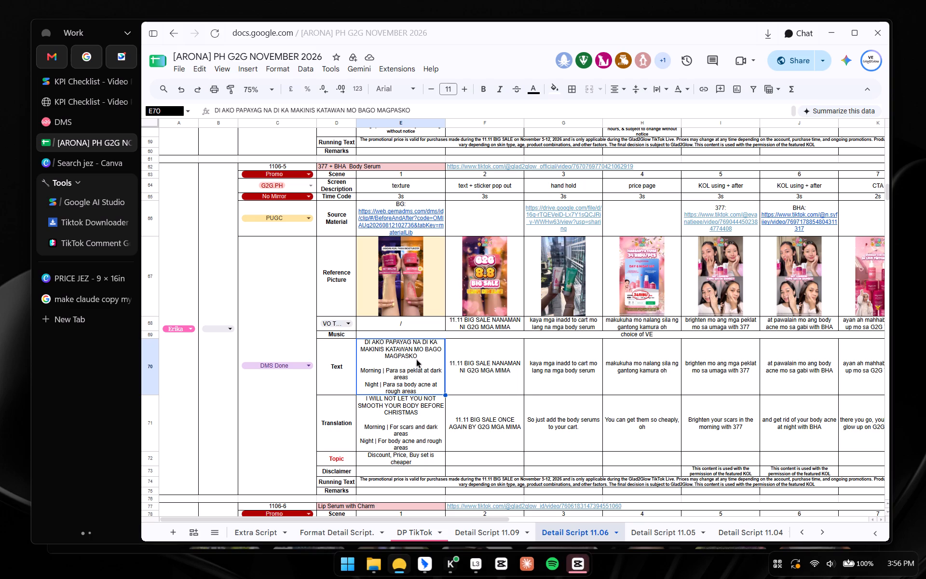
{"action": "left_click", "coordinate": [574, 568]}
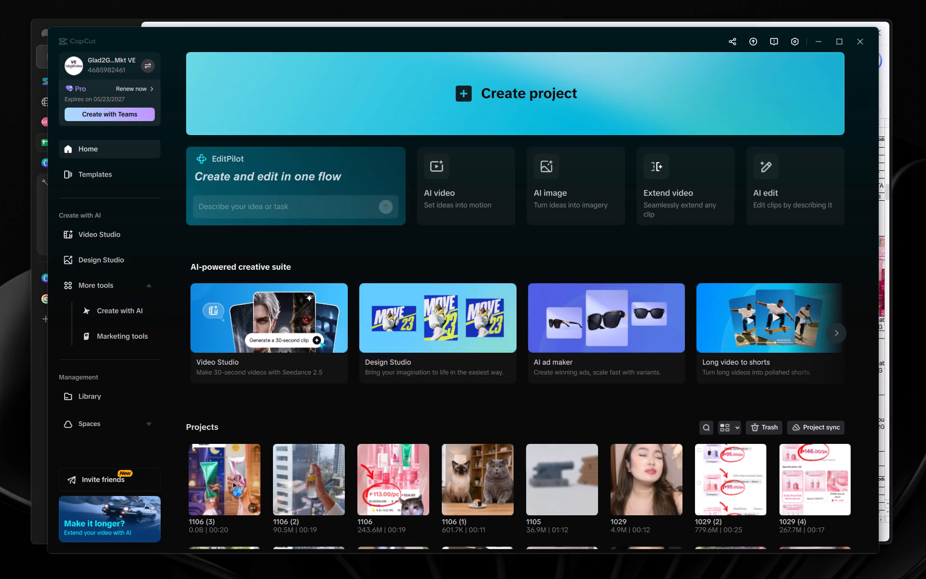
{"action": "left_click", "coordinate": [233, 482]}
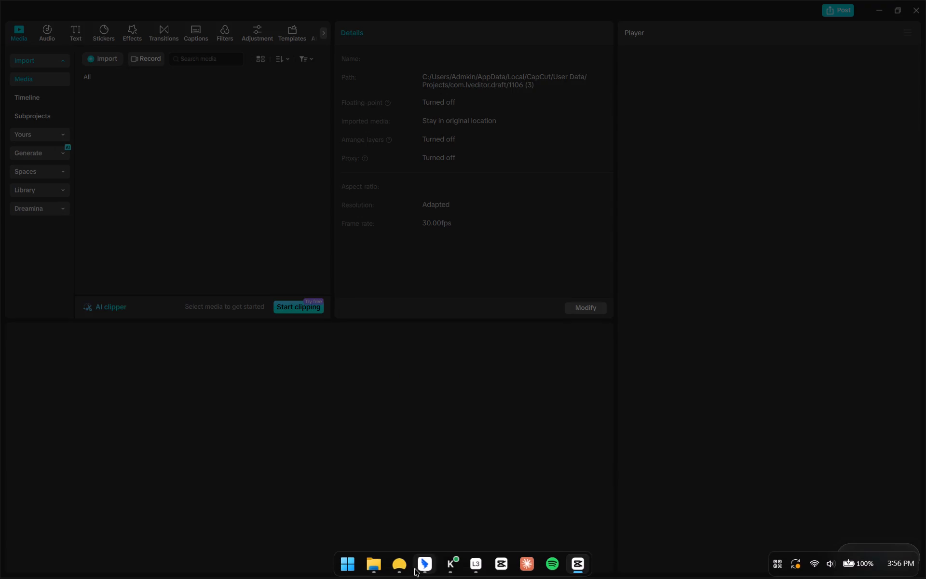
{"action": "left_click", "coordinate": [402, 568]}
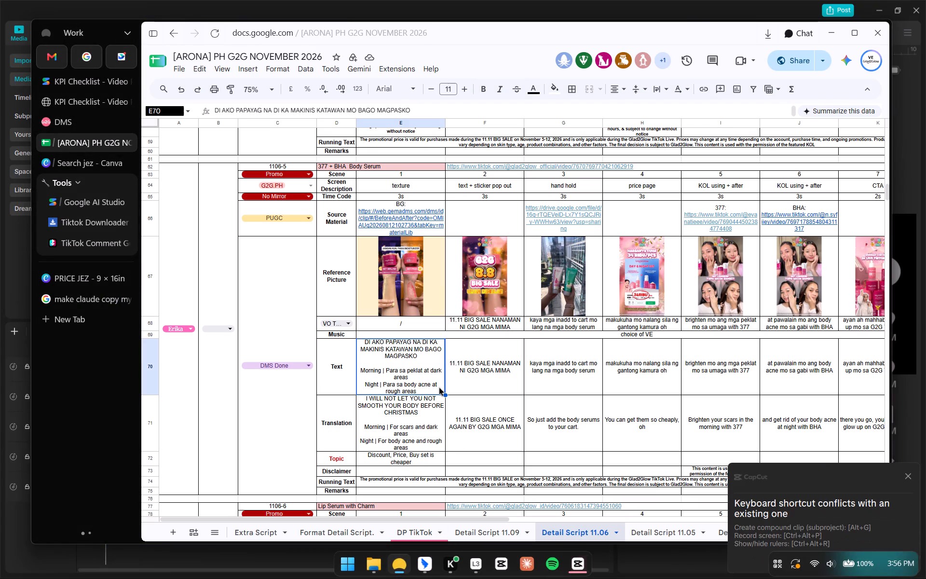
{"action": "left_click", "coordinate": [14, 280]}
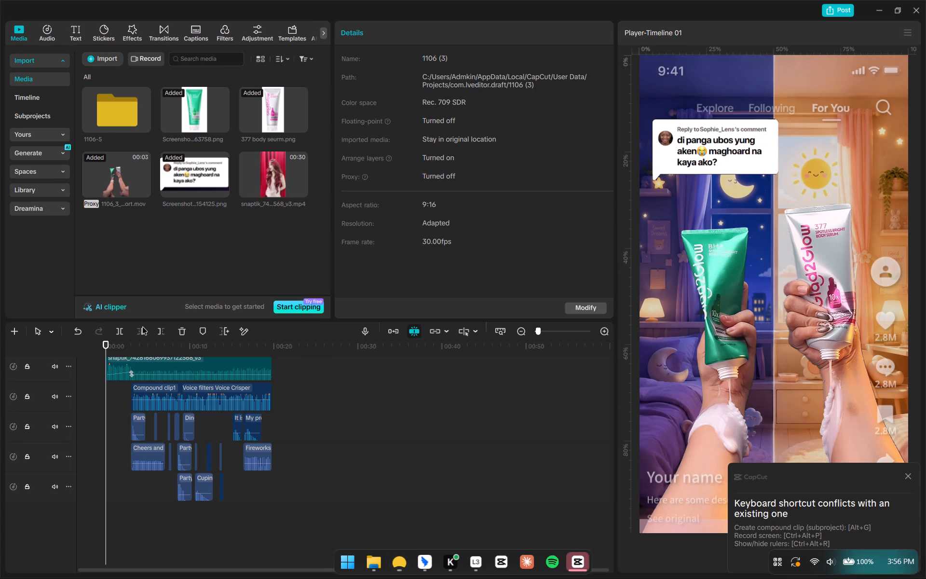
Delete the comment-reply screenshot overlay at the start of the timeline.
{"action": "left_click_drag", "start_coordinate": [195, 347], "coordinate": [83, 349]}
{"action": "scroll", "coordinate": [165, 385], "scroll_direction": "up", "scroll_amount": 12, "text": "ctrl"}
{"action": "key", "text": "alt+Tab"}
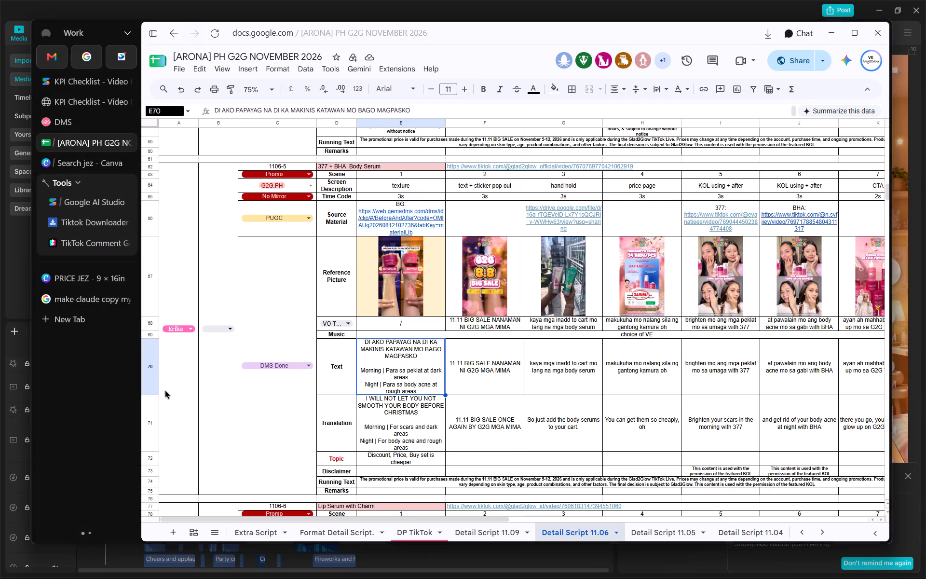
{"action": "key", "text": "alt+Tab"}
{"action": "scroll", "coordinate": [145, 408], "scroll_direction": "up", "scroll_amount": 13, "text": "ctrl"}
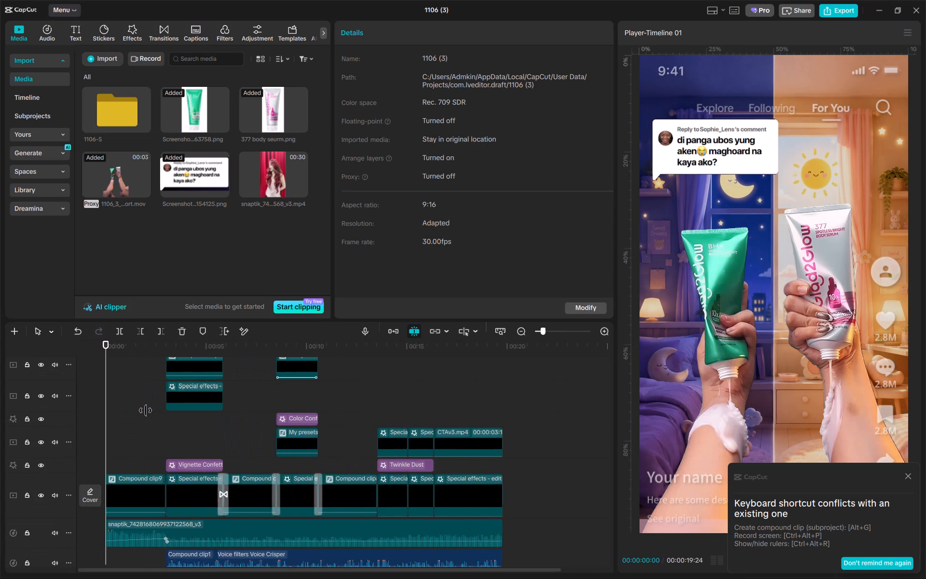
{"action": "scroll", "coordinate": [145, 410], "scroll_direction": "up", "scroll_amount": 19, "text": "ctrl"}
{"action": "scroll", "coordinate": [151, 406], "scroll_direction": "up", "scroll_amount": 6, "text": "alt"}
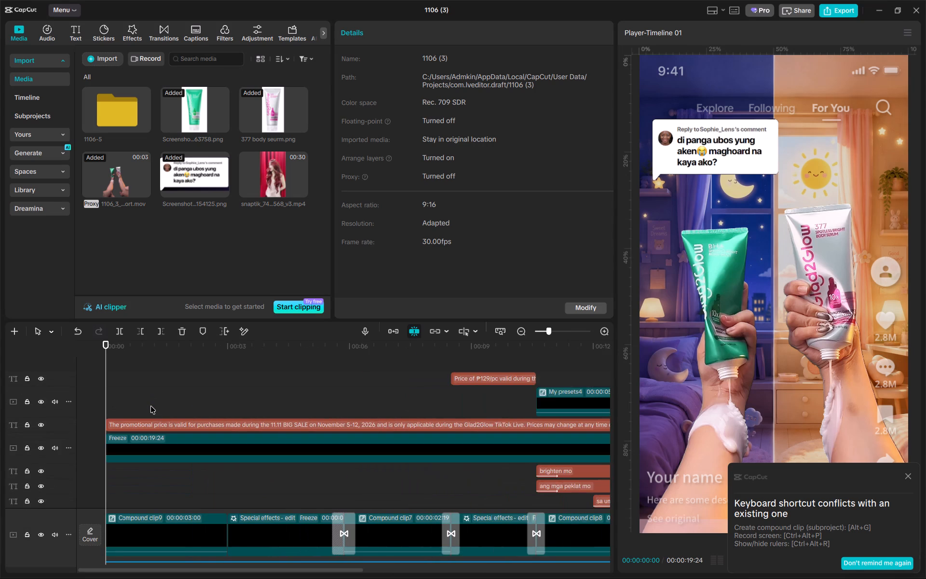
{"action": "scroll", "coordinate": [150, 406], "scroll_direction": "down", "scroll_amount": 8, "text": "ctrl"}
{"action": "left_click", "coordinate": [166, 429]}
{"action": "key", "text": "d"}
{"action": "left_click_drag", "start_coordinate": [238, 350], "coordinate": [34, 370]}
Copy the line "DI AKO PAPAYAG NA DI KA MAKINIS KATAWAN MO BAGO MAGPASKO" from script 1106-5's scene 1 Text cell.
{"action": "key", "text": "alt+Tab"}
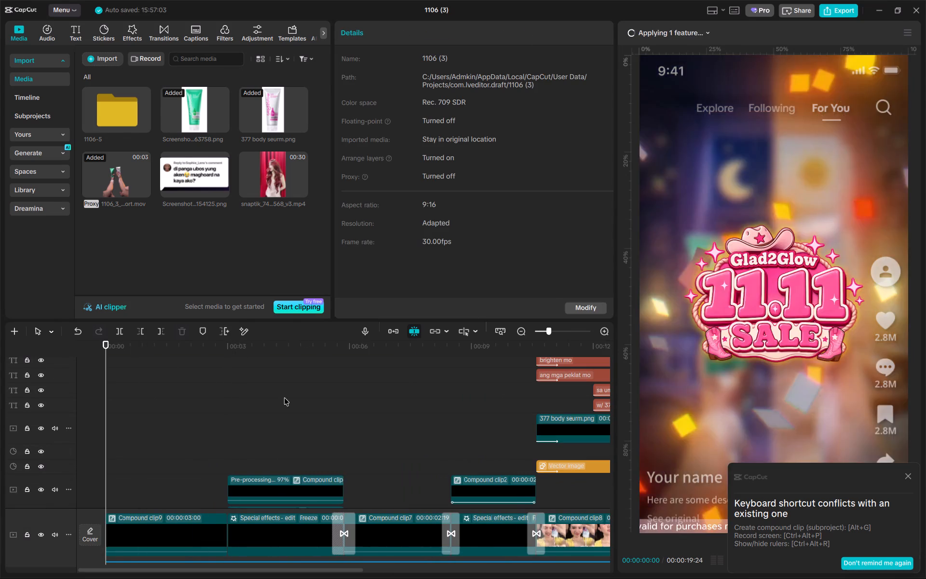
{"action": "double_click", "coordinate": [399, 366]}
{"action": "left_click", "coordinate": [360, 343]}
{"action": "left_click_drag", "start_coordinate": [360, 343], "coordinate": [364, 342]}
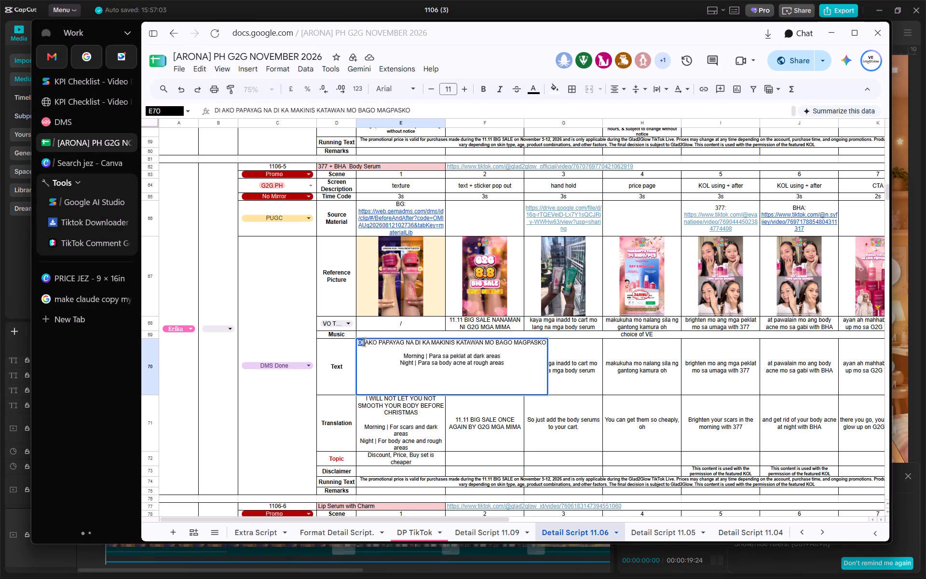
{"action": "left_click_drag", "start_coordinate": [364, 342], "coordinate": [552, 340]}
{"action": "key", "text": "ctrl+c"}
Add a default text clip at the start of the CapCut timeline and dismiss the shortcut conflict notification.
{"action": "key", "text": "alt+Tab"}
{"action": "left_click", "coordinate": [62, 29]}
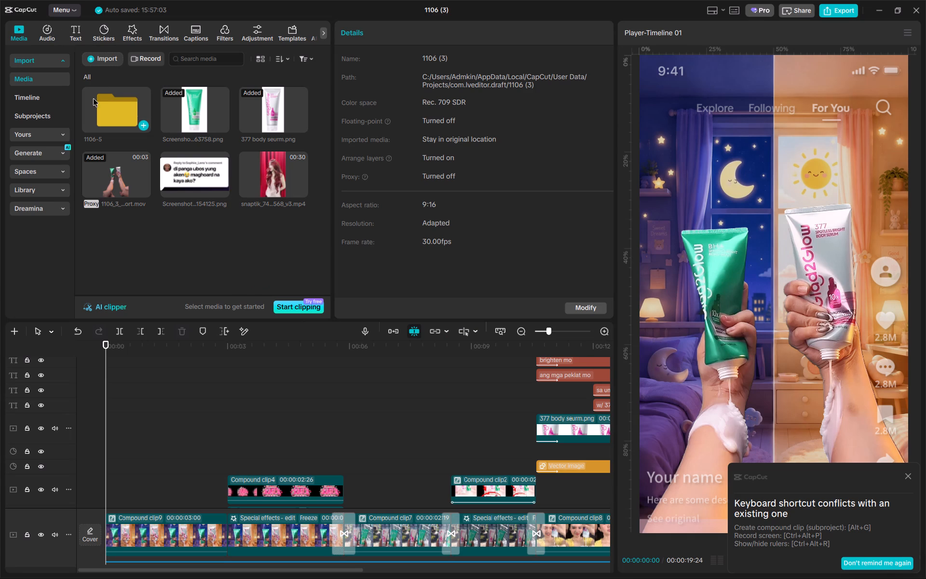
{"action": "left_click", "coordinate": [73, 28]}
{"action": "left_click", "coordinate": [122, 90]}
{"action": "scroll", "coordinate": [260, 396], "scroll_direction": "down", "scroll_amount": 4, "text": "ctrl"}
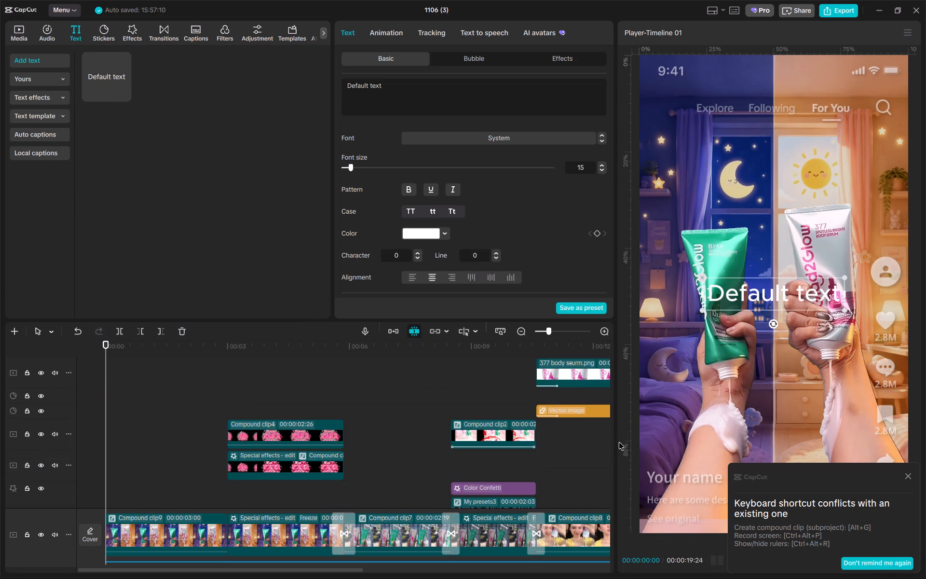
{"action": "left_click", "coordinate": [912, 474]}
{"action": "scroll", "coordinate": [239, 405], "scroll_direction": "up", "scroll_amount": 5, "text": "ctrl"}
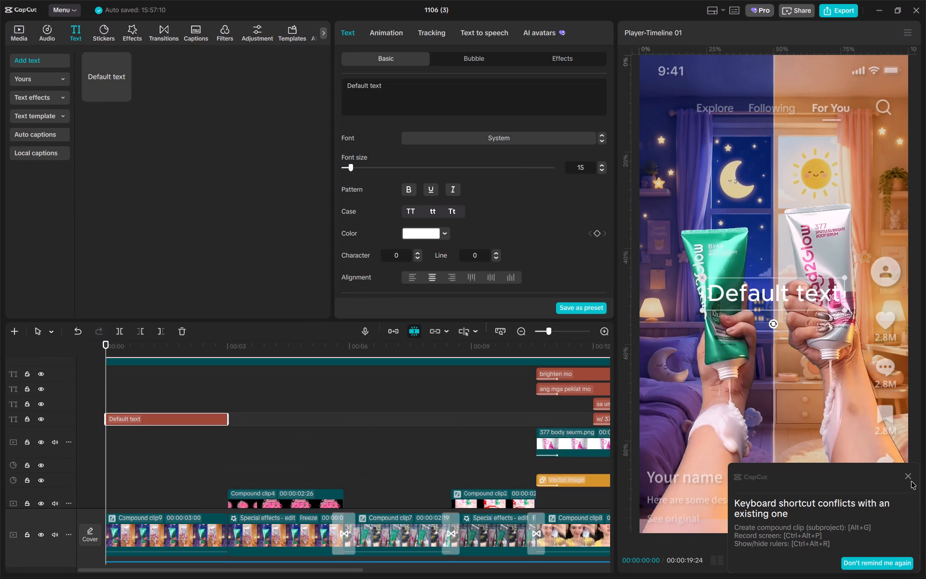
{"action": "left_click", "coordinate": [911, 472]}
{"action": "left_click", "coordinate": [911, 478]}
{"action": "left_click_drag", "start_coordinate": [258, 350], "coordinate": [83, 349]}
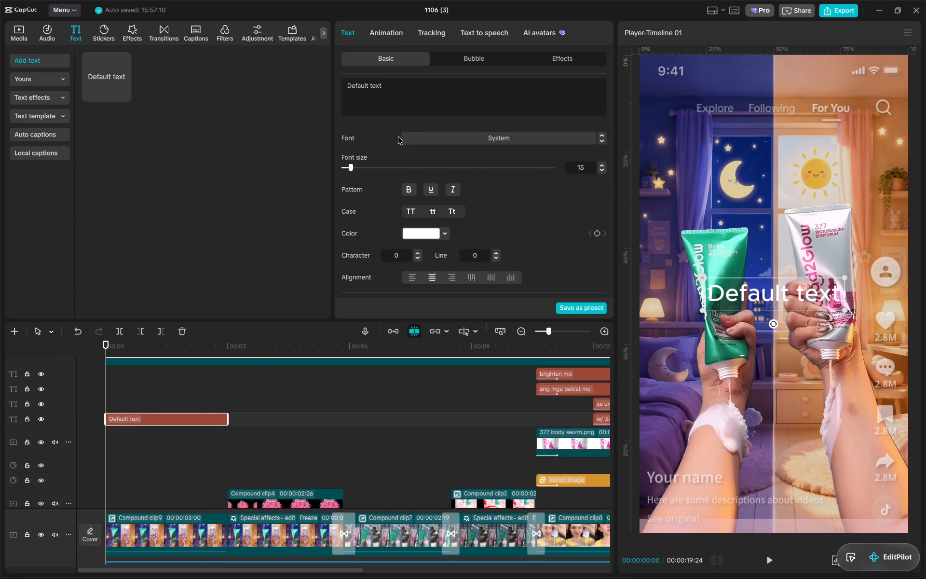
Replace the default text with "DI AKO PAPAYAG NA DI KA MAKINIS KATAWAN MO BAGO MAGPASKO", without a trailing line break.
{"action": "left_click", "coordinate": [411, 120]}
{"action": "key", "text": "ctrl+a"}
{"action": "key", "text": "ctrl+v"}
{"action": "left_click", "coordinate": [177, 416]}
{"action": "left_click", "coordinate": [435, 104]}
{"action": "key", "text": "ctrl+a"}
{"action": "key", "text": "ctrl+v"}
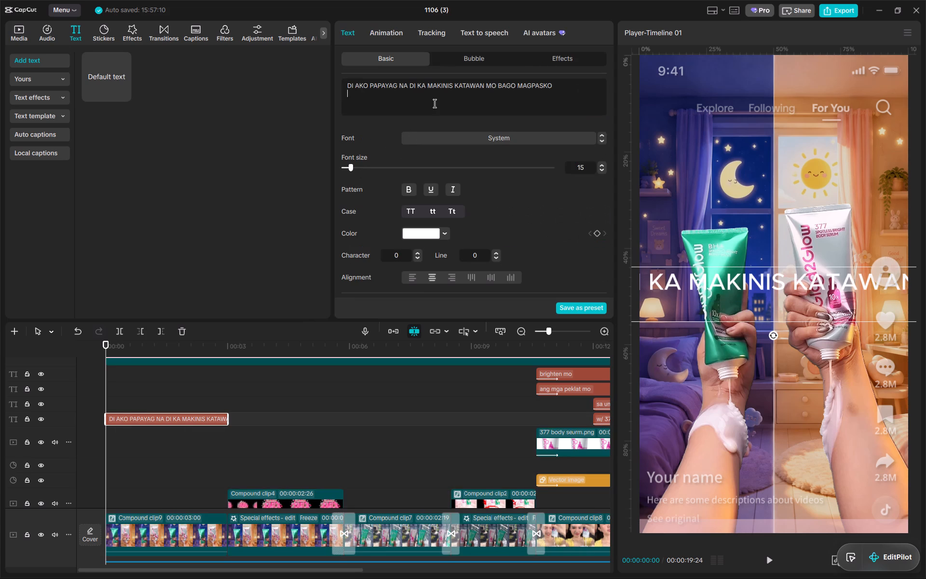
{"action": "key", "text": "BackSpace"}
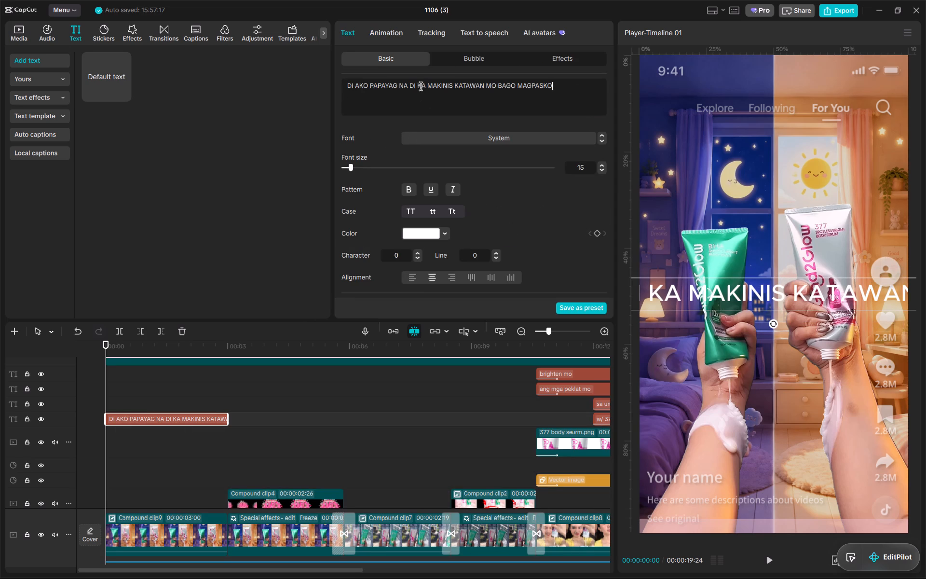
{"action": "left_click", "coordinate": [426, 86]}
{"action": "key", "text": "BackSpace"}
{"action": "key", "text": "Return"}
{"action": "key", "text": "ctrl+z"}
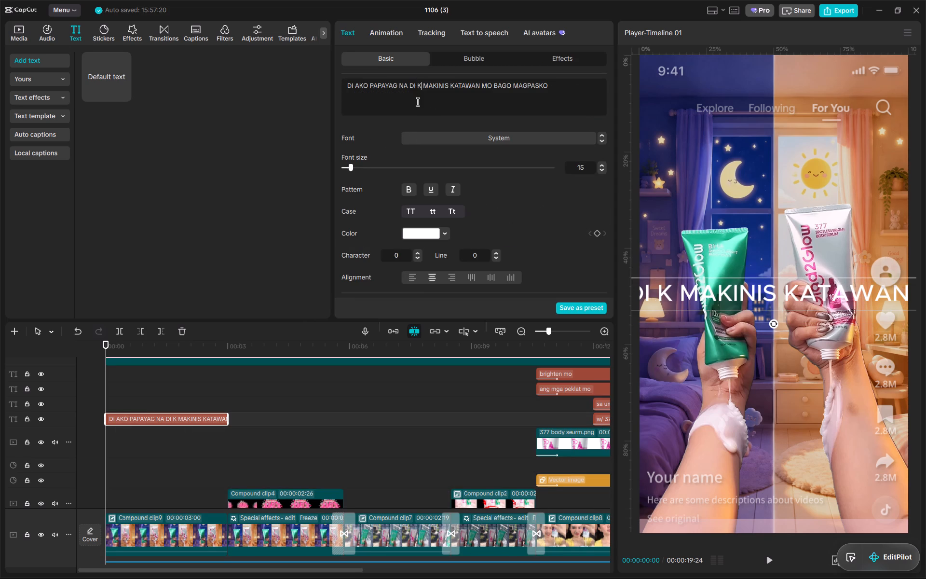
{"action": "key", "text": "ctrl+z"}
Break the text into three lines: "DI AKO PAPAYAG NA", "DI KA MAKINIS KATAWAN" and "MO BAGO MAGPASKO".
{"action": "left_click", "coordinate": [410, 86]}
{"action": "key", "text": "BackSpace"}
{"action": "key", "text": "Return"}
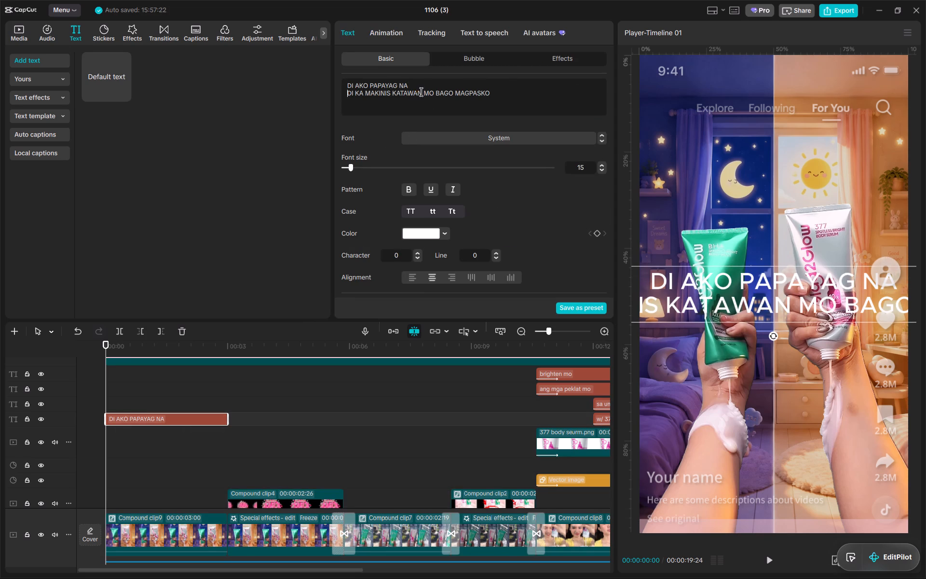
{"action": "left_click", "coordinate": [424, 93]}
{"action": "key", "text": "BackSpace"}
{"action": "key", "text": "Return"}
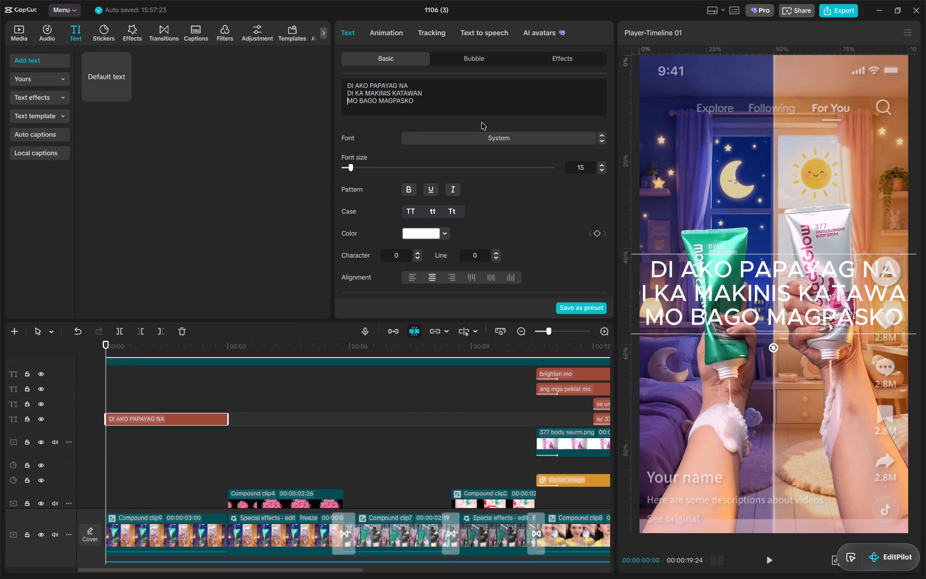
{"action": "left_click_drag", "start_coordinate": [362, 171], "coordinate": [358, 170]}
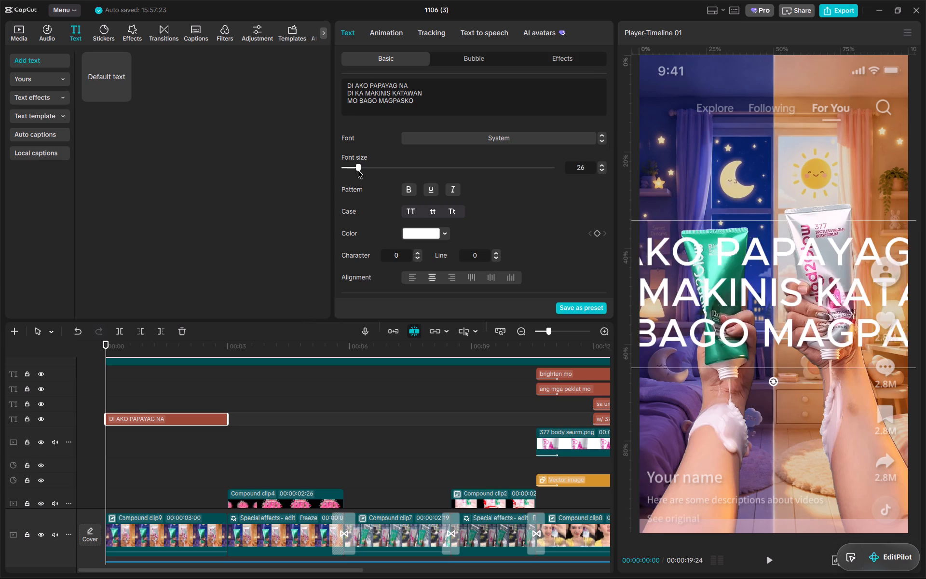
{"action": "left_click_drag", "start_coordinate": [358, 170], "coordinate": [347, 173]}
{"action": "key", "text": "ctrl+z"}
Set the three-line text's font size to 10 and place it horizontally centred near the top of the video frame, at Y about 1198.
{"action": "double_click", "coordinate": [593, 170]}
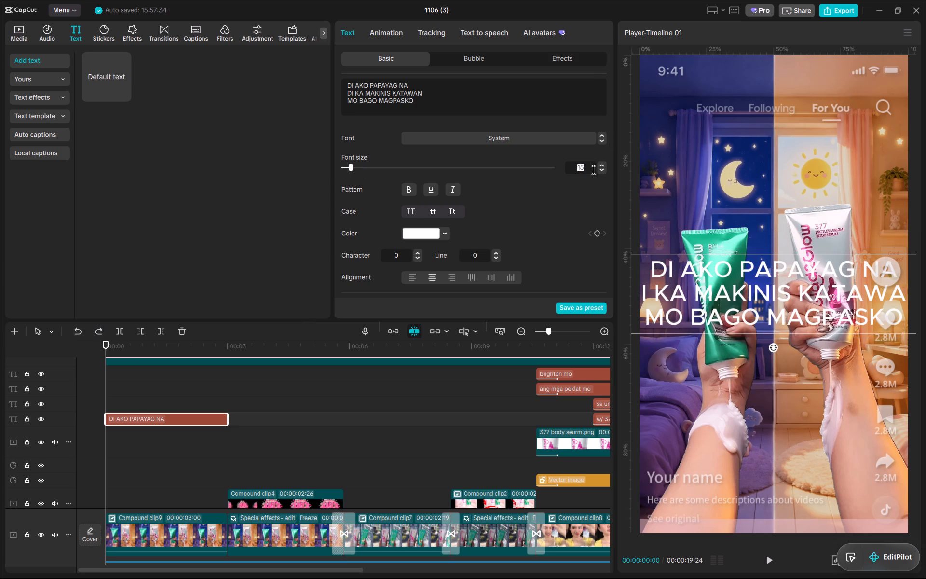
{"action": "type", "text": "10"}
{"action": "key", "text": "Return"}
{"action": "left_click_drag", "start_coordinate": [802, 293], "coordinate": [806, 145]}
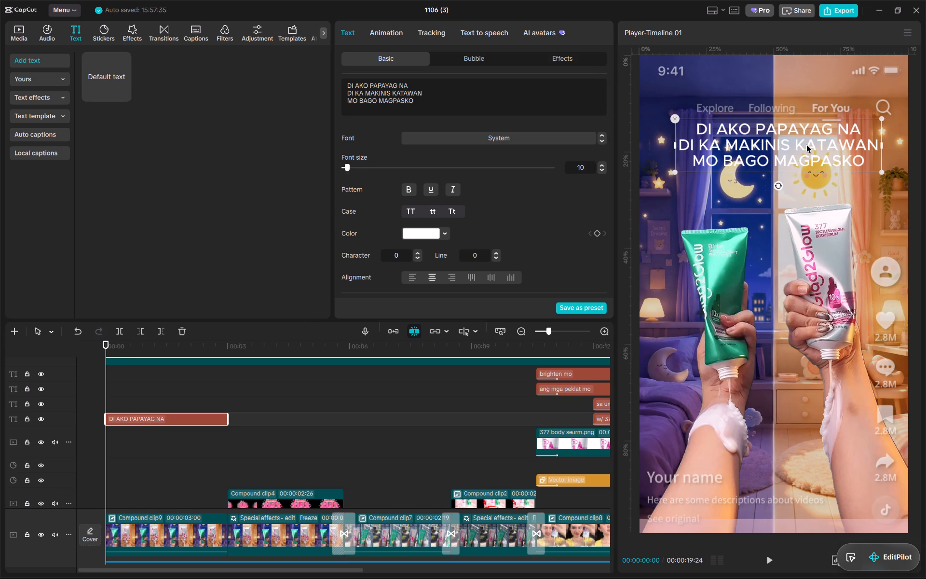
{"action": "left_click_drag", "start_coordinate": [806, 145], "coordinate": [805, 147]}
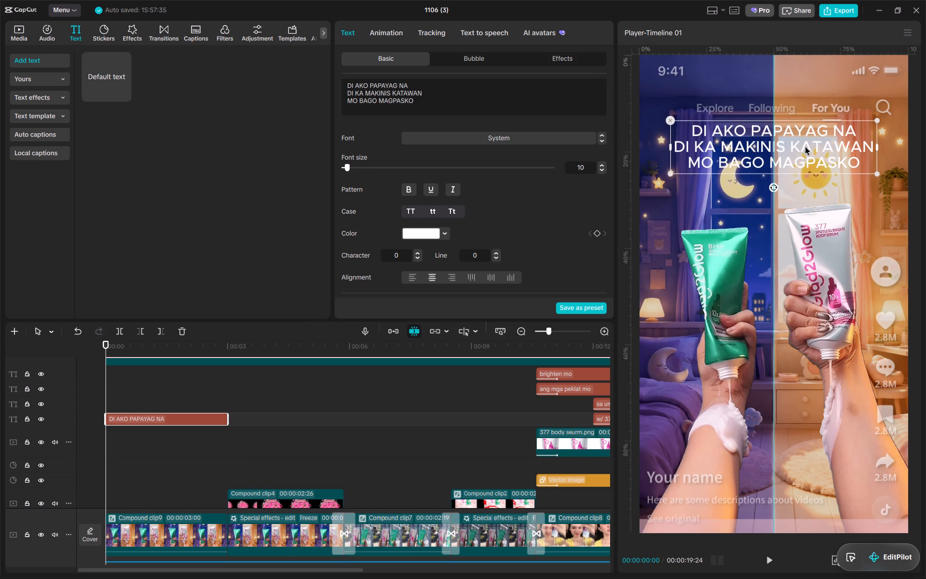
{"action": "left_click_drag", "start_coordinate": [805, 147], "coordinate": [805, 144]}
Enable a background behind the three-line text and set its colour to white.
{"action": "scroll", "coordinate": [494, 196], "scroll_direction": "down", "scroll_amount": 9}
{"action": "left_click", "coordinate": [346, 185]}
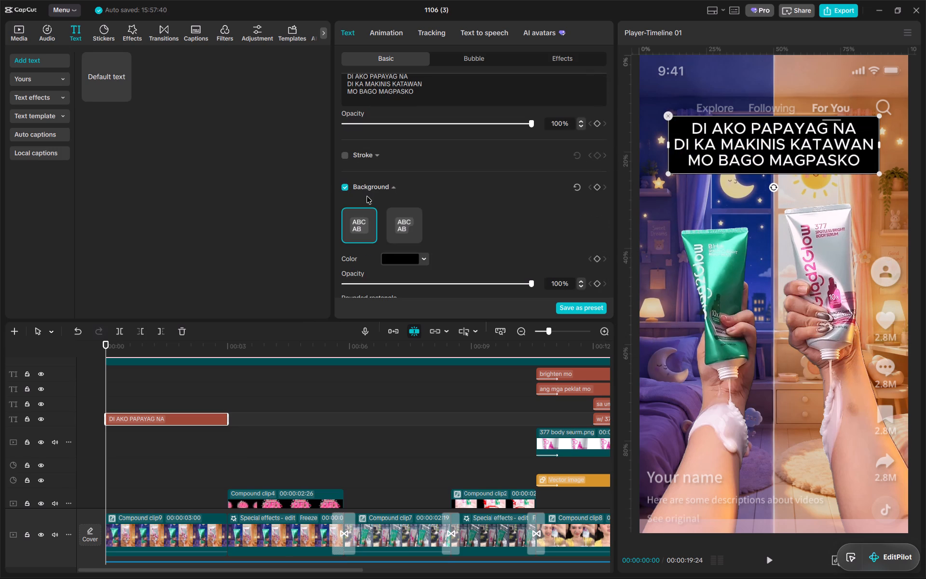
{"action": "left_click", "coordinate": [412, 260]}
{"action": "left_click_drag", "start_coordinate": [420, 291], "coordinate": [285, 202]}
{"action": "left_click", "coordinate": [459, 211]}
Change the colour of the three-line text to black.
{"action": "scroll", "coordinate": [459, 211], "scroll_direction": "up", "scroll_amount": 9}
{"action": "left_click", "coordinate": [426, 235]}
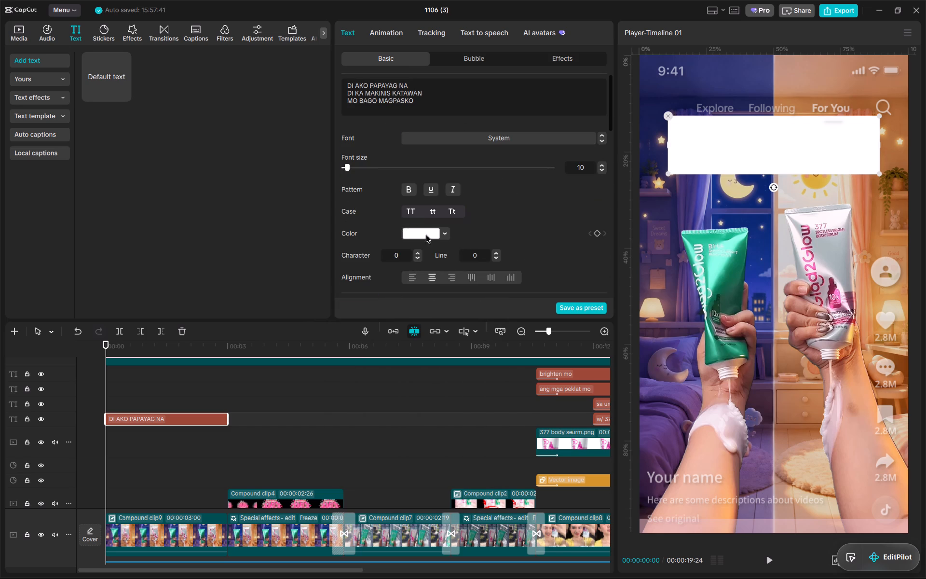
{"action": "left_click_drag", "start_coordinate": [442, 278], "coordinate": [301, 378]}
{"action": "left_click", "coordinate": [529, 230]}
{"action": "left_click", "coordinate": [442, 116]}
{"action": "left_click", "coordinate": [442, 102]}
Switch the text's background to the second style, which wraps each line separately with rounded corners.
{"action": "scroll", "coordinate": [519, 209], "scroll_direction": "down", "scroll_amount": 3}
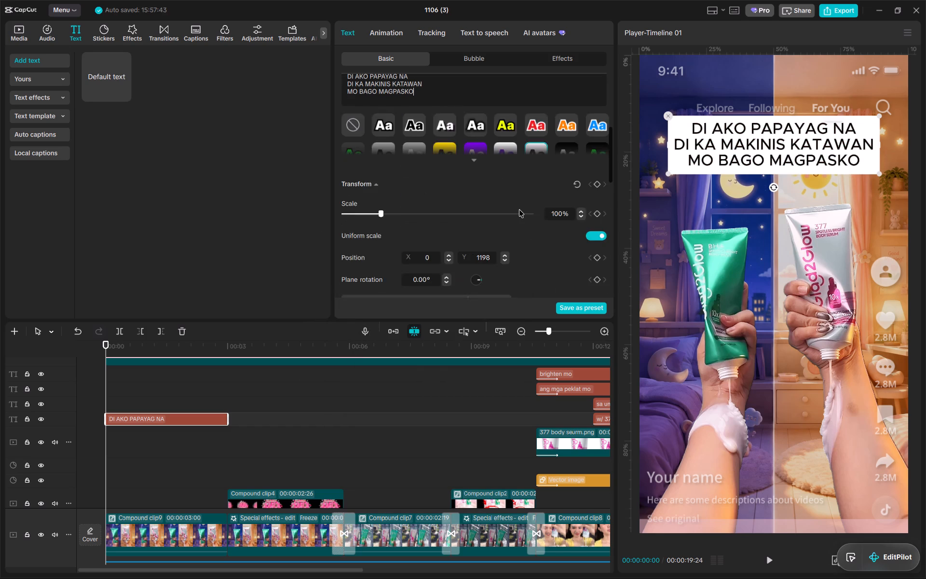
{"action": "scroll", "coordinate": [519, 209], "scroll_direction": "down", "scroll_amount": 7}
{"action": "left_click", "coordinate": [410, 157]}
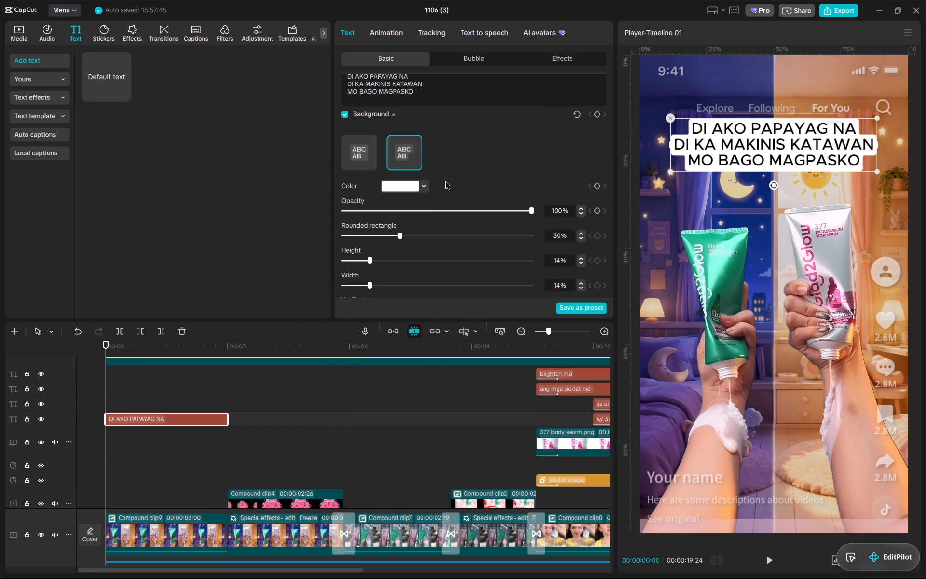
{"action": "left_click", "coordinate": [472, 172]}
{"action": "left_click", "coordinate": [164, 394]}
{"action": "left_click_drag", "start_coordinate": [205, 347], "coordinate": [205, 347]}
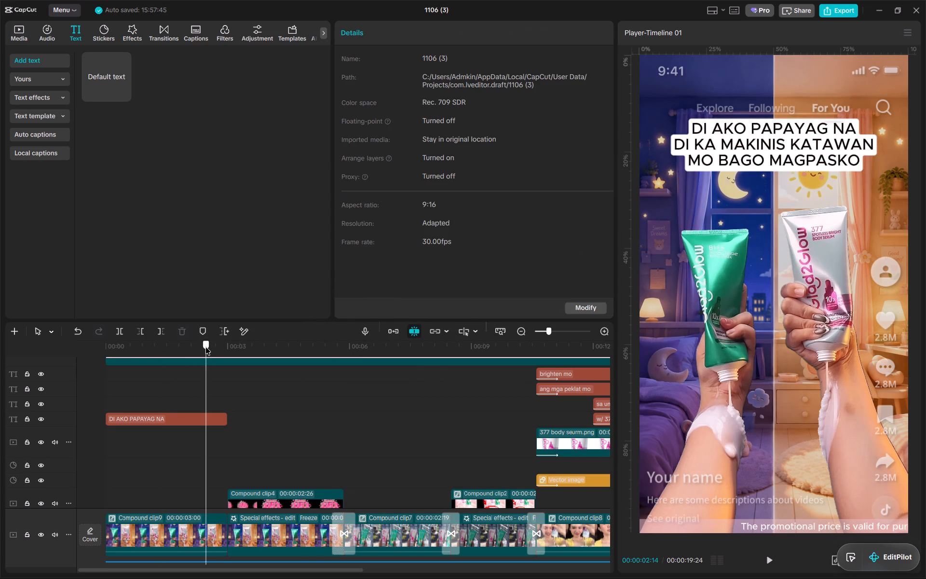
{"action": "left_click_drag", "start_coordinate": [205, 347], "coordinate": [54, 347]}
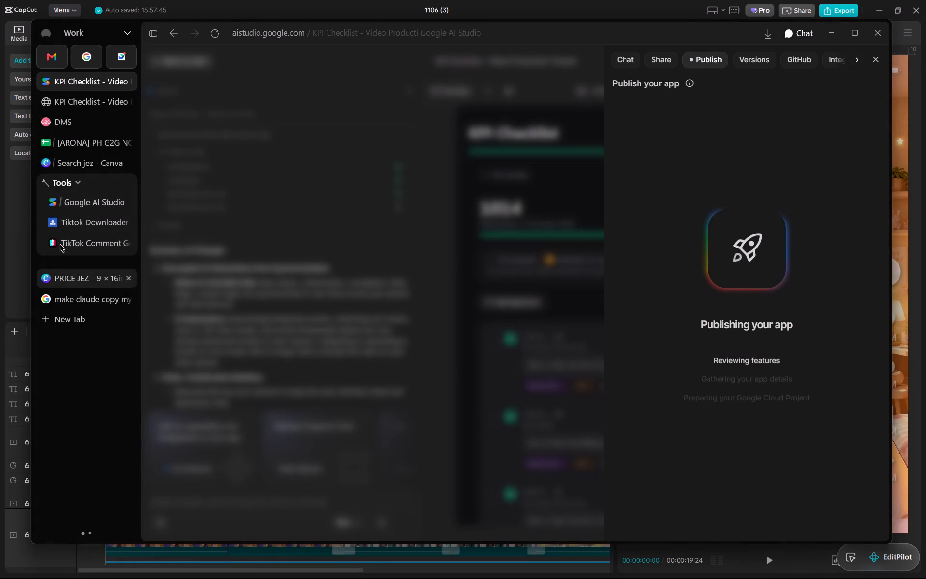
{"action": "left_click", "coordinate": [88, 102]}
{"action": "left_click", "coordinate": [93, 130]}
{"action": "left_click", "coordinate": [93, 143]}
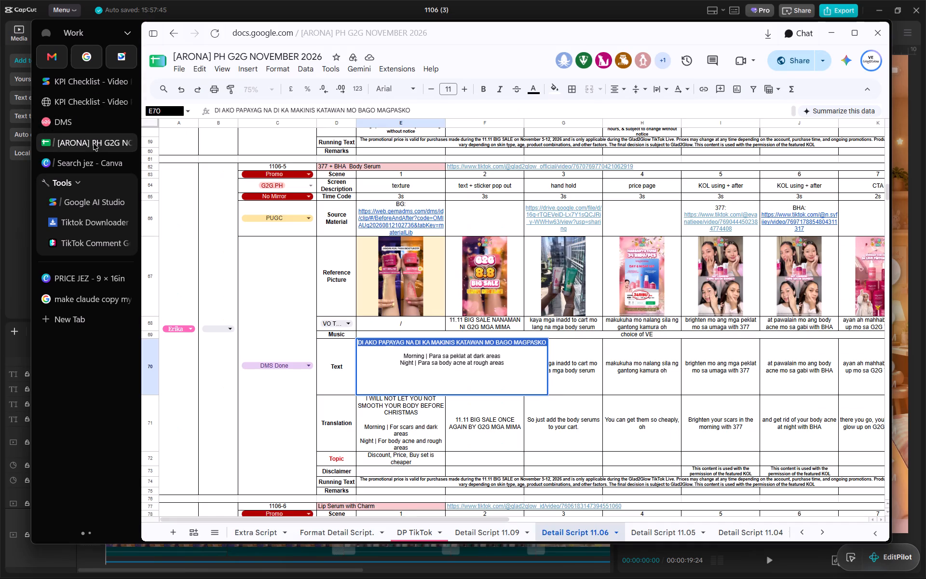
{"action": "left_click", "coordinate": [432, 358]}
{"action": "left_click_drag", "start_coordinate": [432, 358], "coordinate": [500, 358]}
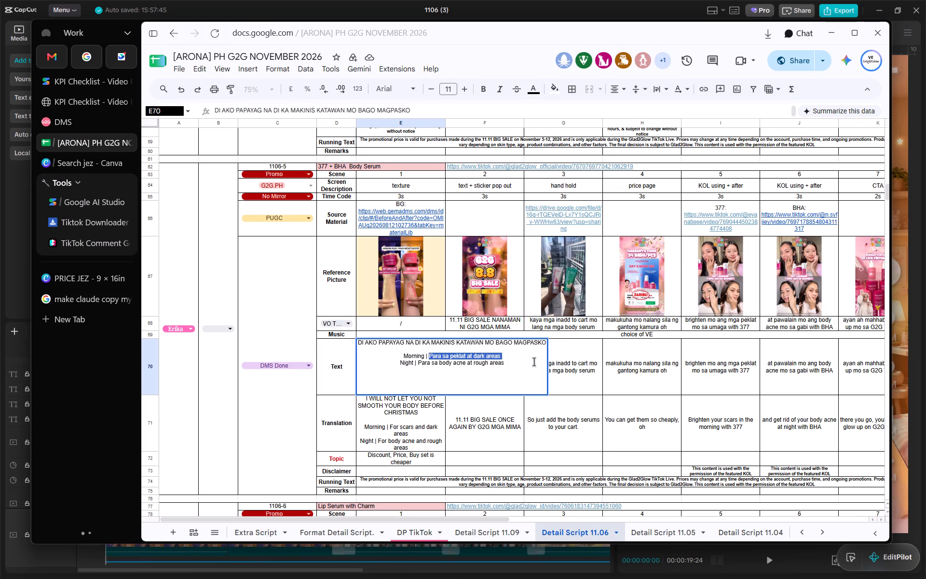
{"action": "key", "text": "ctrl+c"}
In CapCut, add a default text clip at the timeline start and move the "DI AKO PAPAYAG NA" clip to the topmost text track.
{"action": "left_click", "coordinate": [17, 291]}
{"action": "key", "text": "alt+Tab"}
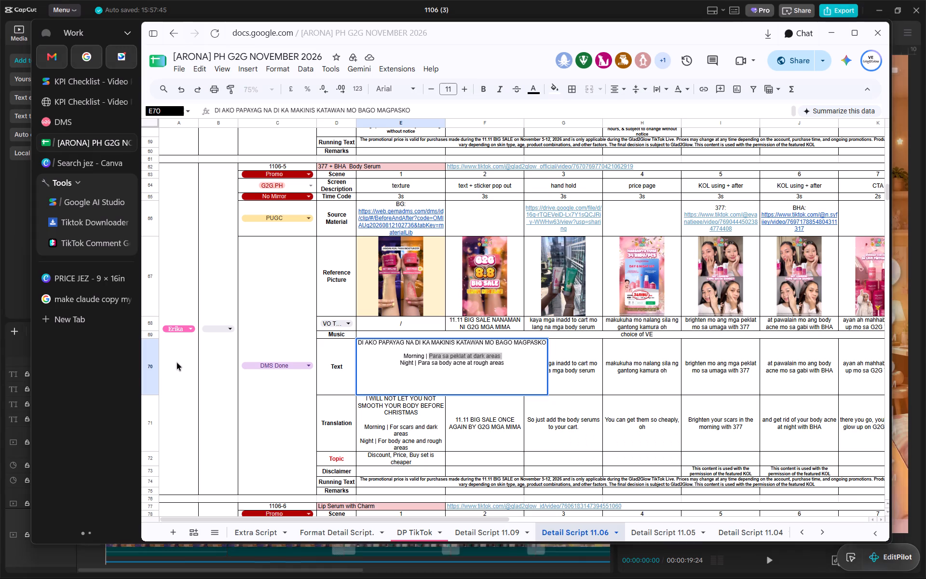
{"action": "key", "text": "alt+Tab"}
{"action": "left_click_drag", "start_coordinate": [188, 358], "coordinate": [33, 352]}
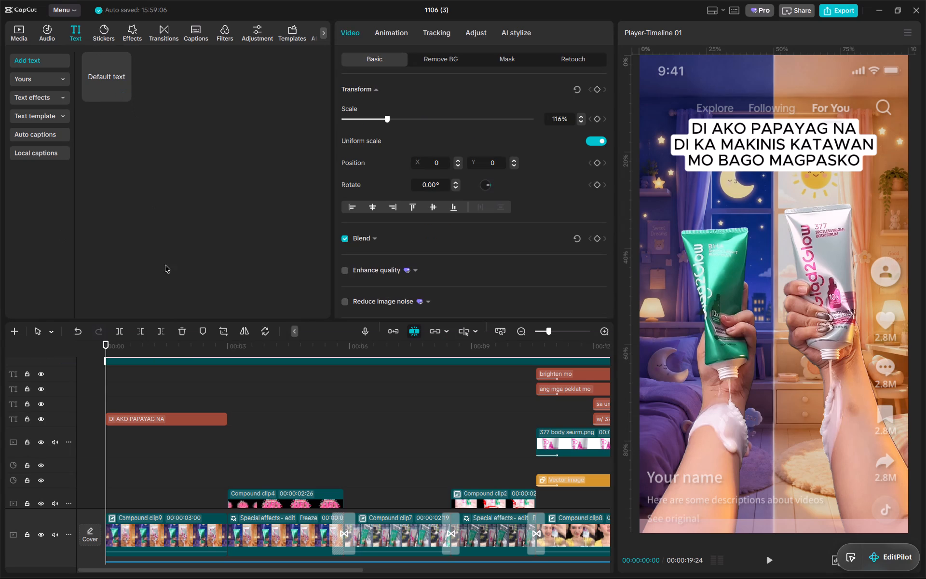
{"action": "key", "text": "ctrl+z"}
{"action": "left_click", "coordinate": [125, 94]}
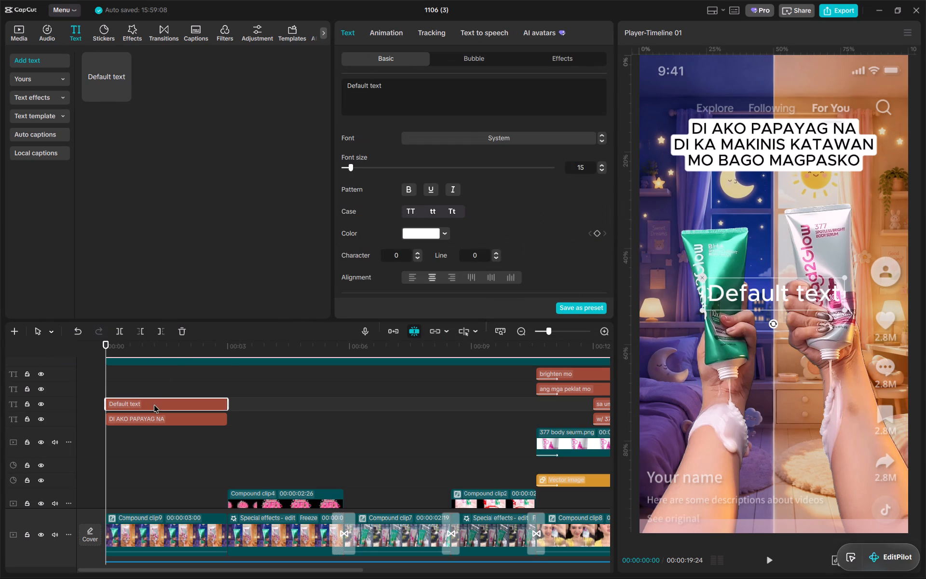
{"action": "left_click_drag", "start_coordinate": [154, 416], "coordinate": [152, 370]}
Replace the new clip's default text with "Para sa peklat at dark areas".
{"action": "left_click", "coordinate": [175, 400]}
{"action": "left_click_drag", "start_coordinate": [210, 346], "coordinate": [113, 350]}
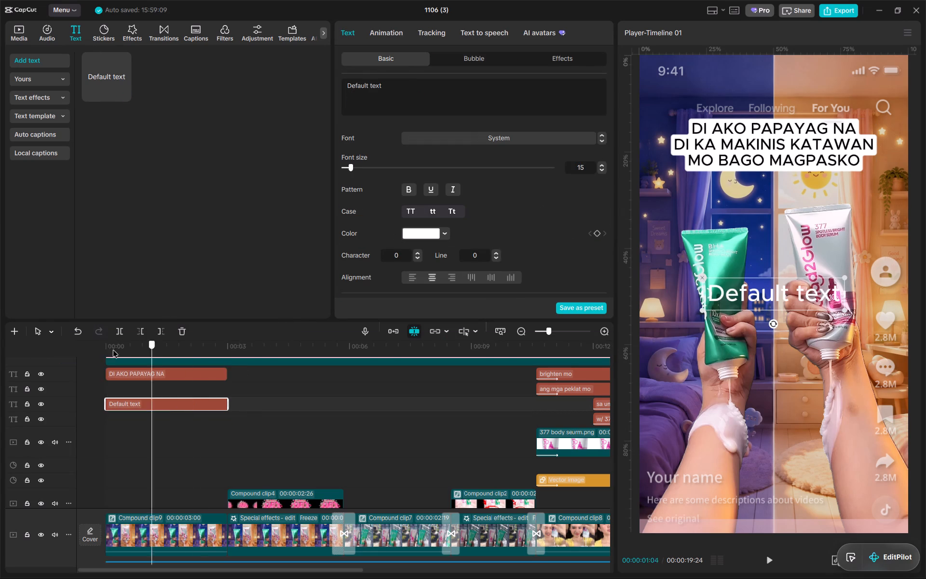
{"action": "left_click_drag", "start_coordinate": [113, 350], "coordinate": [79, 350]}
{"action": "left_click", "coordinate": [399, 93]}
{"action": "key", "text": "a"}
{"action": "key", "text": "ctrl+v"}
{"action": "left_click_drag", "start_coordinate": [493, 89], "coordinate": [258, 76]}
{"action": "key", "text": "ctrl+v"}
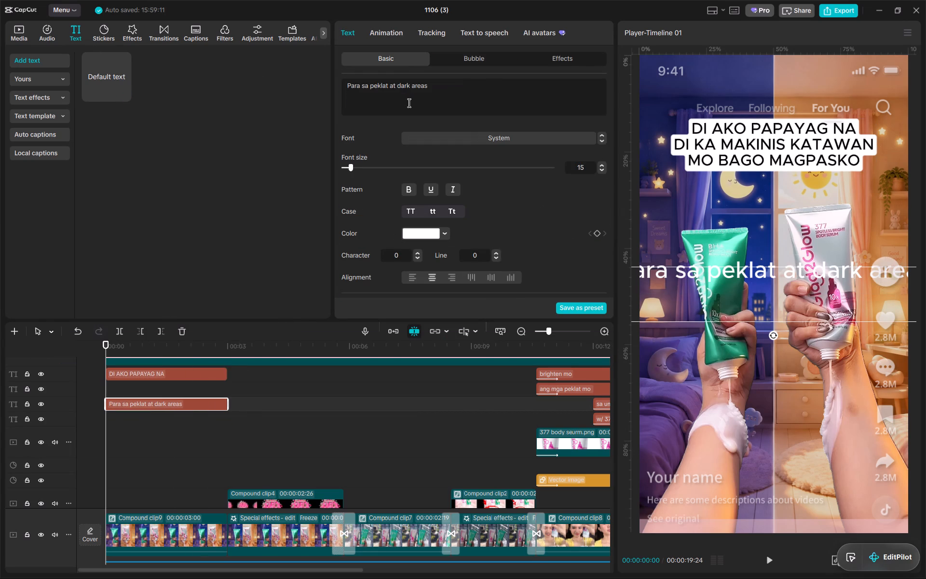
Break the new text into two lines: "Para sa peklat" and "at dark areas".
{"action": "left_click", "coordinate": [390, 87]}
{"action": "key", "text": "BackSpace"}
{"action": "key", "text": "Return"}
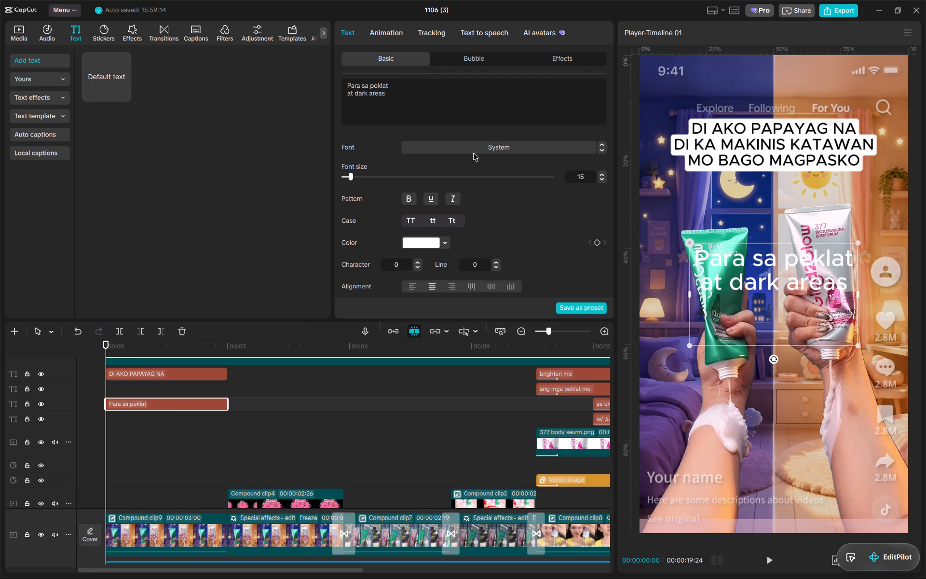
{"action": "left_click", "coordinate": [366, 118]}
{"action": "left_click", "coordinate": [369, 118]}
Move the "Para sa peklat at dark areas" text lower in the video frame, over the lower part of the tubes.
{"action": "left_click_drag", "start_coordinate": [738, 245], "coordinate": [729, 292]}
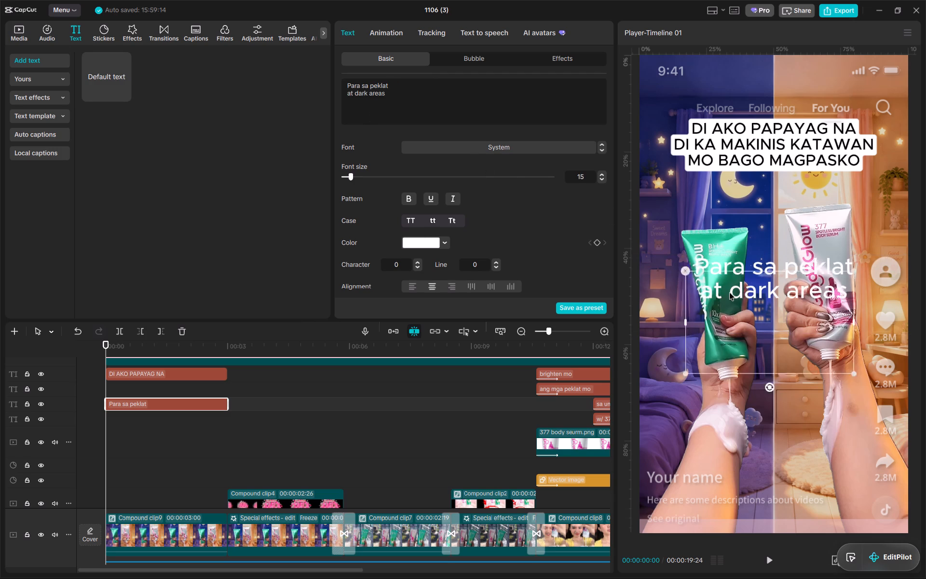
{"action": "left_click_drag", "start_coordinate": [729, 292], "coordinate": [729, 294]}
Delete the extra blank lines following "at dark areas" in the selected text clip.
{"action": "left_click", "coordinate": [305, 89]}
{"action": "left_click", "coordinate": [345, 85]}
{"action": "key", "text": "BackSpace"}
{"action": "left_click", "coordinate": [364, 119]}
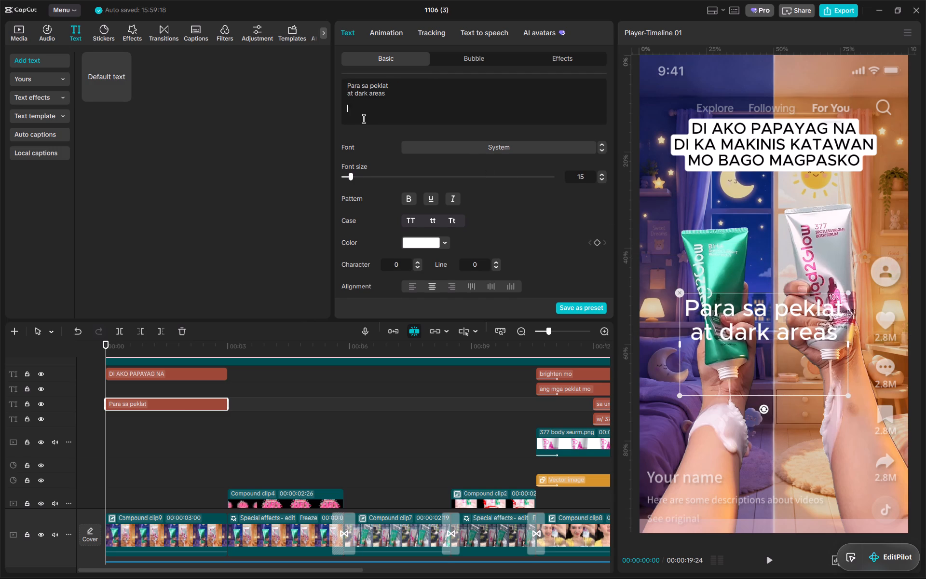
{"action": "key", "text": "BackSpace"}
{"action": "key", "text": "BackSpace"}
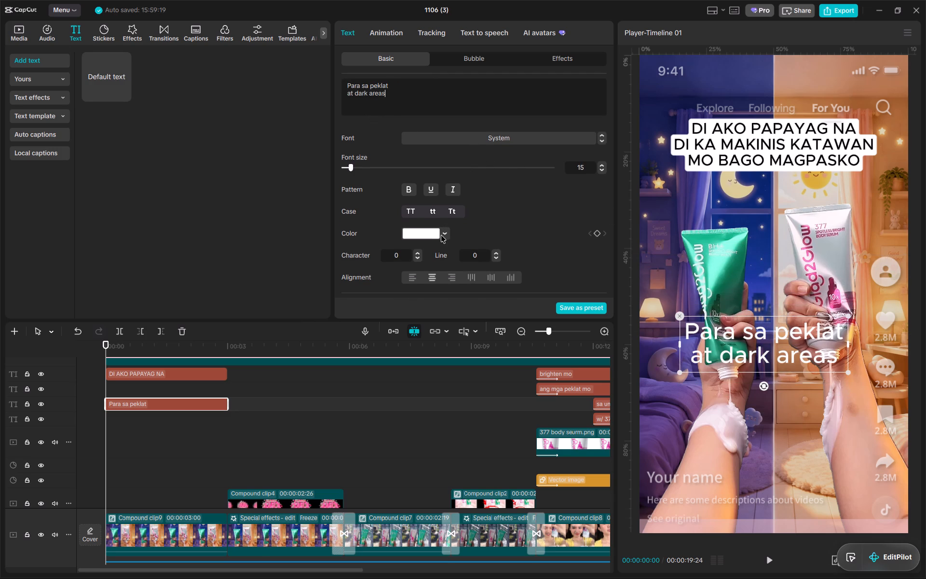
Convert the "Para sa peklat at dark areas" text to all uppercase.
{"action": "left_click", "coordinate": [413, 211]}
{"action": "left_click", "coordinate": [426, 232]}
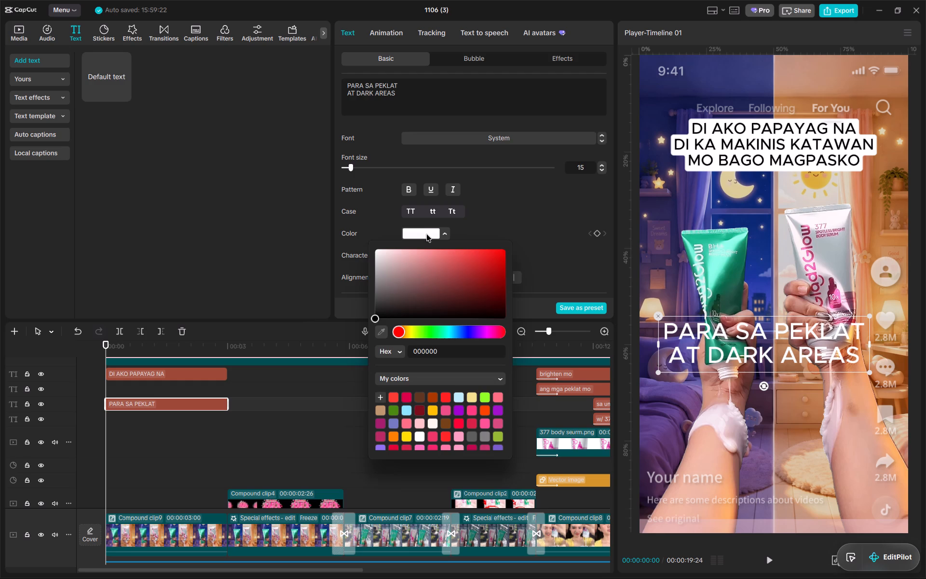
{"action": "left_click", "coordinate": [495, 222]}
Enable a background on the "PARA SA PEKLAT AT DARK AREAS" text and colour it dark green 215545, sampled from the green tube.
{"action": "scroll", "coordinate": [495, 222], "scroll_direction": "down", "scroll_amount": 7}
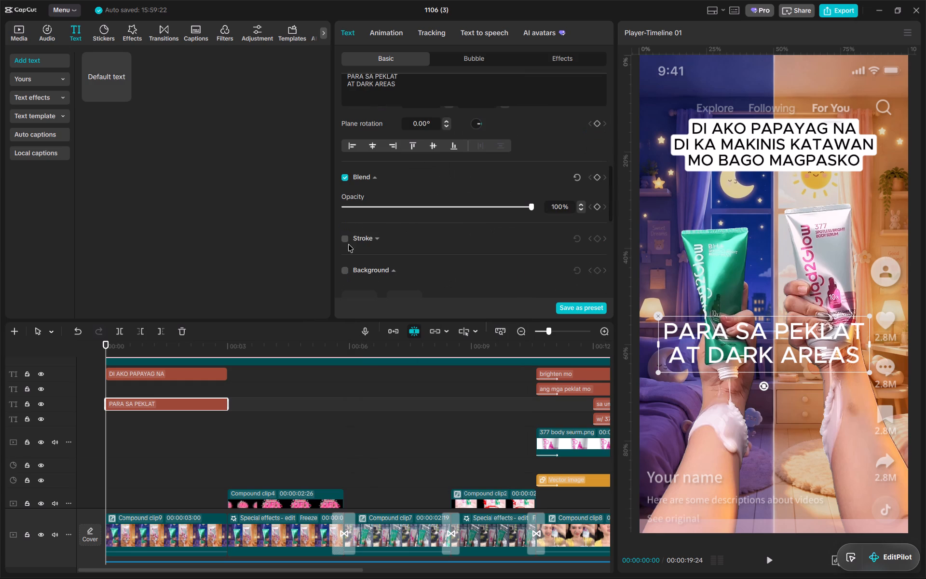
{"action": "double_click", "coordinate": [342, 276]}
{"action": "scroll", "coordinate": [388, 248], "scroll_direction": "down", "scroll_amount": 2}
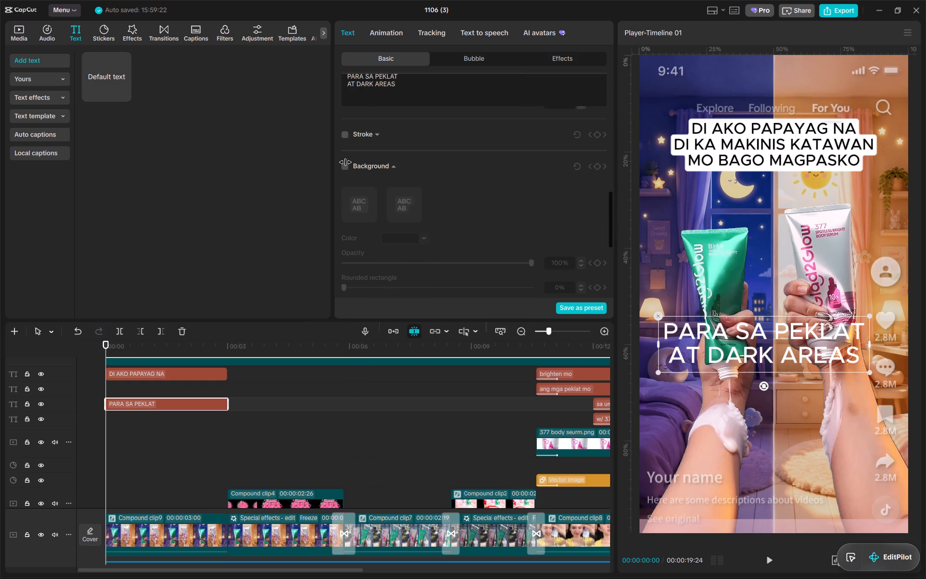
{"action": "left_click", "coordinate": [345, 162]}
{"action": "left_click", "coordinate": [345, 168]}
{"action": "left_click", "coordinate": [360, 202]}
{"action": "left_click", "coordinate": [410, 234]}
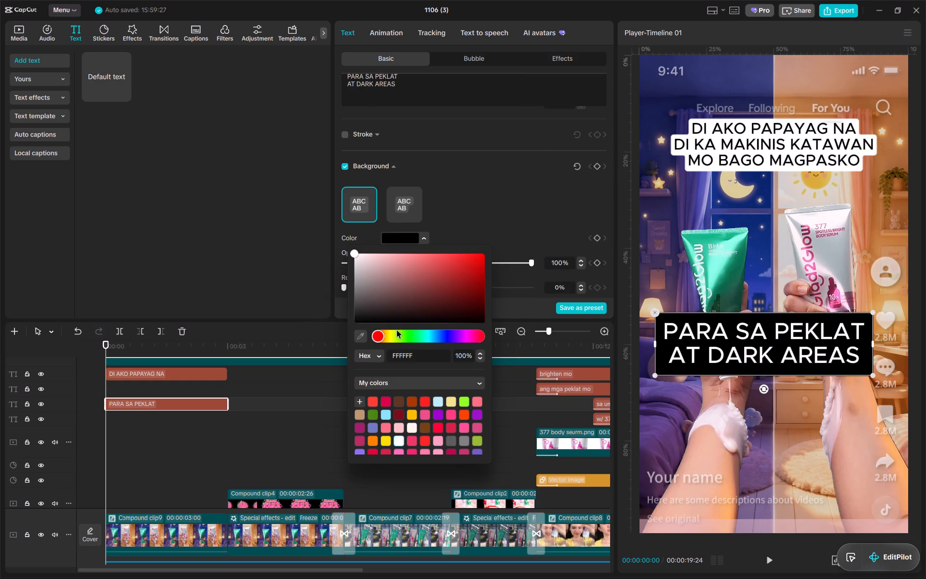
{"action": "left_click", "coordinate": [364, 335]}
{"action": "left_click", "coordinate": [733, 294]}
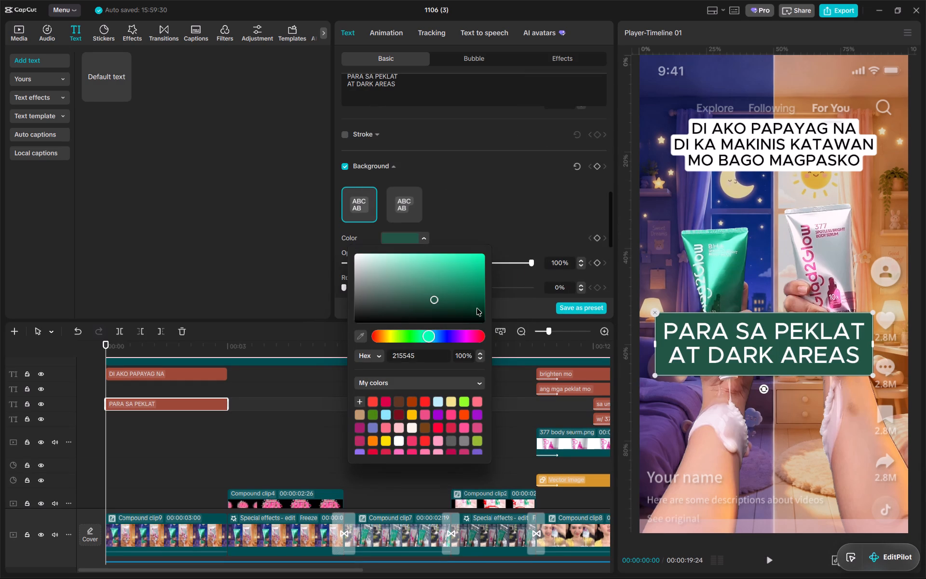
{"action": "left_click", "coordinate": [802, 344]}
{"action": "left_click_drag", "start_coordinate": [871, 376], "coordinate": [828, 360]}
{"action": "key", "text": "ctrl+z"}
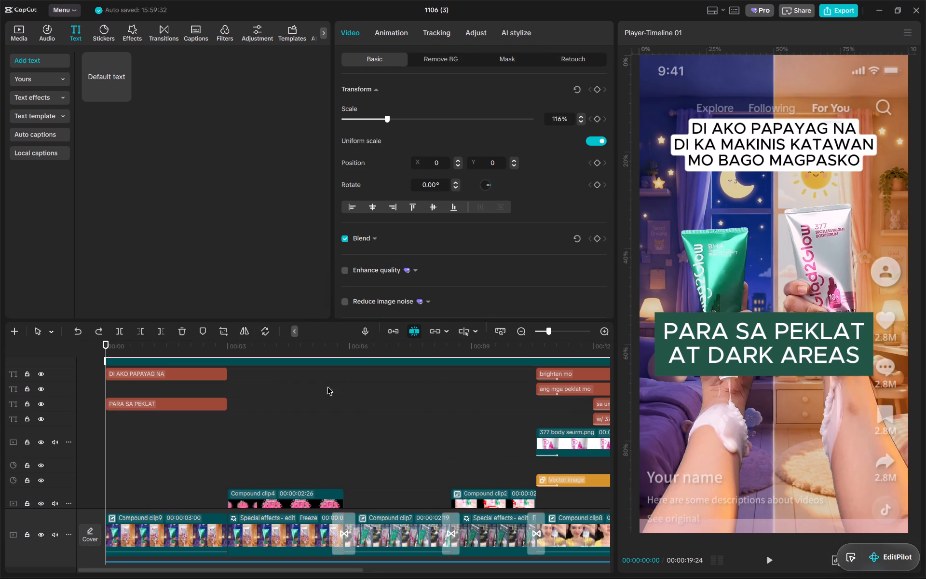
Scale the "PARA SA PEKLAT AT DARK AREAS" label to about 53% and place it above the green tube, under the headline.
{"action": "left_click", "coordinate": [210, 375]}
{"action": "left_click", "coordinate": [200, 401]}
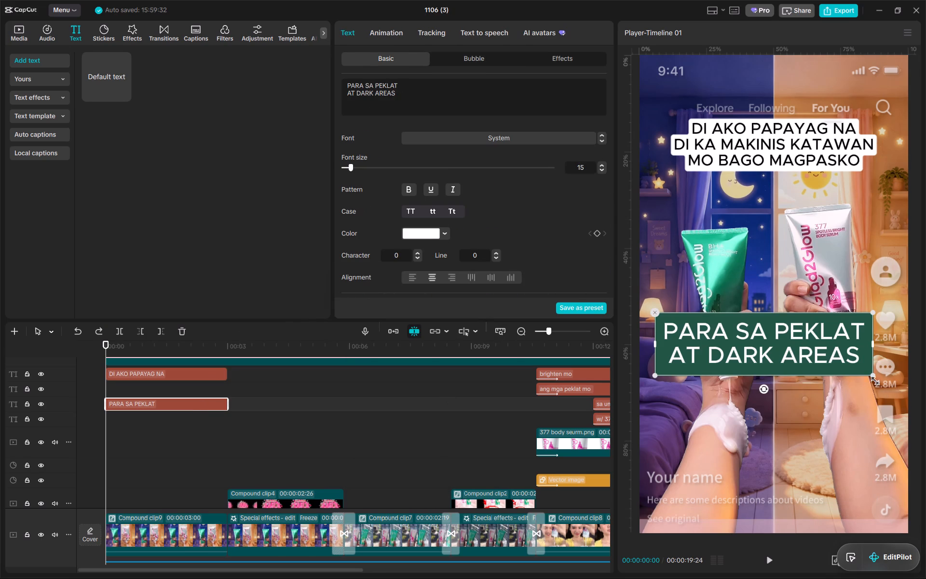
{"action": "left_click_drag", "start_coordinate": [872, 379], "coordinate": [820, 362]}
{"action": "left_click_drag", "start_coordinate": [805, 339], "coordinate": [763, 199]}
{"action": "left_click_drag", "start_coordinate": [798, 226], "coordinate": [795, 226]}
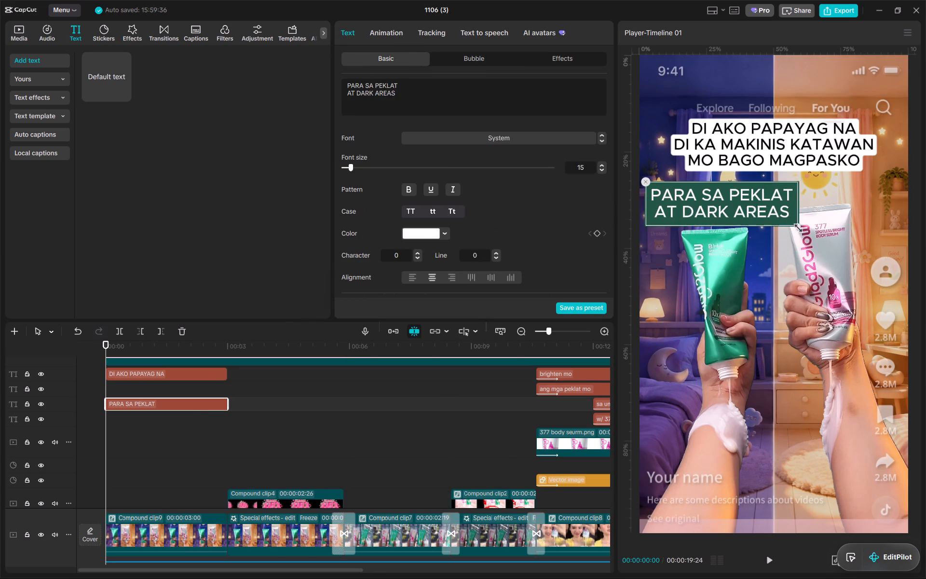
{"action": "left_click_drag", "start_coordinate": [795, 226], "coordinate": [766, 218]}
{"action": "left_click_drag", "start_coordinate": [759, 207], "coordinate": [747, 206]}
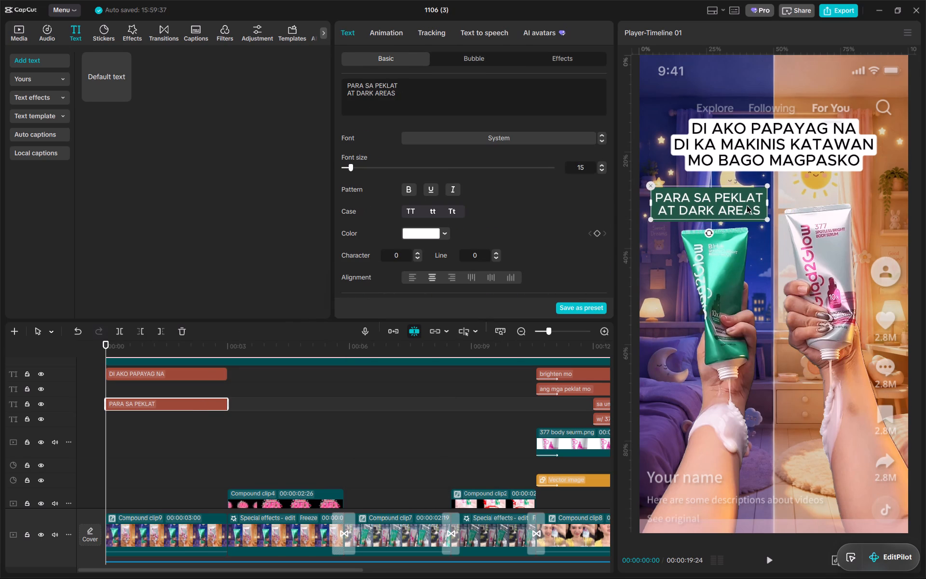
{"action": "left_click_drag", "start_coordinate": [747, 206], "coordinate": [747, 195]}
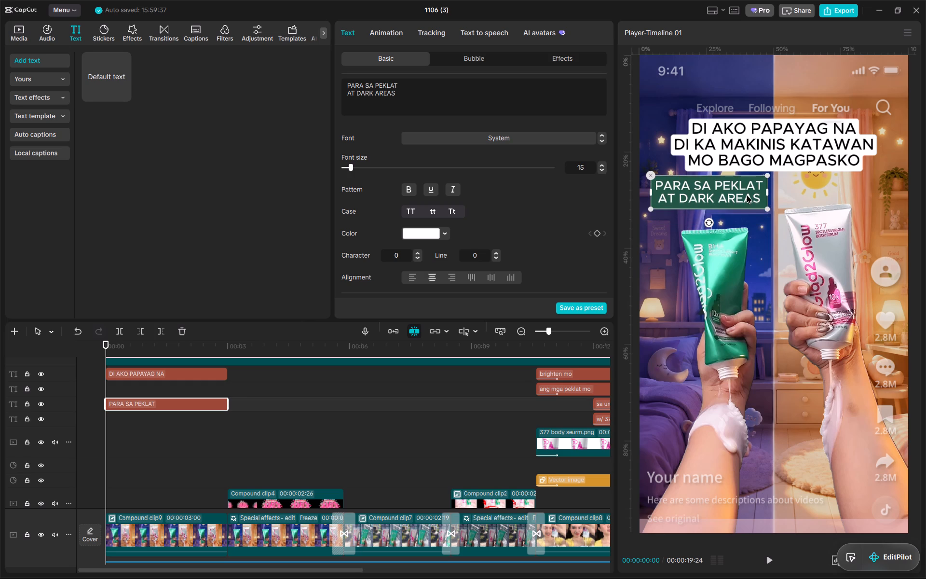
{"action": "left_click_drag", "start_coordinate": [747, 195], "coordinate": [743, 195]}
Duplicate the green label, put the copy on the text track below the original, and position it above the white tube.
{"action": "scroll", "coordinate": [453, 221], "scroll_direction": "down", "scroll_amount": 6}
{"action": "key", "text": "ctrl+c"}
{"action": "key", "text": "ctrl+v"}
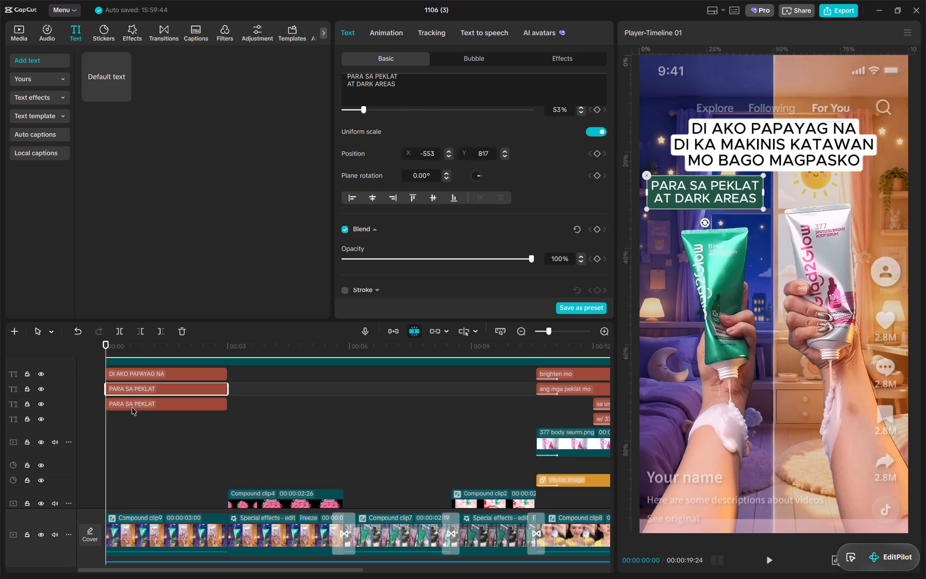
{"action": "left_click_drag", "start_coordinate": [136, 387], "coordinate": [136, 421]}
{"action": "left_click_drag", "start_coordinate": [738, 190], "coordinate": [874, 190]}
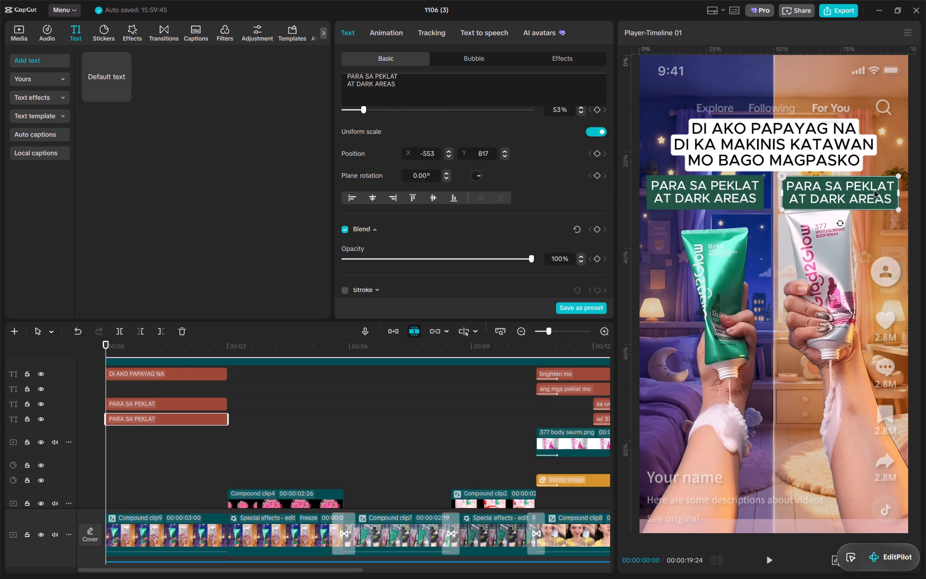
{"action": "left_click_drag", "start_coordinate": [874, 190], "coordinate": [872, 189]}
Align the two "PARA SA PEKLAT" labels with each other on their vertical centres.
{"action": "left_click", "coordinate": [177, 402], "text": "ctrl"}
{"action": "left_click", "coordinate": [436, 147]}
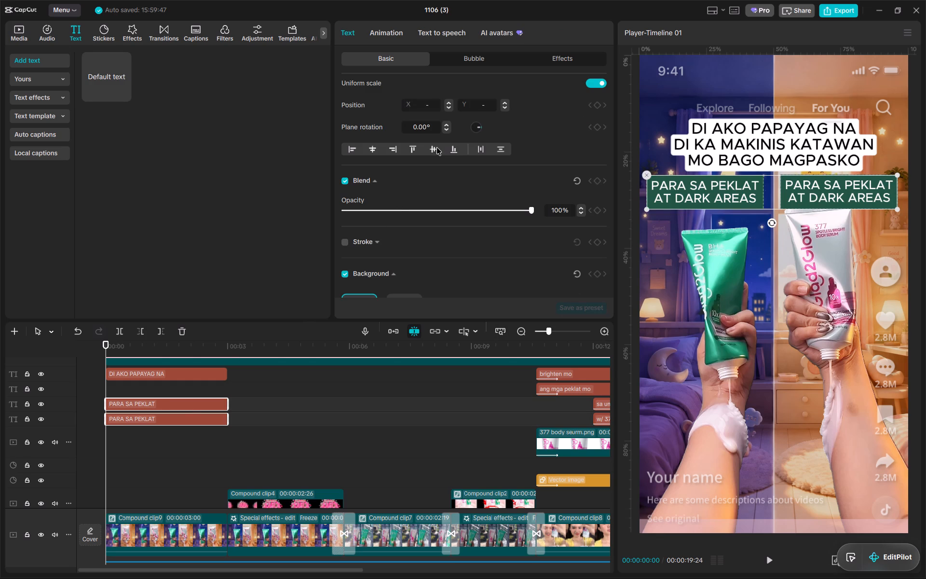
Change the copied label's background to pink DE6595, sampled from the pink lettering on the white tube.
{"action": "left_click", "coordinate": [183, 416]}
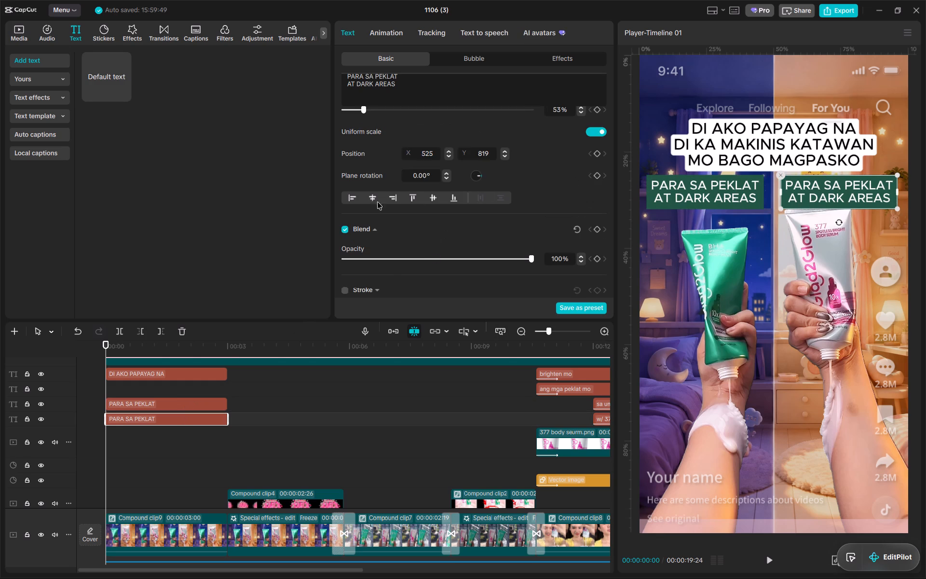
{"action": "scroll", "coordinate": [386, 223], "scroll_direction": "down", "scroll_amount": 1}
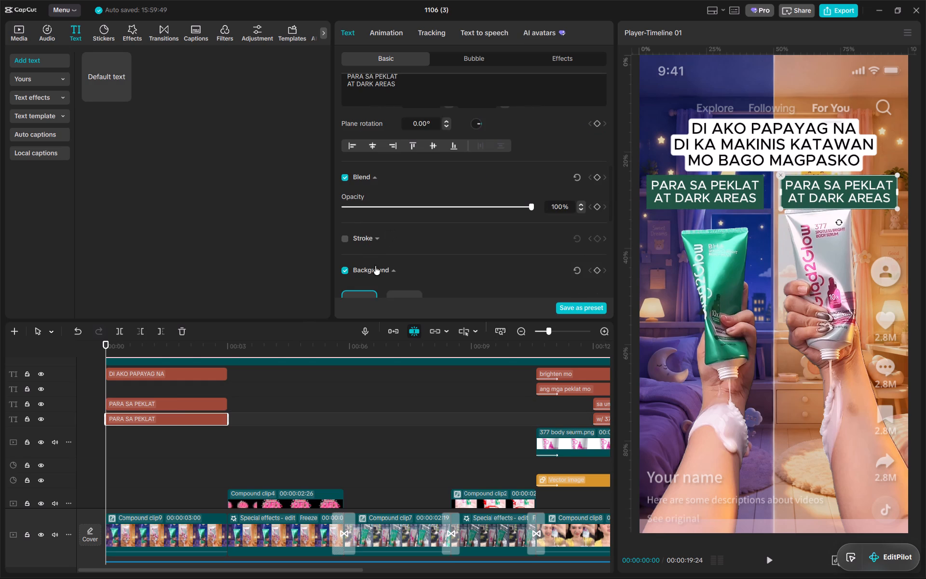
{"action": "scroll", "coordinate": [398, 257], "scroll_direction": "down", "scroll_amount": 2}
{"action": "left_click", "coordinate": [407, 242]}
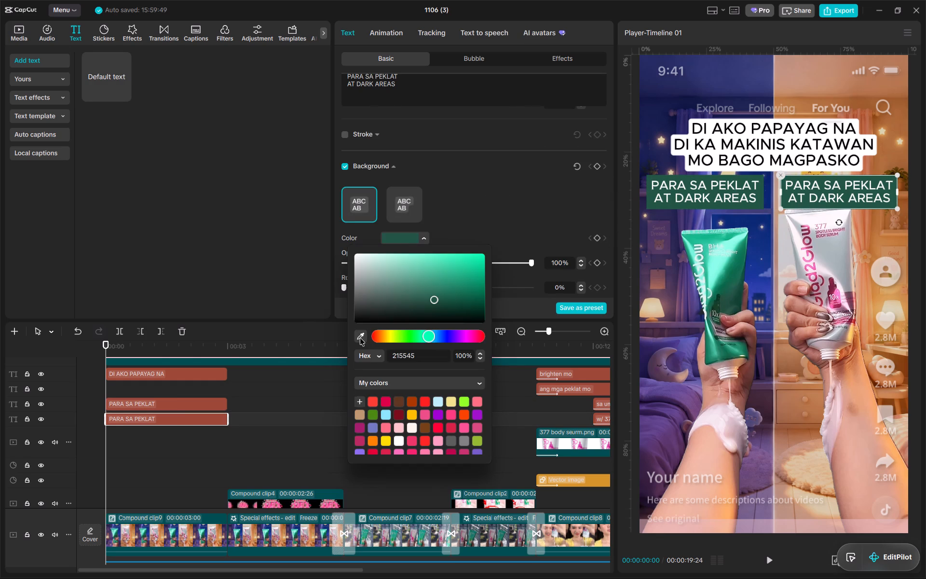
{"action": "left_click", "coordinate": [360, 338]}
{"action": "left_click", "coordinate": [810, 242]}
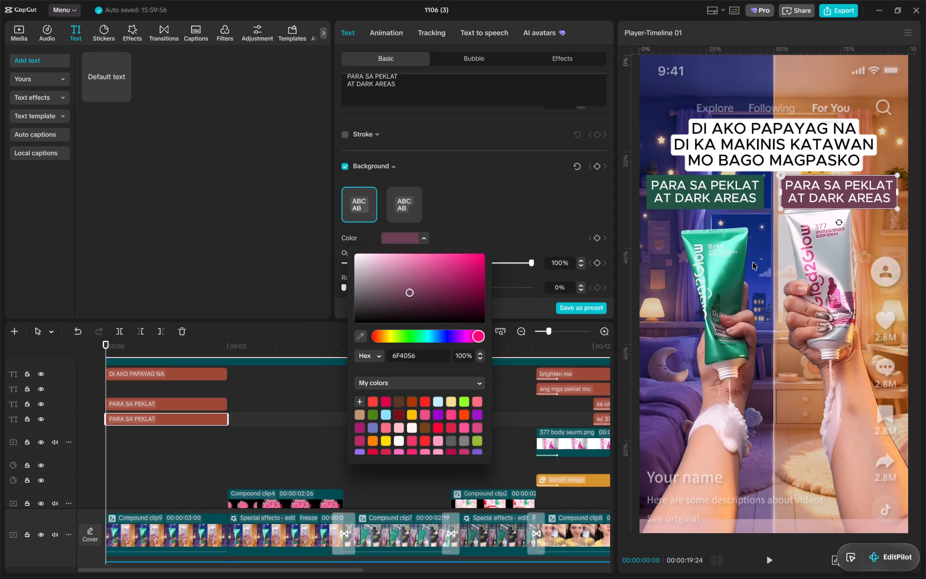
{"action": "left_click", "coordinate": [359, 334]}
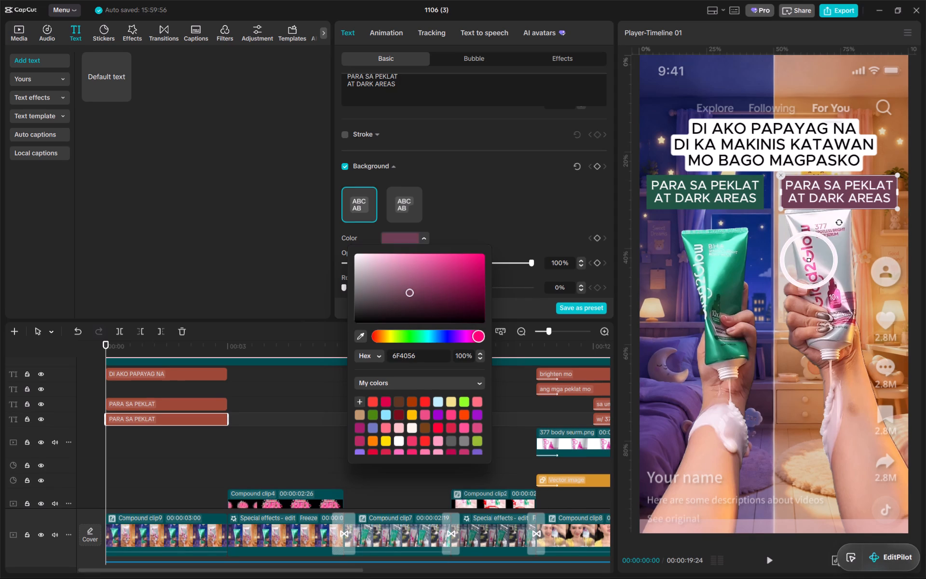
{"action": "left_click", "coordinate": [806, 248]}
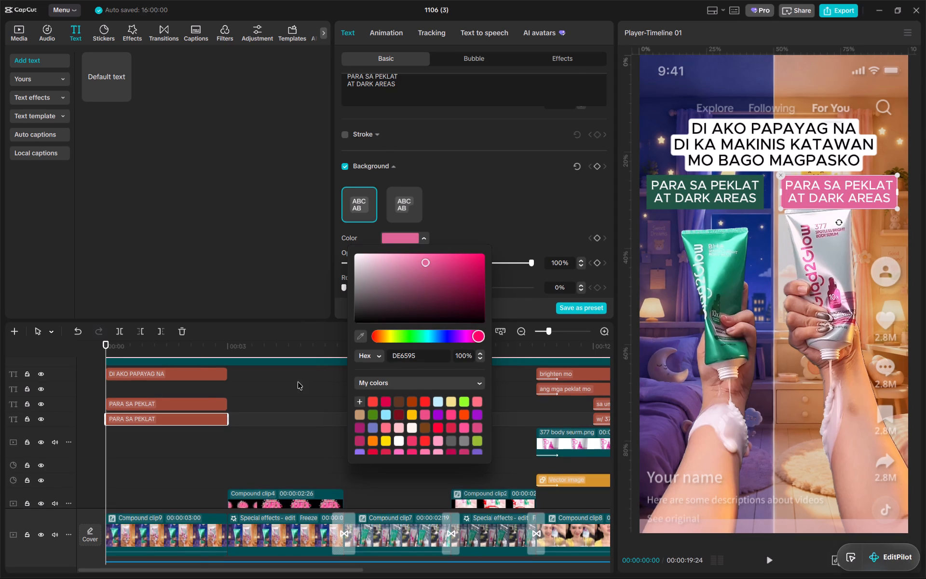
Copy the Night line "Para sa body acne at rough areas" from the script sheet and replace the pink label's text with it.
{"action": "left_click", "coordinate": [201, 386]}
{"action": "key", "text": "alt+Tab"}
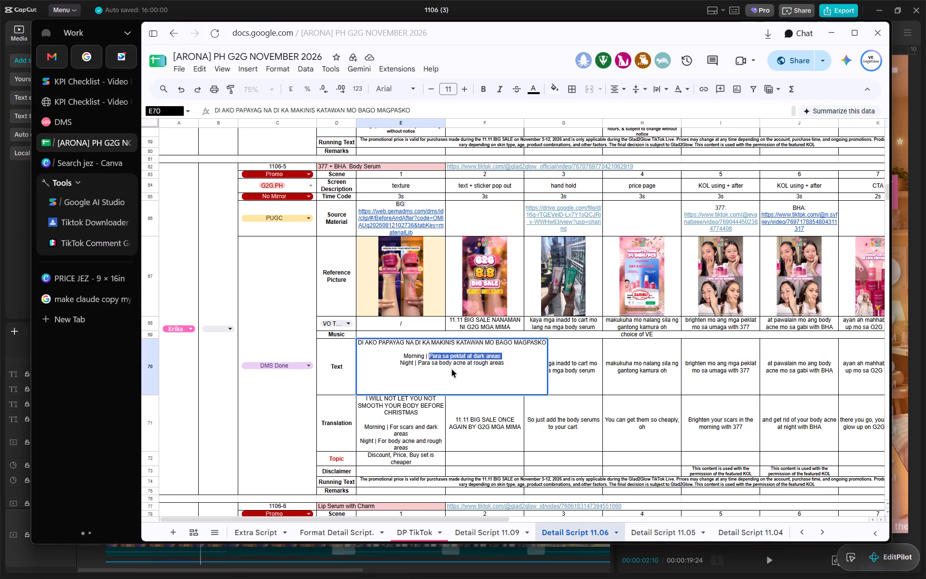
{"action": "left_click", "coordinate": [427, 364]}
{"action": "left_click_drag", "start_coordinate": [427, 364], "coordinate": [512, 364]}
{"action": "key", "text": "ctrl+c"}
{"action": "key", "text": "alt+Tab"}
{"action": "left_click", "coordinate": [164, 416]}
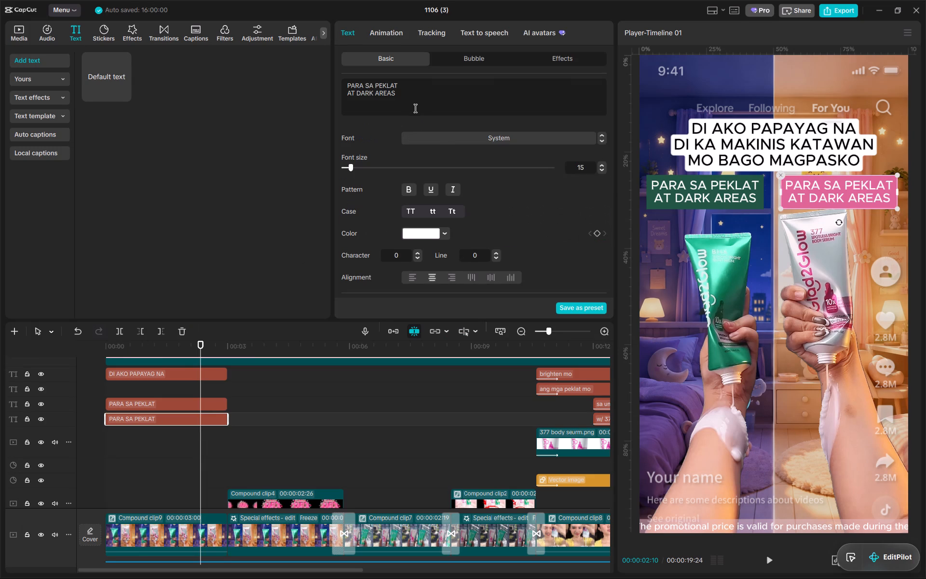
{"action": "left_click", "coordinate": [418, 106]}
{"action": "key", "text": "ctrl+a"}
{"action": "key", "text": "ctrl+v"}
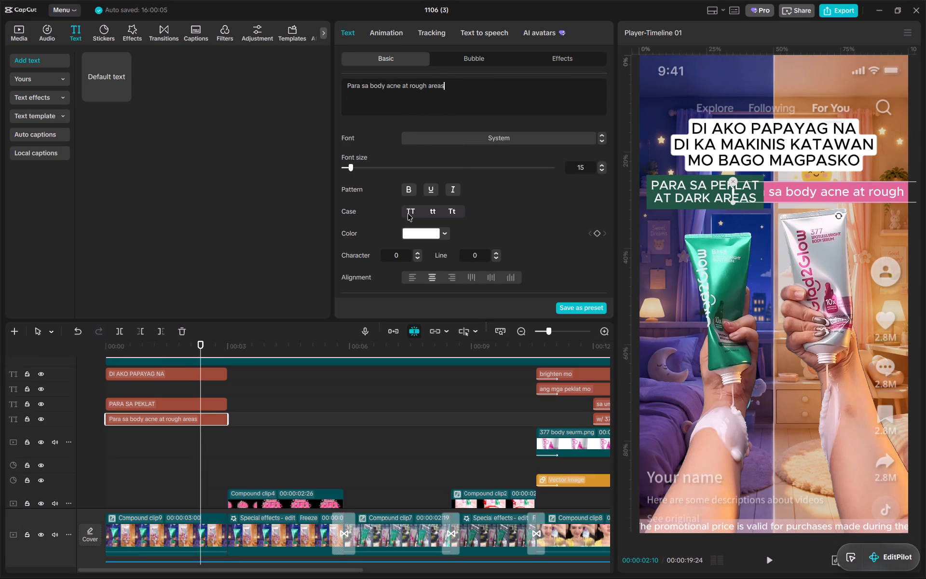
Make the pink label's text uppercase and break it into "PARA SA BODY ACNE" and "AT ROUGH AREAS".
{"action": "left_click", "coordinate": [409, 208]}
{"action": "left_click", "coordinate": [412, 84]}
{"action": "key", "text": "BackSpace"}
{"action": "key", "text": "Return"}
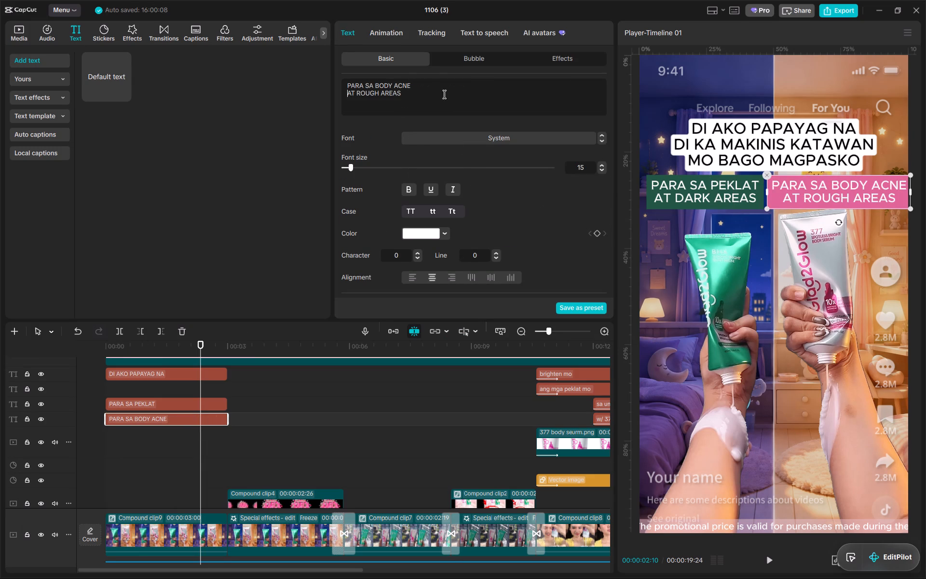
Scale the pink label down slightly so it fits within the morning half of the frame.
{"action": "left_click_drag", "start_coordinate": [910, 207], "coordinate": [906, 207]}
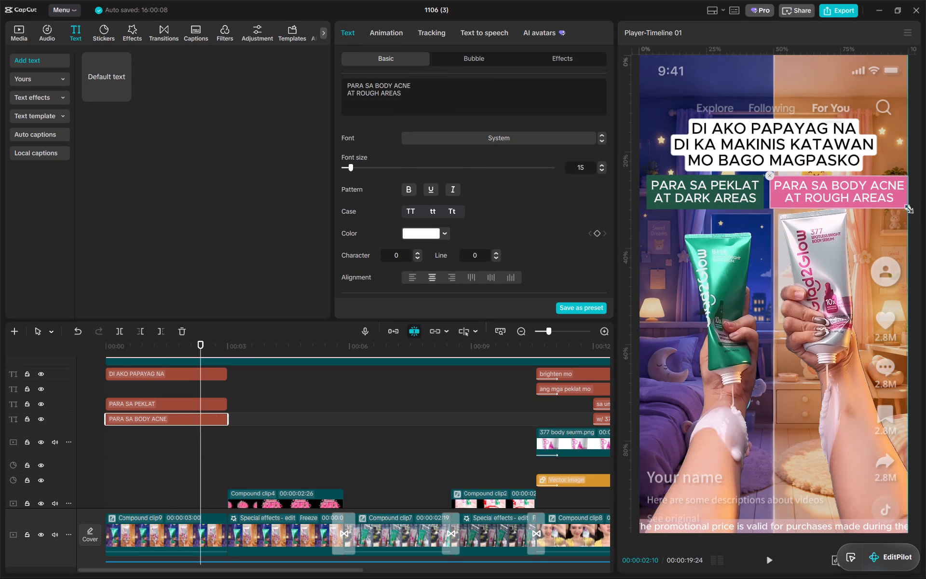
{"action": "left_click_drag", "start_coordinate": [906, 207], "coordinate": [895, 203]}
{"action": "left_click", "coordinate": [875, 200]}
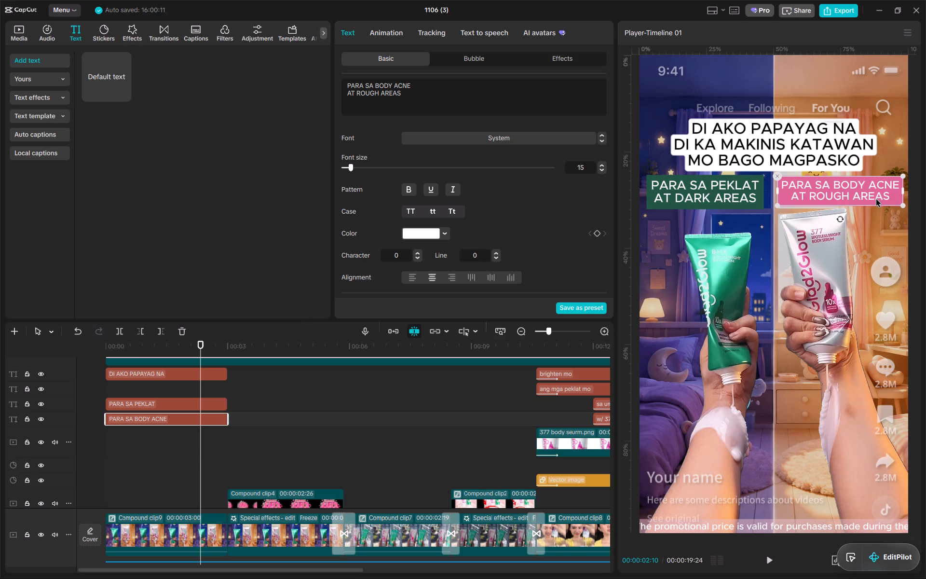
Align the green and pink labels with each other on their vertical centres.
{"action": "left_click", "coordinate": [196, 400], "text": "ctrl"}
{"action": "scroll", "coordinate": [403, 235], "scroll_direction": "down", "scroll_amount": 4}
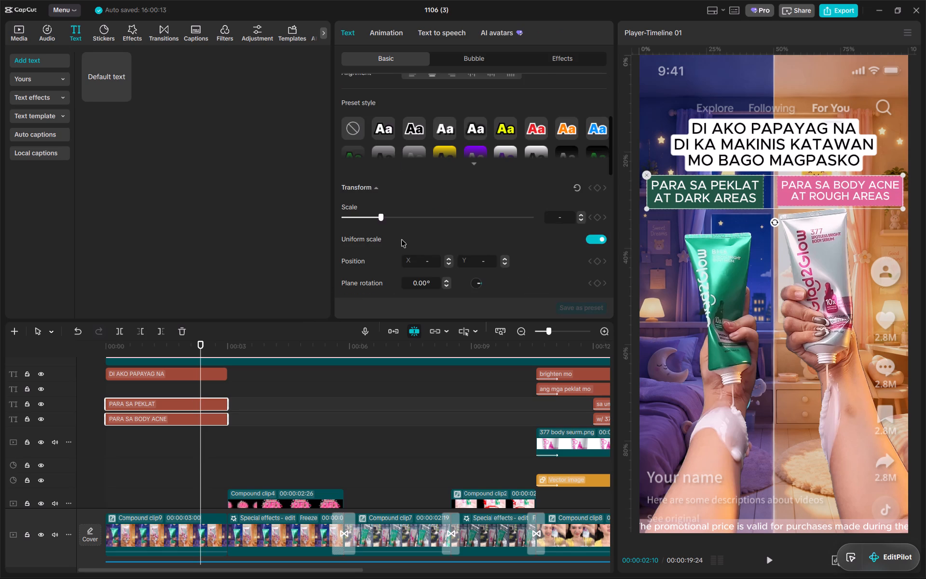
{"action": "left_click", "coordinate": [433, 256]}
Make the text of both the green and pink labels bold, undoing any accidental shift of their position.
{"action": "scroll", "coordinate": [508, 194], "scroll_direction": "up", "scroll_amount": 10}
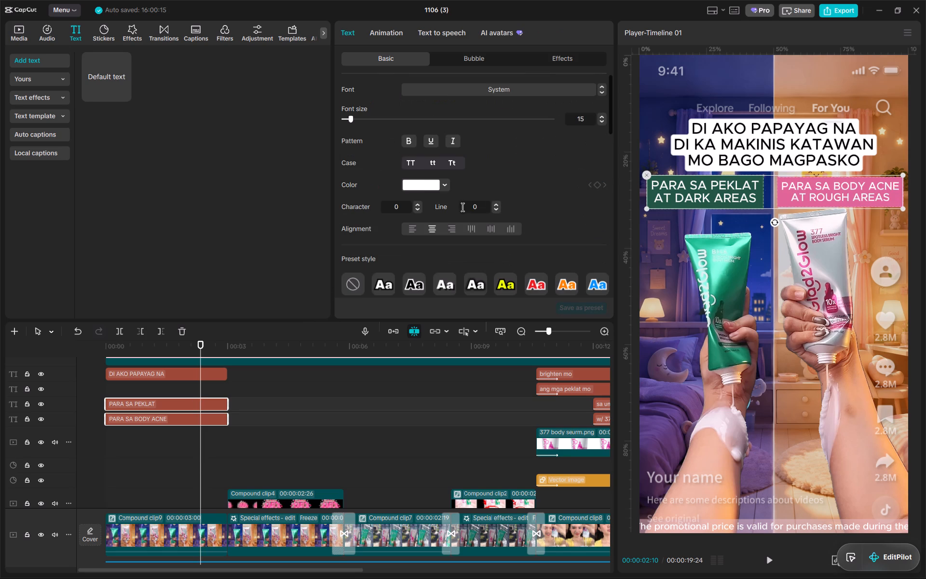
{"action": "left_click", "coordinate": [412, 141]}
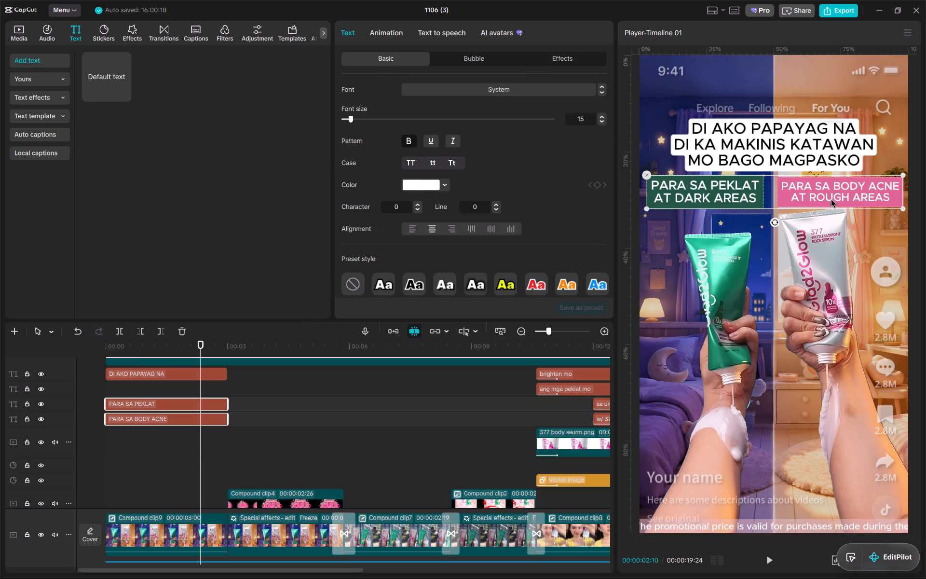
{"action": "left_click", "coordinate": [831, 199]}
{"action": "key", "text": "ctrl+z"}
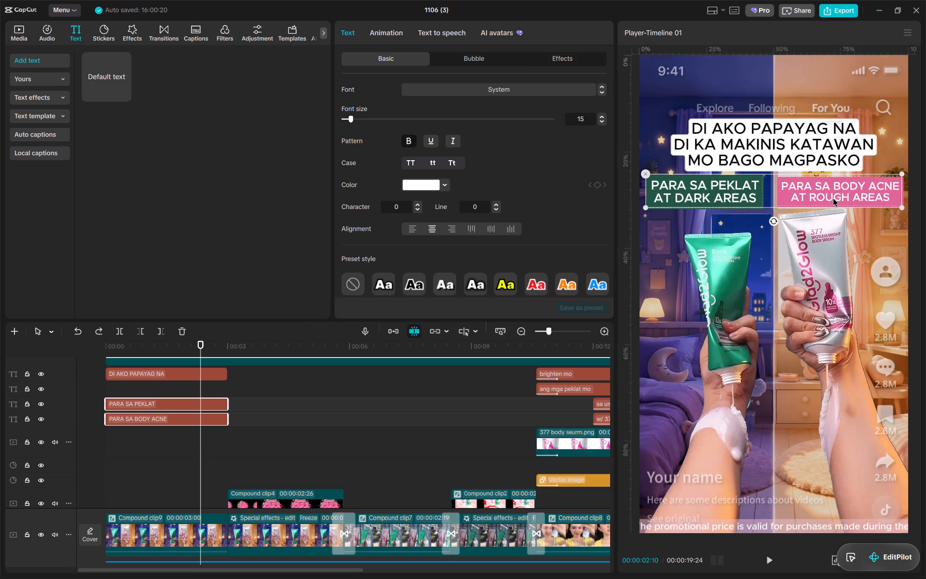
{"action": "left_click", "coordinate": [218, 416]}
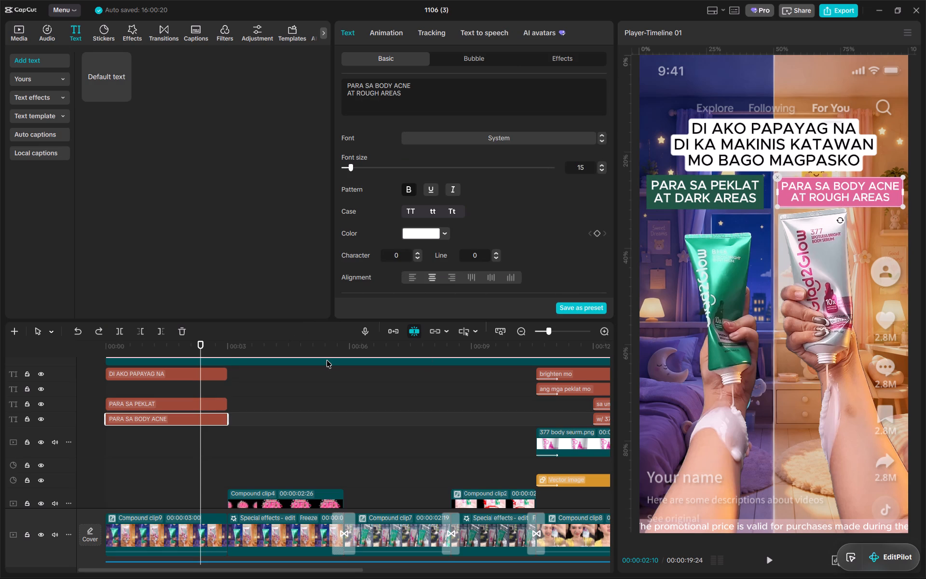
Examine the scene 1 reference picture for 1106-5 in the script sheet, and return to CapCut.
{"action": "left_click", "coordinate": [399, 569]}
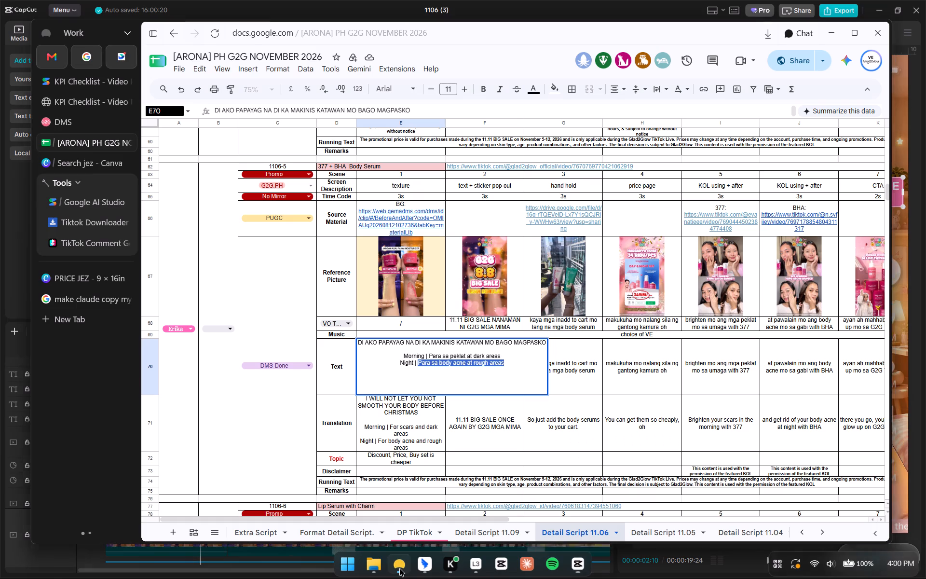
{"action": "scroll", "coordinate": [384, 317], "scroll_direction": "up", "scroll_amount": 7, "text": "ctrl"}
{"action": "scroll", "coordinate": [385, 318], "scroll_direction": "down", "scroll_amount": 7, "text": "ctrl"}
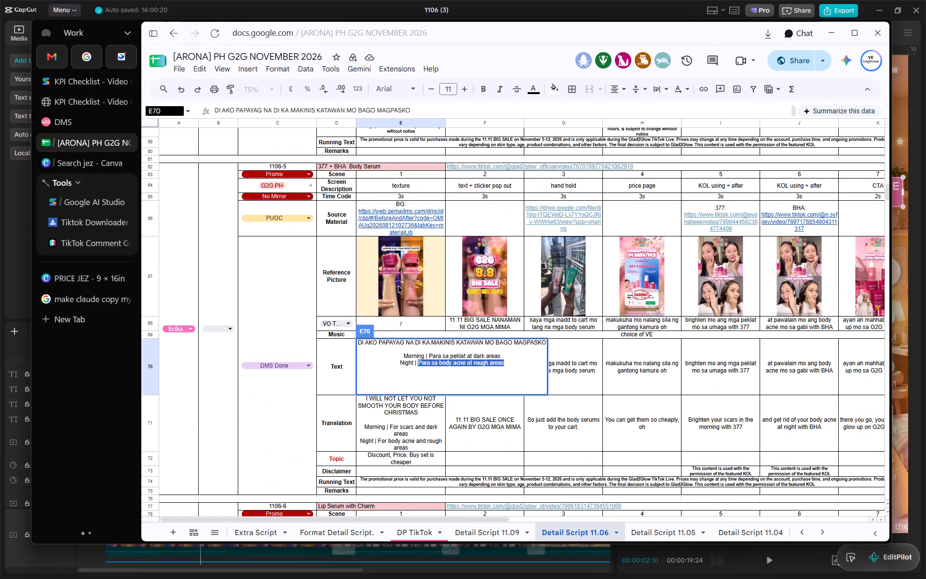
{"action": "left_click", "coordinate": [398, 286]}
{"action": "scroll", "coordinate": [397, 305], "scroll_direction": "up", "scroll_amount": 6, "text": "alt"}
{"action": "scroll", "coordinate": [397, 305], "scroll_direction": "down", "scroll_amount": 6, "text": "alt"}
{"action": "scroll", "coordinate": [397, 305], "scroll_direction": "up", "scroll_amount": 7, "text": "ctrl"}
{"action": "scroll", "coordinate": [397, 307], "scroll_direction": "down", "scroll_amount": 6, "text": "ctrl"}
{"action": "left_click", "coordinate": [583, 563]}
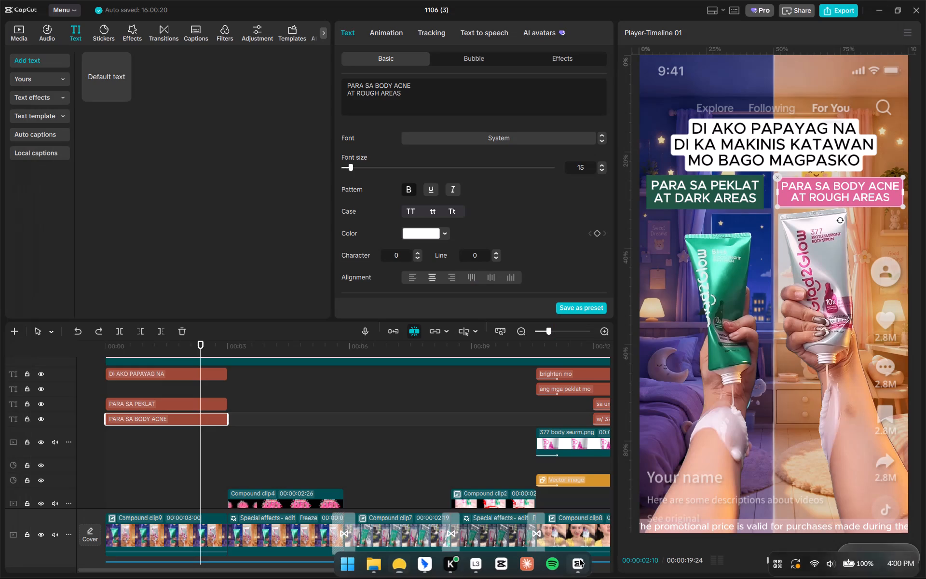
Change the font of the green PARA SA PEKLAT AT DARK AREAS label to Poppins Bold.
{"action": "left_click", "coordinate": [197, 406]}
{"action": "left_click", "coordinate": [487, 145]}
{"action": "left_click", "coordinate": [477, 139]}
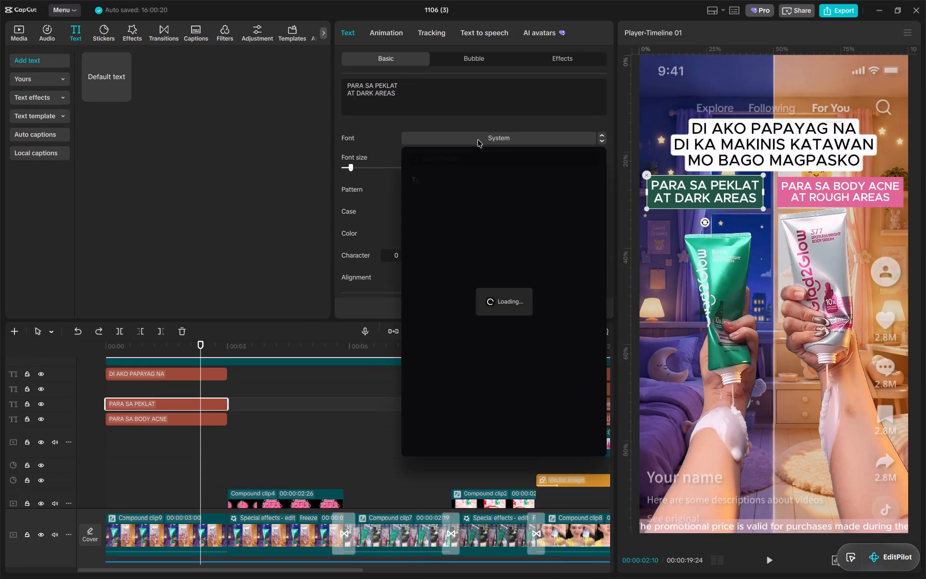
{"action": "left_click", "coordinate": [484, 160]}
{"action": "type", "text": "op"}
{"action": "key", "text": "BackSpace"}
{"action": "key", "text": "BackSpace"}
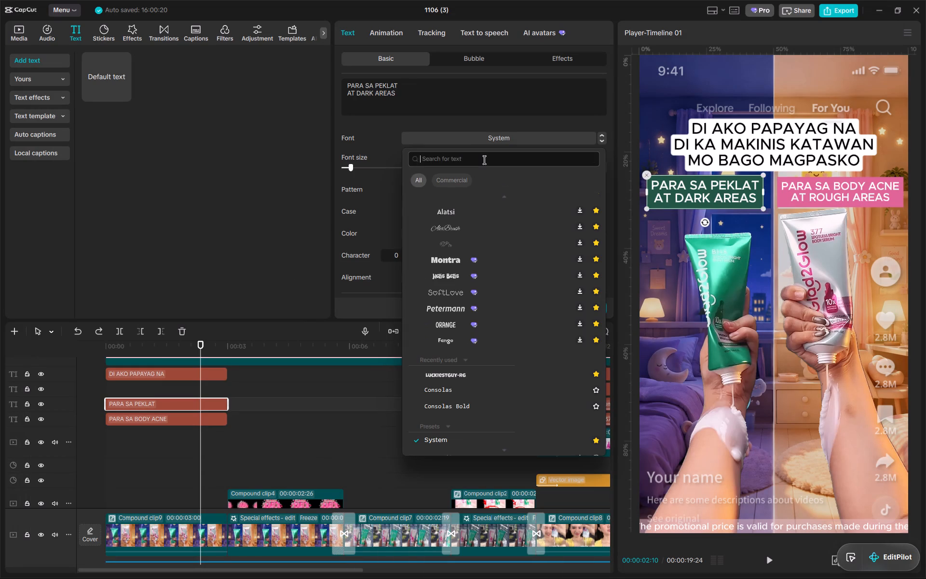
{"action": "type", "text": "poppins"}
{"action": "key", "text": "Return"}
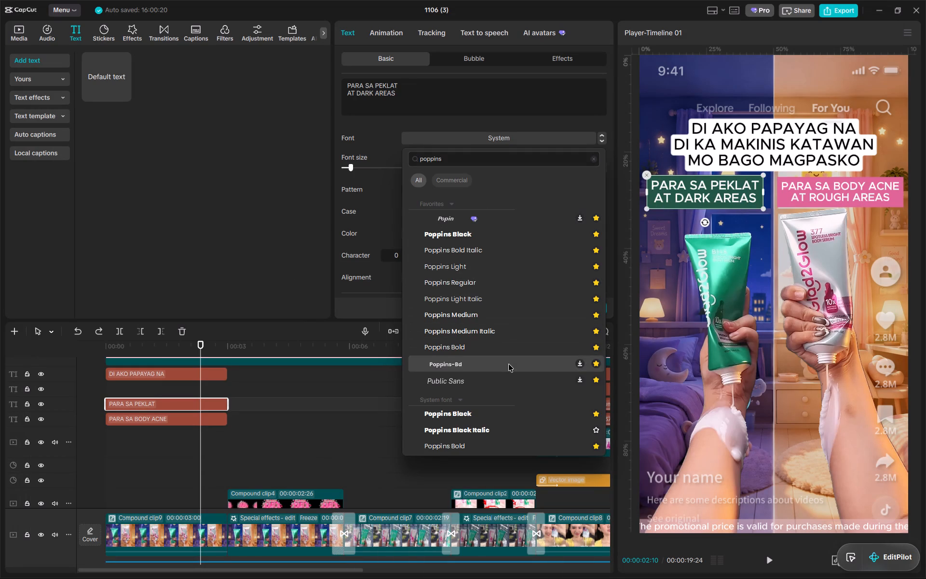
{"action": "left_click", "coordinate": [510, 345]}
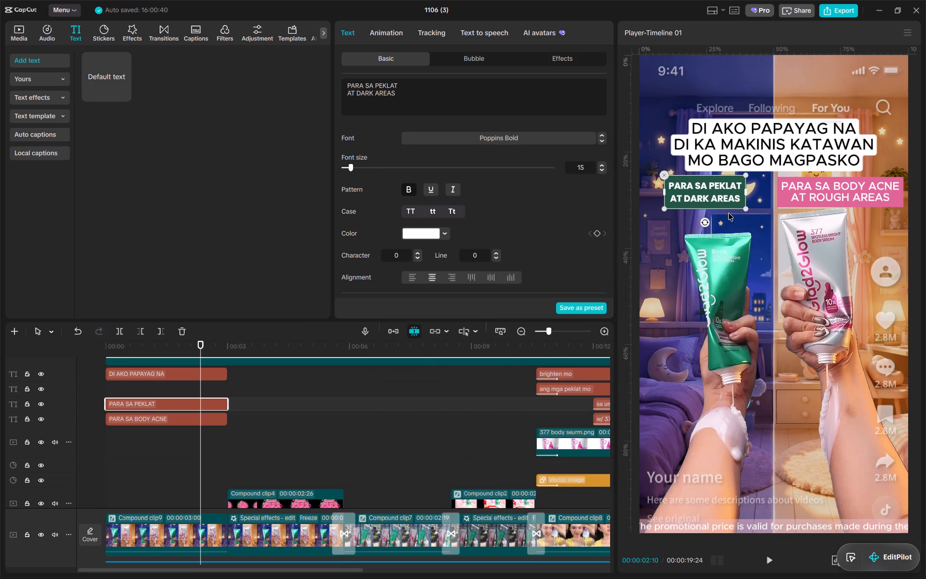
Enlarge the green label to about 66% scale and move it slightly lower within the night half, beneath the headline.
{"action": "left_click_drag", "start_coordinate": [746, 208], "coordinate": [759, 221]}
{"action": "left_click_drag", "start_coordinate": [746, 191], "coordinate": [744, 200]}
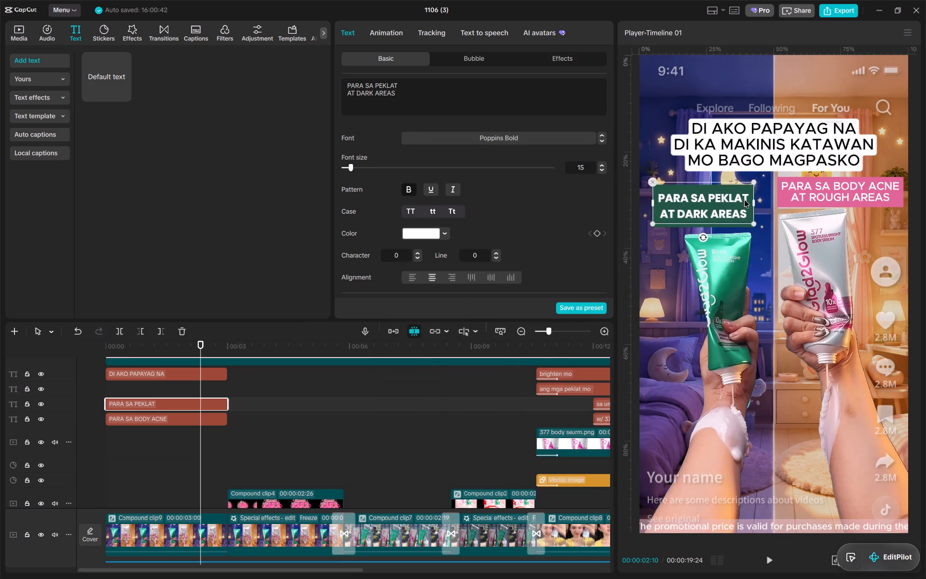
{"action": "left_click_drag", "start_coordinate": [744, 200], "coordinate": [747, 199]}
Change the pink PARA SA BODY ACNE AT ROUGH AREAS label's font to Poppins Bold and lower it level with the green label.
{"action": "left_click", "coordinate": [205, 414]}
{"action": "left_click", "coordinate": [549, 135]}
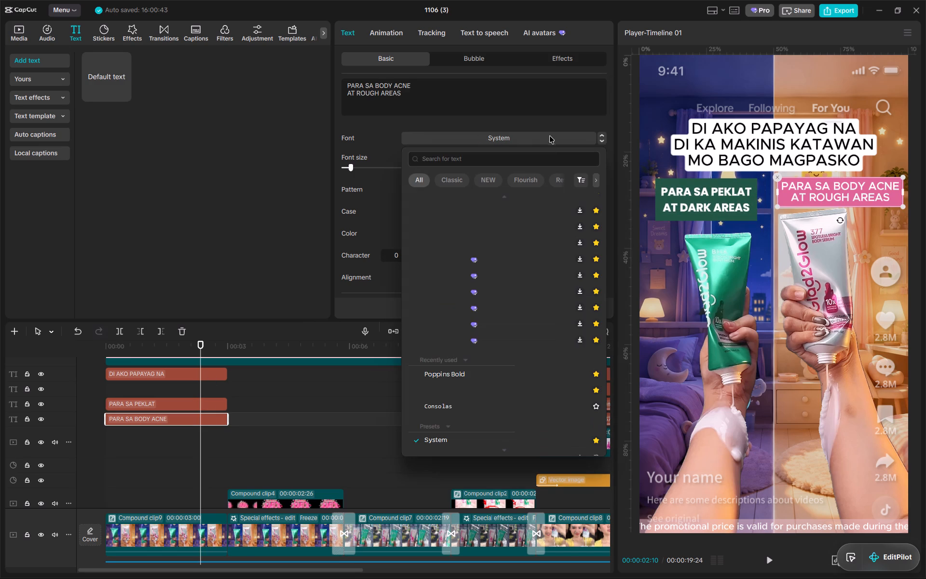
{"action": "left_click", "coordinate": [497, 158]}
{"action": "type", "text": "poppins"}
{"action": "key", "text": "Return"}
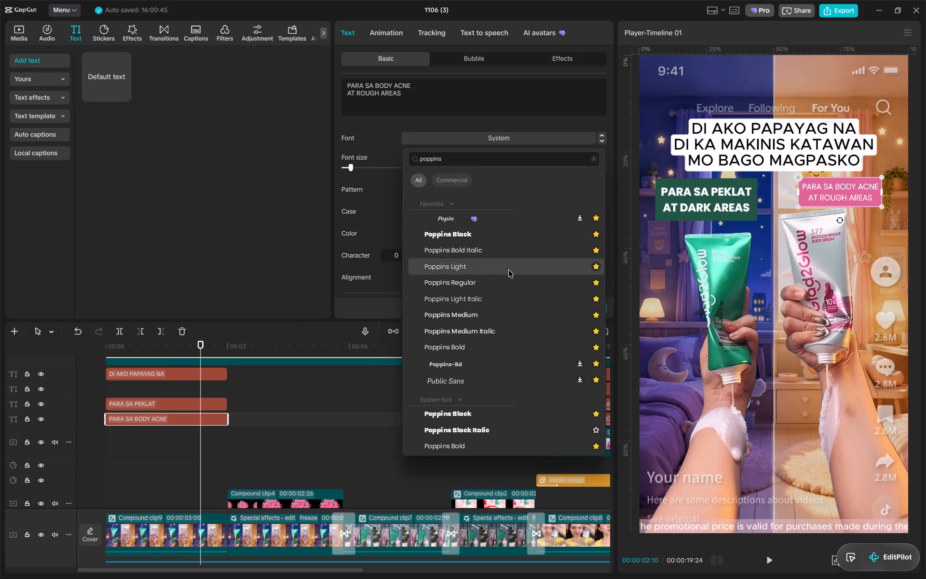
{"action": "scroll", "coordinate": [511, 284], "scroll_direction": "up", "scroll_amount": 1}
{"action": "left_click", "coordinate": [497, 350]}
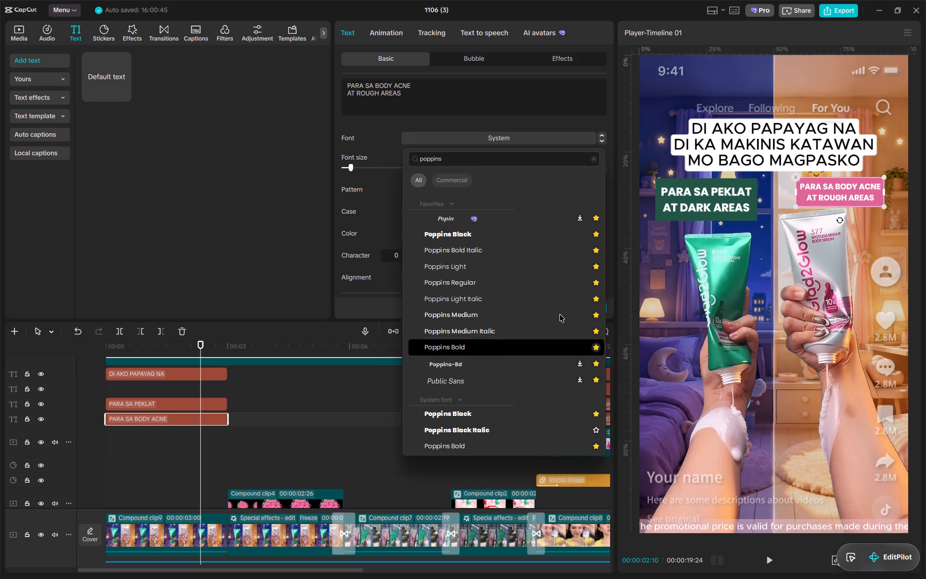
{"action": "left_click_drag", "start_coordinate": [866, 198], "coordinate": [866, 206]}
Set the scale of both the pink and green labels to 100%.
{"action": "scroll", "coordinate": [553, 196], "scroll_direction": "down", "scroll_amount": 5}
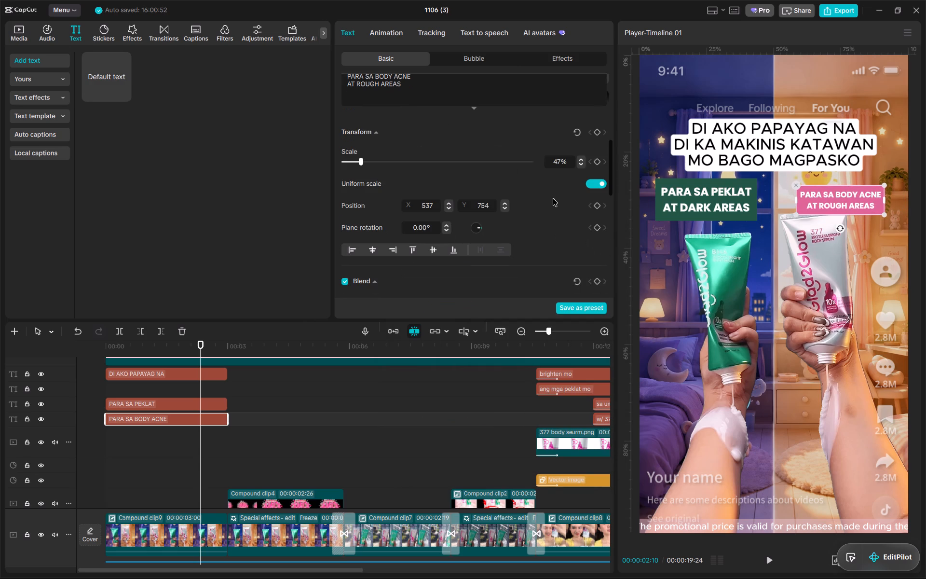
{"action": "double_click", "coordinate": [567, 165]}
{"action": "triple_click", "coordinate": [565, 161]}
{"action": "type", "text": "100"}
{"action": "key", "text": "Return"}
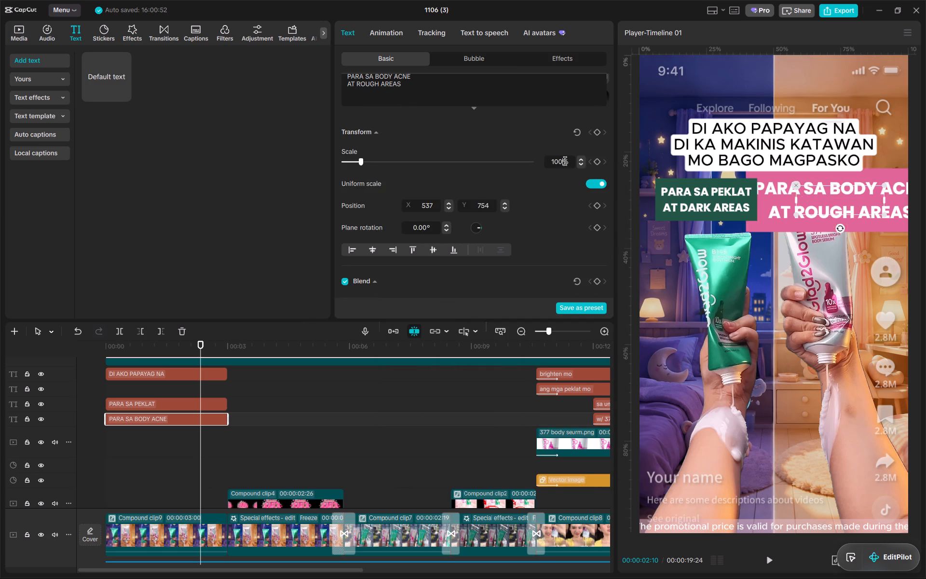
{"action": "left_click", "coordinate": [140, 410]}
{"action": "double_click", "coordinate": [551, 165]}
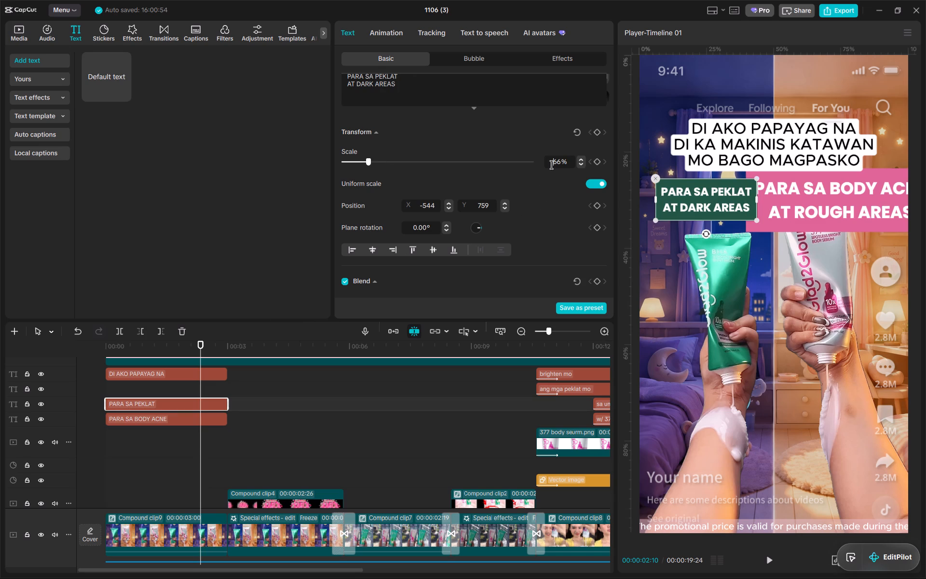
{"action": "type", "text": "100"}
{"action": "key", "text": "Return"}
Set the font size of both the green and pink labels to 10.
{"action": "scroll", "coordinate": [578, 169], "scroll_direction": "up", "scroll_amount": 5}
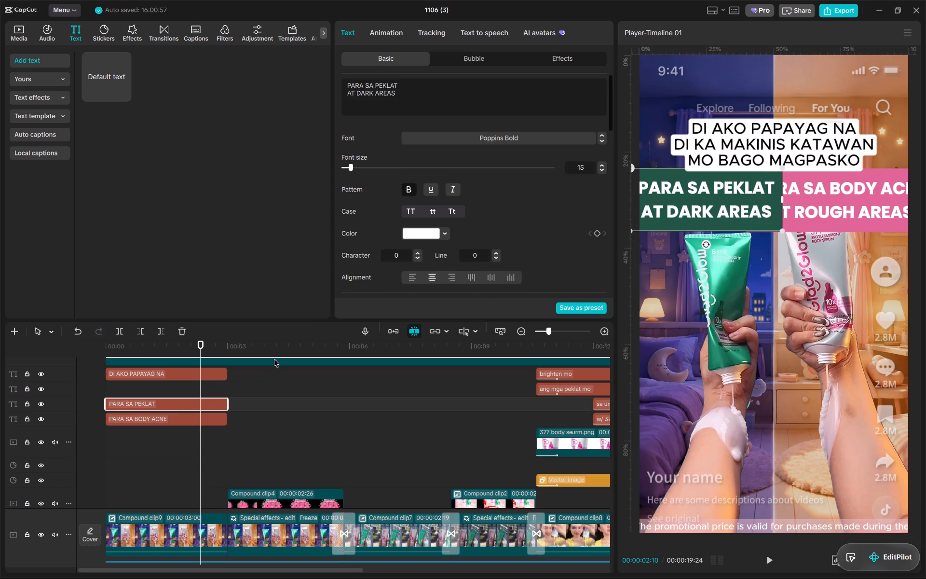
{"action": "double_click", "coordinate": [575, 170]}
{"action": "type", "text": "10"}
{"action": "key", "text": "Return"}
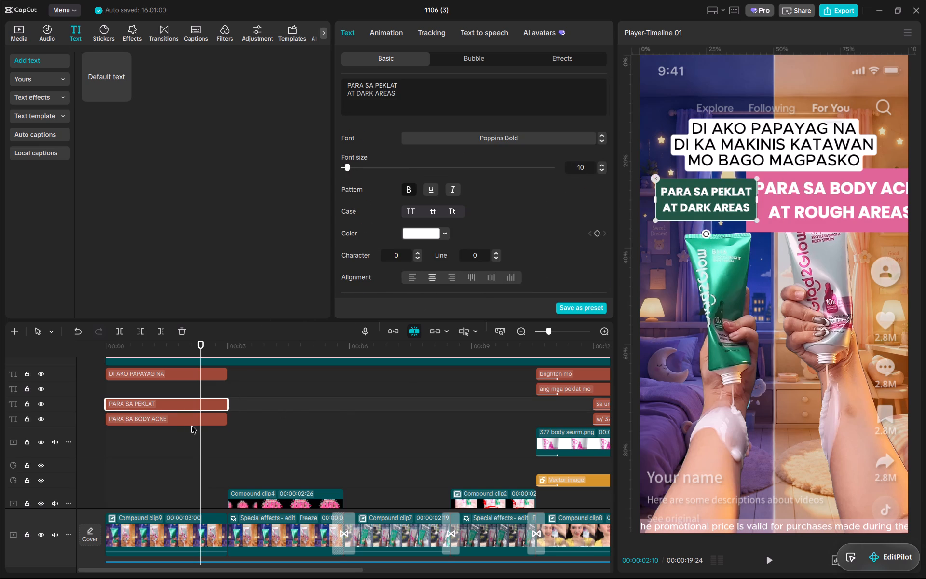
{"action": "left_click", "coordinate": [180, 418]}
{"action": "double_click", "coordinate": [579, 168]}
{"action": "type", "text": "10"}
{"action": "key", "text": "Return"}
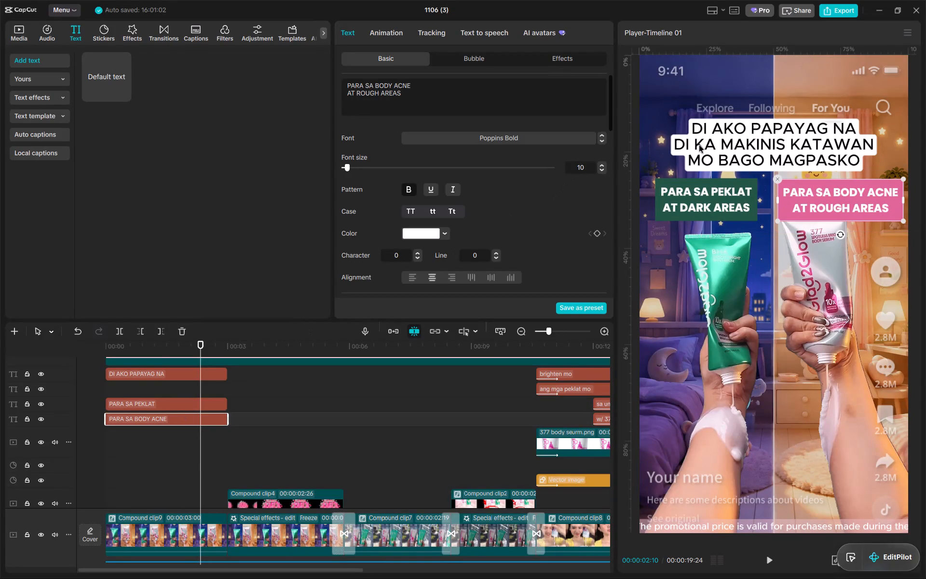
Align the green and pink labels with each other on their vertical centres.
{"action": "left_click", "coordinate": [176, 409], "text": "ctrl"}
{"action": "scroll", "coordinate": [485, 232], "scroll_direction": "down", "scroll_amount": 7}
{"action": "scroll", "coordinate": [451, 211], "scroll_direction": "up", "scroll_amount": 6}
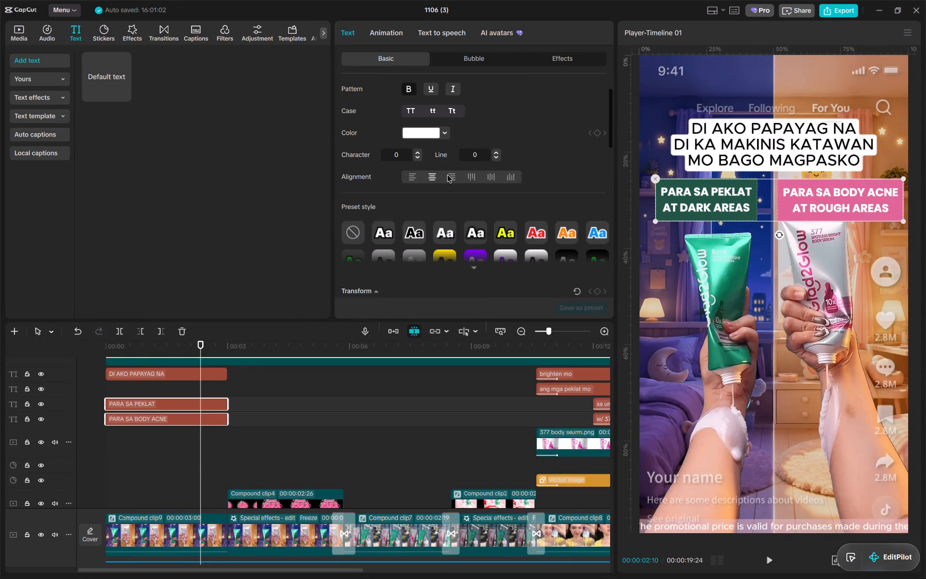
{"action": "scroll", "coordinate": [460, 173], "scroll_direction": "up", "scroll_amount": 4}
{"action": "scroll", "coordinate": [447, 182], "scroll_direction": "down", "scroll_amount": 6}
{"action": "left_click", "coordinate": [432, 149]}
Reduce the background height of the green and pink labels to 0% each.
{"action": "scroll", "coordinate": [441, 168], "scroll_direction": "down", "scroll_amount": 6}
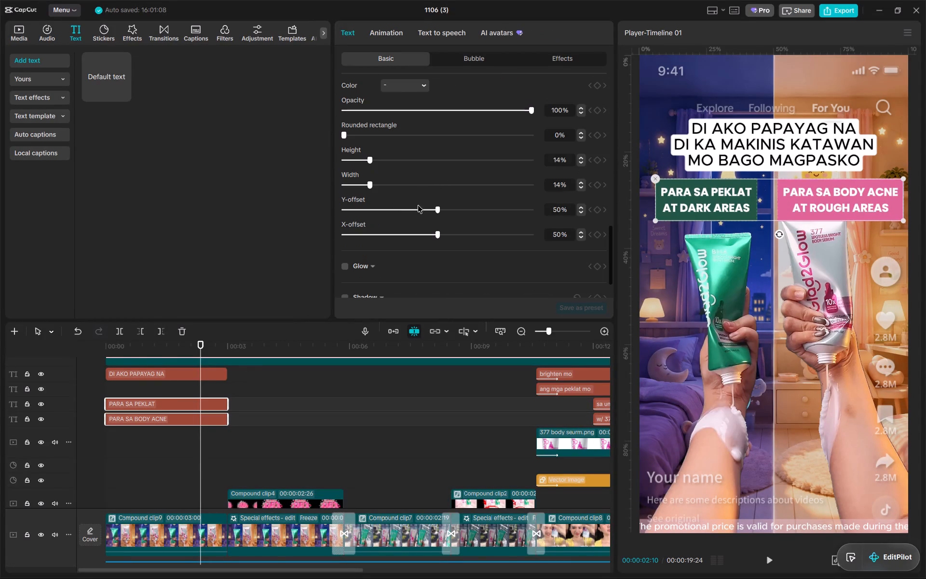
{"action": "scroll", "coordinate": [407, 219], "scroll_direction": "down", "scroll_amount": 1}
{"action": "scroll", "coordinate": [407, 217], "scroll_direction": "up", "scroll_amount": 3}
{"action": "scroll", "coordinate": [406, 215], "scroll_direction": "down", "scroll_amount": 1}
{"action": "left_click", "coordinate": [189, 406]}
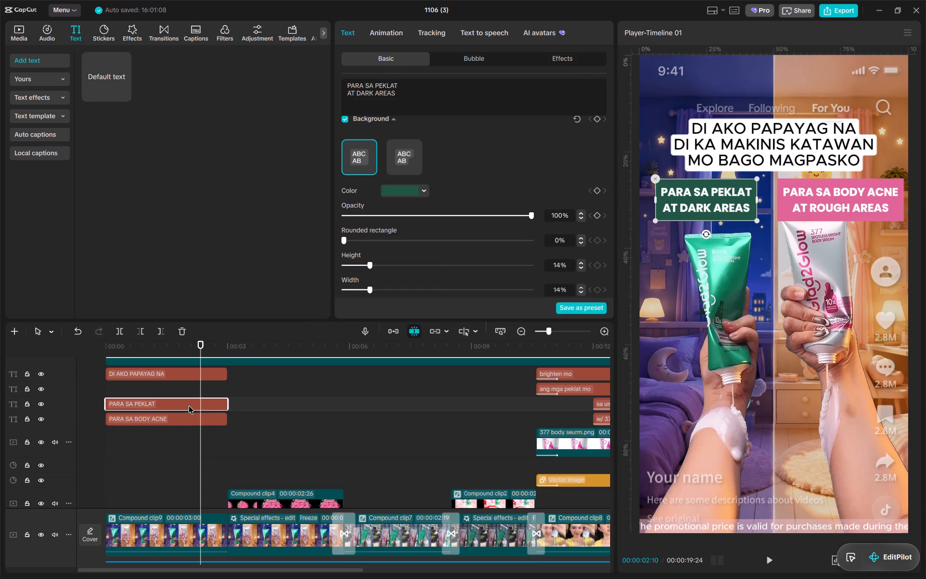
{"action": "scroll", "coordinate": [417, 235], "scroll_direction": "down", "scroll_amount": 2}
{"action": "left_click_drag", "start_coordinate": [375, 158], "coordinate": [349, 160]}
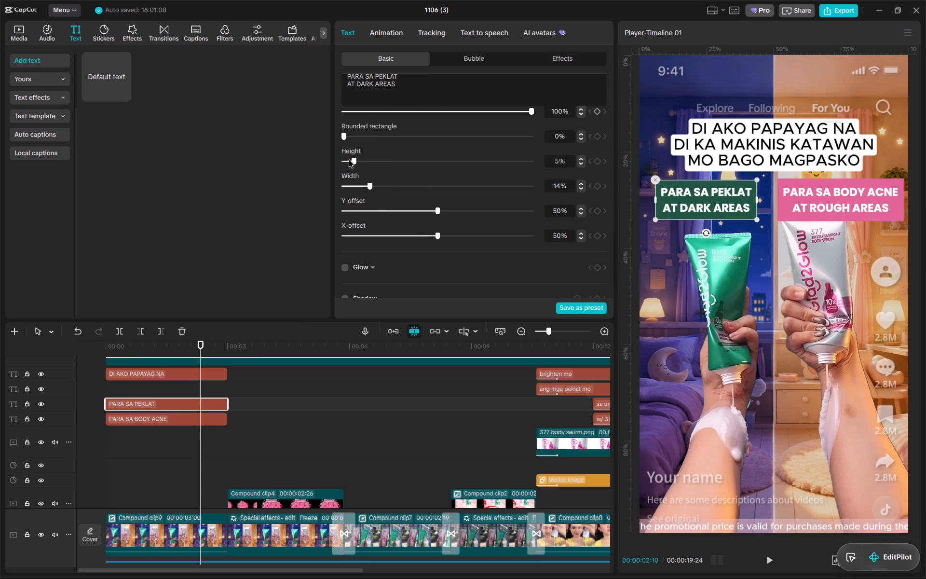
{"action": "left_click_drag", "start_coordinate": [349, 160], "coordinate": [290, 166]}
{"action": "left_click", "coordinate": [203, 419]}
{"action": "left_click_drag", "start_coordinate": [385, 163], "coordinate": [126, 167]}
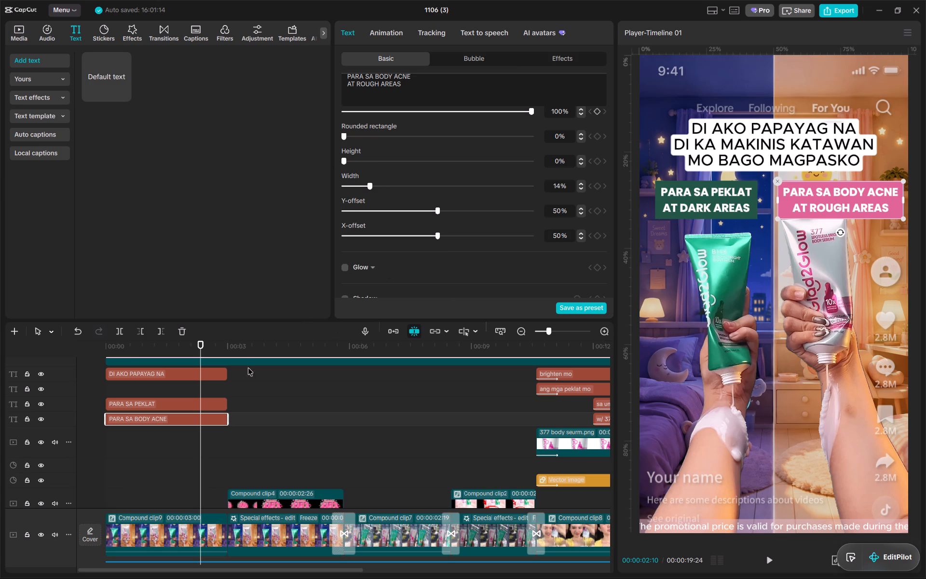
Play back scene 1 from the start to check its headline and labels, and return the playhead to the beginning.
{"action": "left_click_drag", "start_coordinate": [250, 347], "coordinate": [16, 339]}
{"action": "key", "text": "space"}
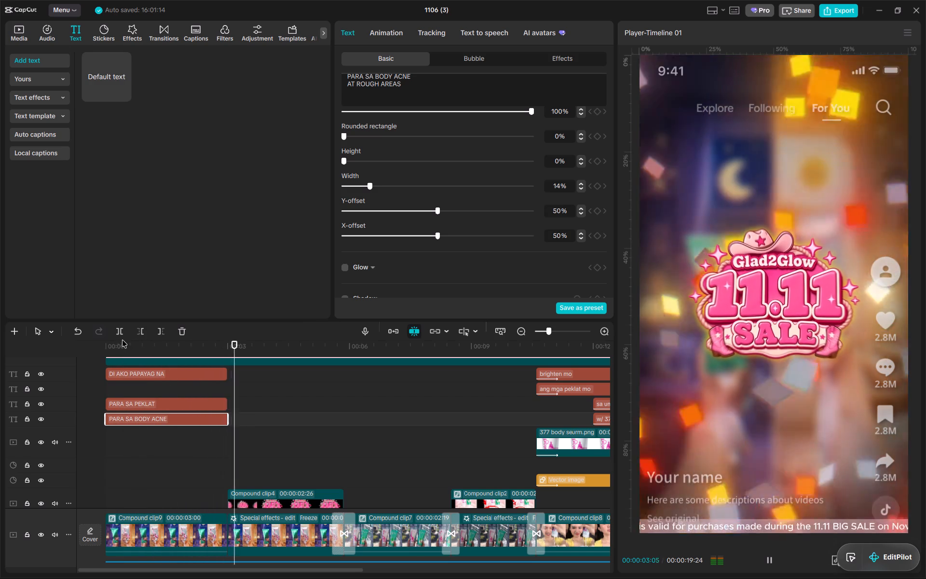
{"action": "key", "text": "space"}
{"action": "left_click", "coordinate": [260, 416]}
{"action": "left_click_drag", "start_coordinate": [230, 342], "coordinate": [43, 354]}
{"action": "key", "text": "space"}
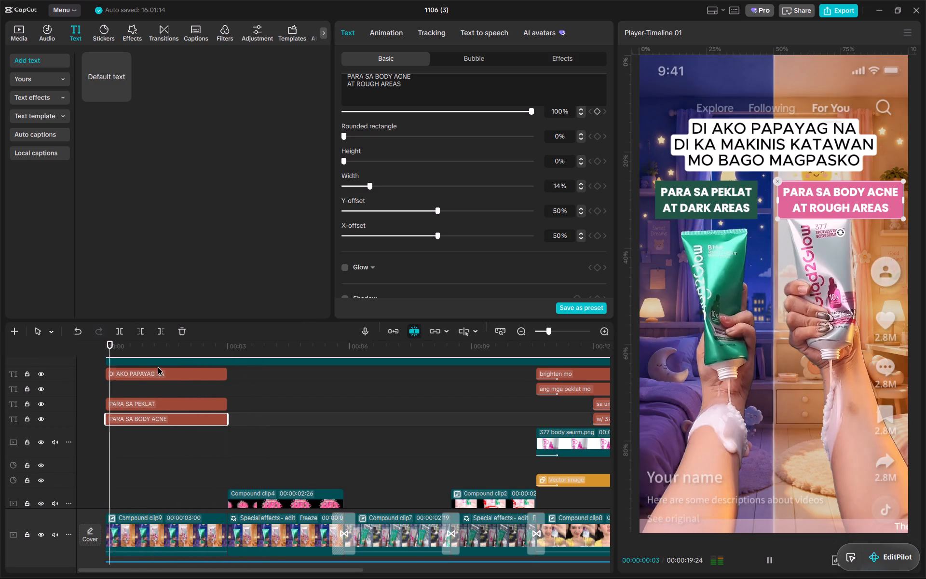
{"action": "key", "text": "space"}
{"action": "left_click", "coordinate": [333, 433]}
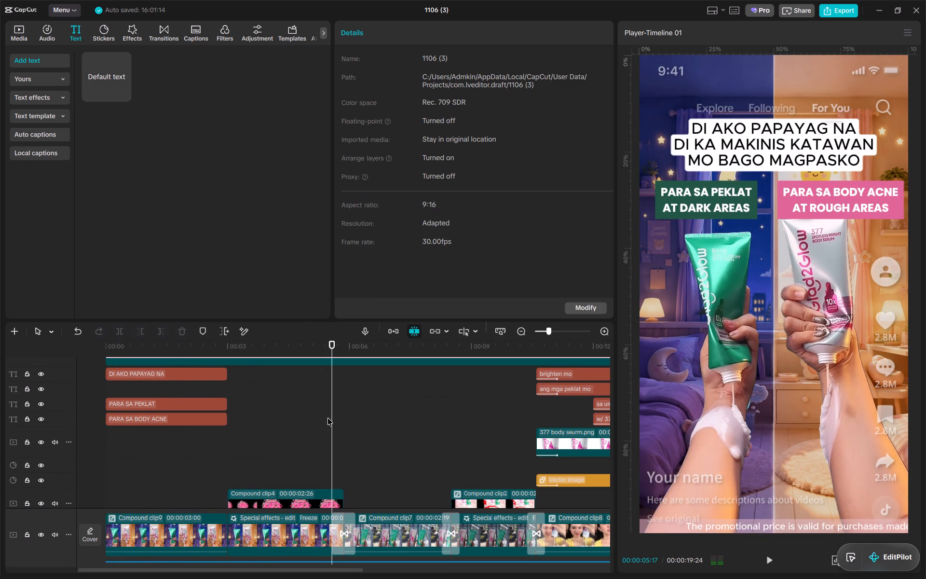
{"action": "left_click_drag", "start_coordinate": [317, 348], "coordinate": [0, 347]}
Open the video export settings and choose the 1106-5 folder in G2G Files > 11 November Videos as the destination.
{"action": "left_click", "coordinate": [832, 14]}
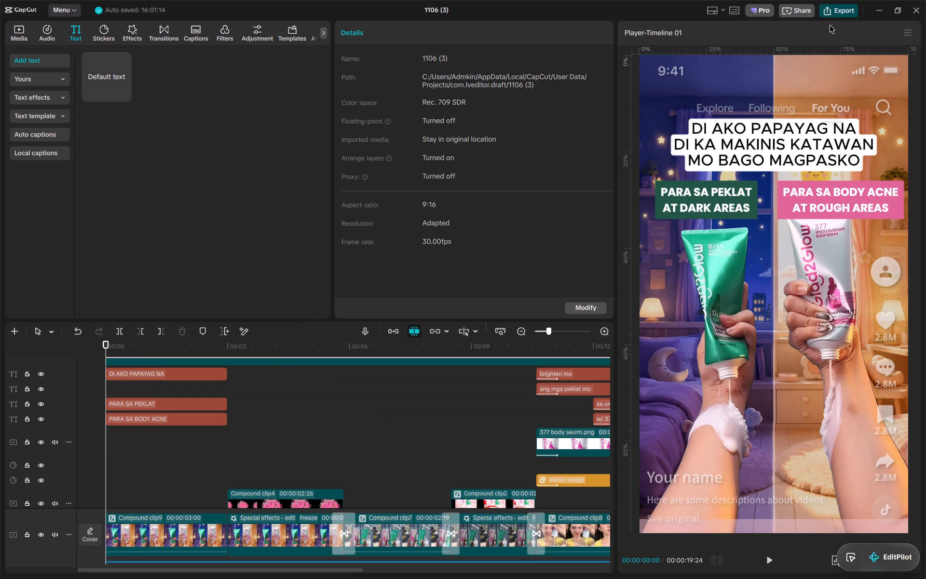
{"action": "left_click", "coordinate": [656, 175]}
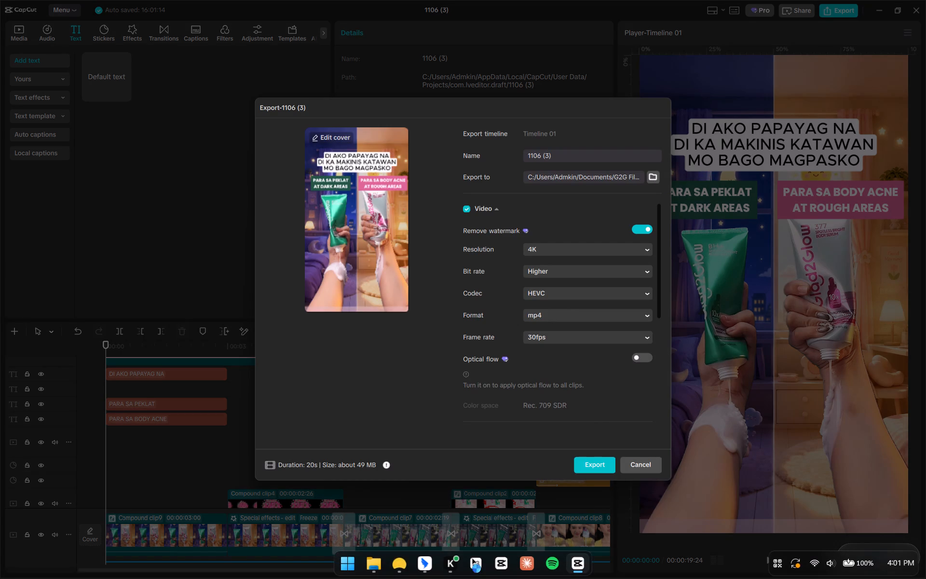
{"action": "left_click", "coordinate": [400, 563]}
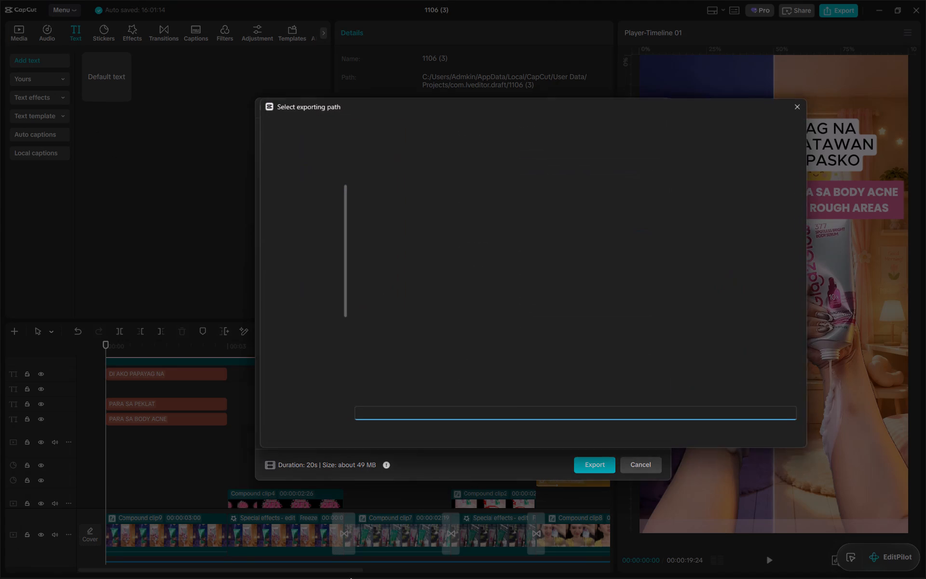
{"action": "left_click", "coordinate": [302, 309]}
{"action": "left_click", "coordinate": [315, 324]}
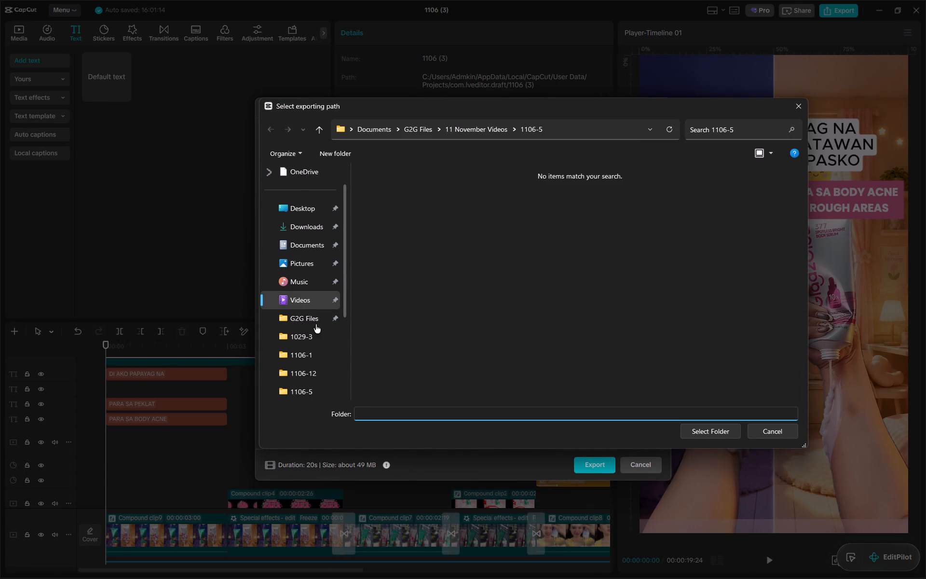
{"action": "double_click", "coordinate": [427, 235]}
{"action": "left_click", "coordinate": [439, 204]}
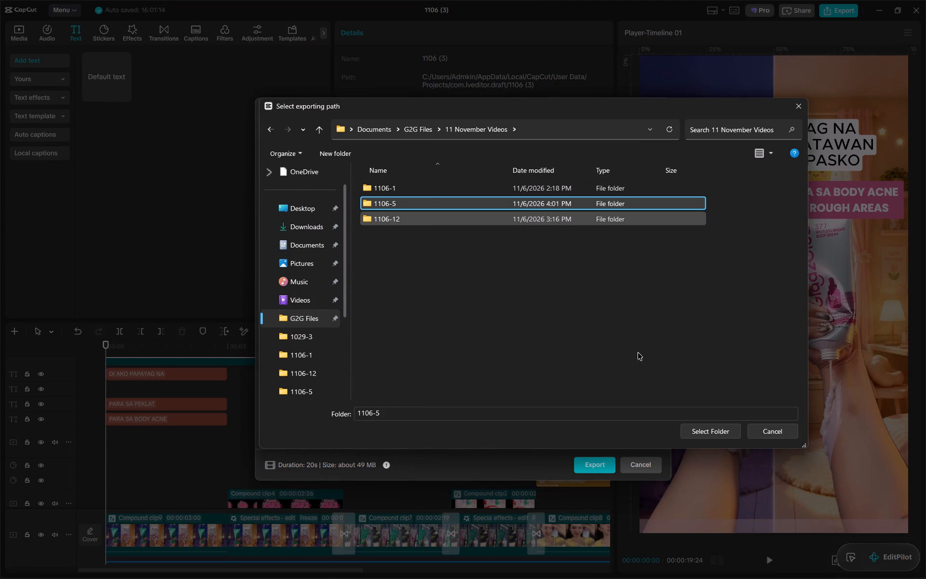
{"action": "left_click", "coordinate": [720, 429]}
Copy the full 1106-5 task name from the DMS editing tasks list in the browser, and return to CapCut.
{"action": "left_click", "coordinate": [399, 568]}
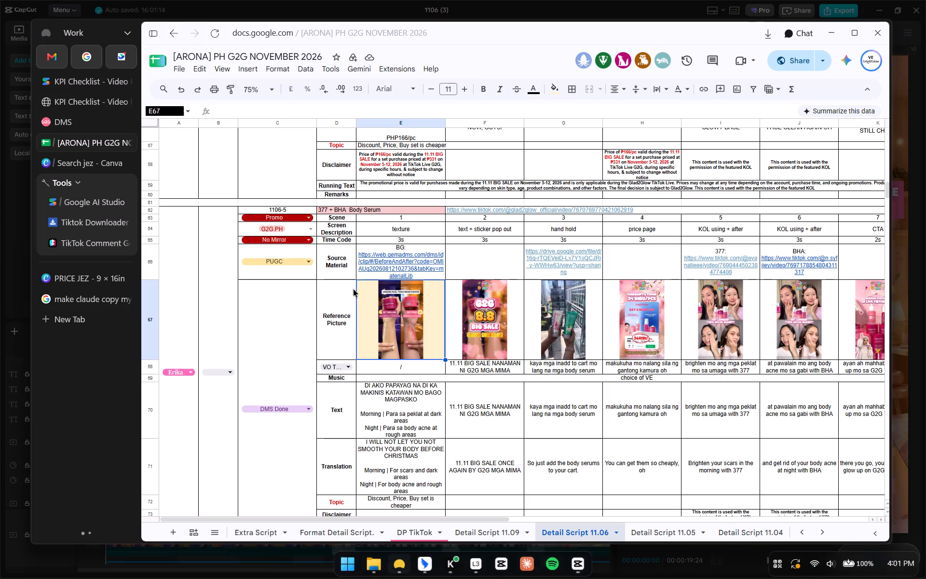
{"action": "left_click", "coordinate": [83, 176]}
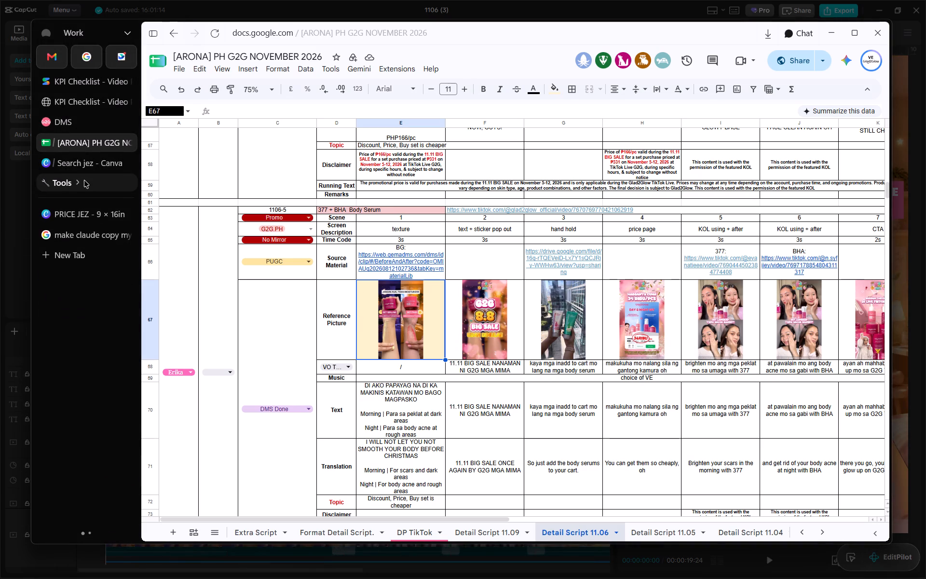
{"action": "left_click", "coordinate": [84, 180]}
{"action": "left_click", "coordinate": [99, 96]}
{"action": "left_click", "coordinate": [101, 126]}
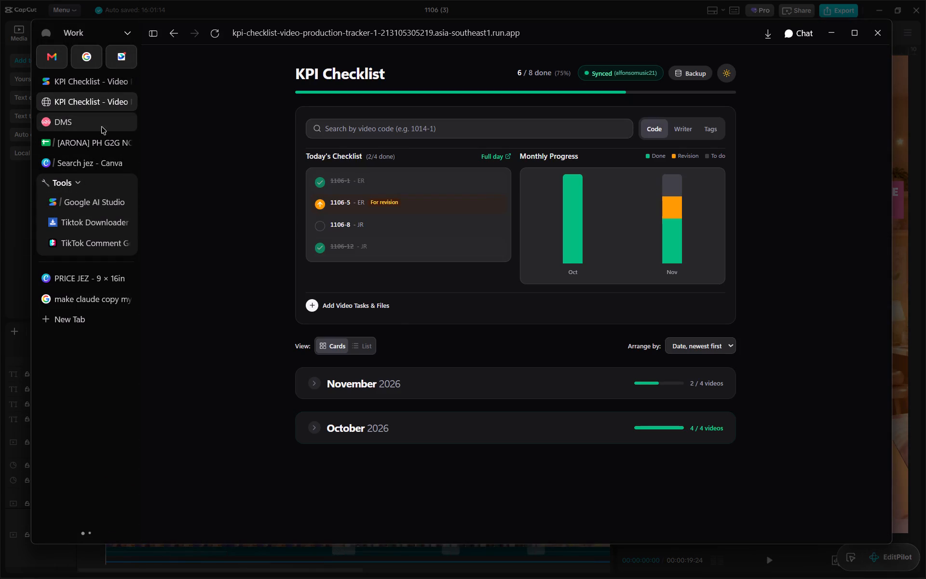
{"action": "left_click", "coordinate": [206, 195]}
{"action": "left_click_drag", "start_coordinate": [206, 195], "coordinate": [387, 190]}
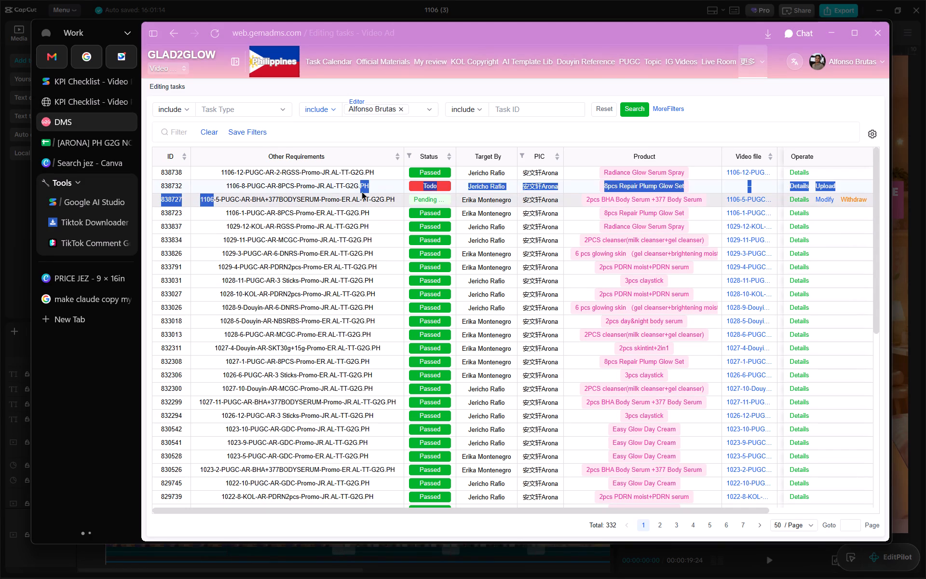
{"action": "left_click", "coordinate": [362, 192]}
{"action": "left_click", "coordinate": [204, 199]}
{"action": "left_click_drag", "start_coordinate": [204, 199], "coordinate": [389, 195]}
{"action": "key", "text": "ctrl+c"}
{"action": "key", "text": "alt+Tab"}
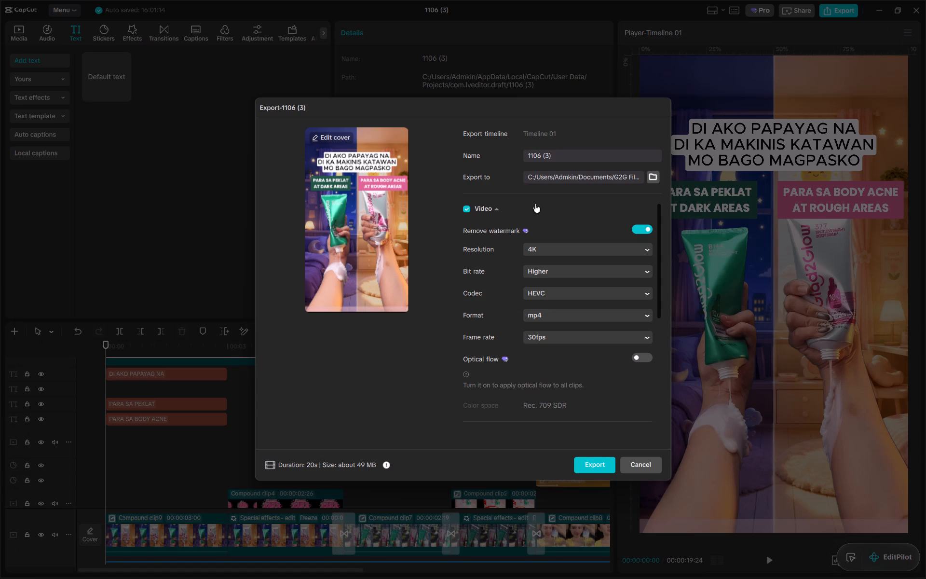
Name the export 1106-5-PUGC-AR-BHA+377BODYSERUM-Promo-ER.AL-TT-G2G.PH using the copied task name.
{"action": "left_click", "coordinate": [581, 156]}
{"action": "key", "text": "ctrl+a"}
{"action": "key", "text": "ctrl+v"}
{"action": "left_click_drag", "start_coordinate": [561, 152], "coordinate": [445, 149]}
{"action": "left_click", "coordinate": [563, 157]}
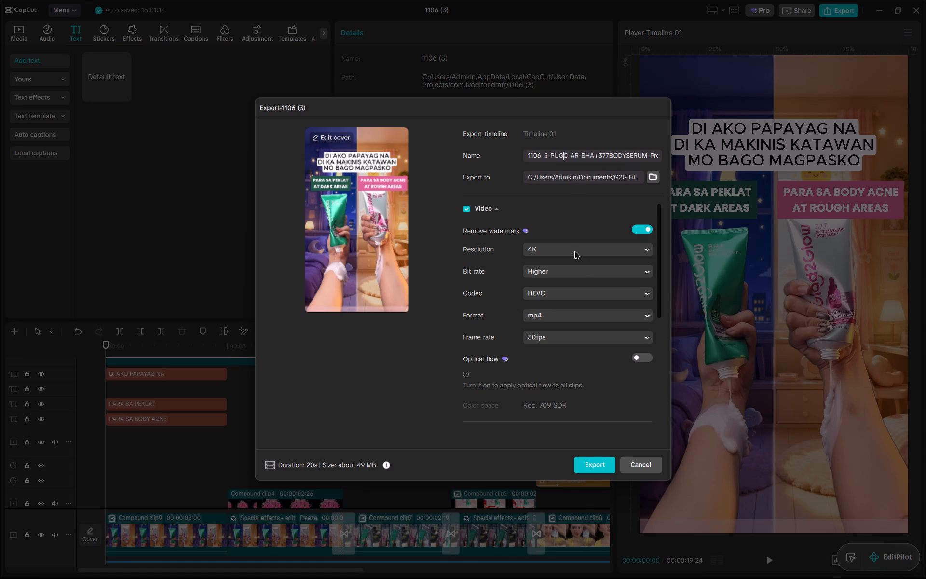
Set the export to 1080P resolution, Higher bit rate and the H.264 codec.
{"action": "left_click", "coordinate": [579, 270]}
{"action": "left_click", "coordinate": [587, 310]}
{"action": "left_click", "coordinate": [574, 248]}
{"action": "left_click", "coordinate": [551, 231]}
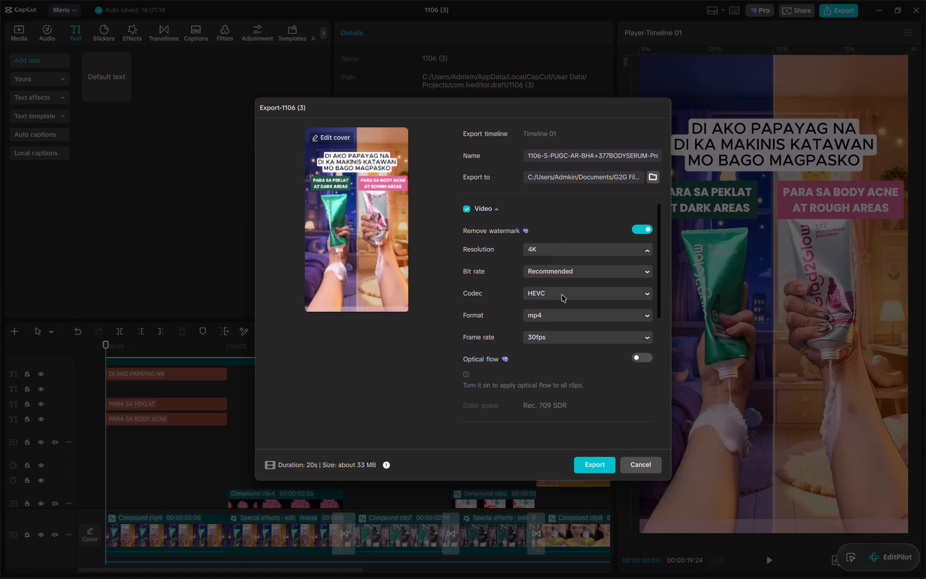
{"action": "left_click", "coordinate": [561, 294]}
{"action": "left_click", "coordinate": [580, 323]}
{"action": "left_click", "coordinate": [570, 252]}
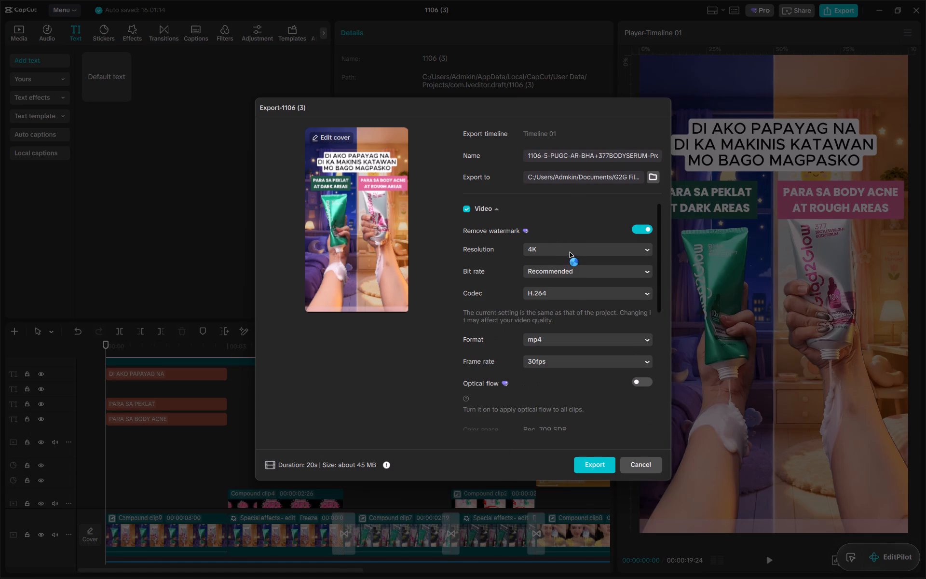
{"action": "left_click", "coordinate": [584, 309]}
{"action": "left_click", "coordinate": [582, 275]}
{"action": "left_click", "coordinate": [586, 330]}
Replace the export name with the copied 1106-5 task name, export the video, and close the export window once it finishes.
{"action": "left_click", "coordinate": [559, 158]}
{"action": "key", "text": "ctrl+a"}
{"action": "key", "text": "ctrl+v"}
{"action": "left_click_drag", "start_coordinate": [558, 155], "coordinate": [447, 152]}
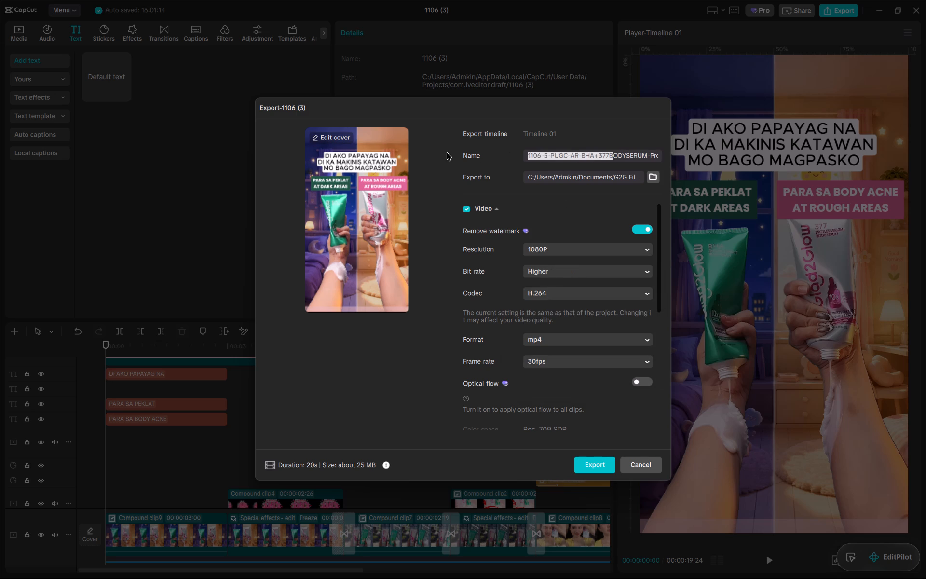
{"action": "left_click", "coordinate": [598, 459]}
{"action": "left_click", "coordinate": [442, 334]}
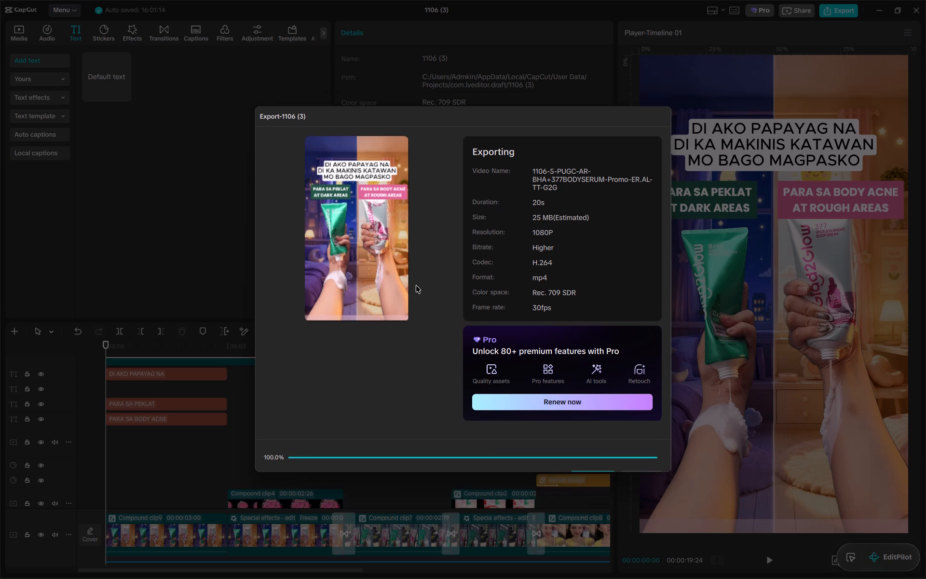
{"action": "left_click", "coordinate": [630, 460]}
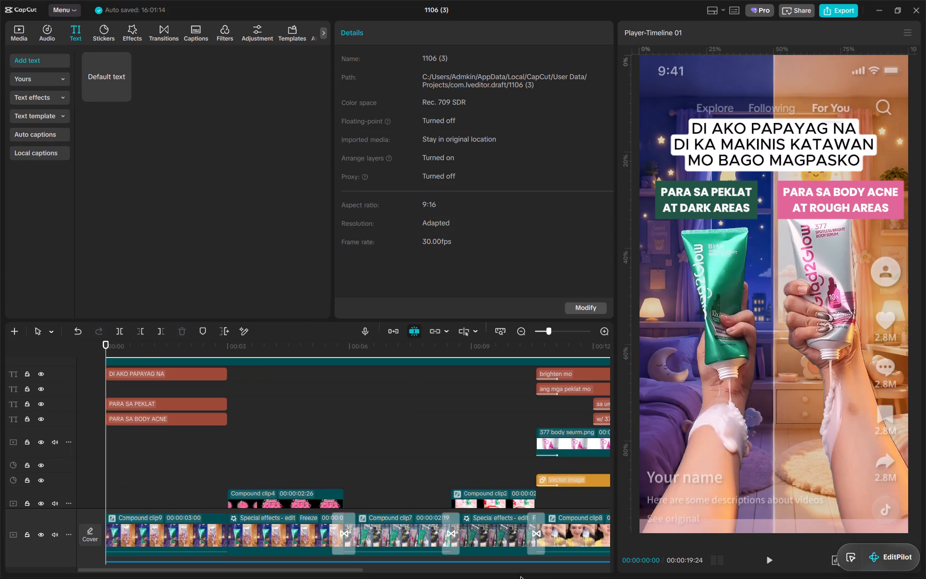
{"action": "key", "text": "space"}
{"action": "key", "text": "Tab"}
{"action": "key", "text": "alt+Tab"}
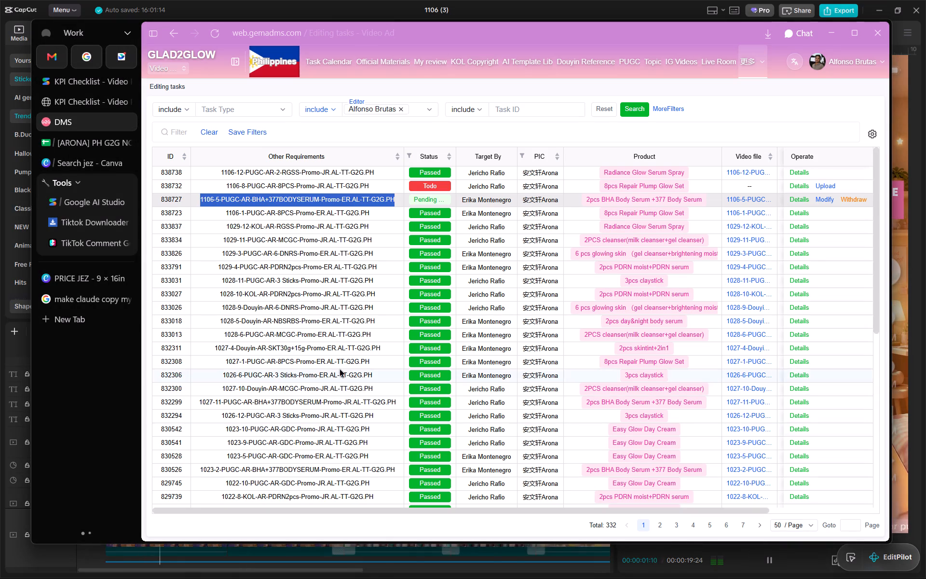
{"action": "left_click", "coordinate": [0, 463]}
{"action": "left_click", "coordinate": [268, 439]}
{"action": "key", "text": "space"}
Switch to the DMS editing tasks in the browser, refresh the list, and withdraw the pending 1106-5 BHA+377 body serum submission.
{"action": "left_click", "coordinate": [398, 565]}
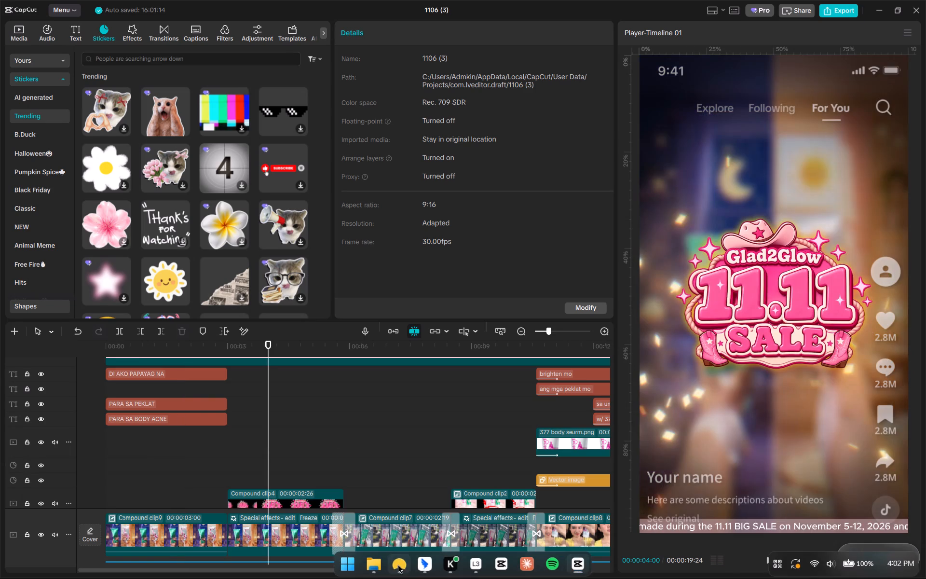
{"action": "left_click", "coordinate": [646, 108]}
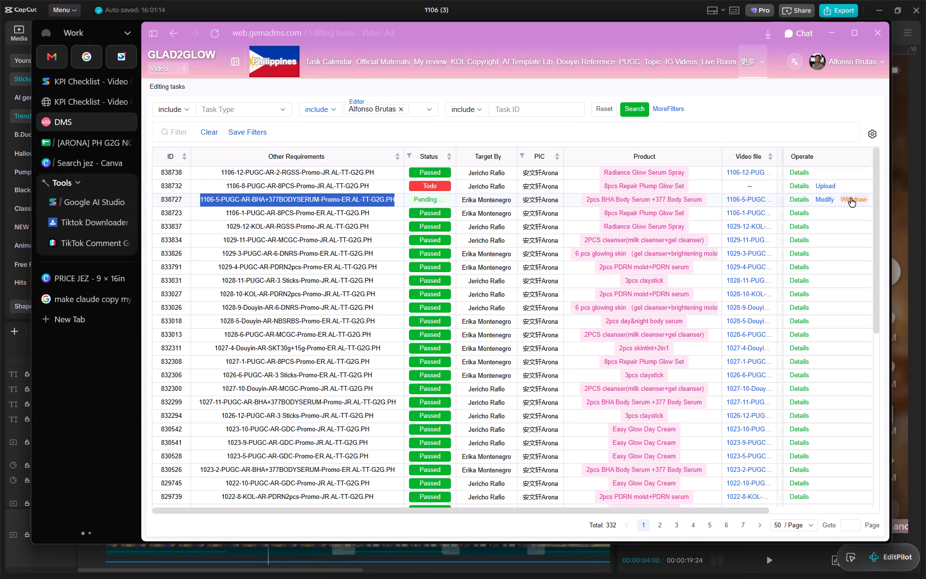
{"action": "left_click", "coordinate": [850, 198]}
{"action": "left_click", "coordinate": [868, 171]}
{"action": "left_click", "coordinate": [830, 201]}
{"action": "left_click", "coordinate": [760, 157]}
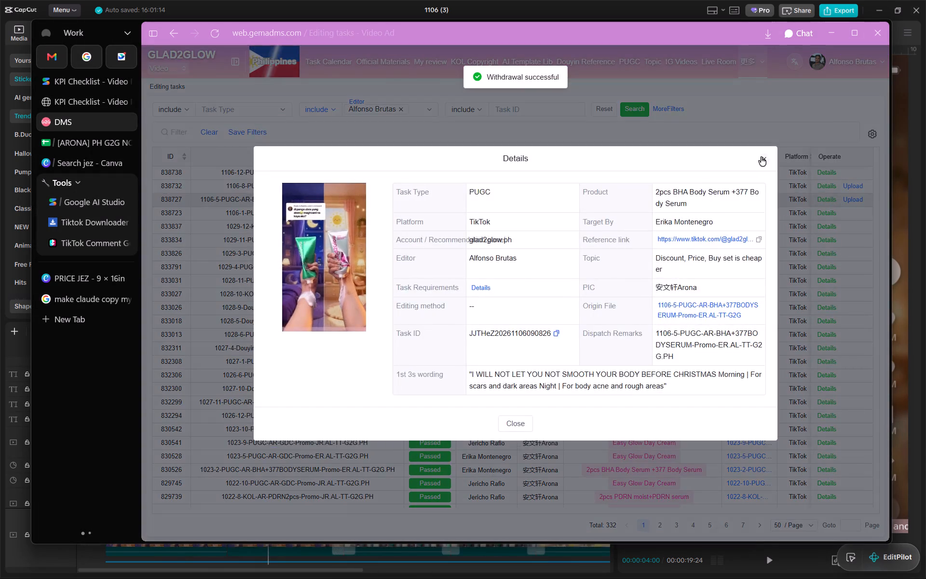
Upload the exported 1106-5 video from 11 November Videos > 1106-5 to its DMS task and submit it for review.
{"action": "left_click", "coordinate": [852, 196]}
{"action": "left_click", "coordinate": [436, 270]}
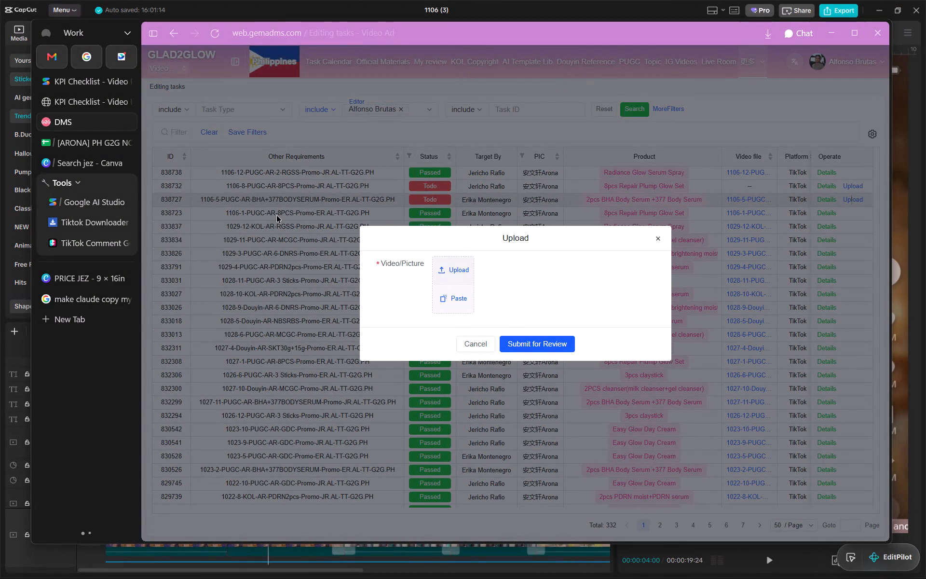
{"action": "scroll", "coordinate": [89, 156], "scroll_direction": "down", "scroll_amount": 3}
{"action": "scroll", "coordinate": [92, 163], "scroll_direction": "up", "scroll_amount": 1}
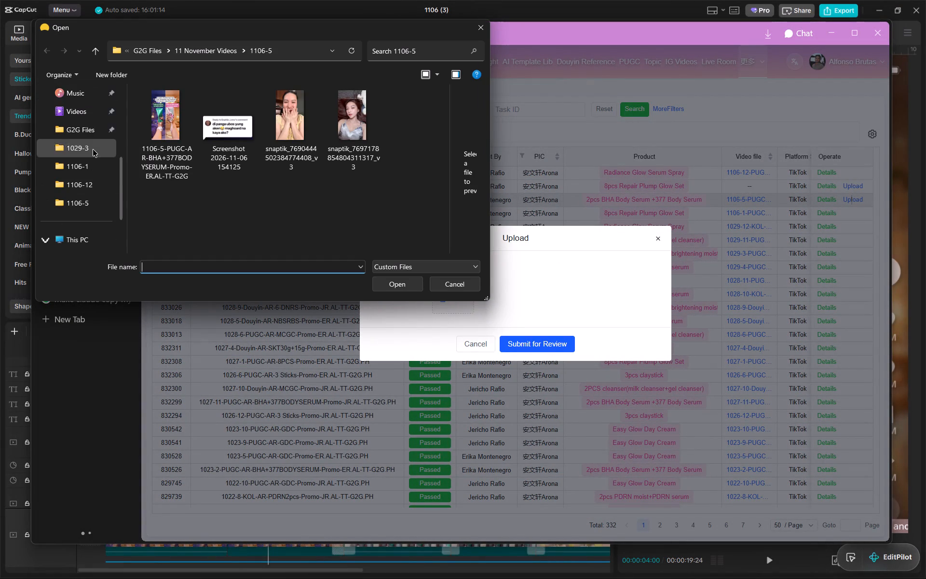
{"action": "left_click", "coordinate": [96, 131]}
{"action": "double_click", "coordinate": [254, 158]}
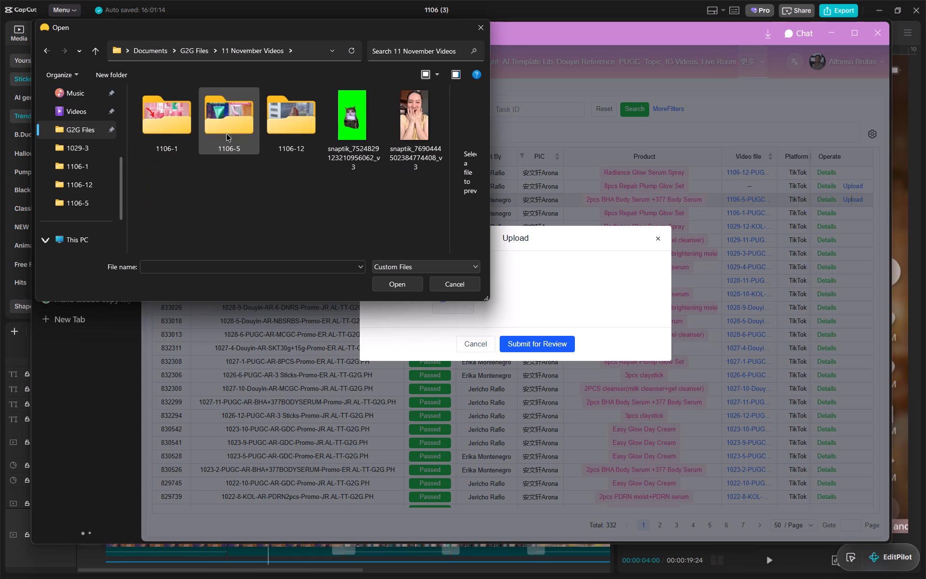
{"action": "double_click", "coordinate": [241, 125]}
{"action": "left_click", "coordinate": [180, 129]}
{"action": "left_click", "coordinate": [390, 283]}
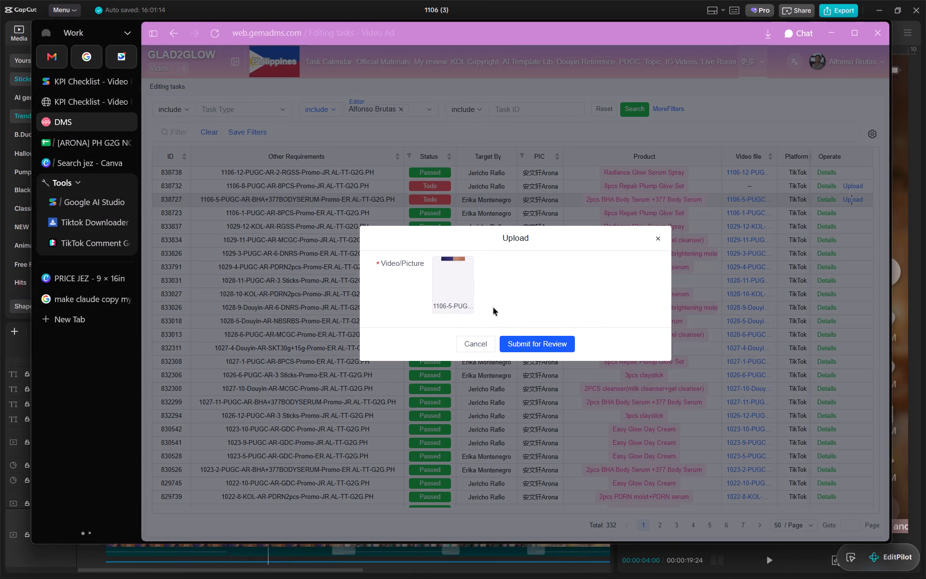
{"action": "left_click", "coordinate": [543, 345]}
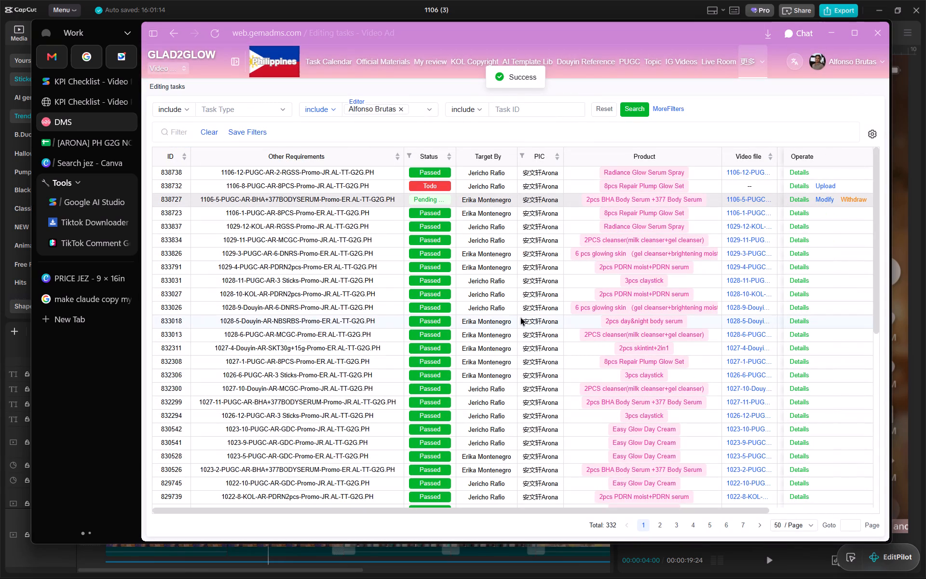
In the November script sheet, find 1106-8, download scene 2's product wasting footage from its DMS link, and close the leftover browser tabs.
{"action": "left_click", "coordinate": [102, 165]}
{"action": "left_click", "coordinate": [108, 223]}
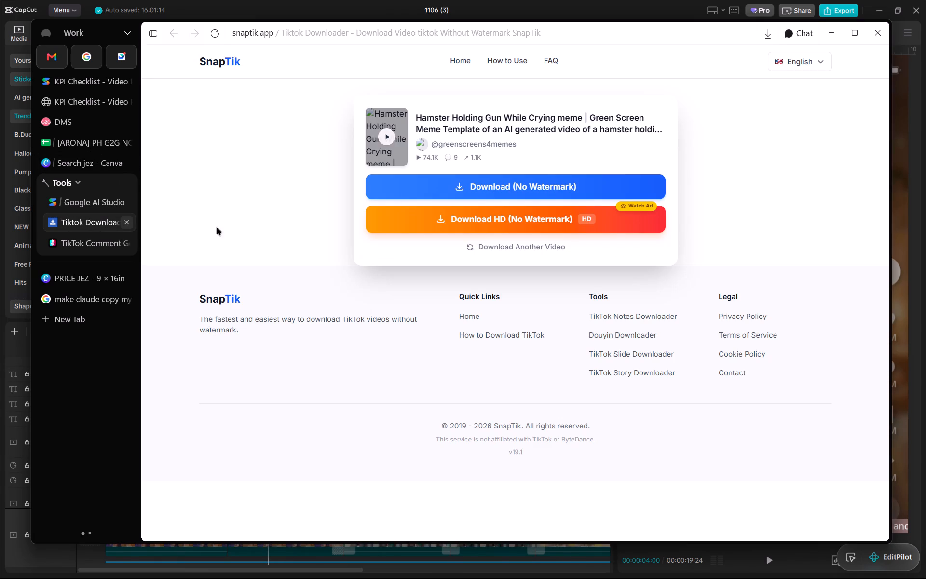
{"action": "left_click", "coordinate": [86, 135]}
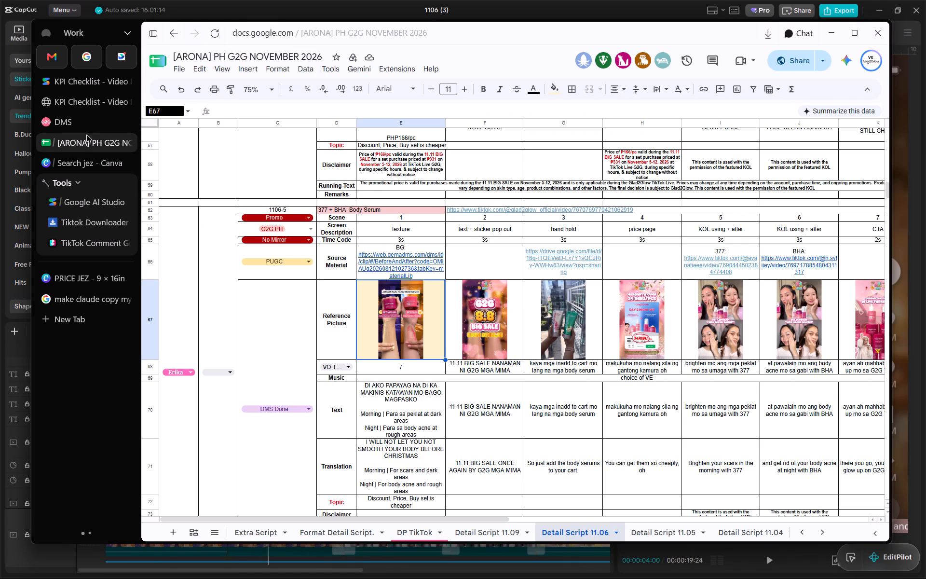
{"action": "left_click", "coordinate": [88, 130]}
{"action": "left_click", "coordinate": [92, 142]}
{"action": "left_click", "coordinate": [560, 264]}
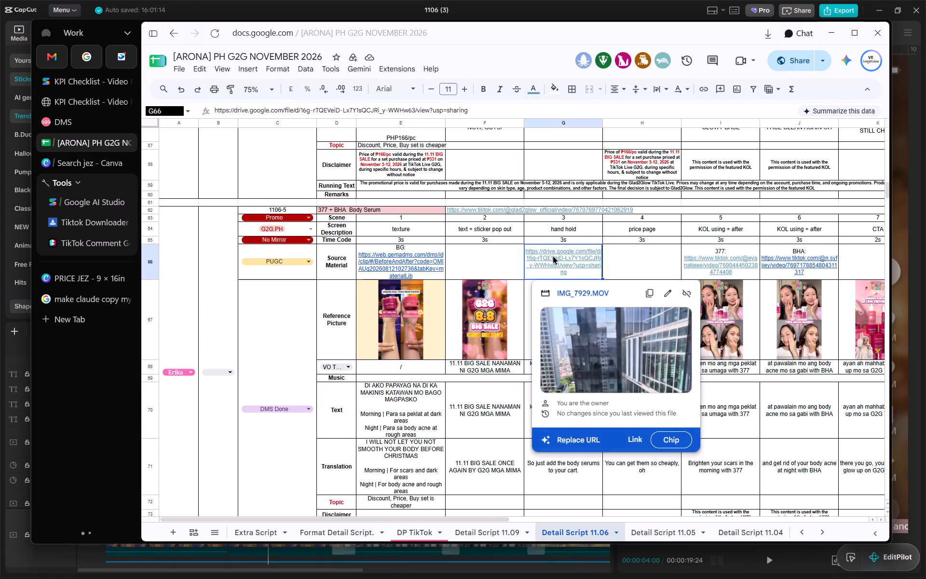
{"action": "scroll", "coordinate": [553, 256], "scroll_direction": "down", "scroll_amount": 20}
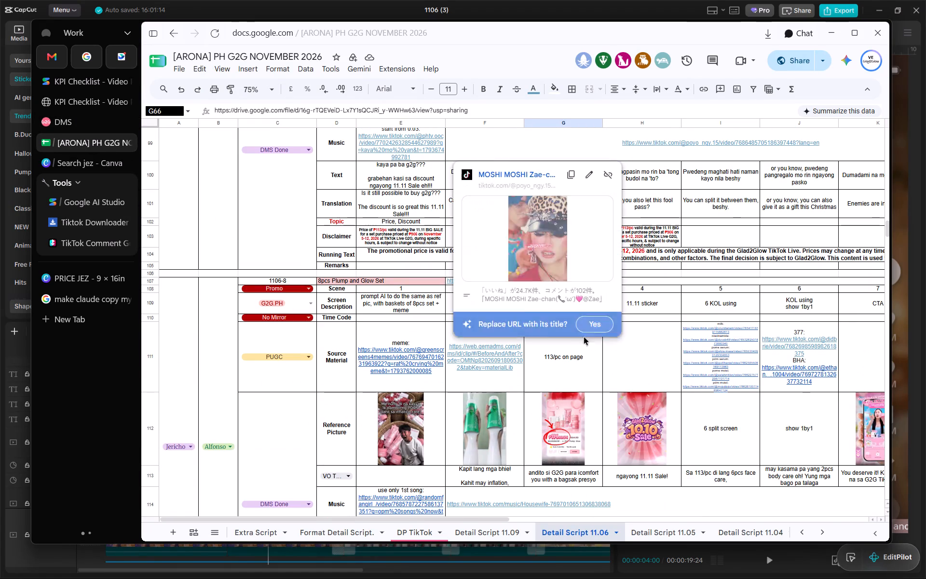
{"action": "left_click", "coordinate": [489, 364]}
{"action": "left_click", "coordinate": [505, 405]}
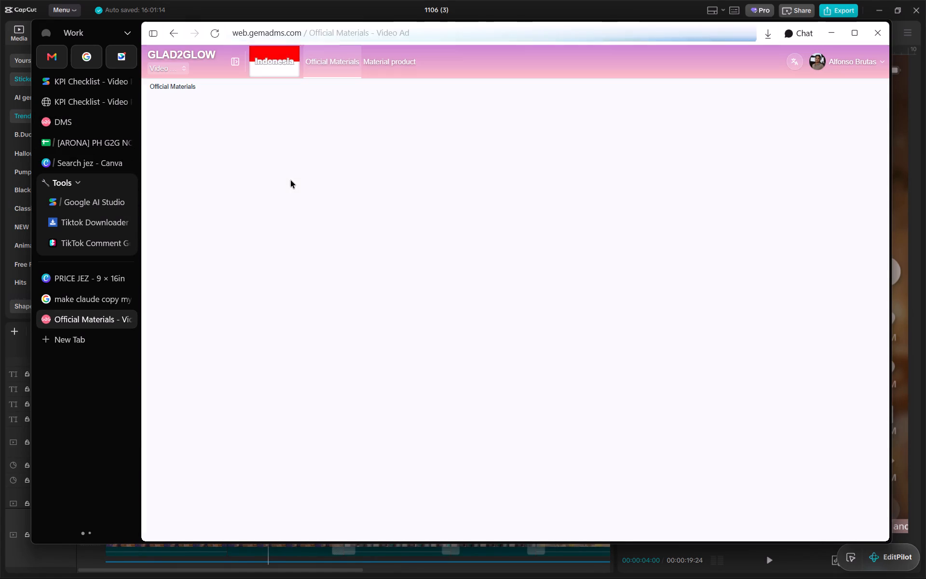
{"action": "left_click", "coordinate": [323, 241]}
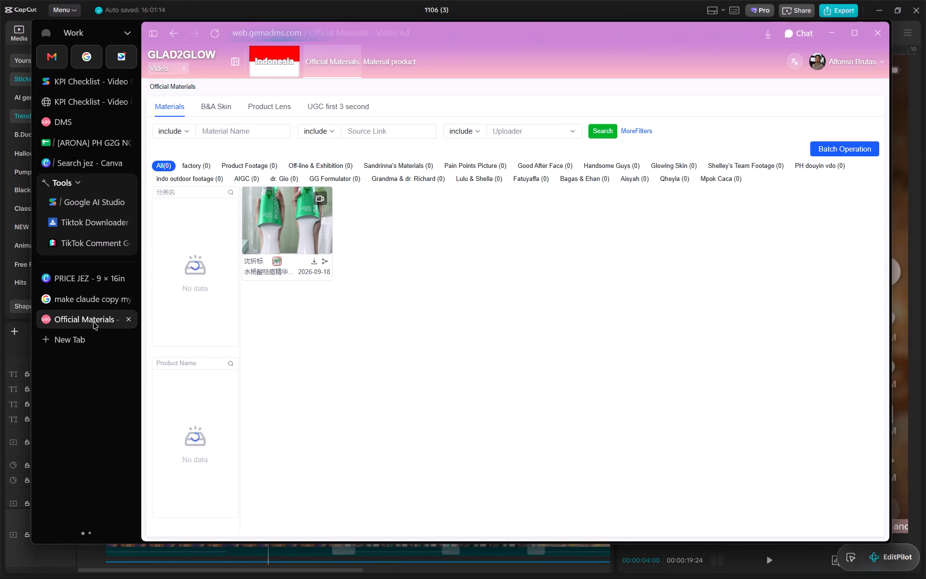
{"action": "left_click", "coordinate": [93, 319]}
{"action": "key", "text": "ctrl+w"}
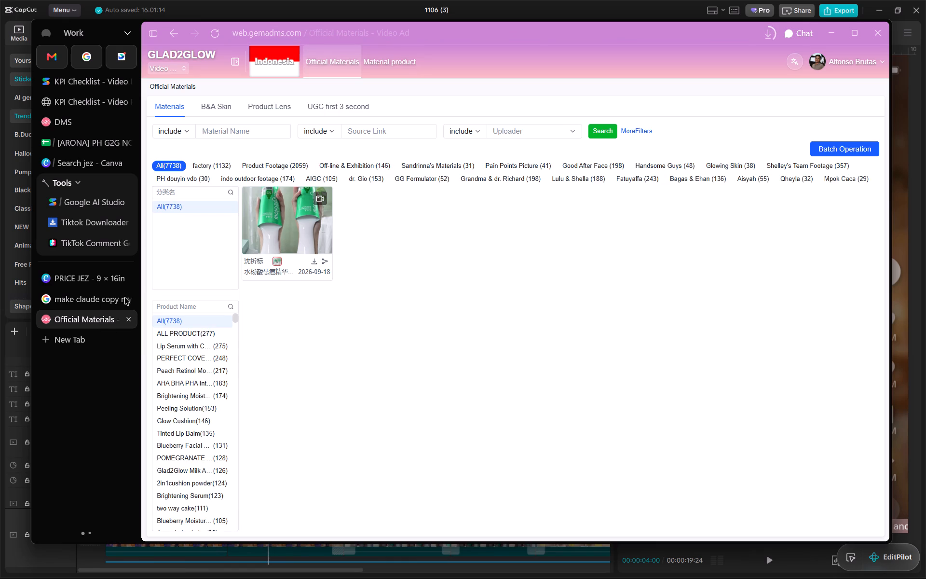
{"action": "left_click", "coordinate": [126, 300]}
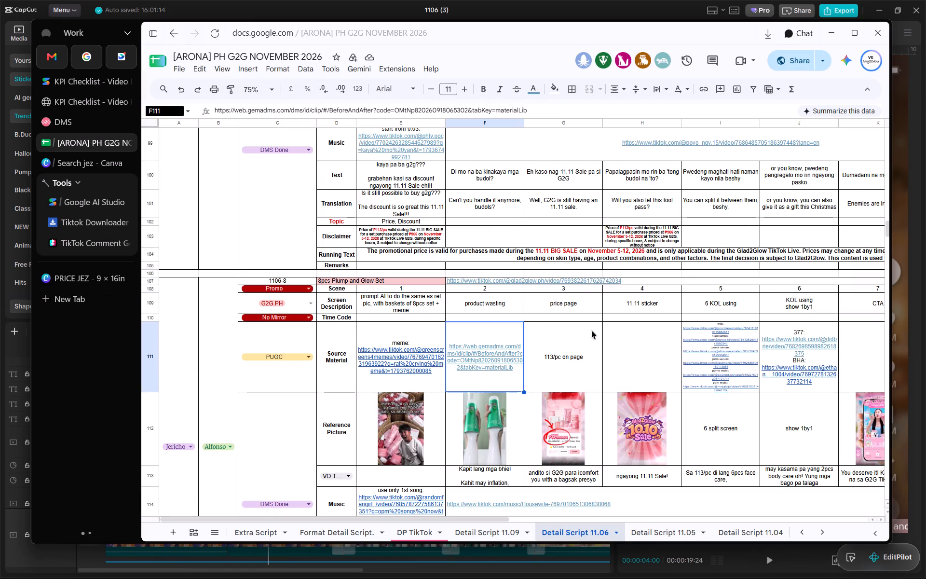
Copy the 377 TikTok video link from the scene 6 source material of the 1106-8 script.
{"action": "left_click", "coordinate": [677, 335]}
{"action": "left_click", "coordinate": [500, 349]}
{"action": "left_click", "coordinate": [632, 349]}
{"action": "scroll", "coordinate": [632, 349], "scroll_direction": "left", "scroll_amount": 3}
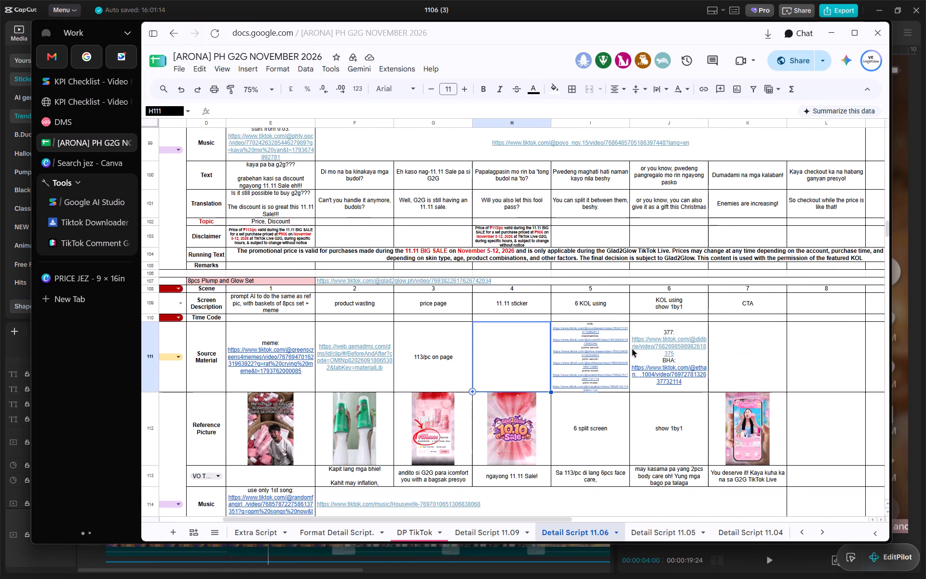
{"action": "left_click", "coordinate": [688, 343]}
{"action": "scroll", "coordinate": [688, 343], "scroll_direction": "down", "scroll_amount": 1}
{"action": "left_click", "coordinate": [662, 303]}
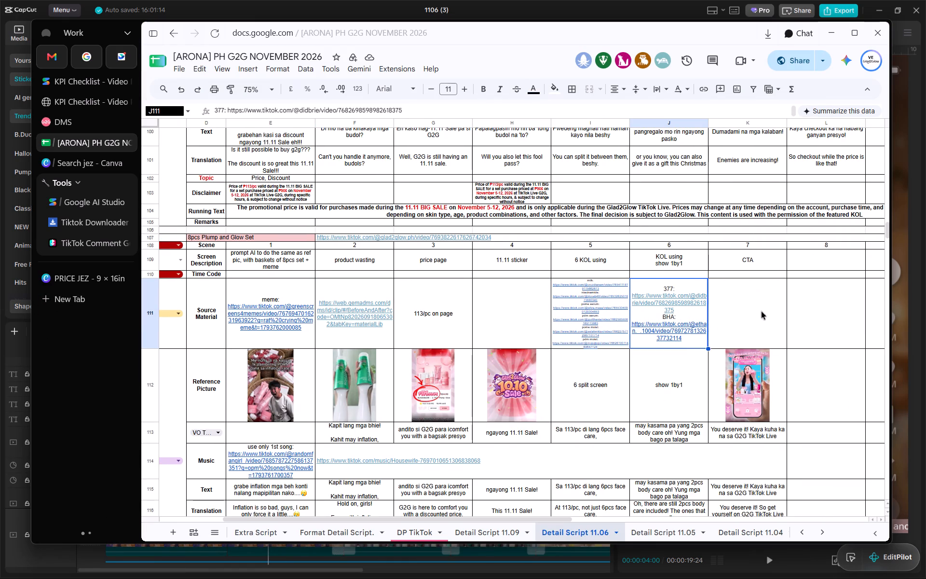
{"action": "left_click", "coordinate": [761, 311]}
{"action": "left_click", "coordinate": [690, 304]}
{"action": "left_click", "coordinate": [756, 363]}
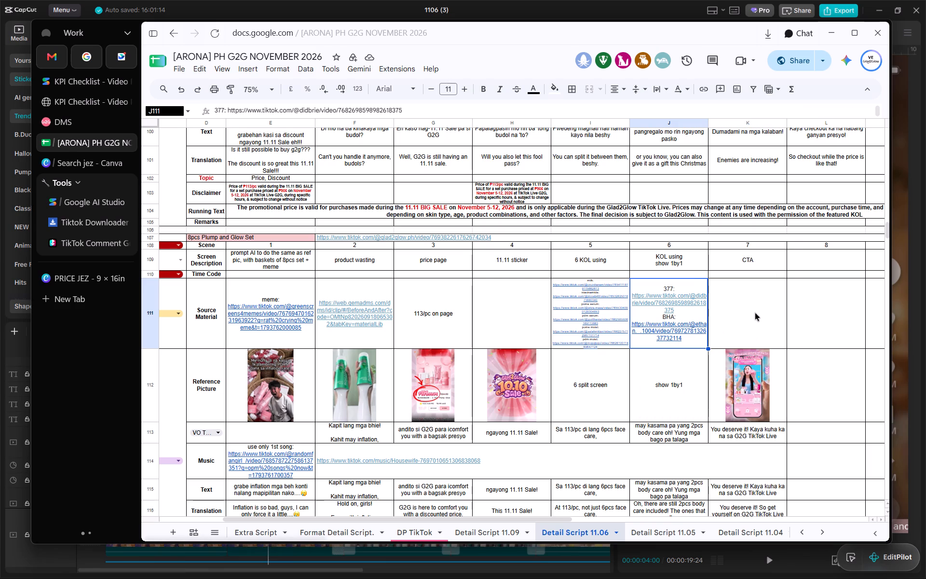
{"action": "left_click", "coordinate": [682, 297]}
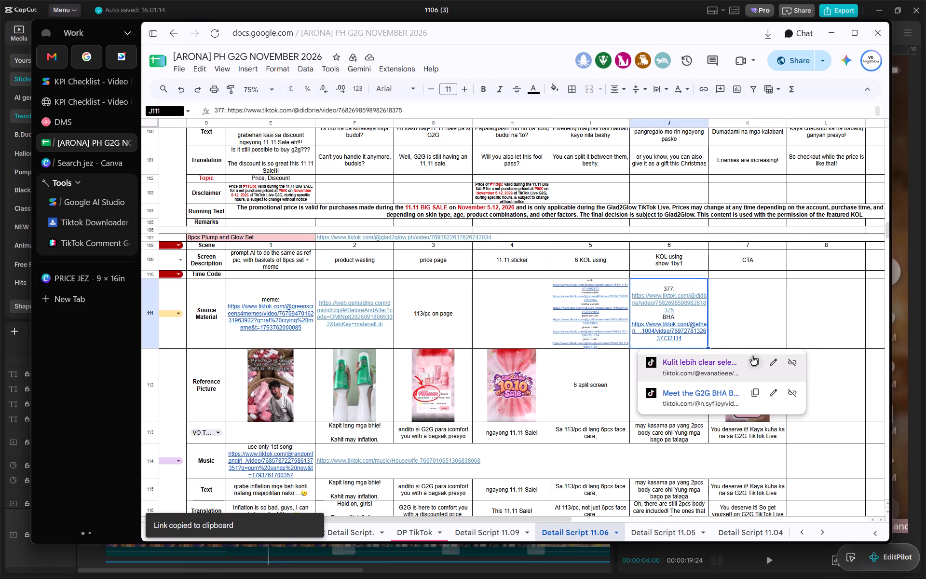
{"action": "left_click", "coordinate": [752, 356]}
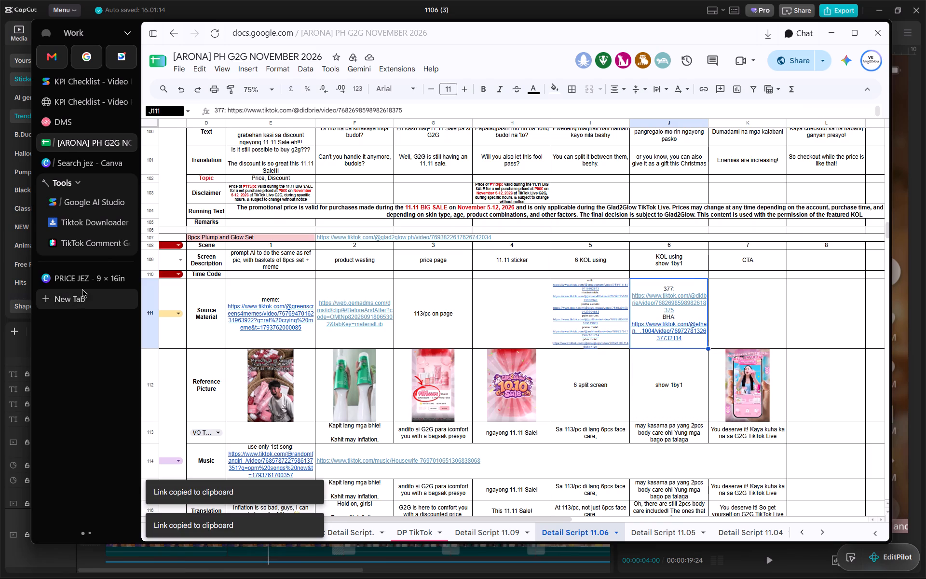
Load the copied 377 link in the SnapTik downloader and download the video without watermark.
{"action": "left_click", "coordinate": [108, 212]}
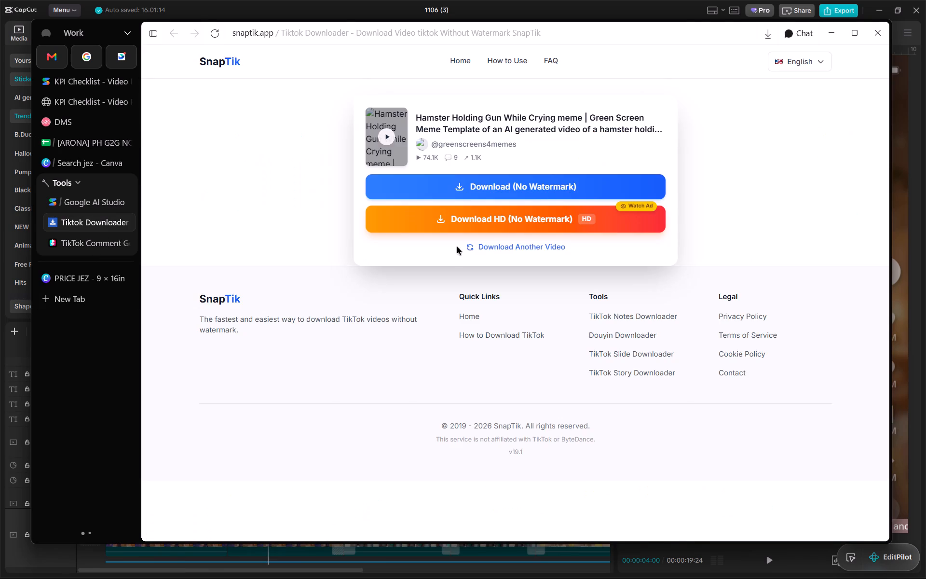
{"action": "left_click", "coordinate": [477, 250]}
{"action": "left_click", "coordinate": [505, 227]}
{"action": "key", "text": "ctrl+v"}
{"action": "key", "text": "shift+Return"}
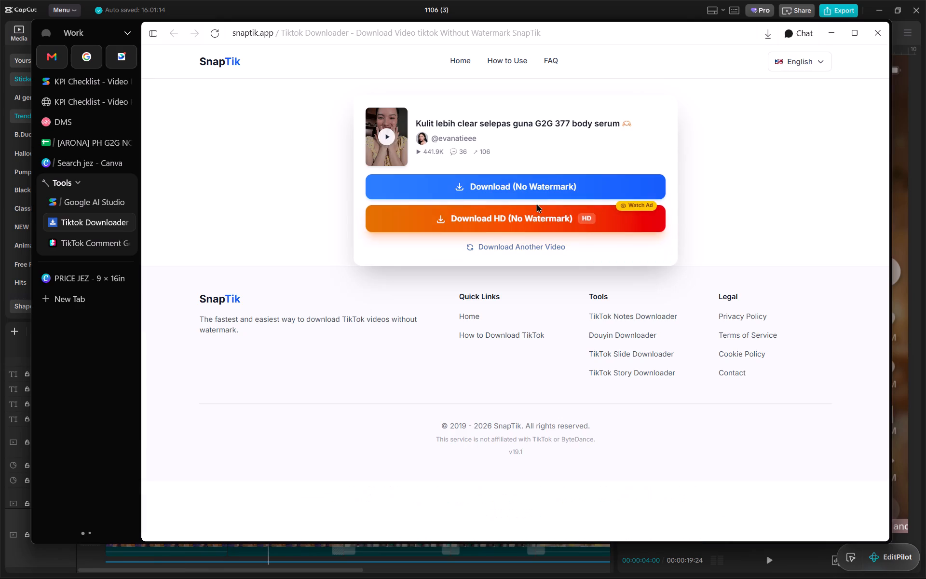
{"action": "left_click", "coordinate": [553, 177]}
Return to the November script sheet and copy the BHA TikTok video link from 1106-8's scene 6 source material.
{"action": "left_click", "coordinate": [111, 145]}
{"action": "left_click", "coordinate": [99, 108]}
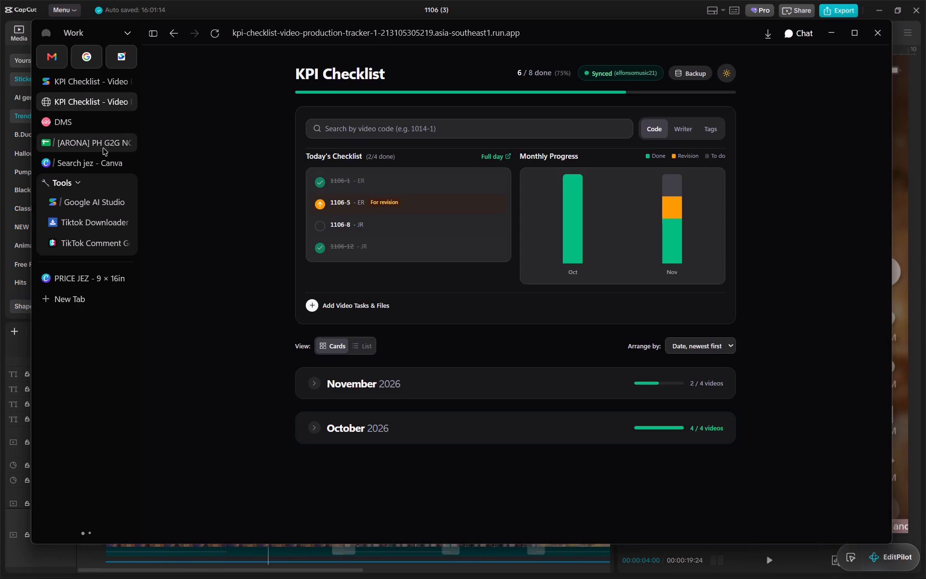
{"action": "left_click", "coordinate": [103, 148]}
{"action": "left_click", "coordinate": [681, 335]}
{"action": "left_click", "coordinate": [749, 388]}
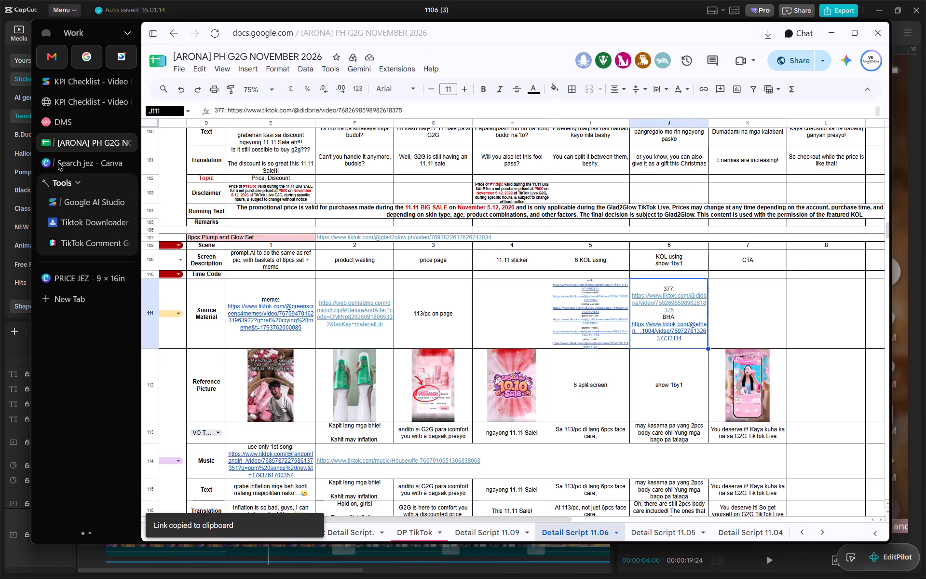
Reload the KPI Checklist and check how its October and November 2026 sections expand and collapse.
{"action": "left_click", "coordinate": [84, 101]}
{"action": "left_click", "coordinate": [210, 31]}
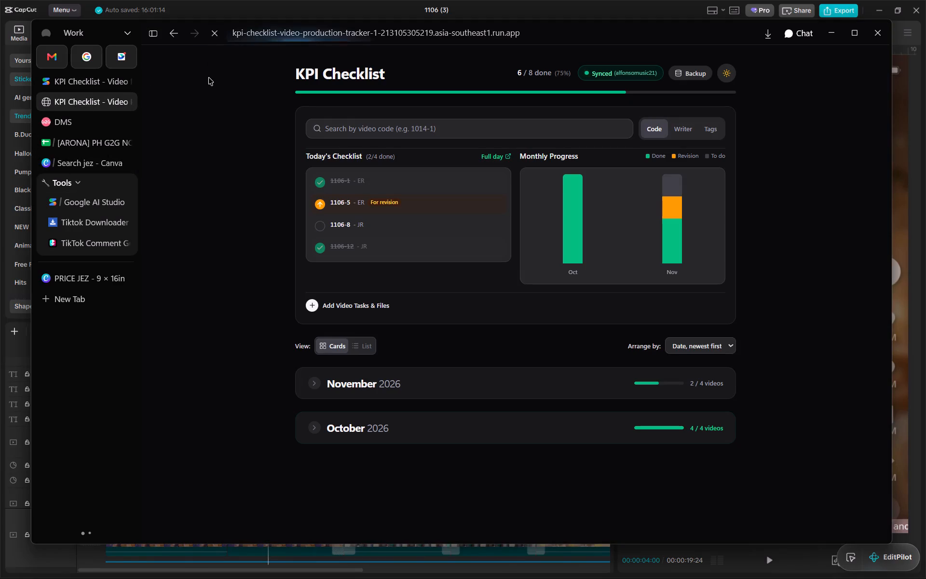
{"action": "left_click", "coordinate": [334, 383]}
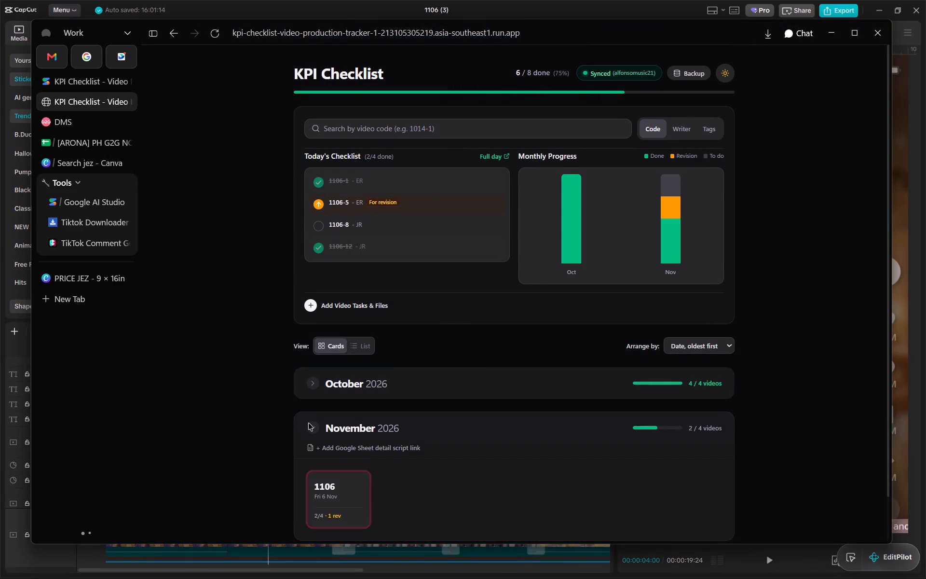
{"action": "left_click", "coordinate": [308, 421]}
{"action": "left_click", "coordinate": [82, 57]}
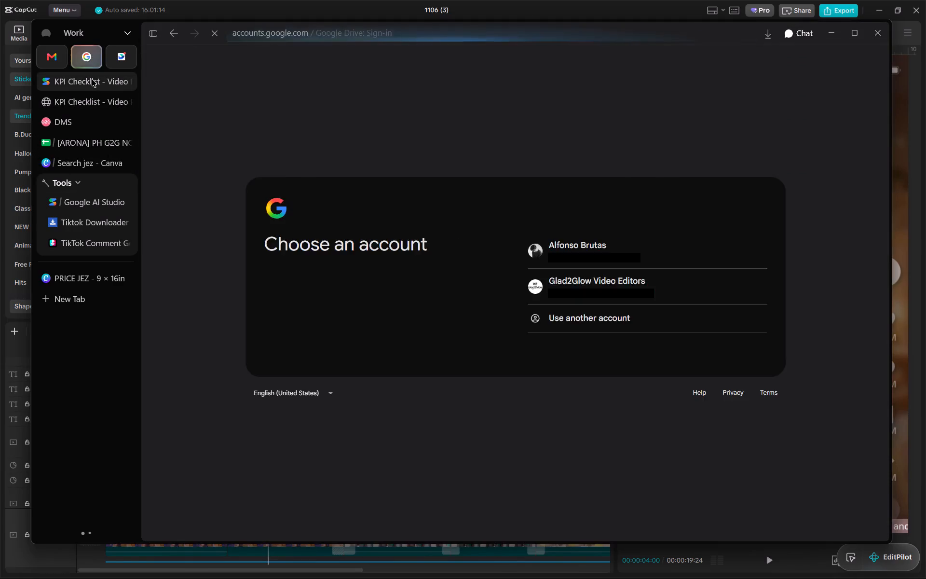
{"action": "left_click", "coordinate": [92, 79]}
{"action": "left_click", "coordinate": [529, 334]}
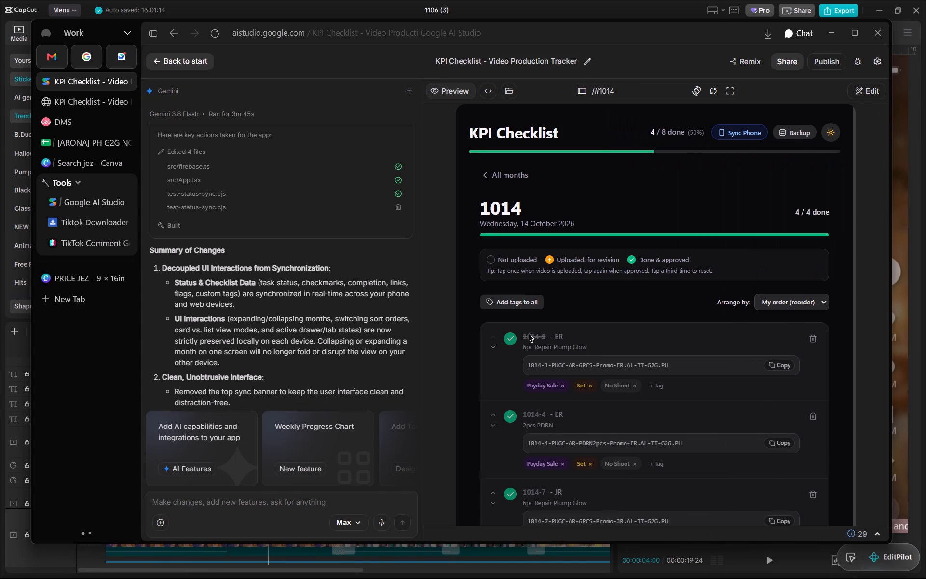
{"action": "left_click", "coordinate": [57, 100]}
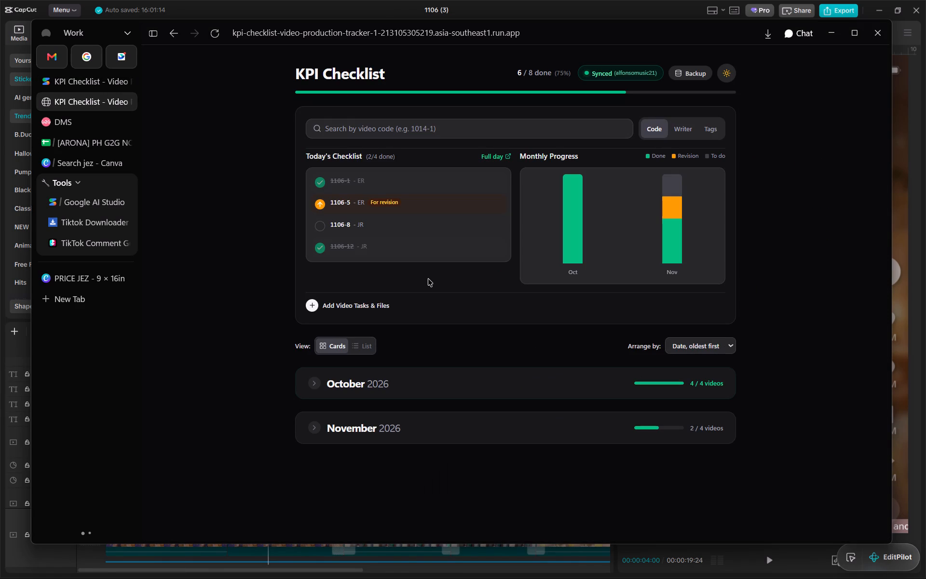
{"action": "left_click", "coordinate": [329, 380]}
{"action": "left_click", "coordinate": [309, 384]}
{"action": "left_click", "coordinate": [312, 387]}
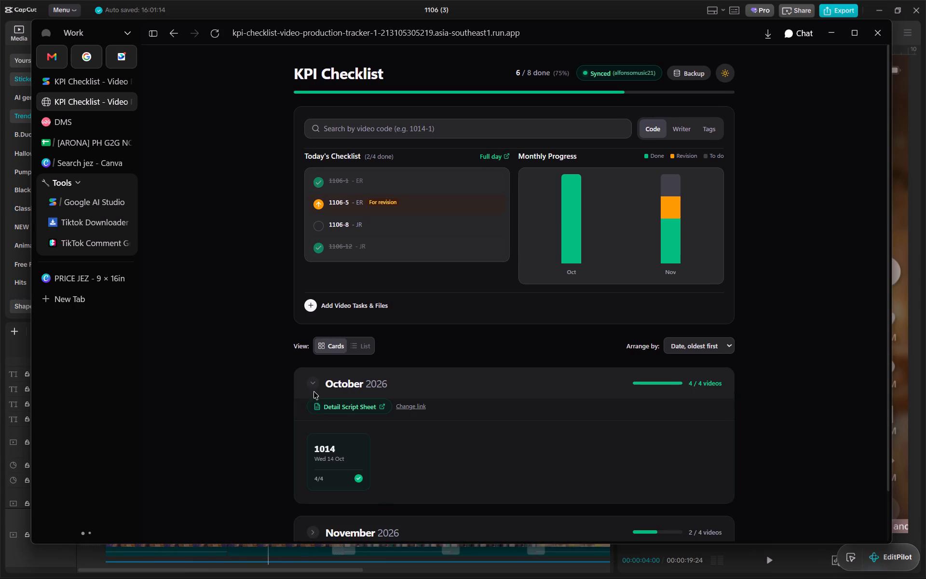
{"action": "left_click", "coordinate": [314, 387]}
{"action": "double_click", "coordinate": [318, 435]}
{"action": "scroll", "coordinate": [502, 416], "scroll_direction": "up", "scroll_amount": 3}
{"action": "triple_click", "coordinate": [317, 387]}
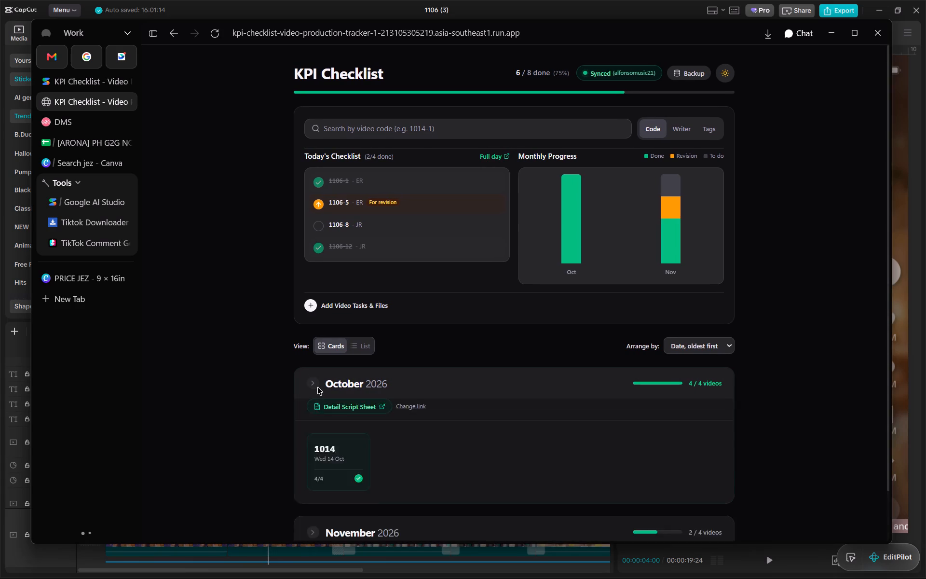
{"action": "triple_click", "coordinate": [317, 386]}
{"action": "triple_click", "coordinate": [317, 386]}
{"action": "triple_click", "coordinate": [317, 386]}
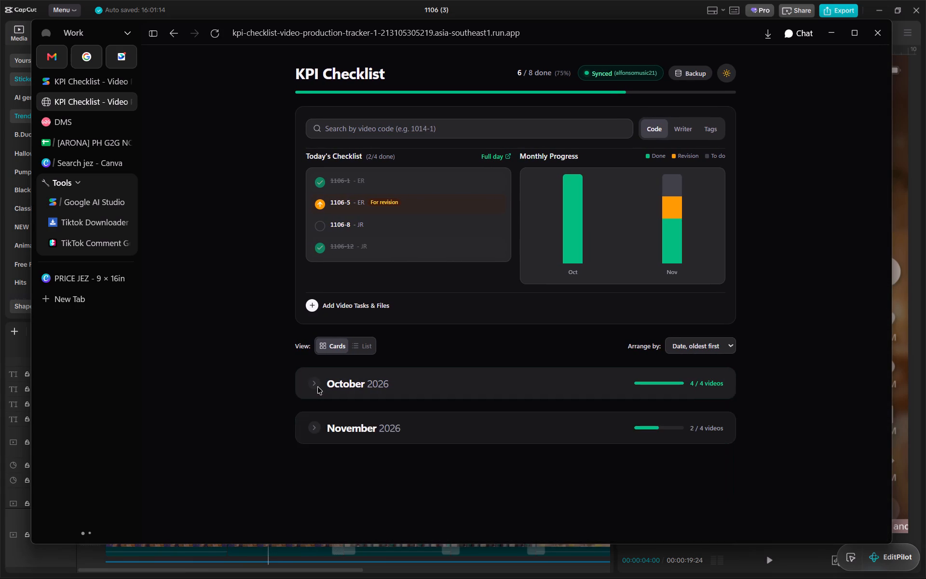
{"action": "triple_click", "coordinate": [317, 386]}
{"action": "left_click", "coordinate": [317, 386]}
Switch to CapCut, play back the 1106 (3) timeline from about the three-second mark, and close the project.
{"action": "left_click", "coordinate": [834, 33]}
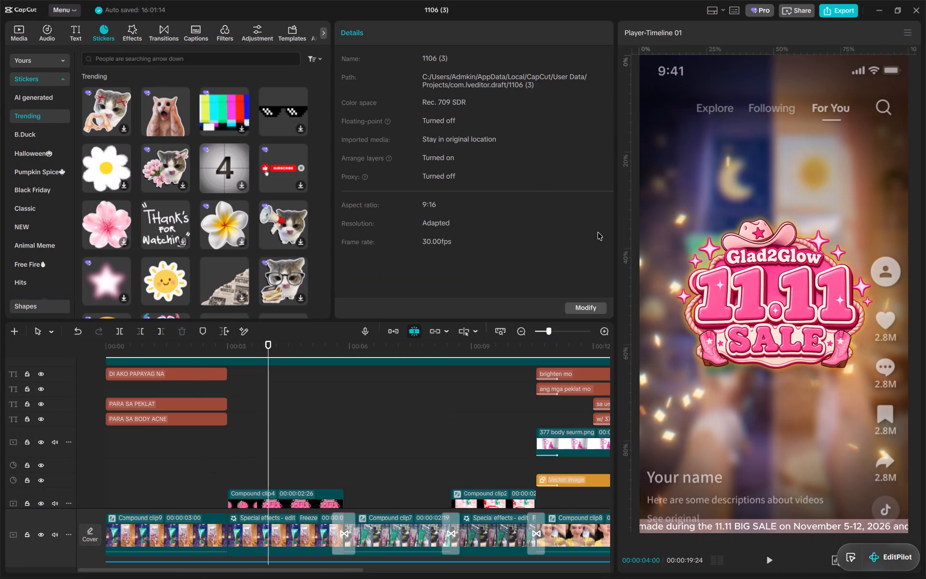
{"action": "left_click_drag", "start_coordinate": [314, 351], "coordinate": [258, 361]}
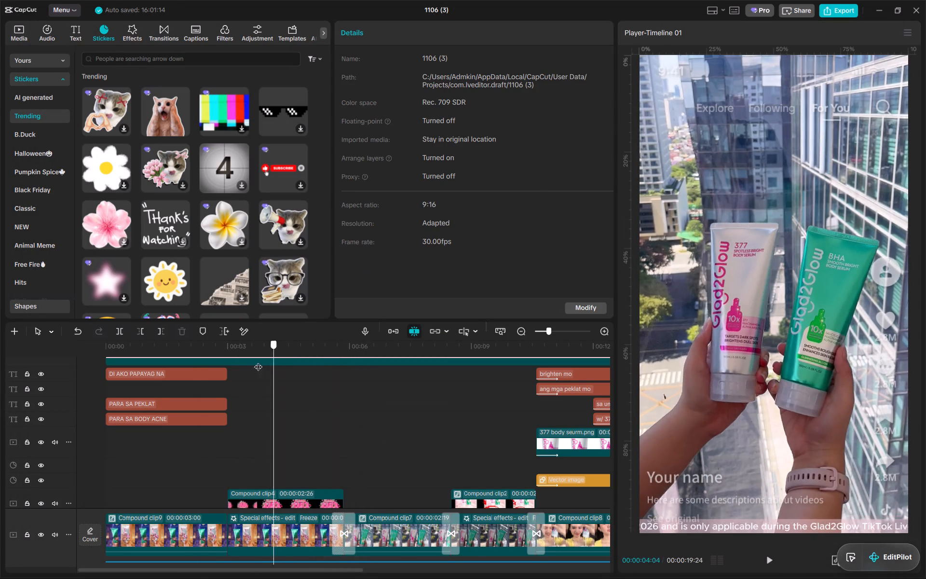
{"action": "left_click_drag", "start_coordinate": [258, 361], "coordinate": [229, 361]}
{"action": "key", "text": "space"}
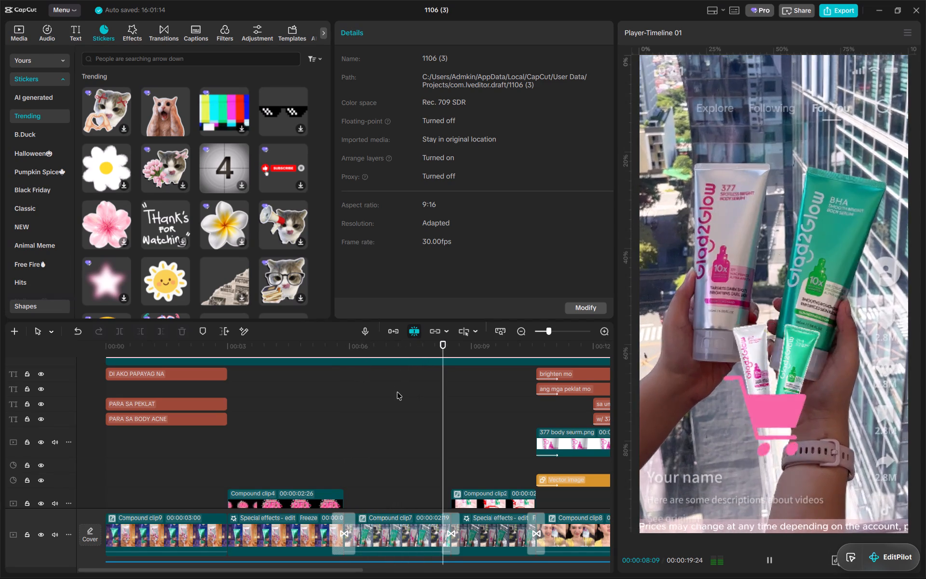
{"action": "scroll", "coordinate": [478, 420], "scroll_direction": "down", "scroll_amount": 4, "text": "alt"}
{"action": "key", "text": "space"}
{"action": "left_click", "coordinate": [914, 12]}
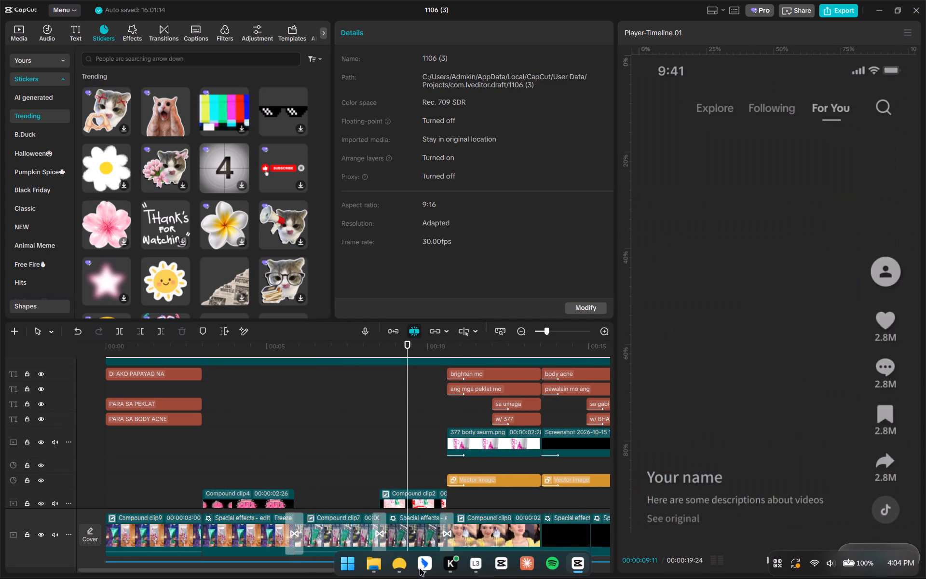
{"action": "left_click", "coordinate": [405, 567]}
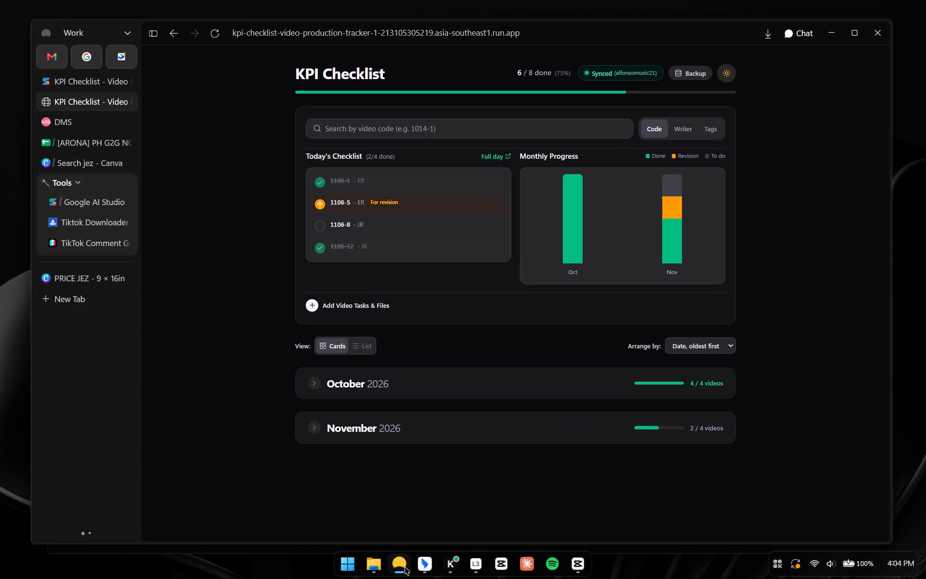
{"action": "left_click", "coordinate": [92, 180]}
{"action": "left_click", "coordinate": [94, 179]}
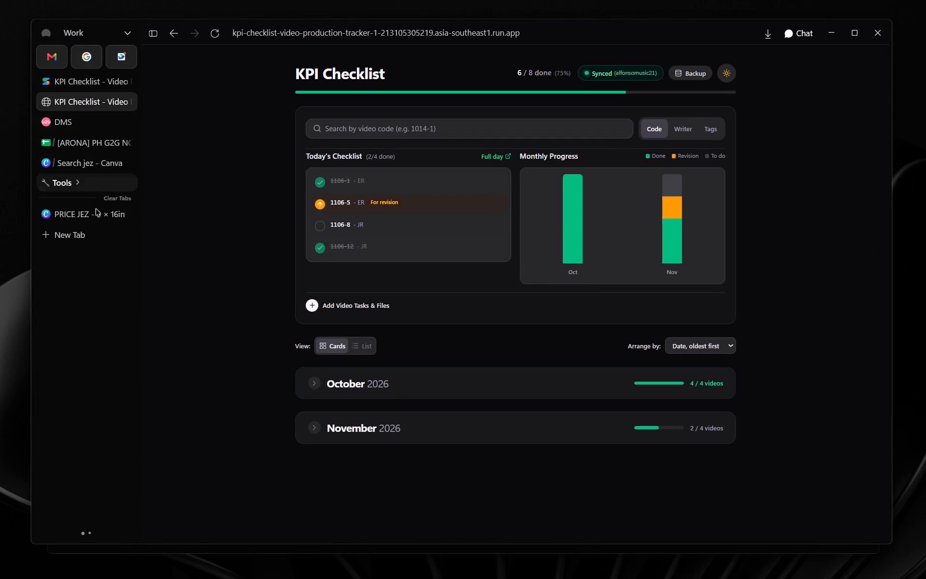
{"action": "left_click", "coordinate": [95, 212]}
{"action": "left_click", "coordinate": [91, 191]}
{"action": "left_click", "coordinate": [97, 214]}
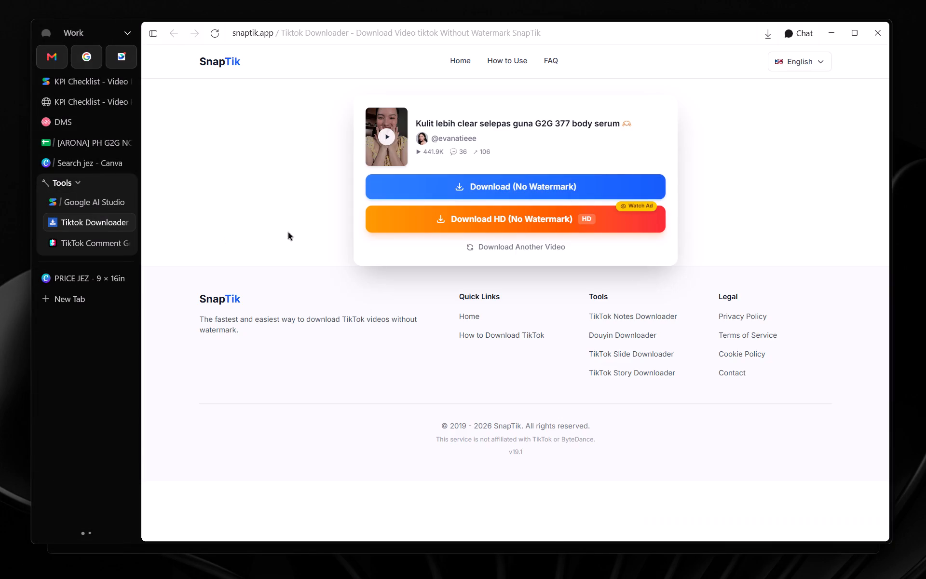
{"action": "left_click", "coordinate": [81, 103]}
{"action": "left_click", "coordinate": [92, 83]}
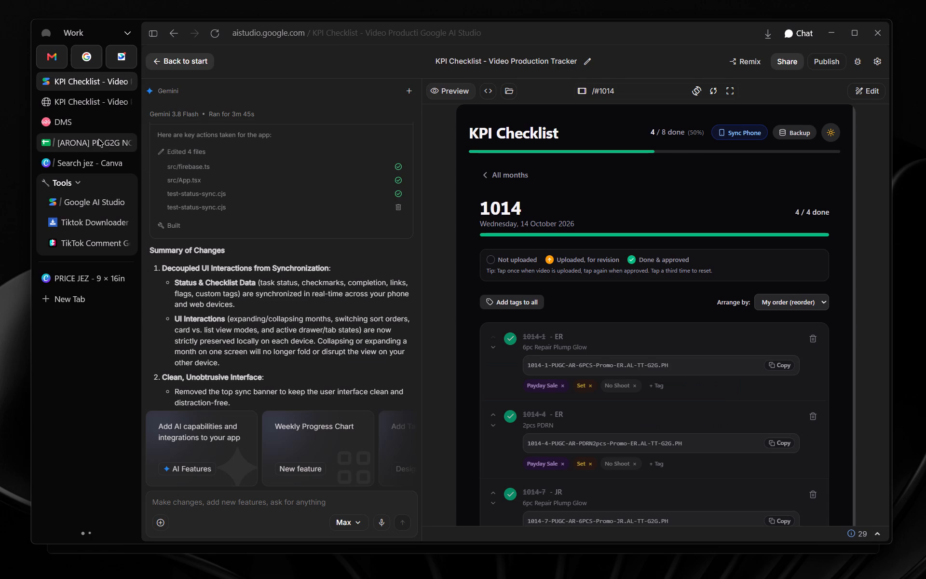
{"action": "left_click", "coordinate": [98, 139]}
{"action": "left_click", "coordinate": [675, 328]}
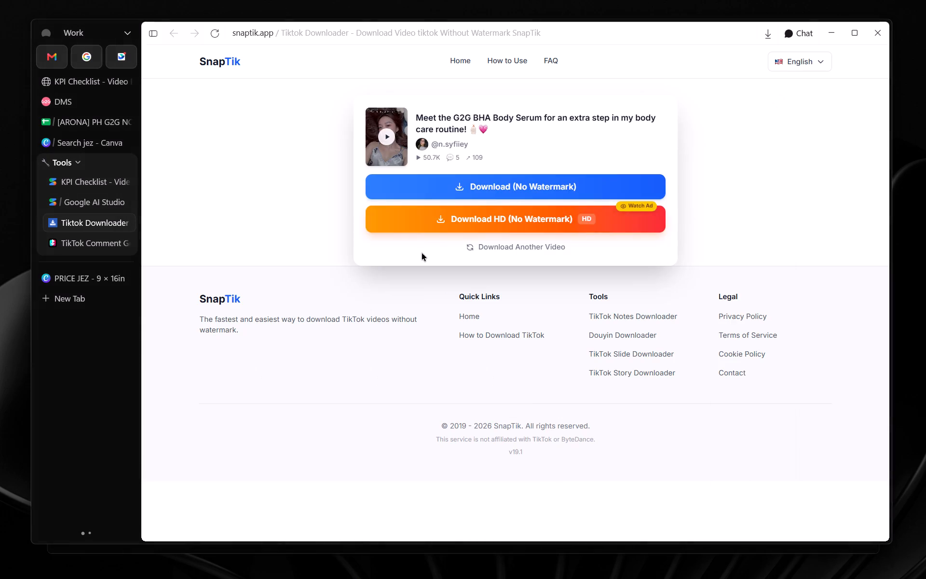
{"action": "left_click", "coordinate": [502, 180]}
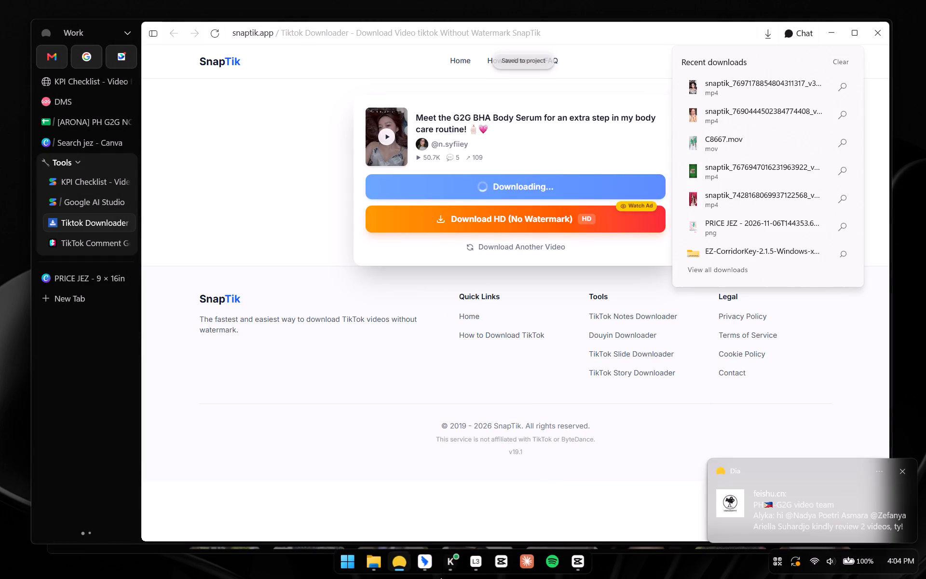
In the Downloads folder, cut the four newest 1106-8 files: the BHA and 377 TikTok clips, C8667, and the green-screen meme clip.
{"action": "left_click", "coordinate": [376, 560]}
{"action": "left_click", "coordinate": [181, 263]}
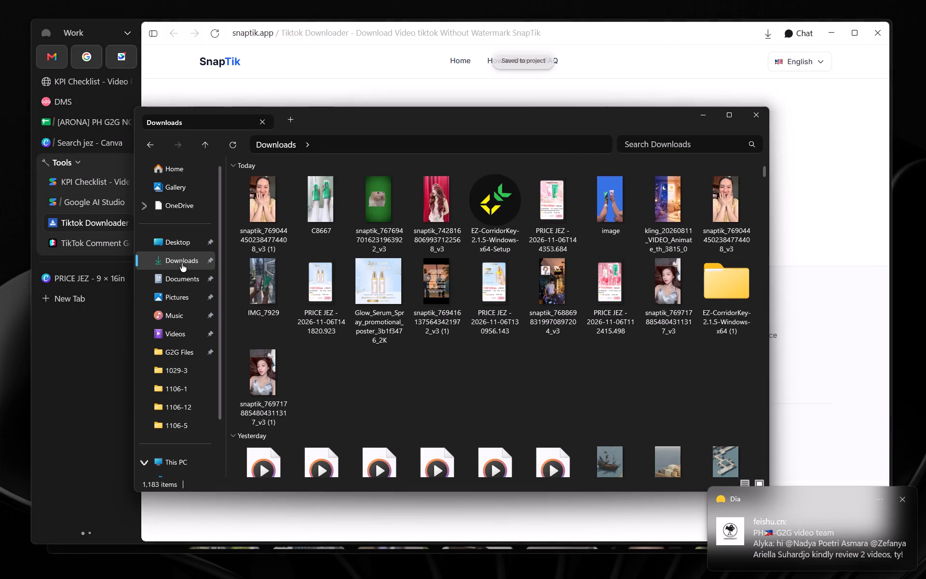
{"action": "left_click", "coordinate": [259, 214]}
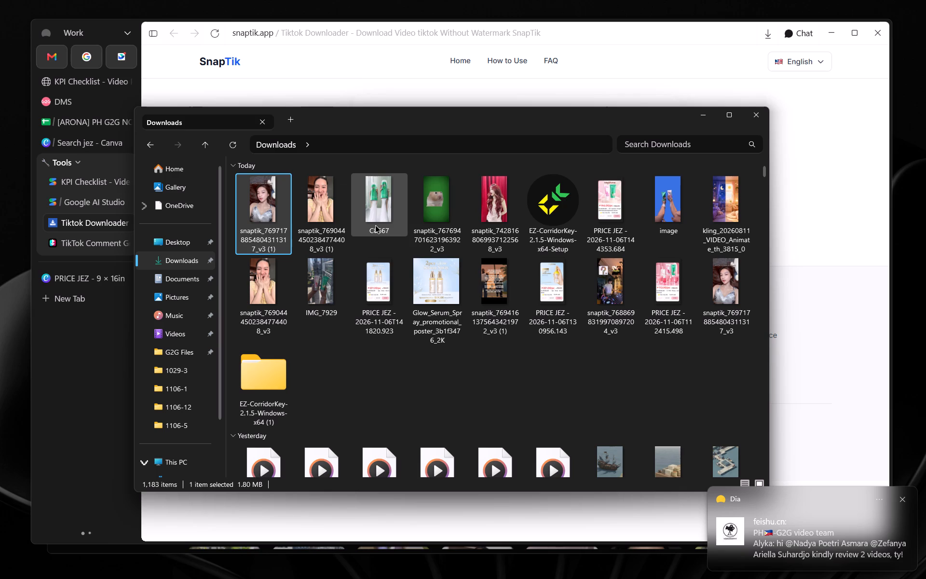
{"action": "left_click", "coordinate": [325, 218], "text": "shift"}
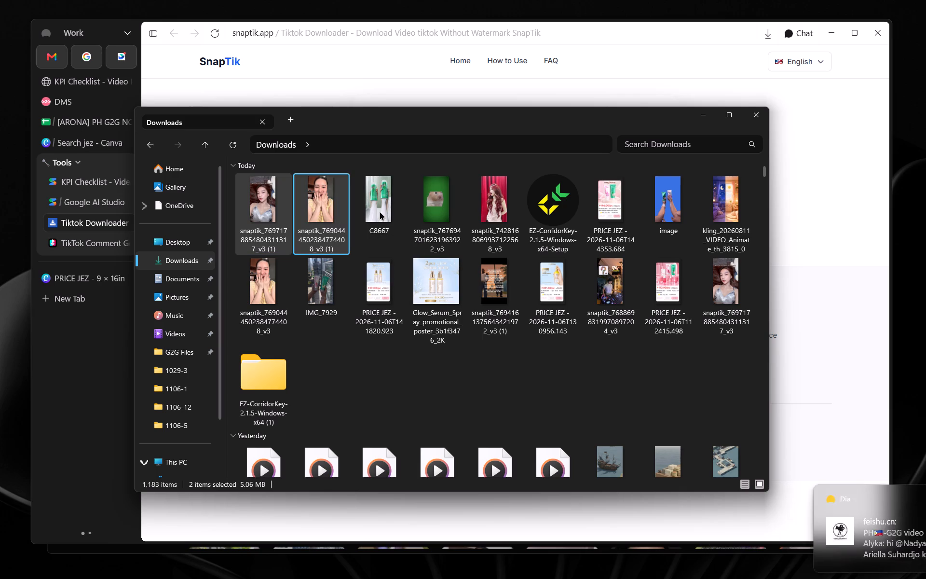
{"action": "left_click", "coordinate": [417, 207], "text": "shift"}
{"action": "key", "text": "ctrl+x"}
Create a folder named 1106-8 in 11 November Videos under G2G Files and paste the cut footage into it.
{"action": "left_click", "coordinate": [182, 354]}
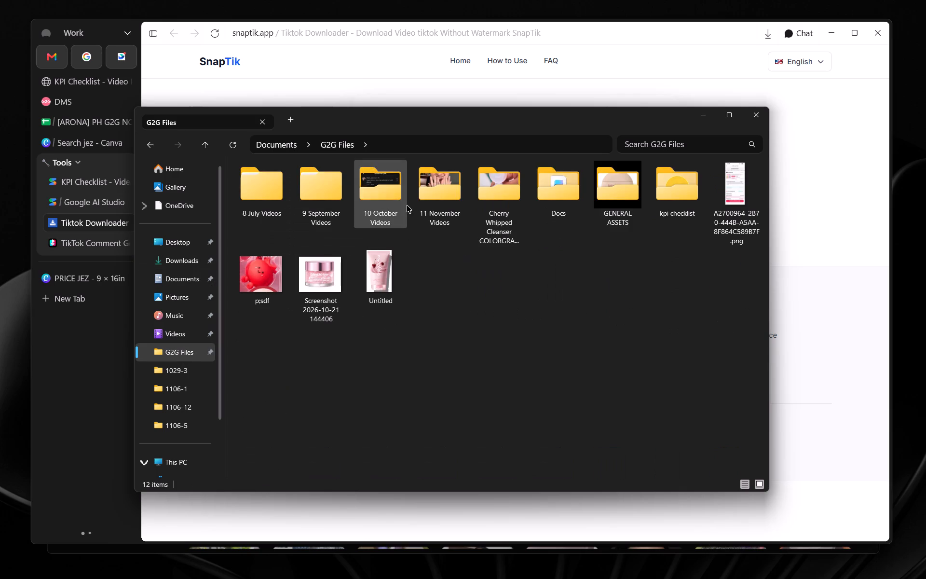
{"action": "double_click", "coordinate": [436, 195]}
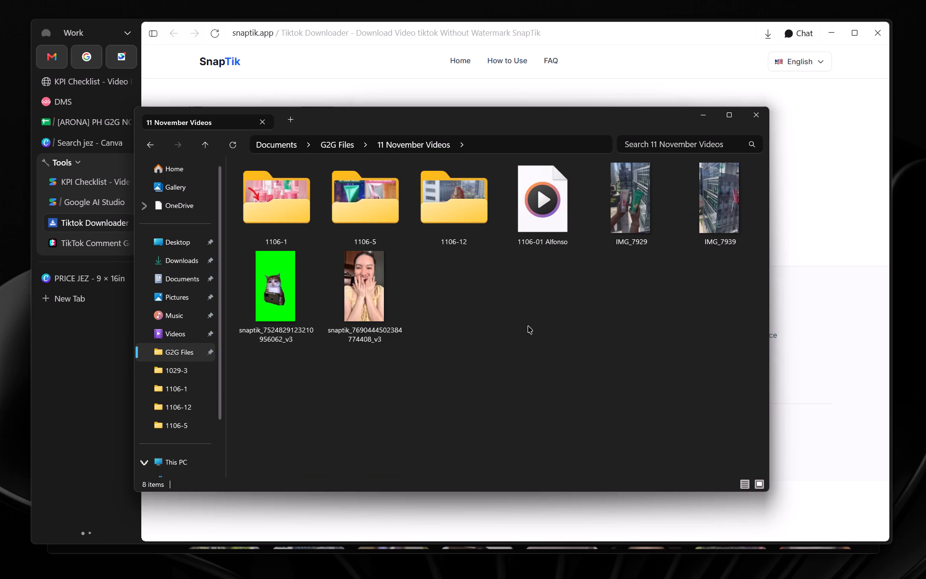
{"action": "right_click", "coordinate": [528, 326]}
{"action": "left_click", "coordinate": [647, 251]}
{"action": "left_click", "coordinate": [699, 251]}
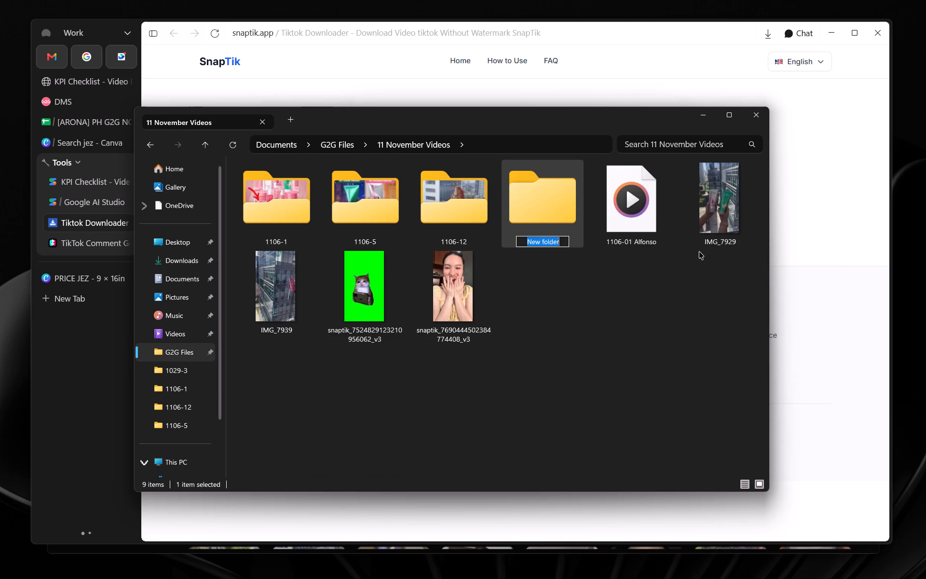
{"action": "type", "text": "1106-8"}
{"action": "key", "text": "Return"}
{"action": "key", "text": "Return"}
{"action": "key", "text": "ctrl+v"}
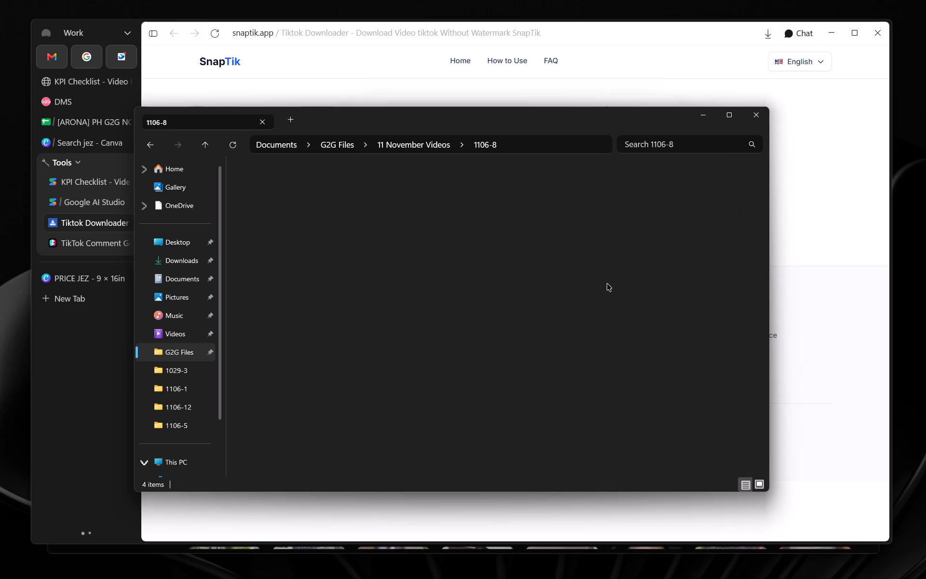
{"action": "left_click", "coordinate": [604, 282]}
Switch to CapCut and create a new empty project for the 1106-8 promo.
{"action": "left_click", "coordinate": [571, 567]}
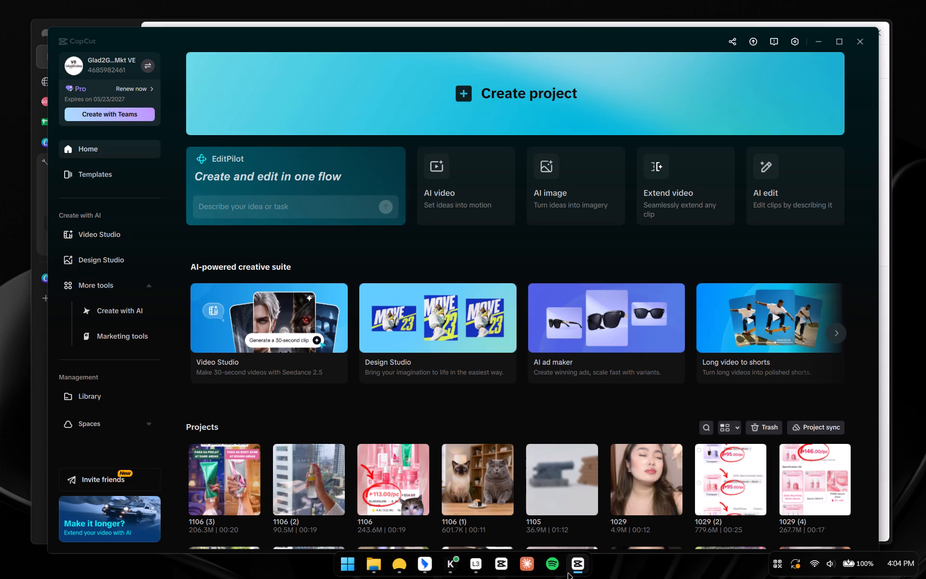
{"action": "left_click", "coordinate": [531, 102]}
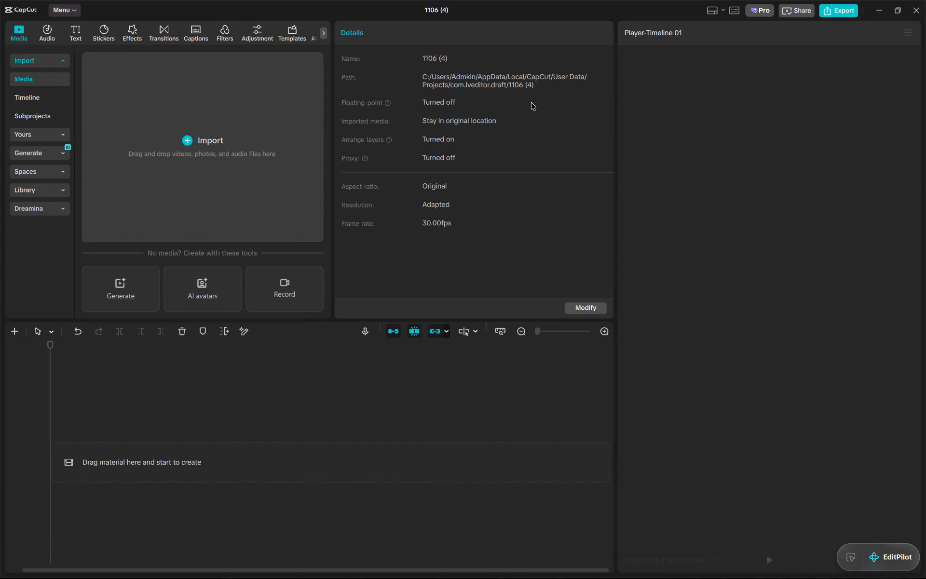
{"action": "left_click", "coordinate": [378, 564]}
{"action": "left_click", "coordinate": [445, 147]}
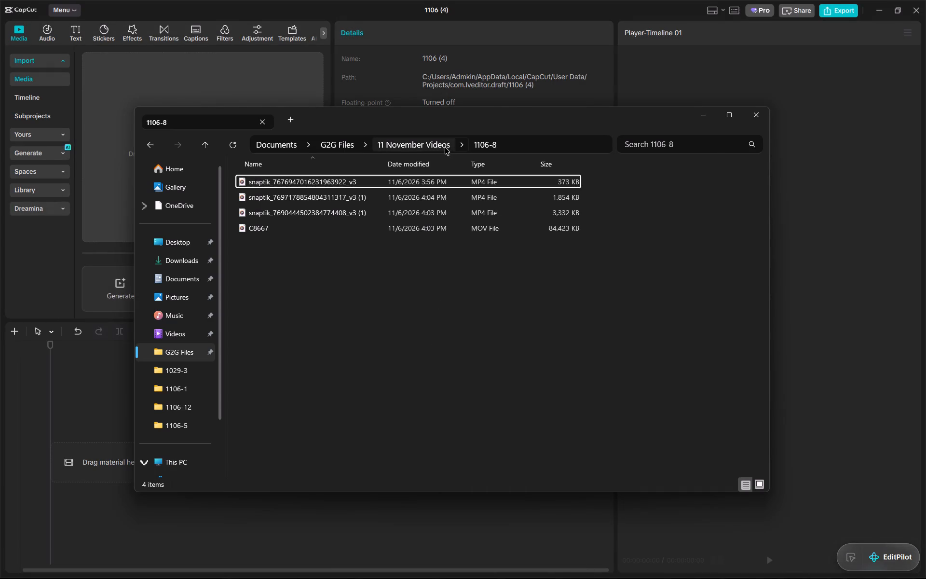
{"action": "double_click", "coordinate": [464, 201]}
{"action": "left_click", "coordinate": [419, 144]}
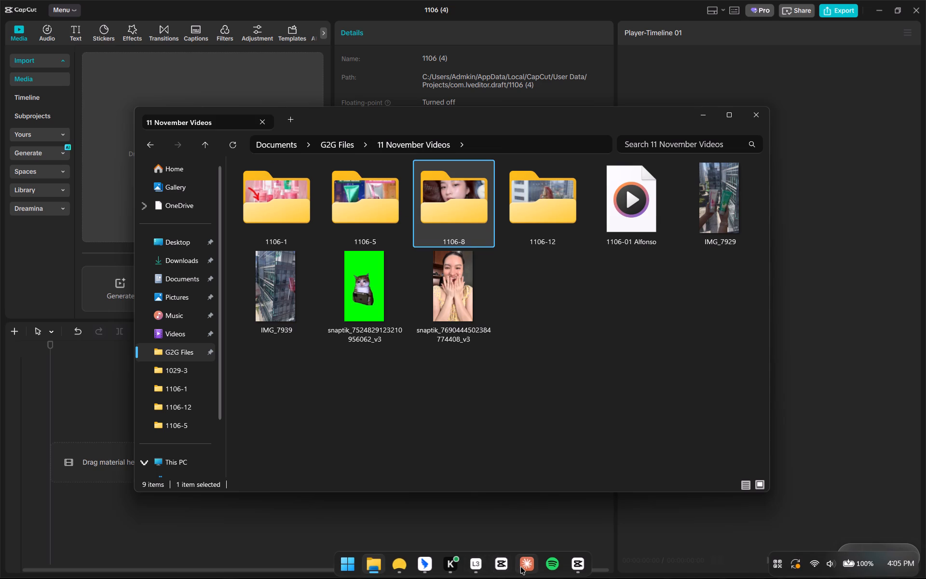
Switch to Dia and download the voiceover file 1106-8 Alfonso.m4a from the colleague's direct chat in Feishu Messenger.
{"action": "left_click", "coordinate": [402, 565]}
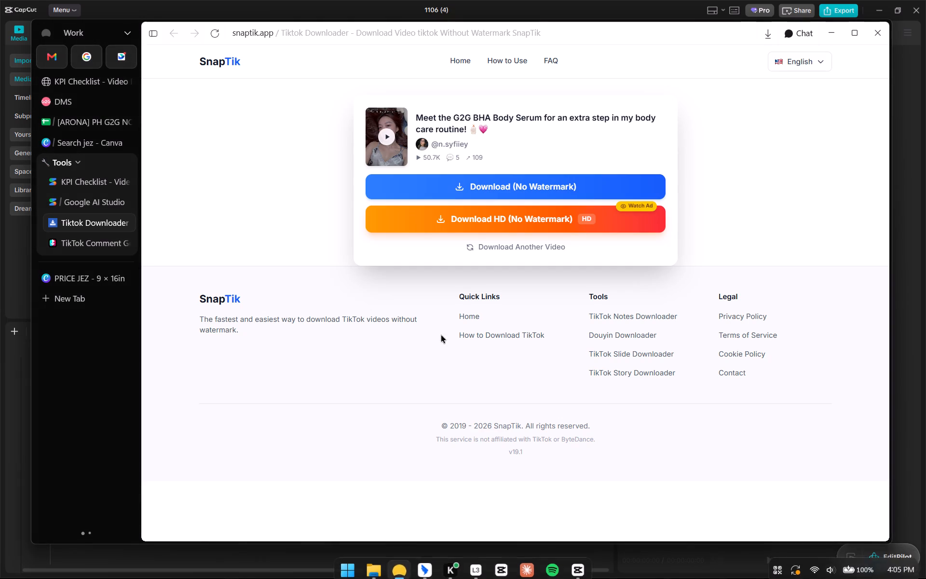
{"action": "left_click", "coordinate": [130, 55]}
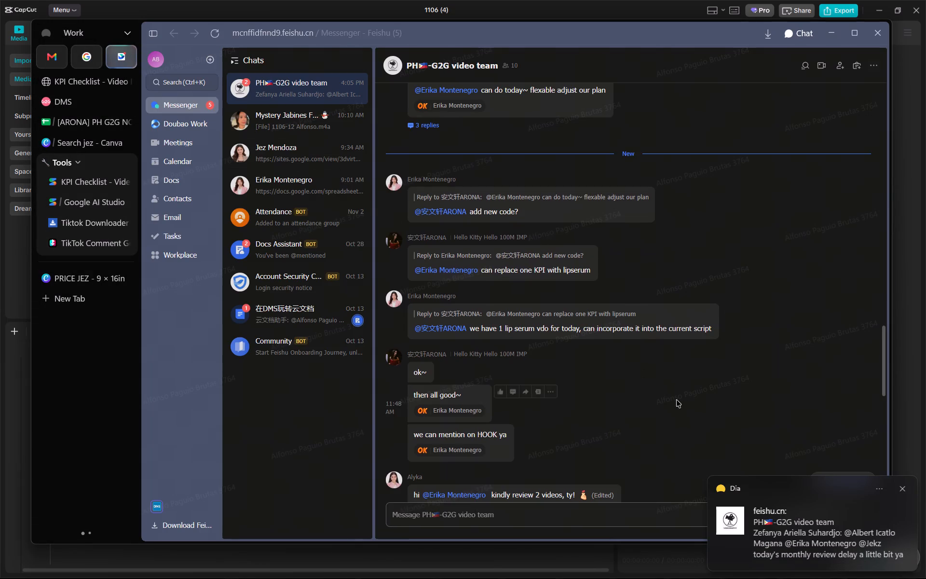
{"action": "scroll", "coordinate": [676, 400], "scroll_direction": "down", "scroll_amount": 16}
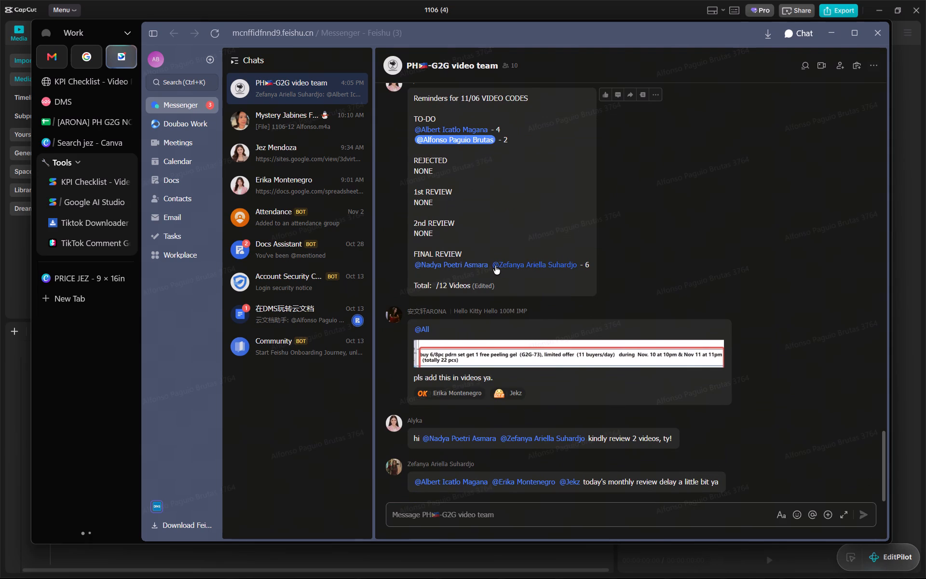
{"action": "left_click", "coordinate": [300, 123]}
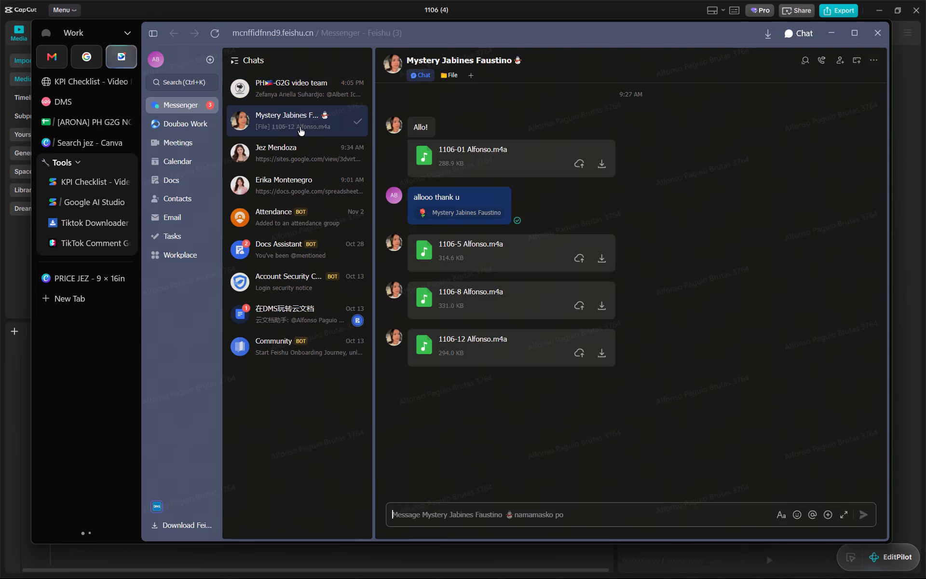
{"action": "left_click", "coordinate": [599, 302]}
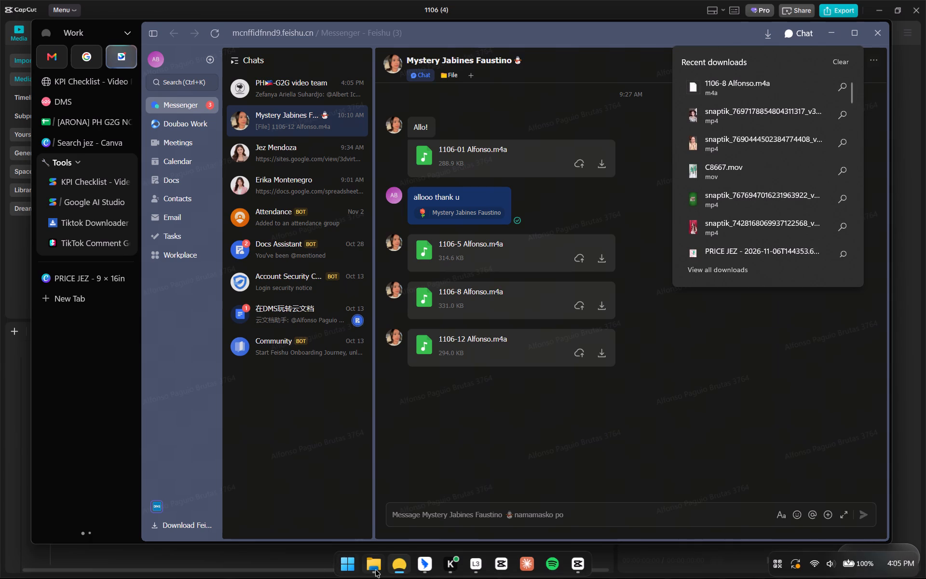
In File Explorer, move the 1106-8 Alfonso audio file from Downloads to the 1106-8 folder in 11 November Videos under G2G Files.
{"action": "left_click", "coordinate": [377, 569]}
{"action": "left_click", "coordinate": [195, 258]}
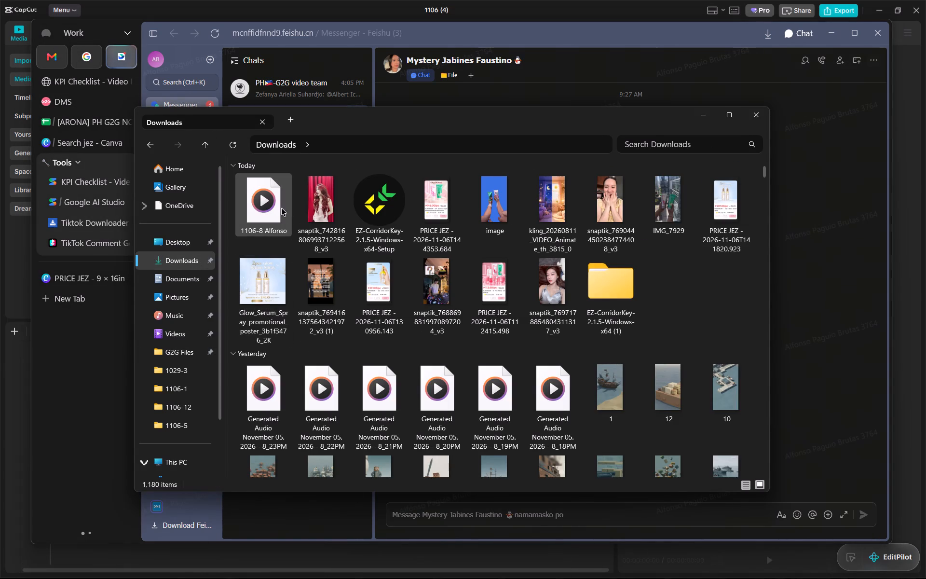
{"action": "left_click", "coordinate": [281, 208]}
{"action": "key", "text": "ctrl+x"}
{"action": "left_click", "coordinate": [177, 349]}
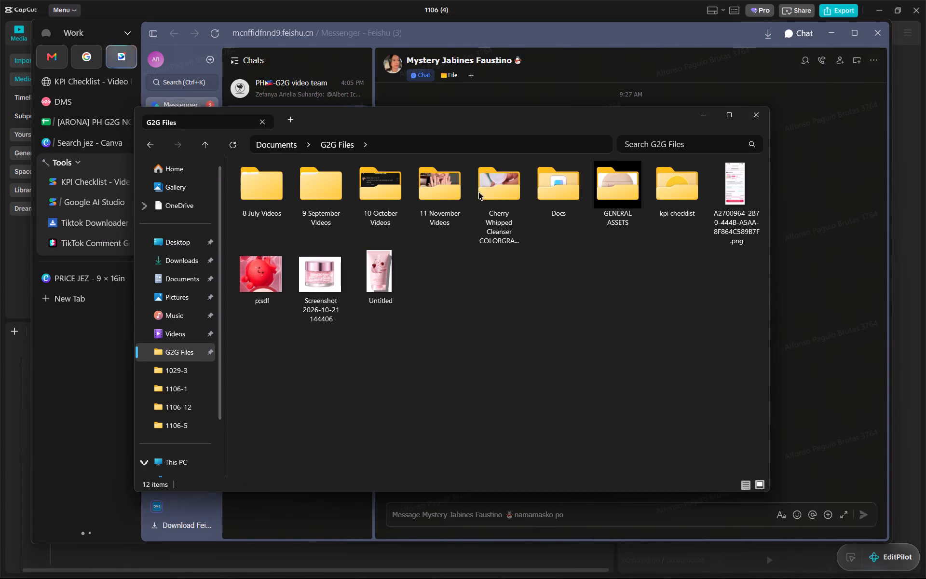
{"action": "double_click", "coordinate": [453, 192]}
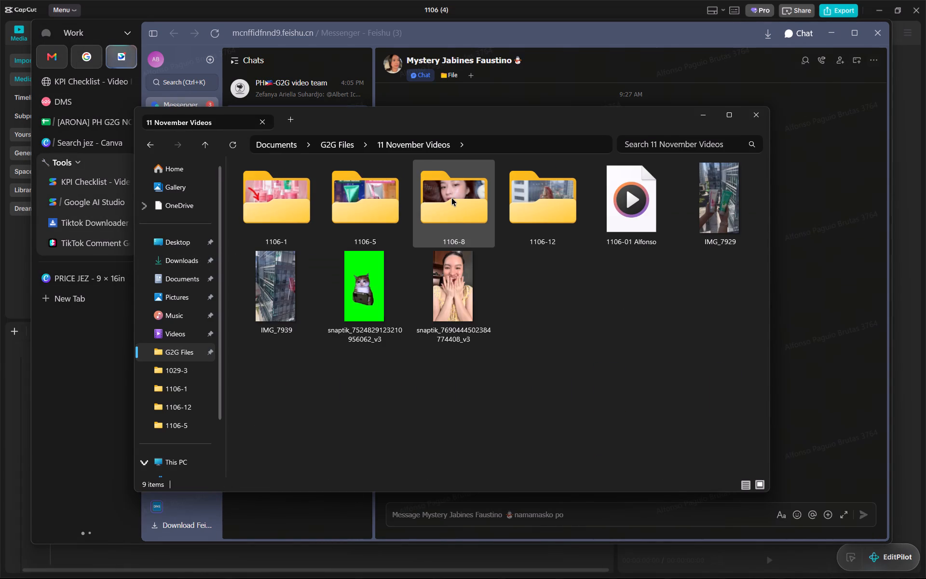
{"action": "double_click", "coordinate": [451, 198]}
{"action": "left_click", "coordinate": [539, 315]}
{"action": "key", "text": "ctrl+v"}
{"action": "left_click", "coordinate": [539, 315]}
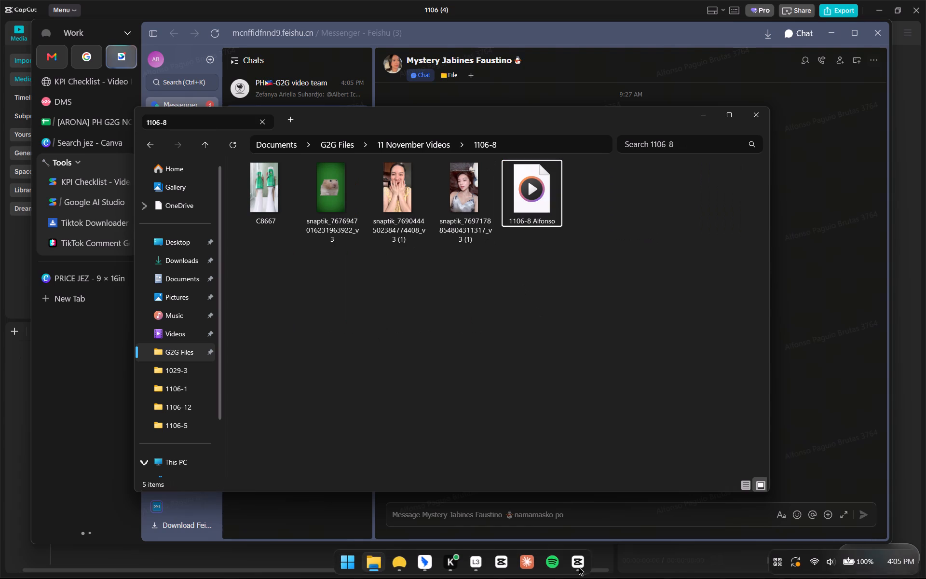
Import the whole 1106-8 folder from 11 November Videos into the media of the empty CapCut project 1106 (4).
{"action": "left_click", "coordinate": [573, 561]}
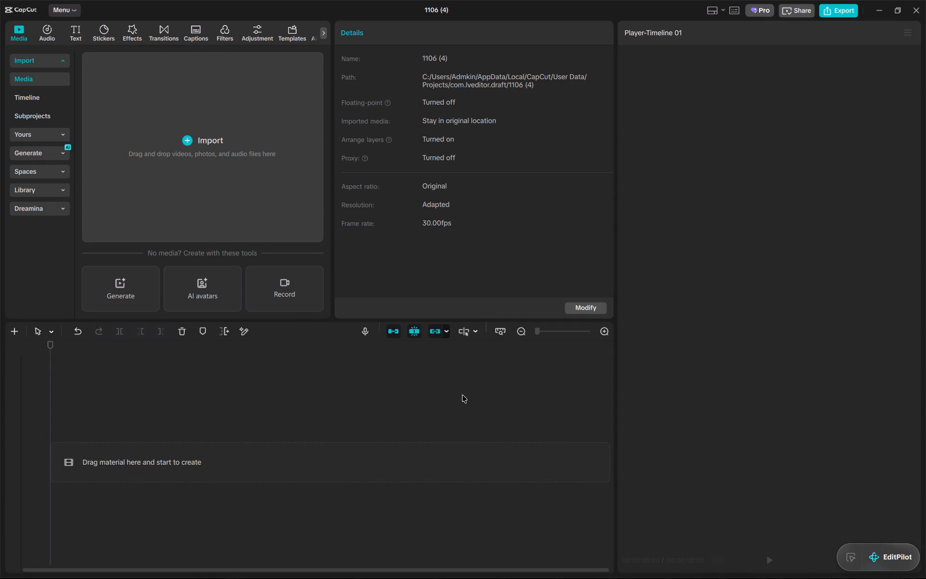
{"action": "left_click", "coordinate": [369, 568]}
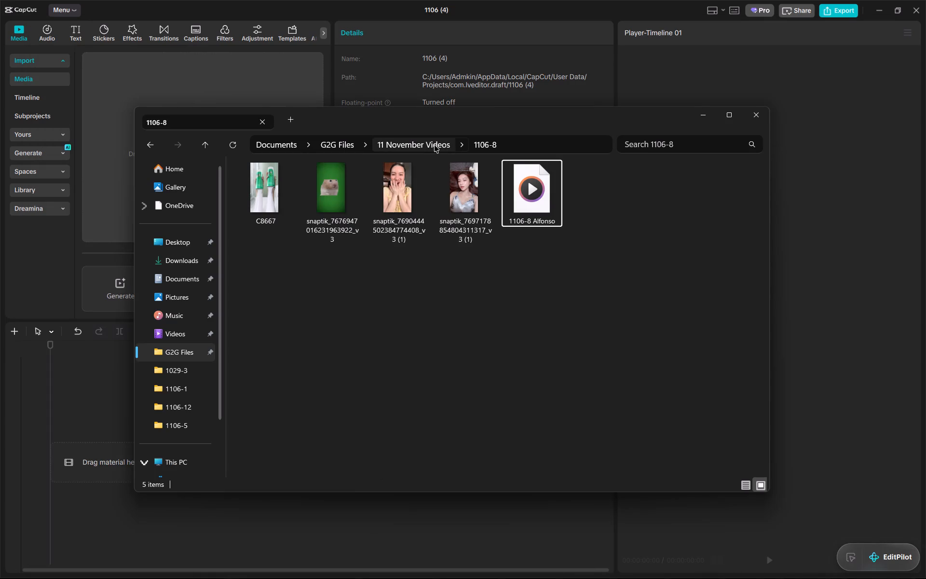
{"action": "left_click", "coordinate": [433, 144]}
{"action": "left_click_drag", "start_coordinate": [463, 210], "coordinate": [100, 123]}
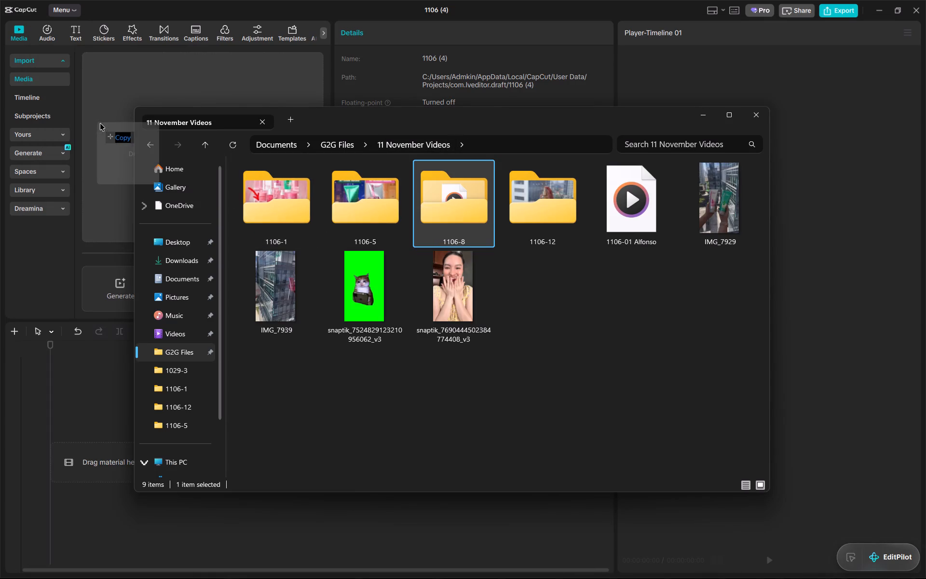
{"action": "left_click_drag", "start_coordinate": [100, 123], "coordinate": [103, 123]}
Open the imported 1106-8 folder and place the 1106-8 Alfonso.m4a voiceover at the start of the timeline.
{"action": "double_click", "coordinate": [120, 94]}
{"action": "left_click_drag", "start_coordinate": [122, 111], "coordinate": [154, 525]}
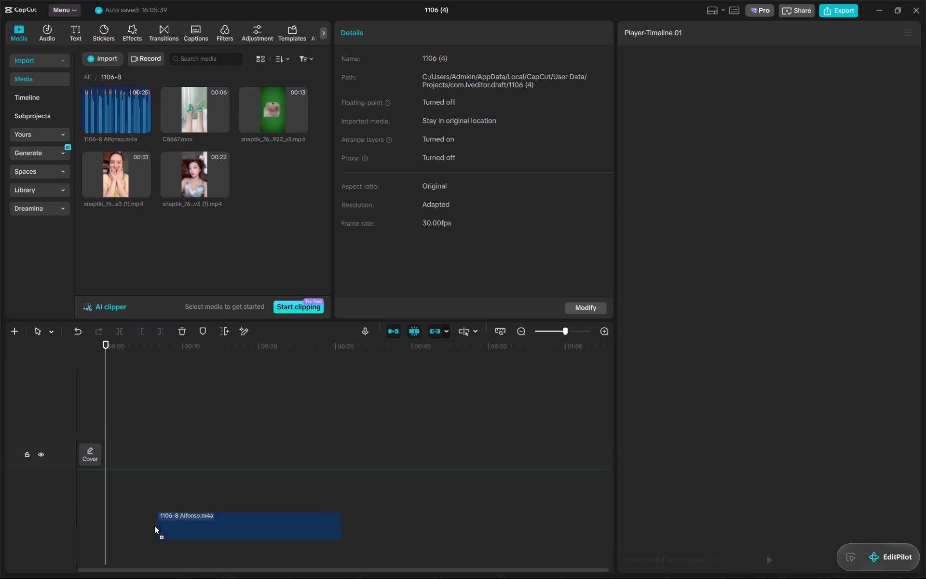
{"action": "left_click_drag", "start_coordinate": [154, 525], "coordinate": [150, 520]}
Trim the silence off the start of the voiceover, up to 00:00:00:26.
{"action": "scroll", "coordinate": [146, 430], "scroll_direction": "up", "scroll_amount": 20, "text": "alt"}
{"action": "scroll", "coordinate": [146, 430], "scroll_direction": "up", "scroll_amount": 20, "text": "alt"}
{"action": "scroll", "coordinate": [146, 430], "scroll_direction": "up", "scroll_amount": 4, "text": "alt"}
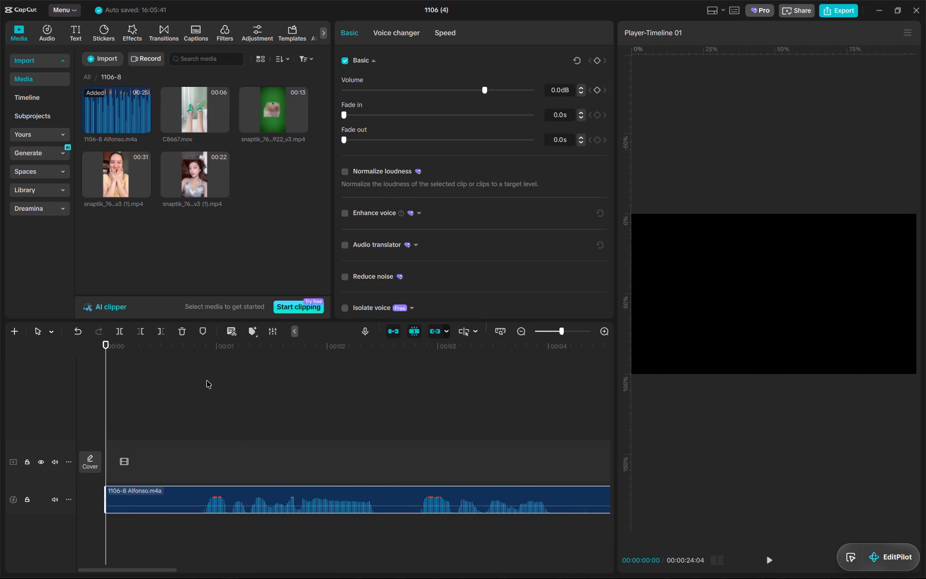
{"action": "scroll", "coordinate": [206, 380], "scroll_direction": "up", "scroll_amount": 3, "text": "alt"}
{"action": "left_click_drag", "start_coordinate": [254, 346], "coordinate": [242, 345]}
{"action": "key", "text": "q"}
Split the voiceover at the first three pauses and trim their silence up to 00:00:02:25, 00:00:04:25 and 00:00:07:05.
{"action": "scroll", "coordinate": [349, 354], "scroll_direction": "down", "scroll_amount": 6, "text": "alt"}
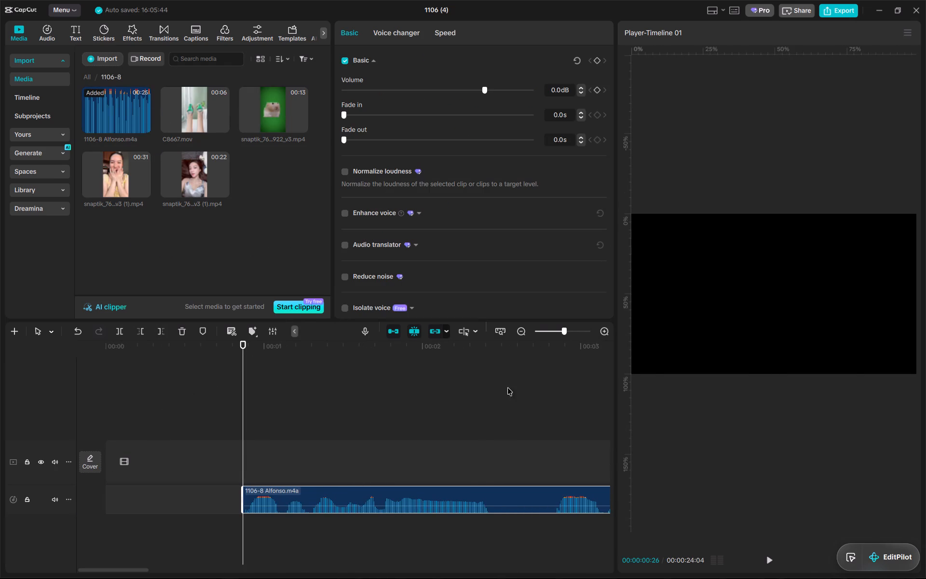
{"action": "left_click_drag", "start_coordinate": [471, 350], "coordinate": [553, 357]}
{"action": "key", "text": "s"}
{"action": "key", "text": "q"}
{"action": "scroll", "coordinate": [567, 402], "scroll_direction": "down", "scroll_amount": 6}
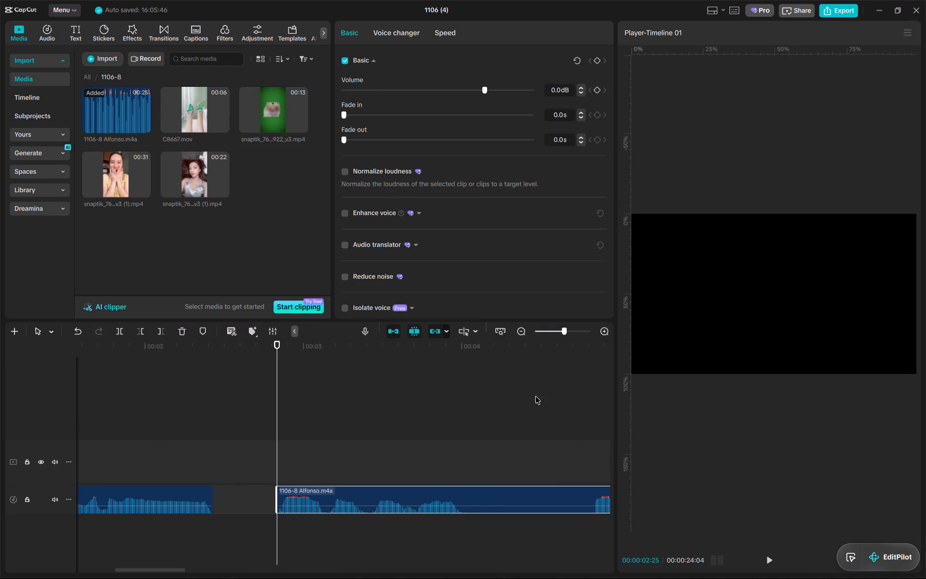
{"action": "left_click_drag", "start_coordinate": [314, 346], "coordinate": [454, 354]}
{"action": "key", "text": "s"}
{"action": "key", "text": "q"}
{"action": "scroll", "coordinate": [513, 385], "scroll_direction": "down", "scroll_amount": 3}
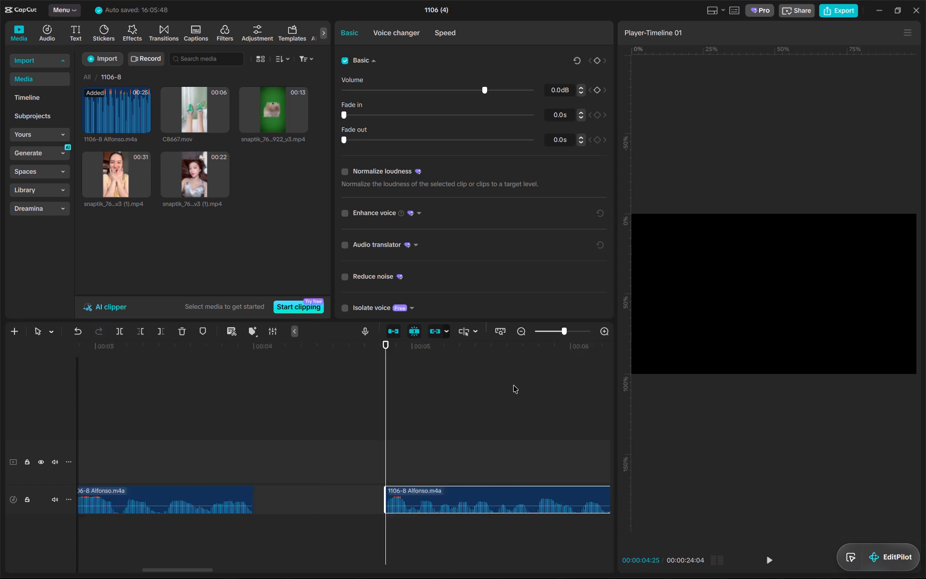
{"action": "scroll", "coordinate": [513, 385], "scroll_direction": "down", "scroll_amount": 2}
{"action": "left_click_drag", "start_coordinate": [411, 351], "coordinate": [478, 363]}
{"action": "key", "text": "s"}
{"action": "key", "text": "q"}
Split the voiceover at the following two pauses and trim their silence up to about 00:00:09:00 and 00:00:11:09.
{"action": "scroll", "coordinate": [533, 392], "scroll_direction": "down", "scroll_amount": 3}
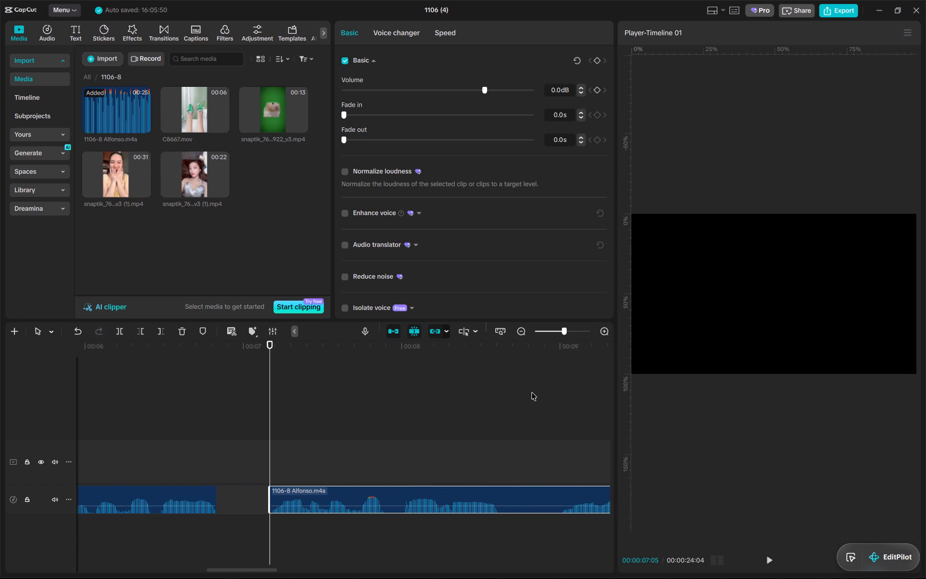
{"action": "left_click_drag", "start_coordinate": [445, 352], "coordinate": [558, 369]}
{"action": "key", "text": "s"}
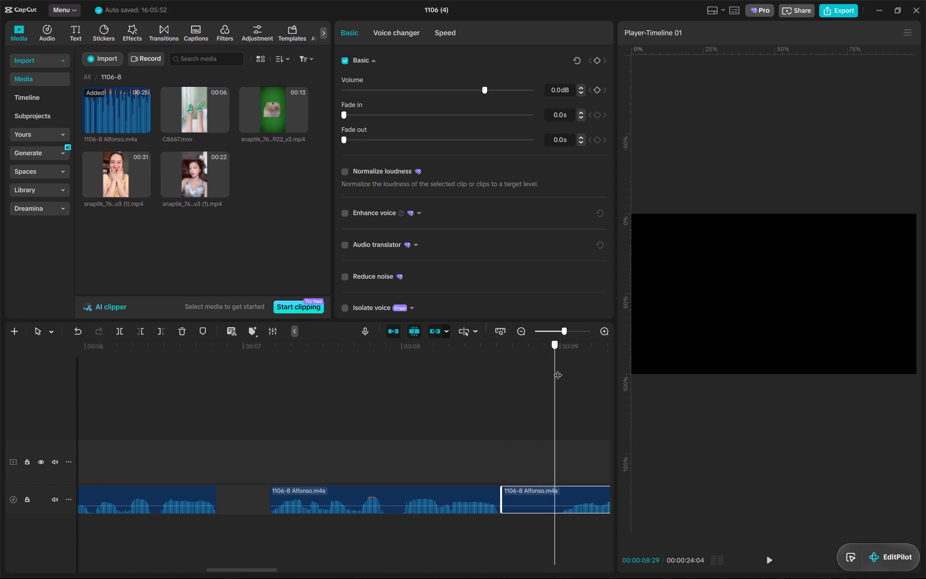
{"action": "left_click_drag", "start_coordinate": [558, 369], "coordinate": [559, 371]}
{"action": "key", "text": "q"}
{"action": "scroll", "coordinate": [569, 419], "scroll_direction": "down", "scroll_amount": 6}
{"action": "left_click_drag", "start_coordinate": [441, 354], "coordinate": [431, 355]}
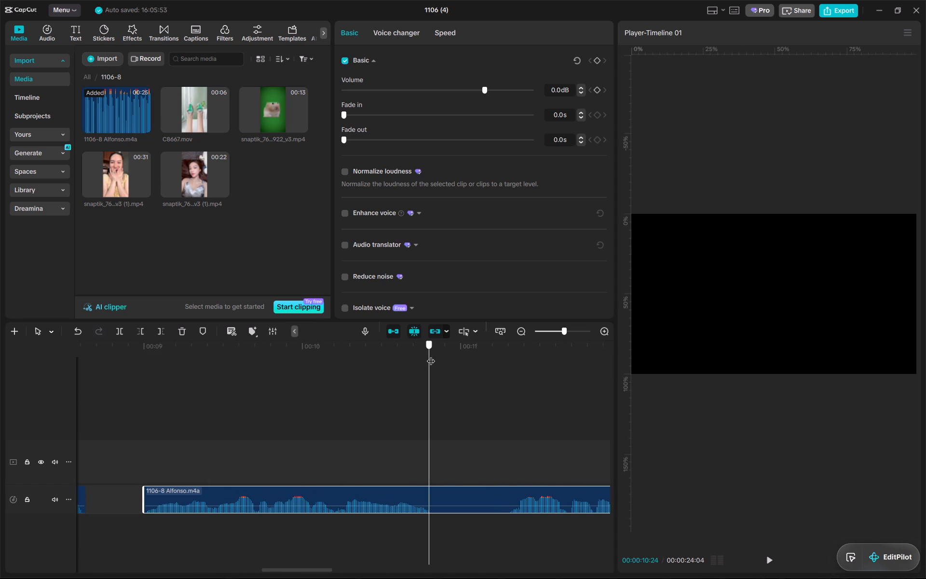
{"action": "left_click_drag", "start_coordinate": [431, 355], "coordinate": [510, 365]}
{"action": "key", "text": "s"}
{"action": "key", "text": "q"}
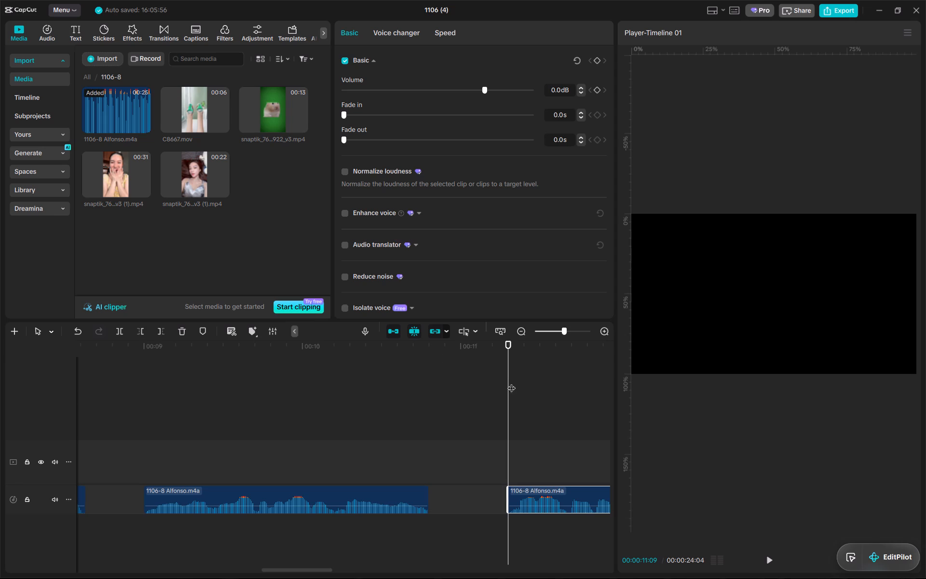
Split the voiceover at two more pauses and trim their silence up to 00:00:13:02 and about 00:00:15:07.
{"action": "scroll", "coordinate": [517, 409], "scroll_direction": "down", "scroll_amount": 5}
{"action": "left_click_drag", "start_coordinate": [380, 347], "coordinate": [375, 347]}
{"action": "key", "text": "s"}
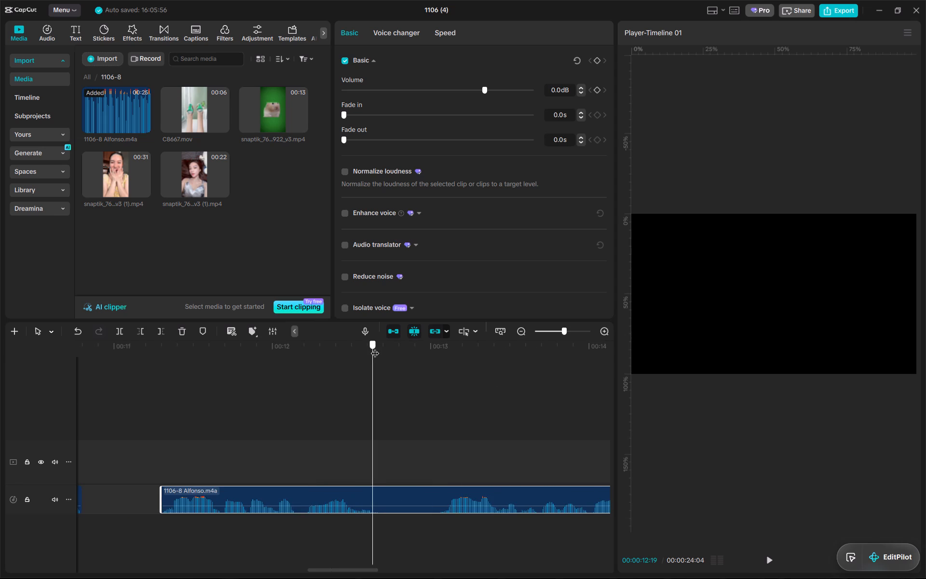
{"action": "left_click_drag", "start_coordinate": [375, 347], "coordinate": [442, 358]}
{"action": "key", "text": "q"}
{"action": "scroll", "coordinate": [517, 394], "scroll_direction": "down", "scroll_amount": 4}
{"action": "double_click", "coordinate": [430, 359]}
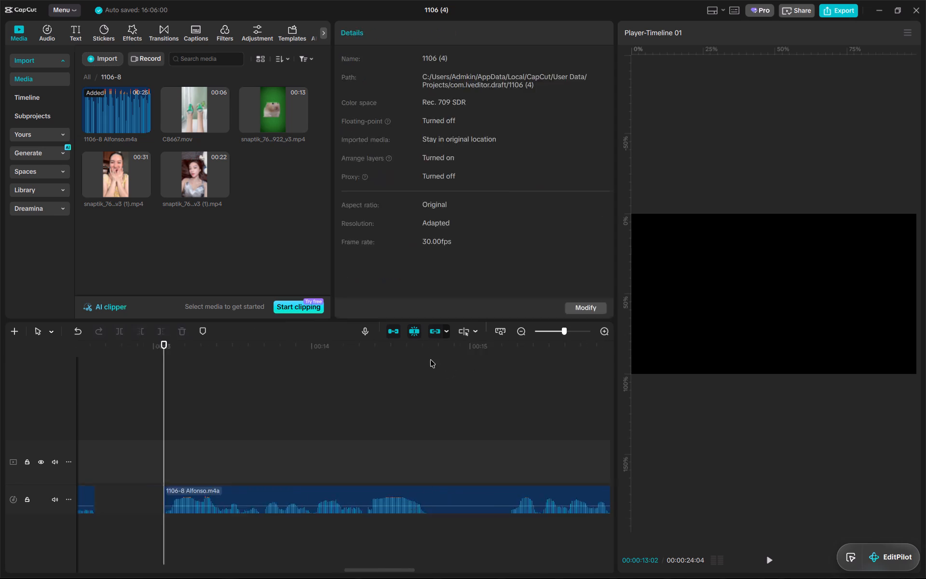
{"action": "left_click", "coordinate": [485, 494]}
{"action": "key", "text": "s"}
{"action": "left_click", "coordinate": [506, 345]}
{"action": "key", "text": "q"}
Split the voiceover at the pause after the 17-second mark and trim its silence up to about 00:00:18:00.
{"action": "scroll", "coordinate": [525, 377], "scroll_direction": "down", "scroll_amount": 6}
{"action": "left_click_drag", "start_coordinate": [411, 343], "coordinate": [528, 369]}
{"action": "key", "text": "s"}
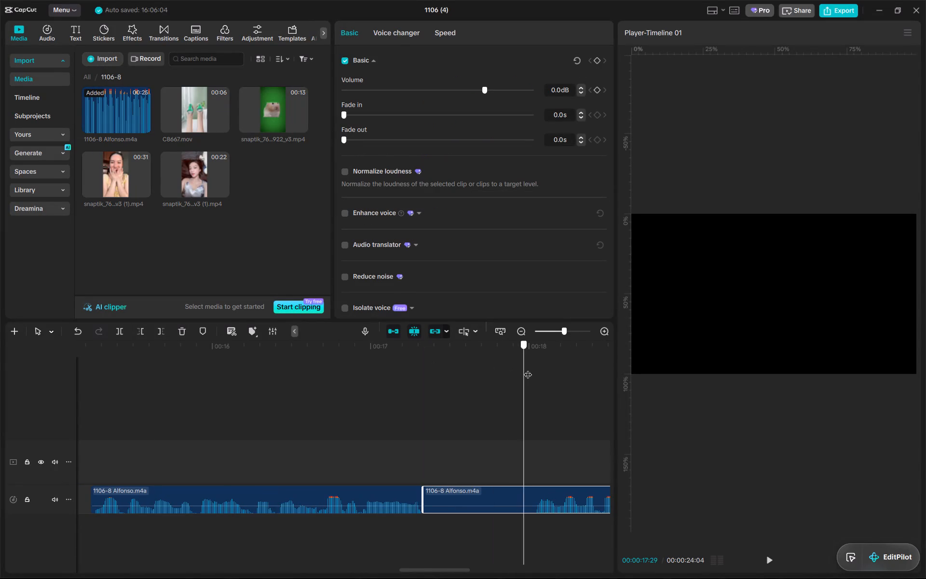
{"action": "left_click_drag", "start_coordinate": [528, 369], "coordinate": [534, 372]}
{"action": "key", "text": "q"}
Split the voiceover at the last two pauses and trim their silence up to 00:00:19:28 and about 00:00:21:17.
{"action": "scroll", "coordinate": [589, 422], "scroll_direction": "down", "scroll_amount": 6}
{"action": "scroll", "coordinate": [490, 401], "scroll_direction": "down", "scroll_amount": 2}
{"action": "left_click_drag", "start_coordinate": [198, 346], "coordinate": [212, 348]}
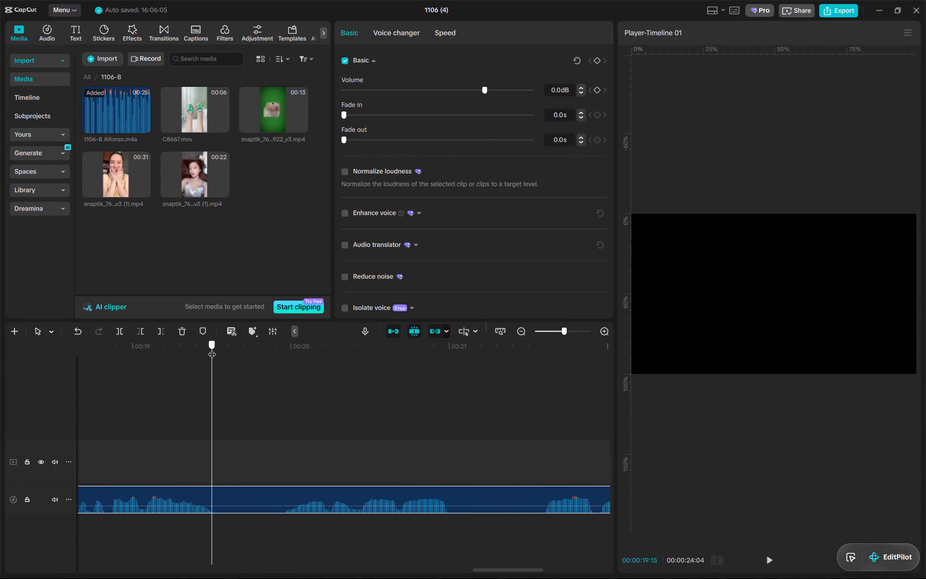
{"action": "left_click_drag", "start_coordinate": [212, 348], "coordinate": [280, 355]}
{"action": "key", "text": "s"}
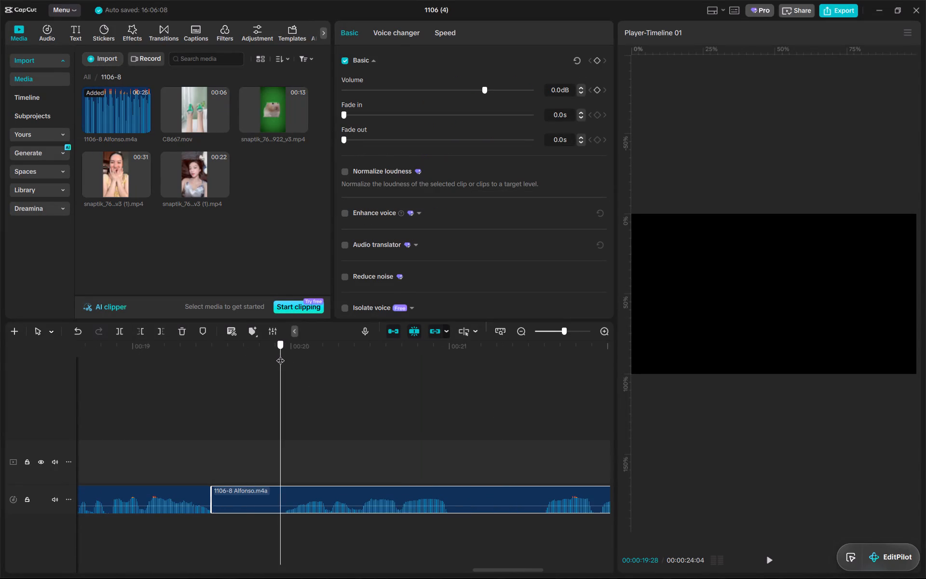
{"action": "left_click_drag", "start_coordinate": [280, 355], "coordinate": [543, 359]}
{"action": "key", "text": "q"}
{"action": "key", "text": "s"}
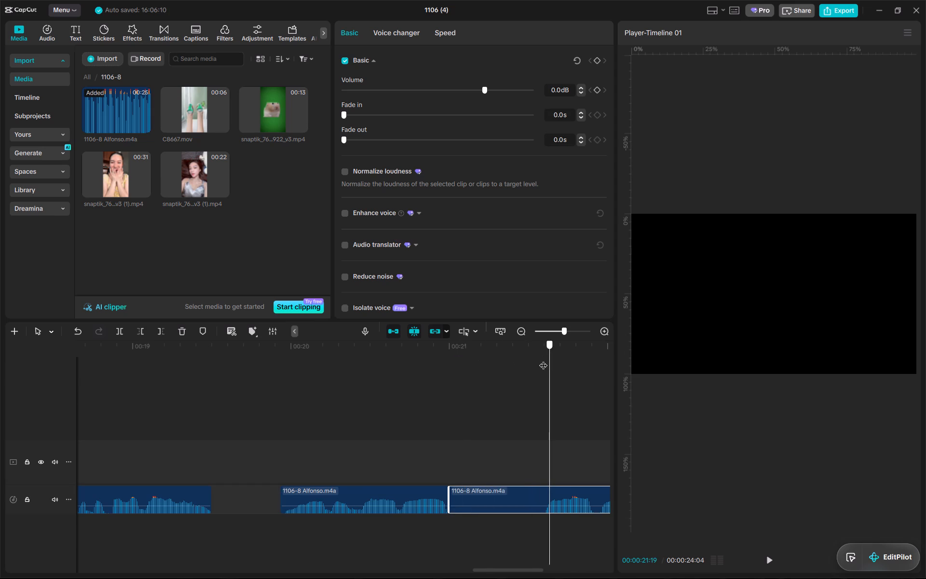
{"action": "left_click_drag", "start_coordinate": [543, 359], "coordinate": [543, 359]}
{"action": "key", "text": "q"}
Trim the silence off the end of the voiceover at 00:00:23:20.
{"action": "scroll", "coordinate": [565, 397], "scroll_direction": "down", "scroll_amount": 5}
{"action": "left_click_drag", "start_coordinate": [513, 352], "coordinate": [526, 360]}
{"action": "key", "text": "w"}
Close all gaps between the voiceover segments on the audio track.
{"action": "scroll", "coordinate": [497, 444], "scroll_direction": "down", "scroll_amount": 18, "text": "alt"}
{"action": "left_click", "coordinate": [352, 450]}
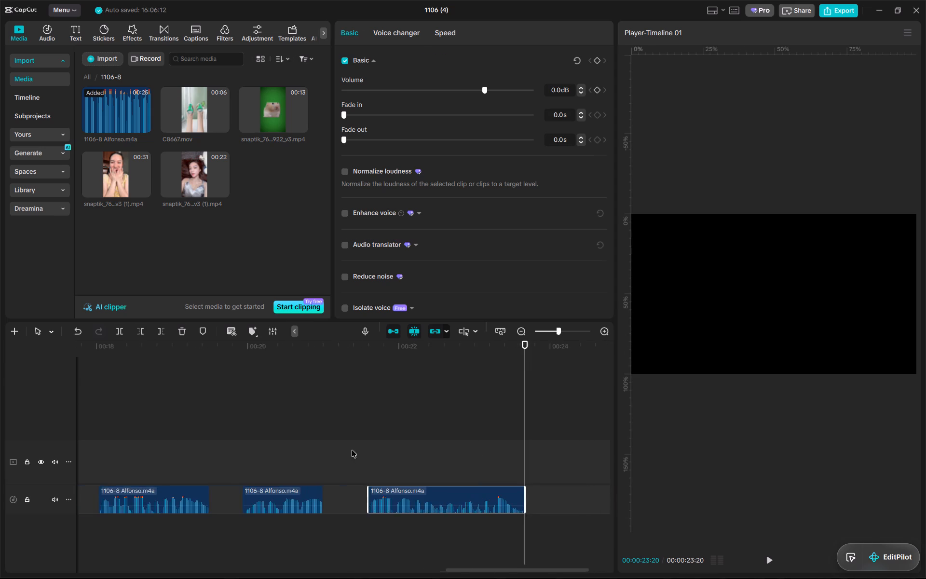
{"action": "right_click", "coordinate": [352, 513]}
{"action": "left_click", "coordinate": [274, 470]}
{"action": "right_click", "coordinate": [267, 496]}
{"action": "left_click", "coordinate": [317, 500]}
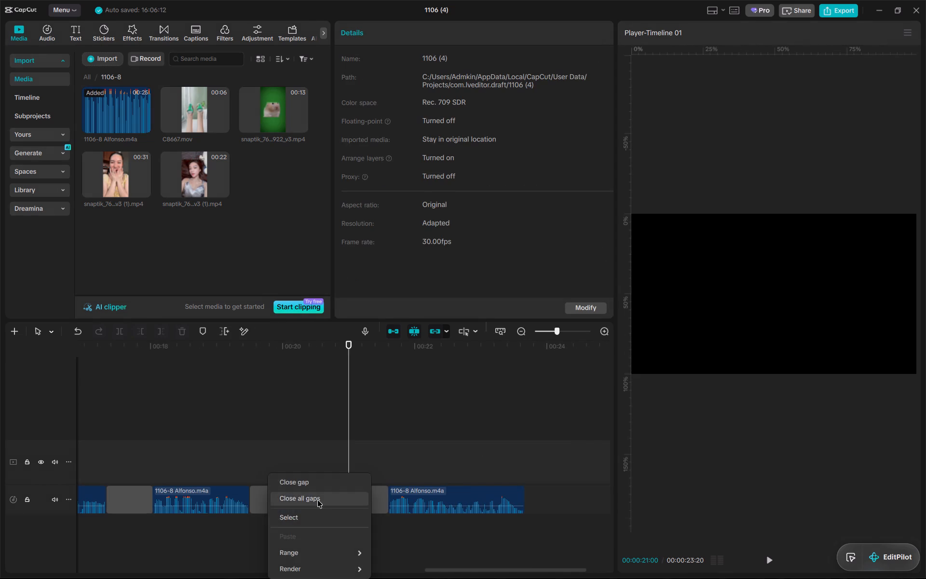
{"action": "left_click", "coordinate": [493, 414]}
Play the joined voiceover from the start to check the cuts between segments.
{"action": "scroll", "coordinate": [491, 421], "scroll_direction": "right", "scroll_amount": 11}
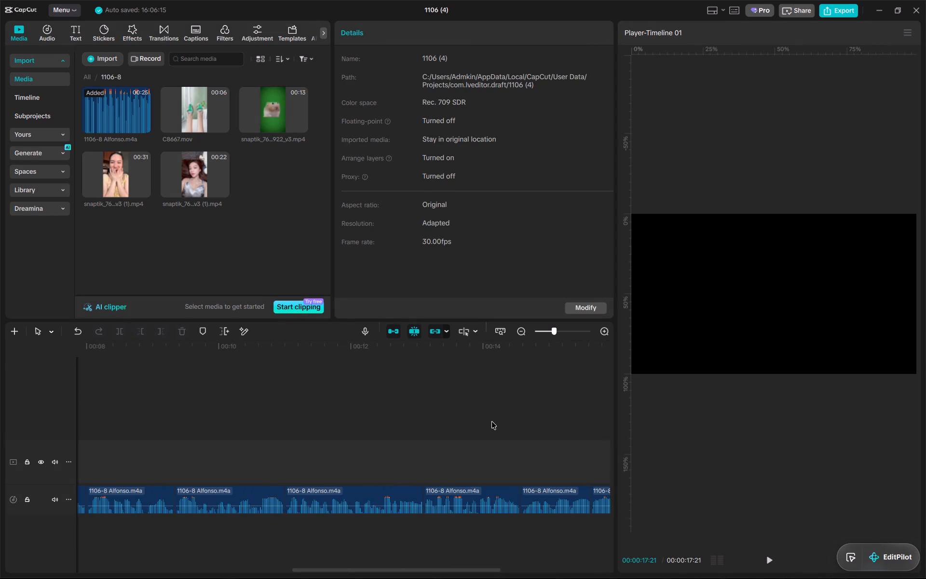
{"action": "scroll", "coordinate": [491, 421], "scroll_direction": "right", "scroll_amount": 18}
{"action": "left_click_drag", "start_coordinate": [508, 349], "coordinate": [63, 372]}
{"action": "key", "text": "space"}
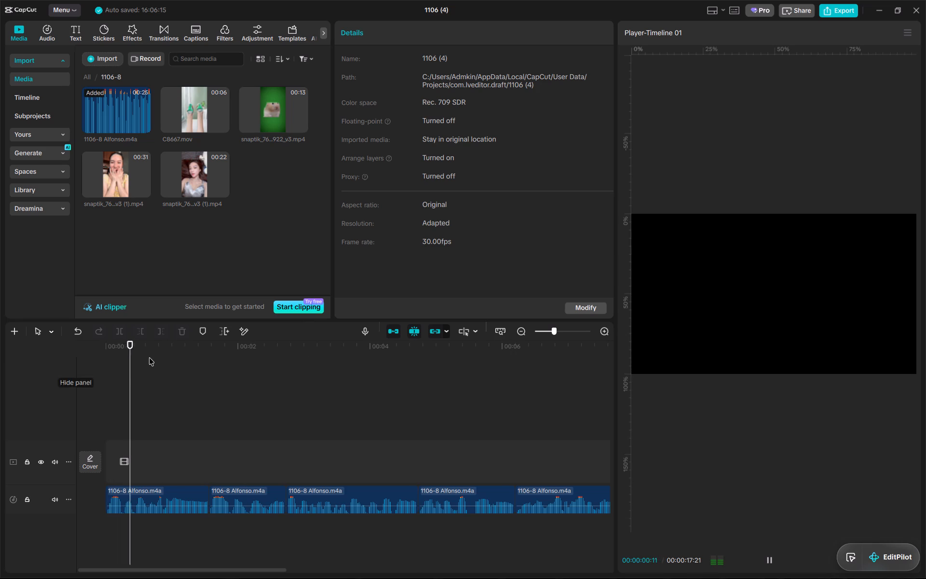
{"action": "scroll", "coordinate": [301, 466], "scroll_direction": "up", "scroll_amount": 5, "text": "alt"}
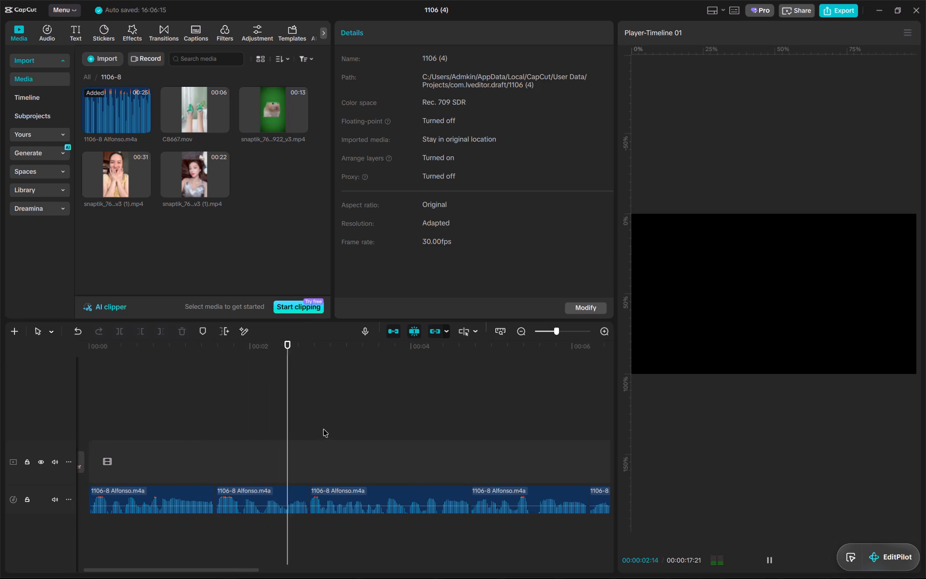
{"action": "scroll", "coordinate": [327, 423], "scroll_direction": "left", "scroll_amount": 5}
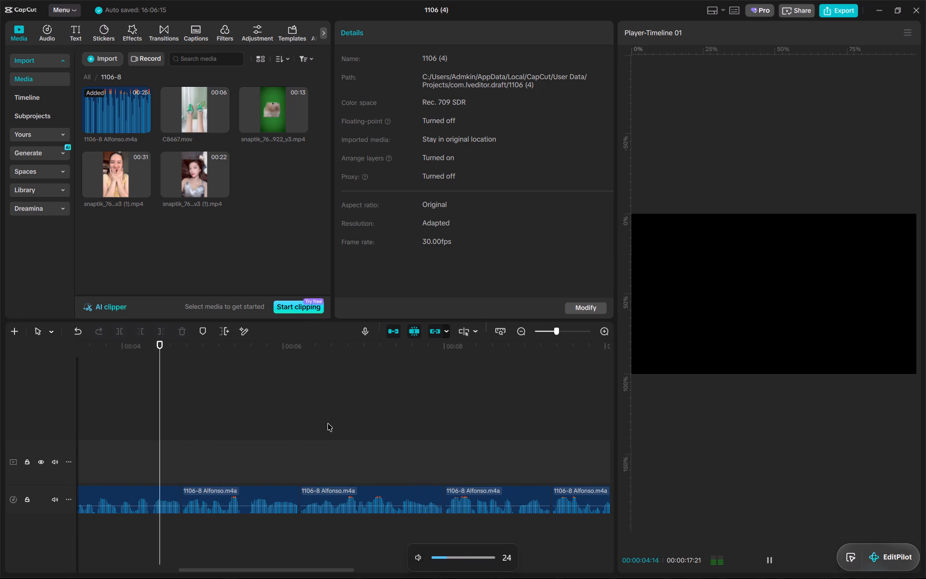
{"action": "scroll", "coordinate": [366, 416], "scroll_direction": "down", "scroll_amount": 3, "text": "alt"}
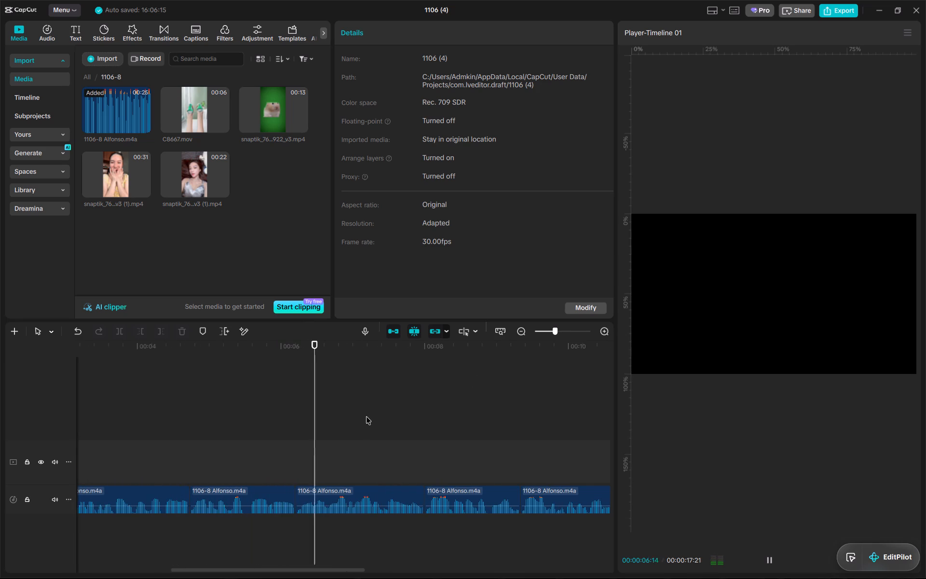
{"action": "scroll", "coordinate": [423, 419], "scroll_direction": "left", "scroll_amount": 2}
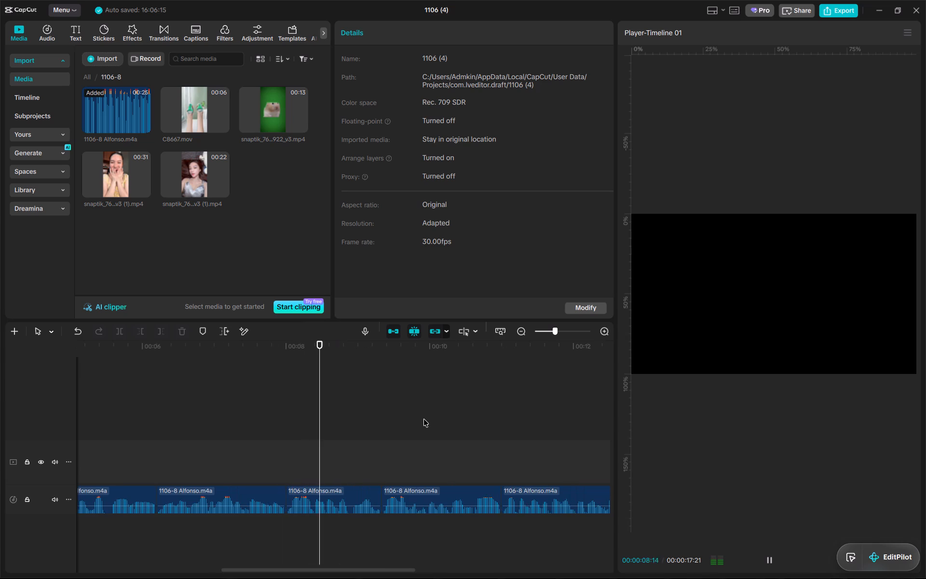
Select the voiceover segments from about 00:00:08:00 onward and snap them against the preceding segment.
{"action": "key", "text": "space"}
{"action": "key", "text": "x"}
{"action": "left_click", "coordinate": [340, 492]}
{"action": "key", "text": "a"}
{"action": "left_click", "coordinate": [310, 495]}
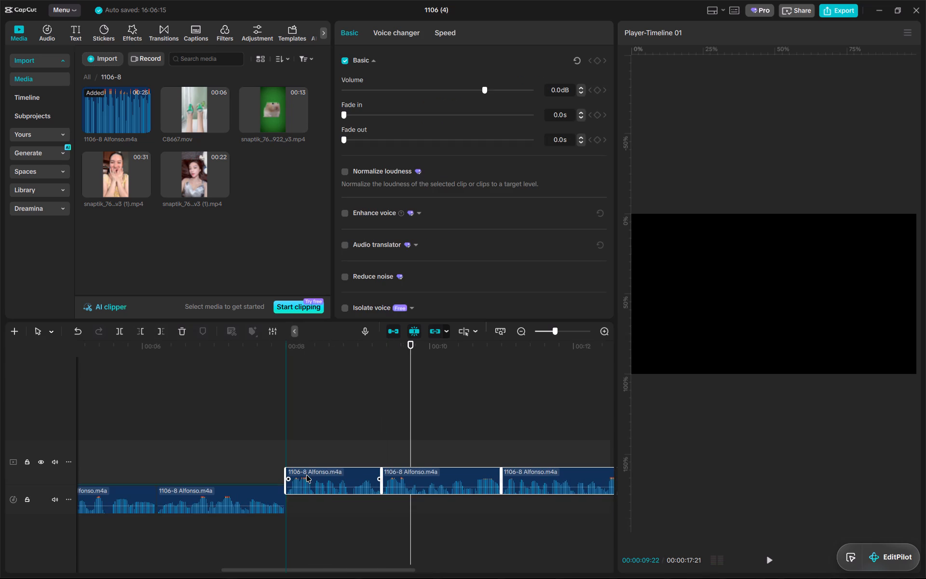
Play the remaining part of the voiceover to its end to check the cuts.
{"action": "key", "text": "space"}
{"action": "scroll", "coordinate": [440, 449], "scroll_direction": "left", "scroll_amount": 7}
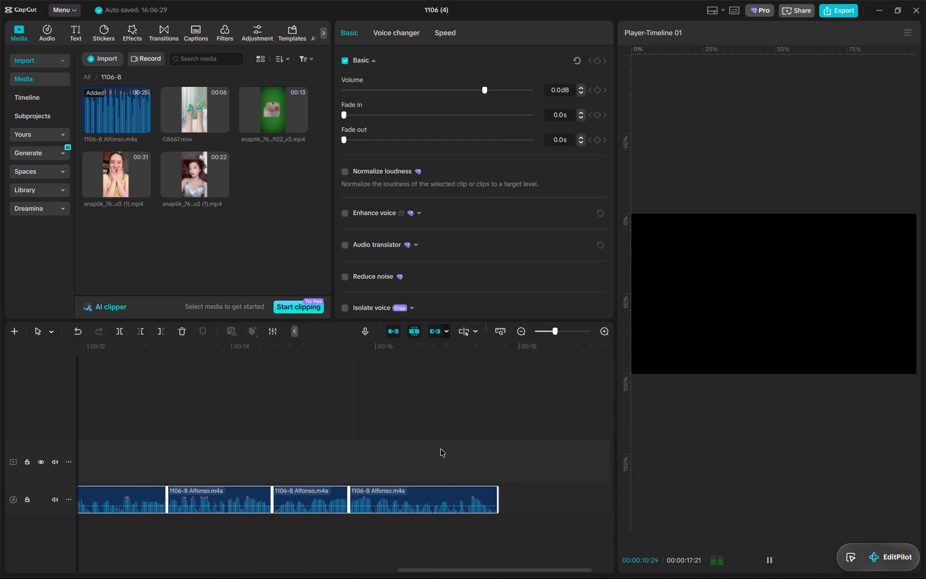
{"action": "key", "text": "space"}
{"action": "left_click", "coordinate": [266, 364]}
{"action": "key", "text": "space"}
{"action": "scroll", "coordinate": [343, 404], "scroll_direction": "left", "scroll_amount": 2}
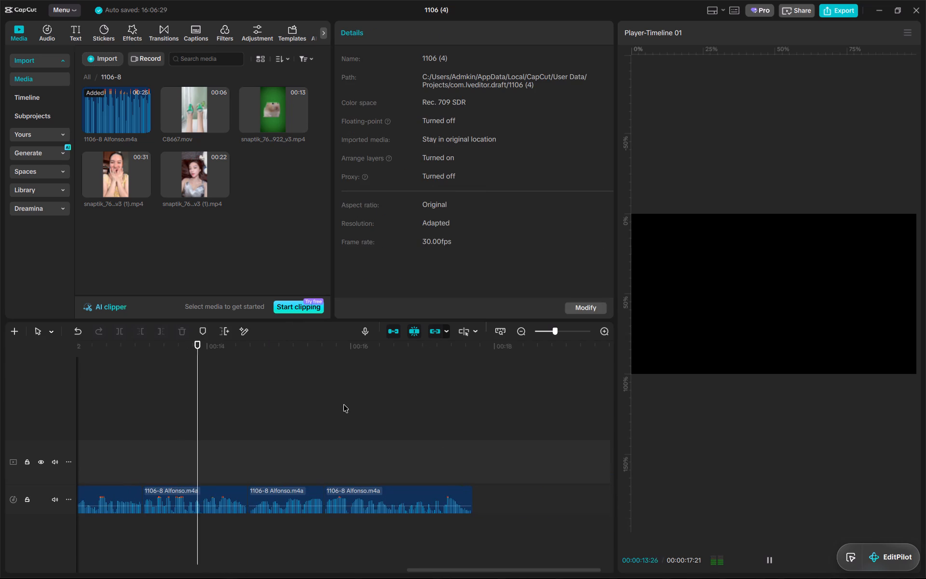
{"action": "scroll", "coordinate": [541, 484], "scroll_direction": "down", "scroll_amount": 20, "text": "alt"}
{"action": "scroll", "coordinate": [541, 484], "scroll_direction": "down", "scroll_amount": 1, "text": "alt"}
{"action": "key", "text": "space"}
Turn on loudness normalization for all the voiceover segments.
{"action": "key", "text": "ctrl+a"}
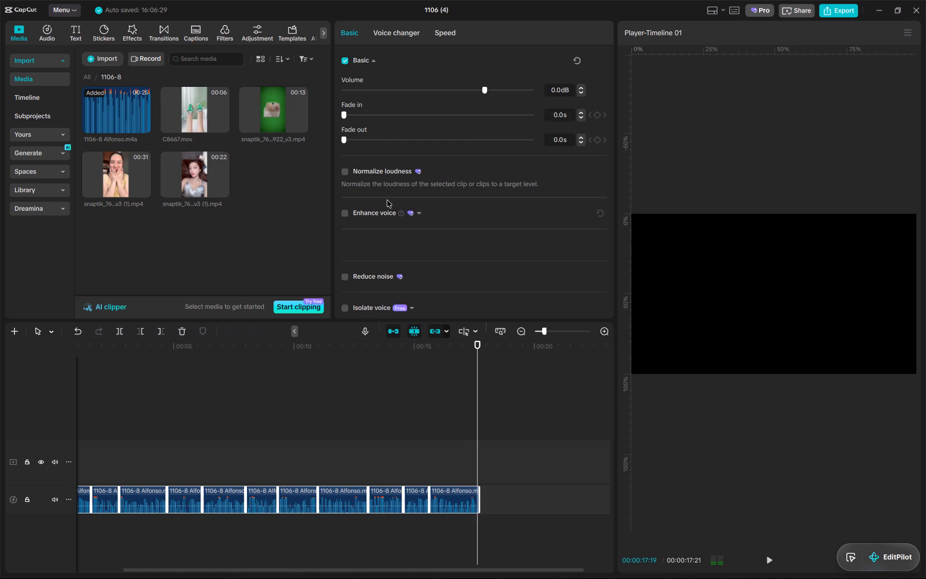
{"action": "left_click", "coordinate": [345, 175]}
Combine all the voiceover segments into one compound clip.
{"action": "right_click", "coordinate": [461, 500]}
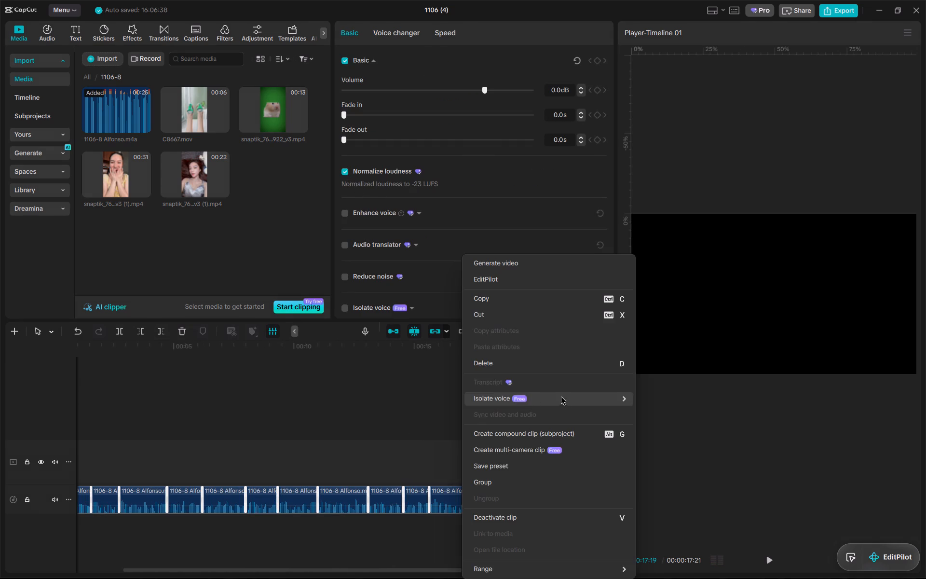
{"action": "left_click", "coordinate": [569, 434]}
Turn on Normalize loudness and Enhance voice for the compound voiceover clip.
{"action": "left_click", "coordinate": [346, 169]}
{"action": "left_click", "coordinate": [347, 207]}
{"action": "left_click", "coordinate": [346, 215]}
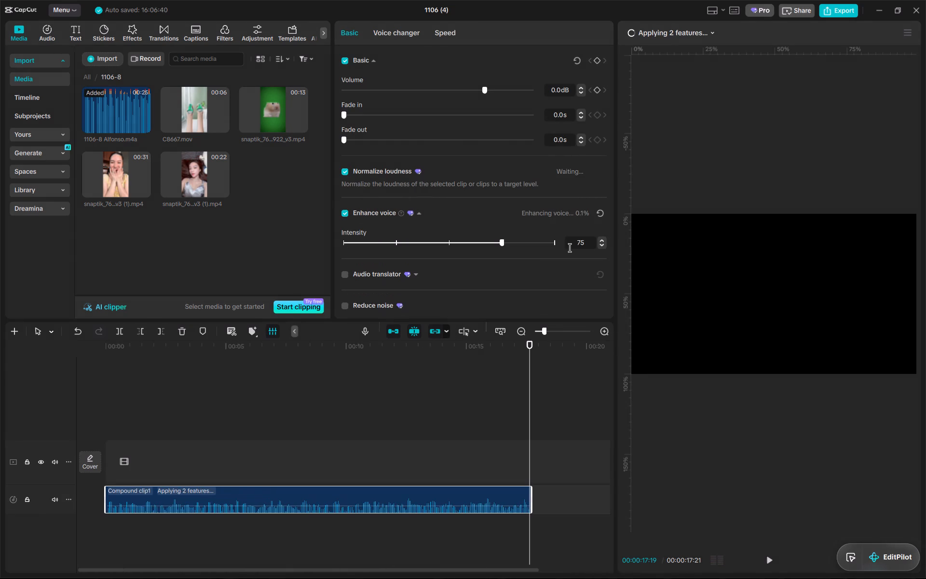
Set the compound voiceover clip's volume to 8 dB.
{"action": "double_click", "coordinate": [566, 91]}
{"action": "triple_click", "coordinate": [560, 87]}
{"action": "key", "text": "8"}
{"action": "key", "text": "Return"}
Search the voice filters for crisp, apply Voice Crisper to the compound voiceover clip, and return to the timeline start.
{"action": "left_click", "coordinate": [387, 34]}
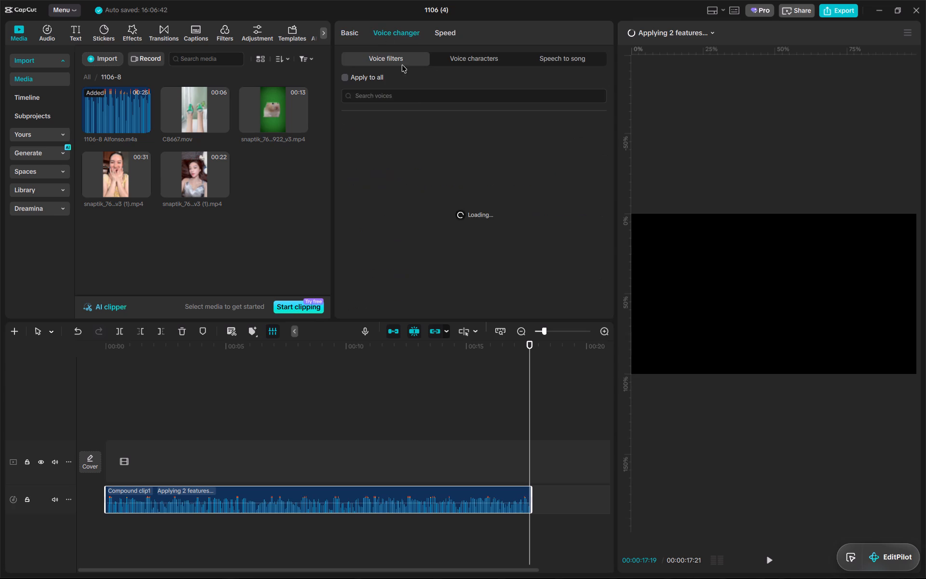
{"action": "left_click", "coordinate": [416, 94]}
{"action": "type", "text": "crisp"}
{"action": "key", "text": "Return"}
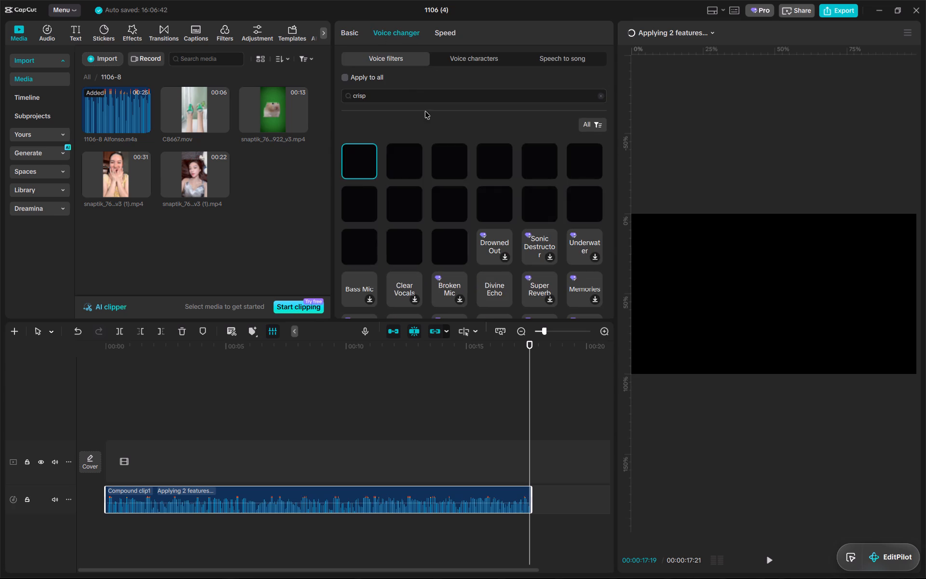
{"action": "left_click", "coordinate": [407, 147]}
{"action": "left_click_drag", "start_coordinate": [503, 343], "coordinate": [6, 393]}
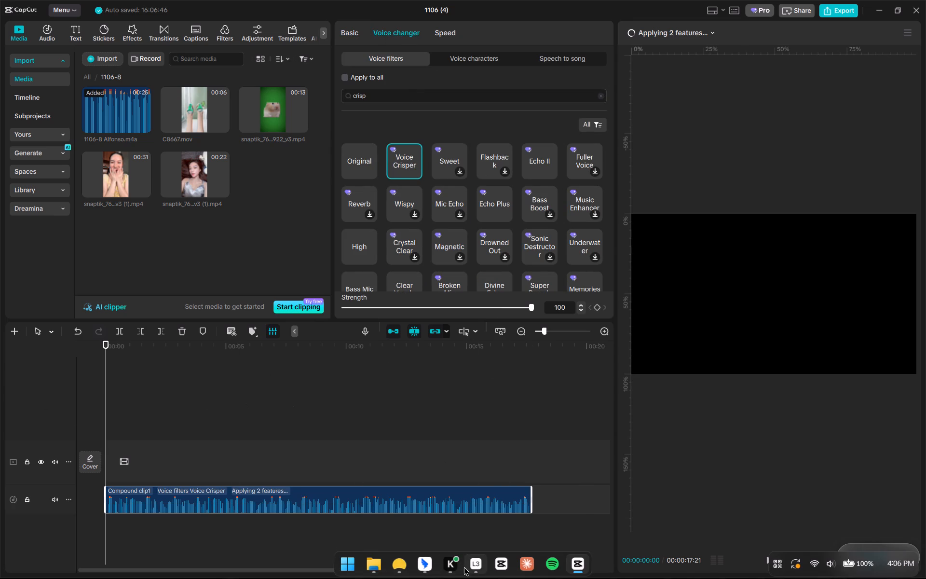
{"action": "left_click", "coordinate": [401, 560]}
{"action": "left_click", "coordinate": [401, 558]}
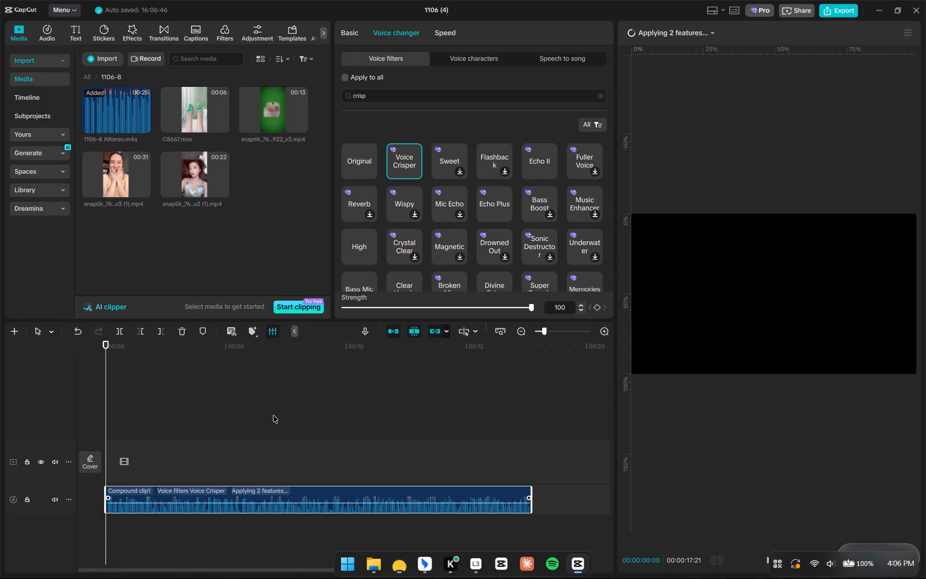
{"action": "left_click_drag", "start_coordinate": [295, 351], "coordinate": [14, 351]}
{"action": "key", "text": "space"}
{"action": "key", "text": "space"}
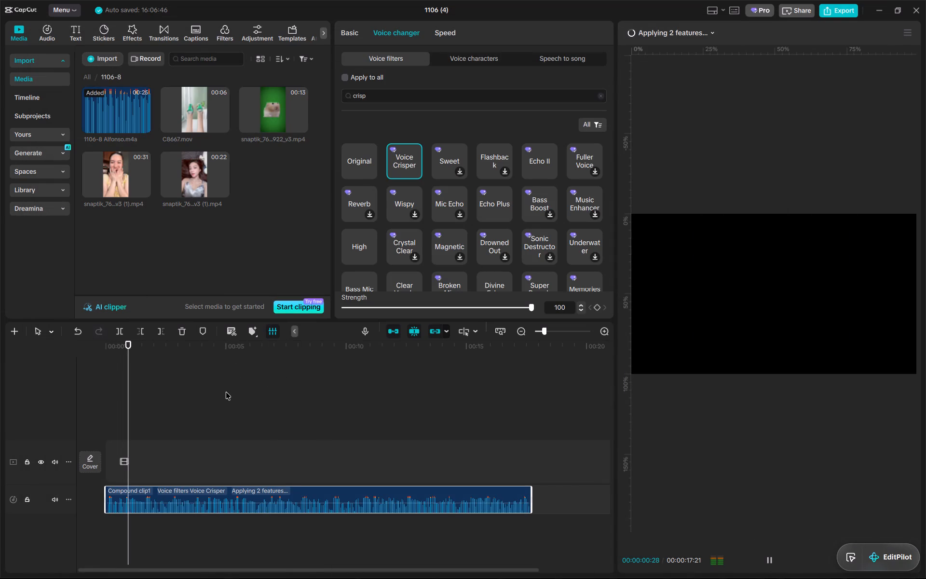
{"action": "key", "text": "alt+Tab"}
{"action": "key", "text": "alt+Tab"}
{"action": "scroll", "coordinate": [167, 402], "scroll_direction": "up", "scroll_amount": 4, "text": "alt"}
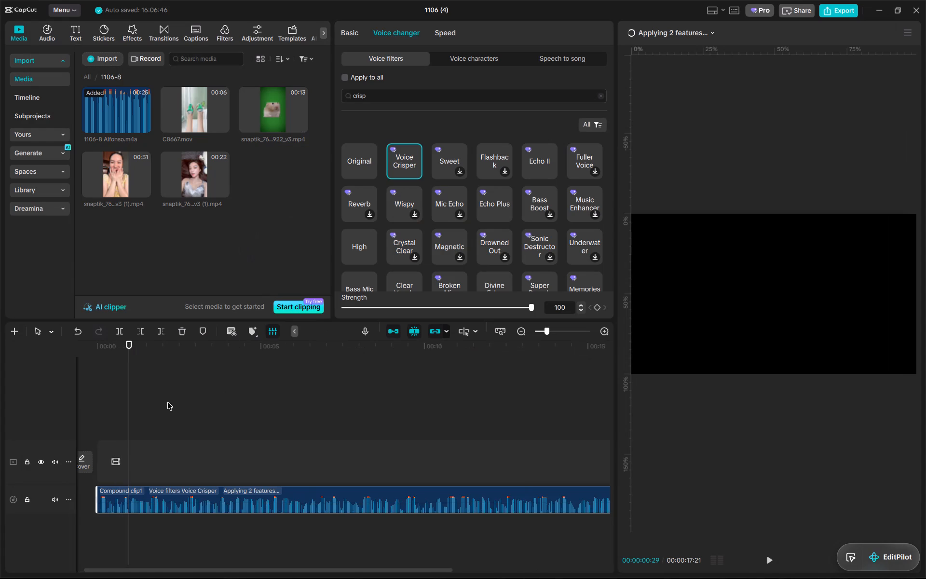
{"action": "scroll", "coordinate": [167, 402], "scroll_direction": "up", "scroll_amount": 1, "text": "alt"}
{"action": "scroll", "coordinate": [252, 403], "scroll_direction": "up", "scroll_amount": 7, "text": "alt"}
{"action": "left_click", "coordinate": [223, 349]}
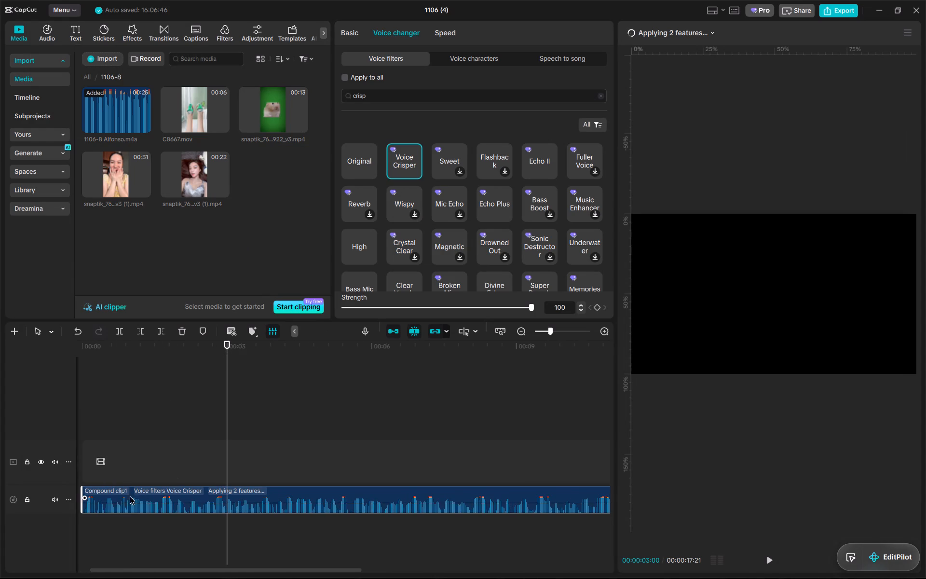
{"action": "left_click_drag", "start_coordinate": [123, 497], "coordinate": [272, 497]}
{"action": "scroll", "coordinate": [244, 496], "scroll_direction": "up", "scroll_amount": 20, "text": "alt"}
{"action": "scroll", "coordinate": [244, 496], "scroll_direction": "up", "scroll_amount": 2, "text": "alt"}
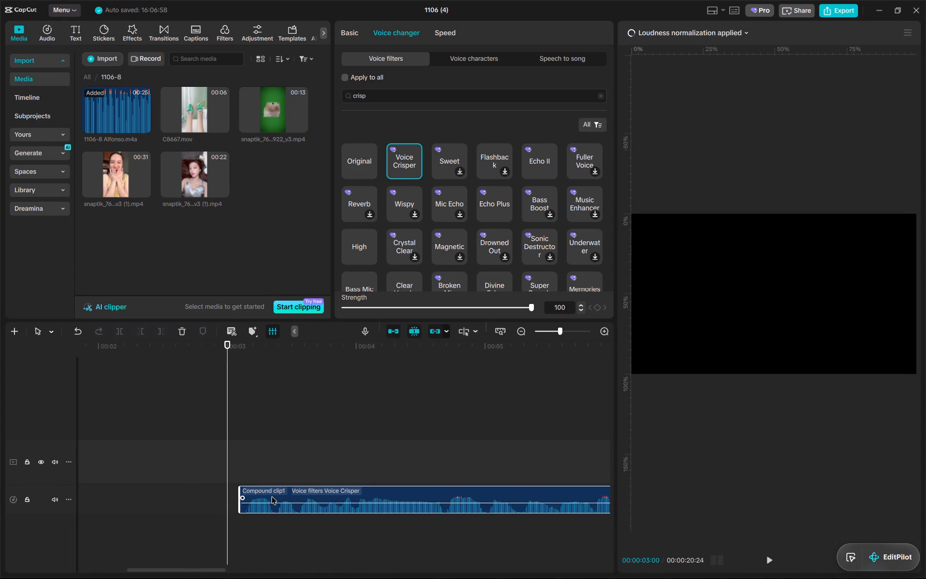
{"action": "scroll", "coordinate": [272, 496], "scroll_direction": "up", "scroll_amount": 4, "text": "alt"}
{"action": "left_click_drag", "start_coordinate": [288, 494], "coordinate": [262, 496], "text": "alt"}
{"action": "key", "text": "q"}
{"action": "scroll", "coordinate": [333, 448], "scroll_direction": "down", "scroll_amount": 4, "text": "alt"}
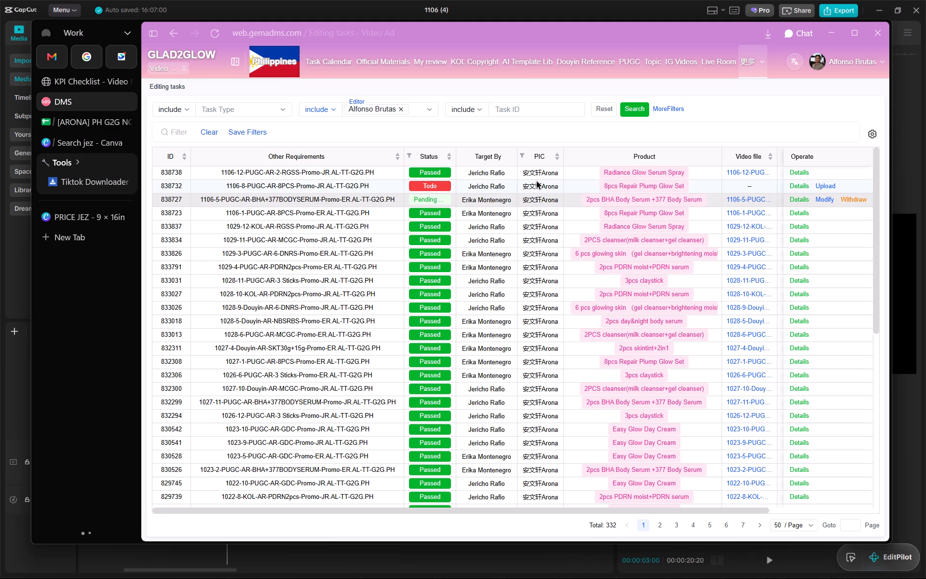
{"action": "left_click", "coordinate": [21, 299]}
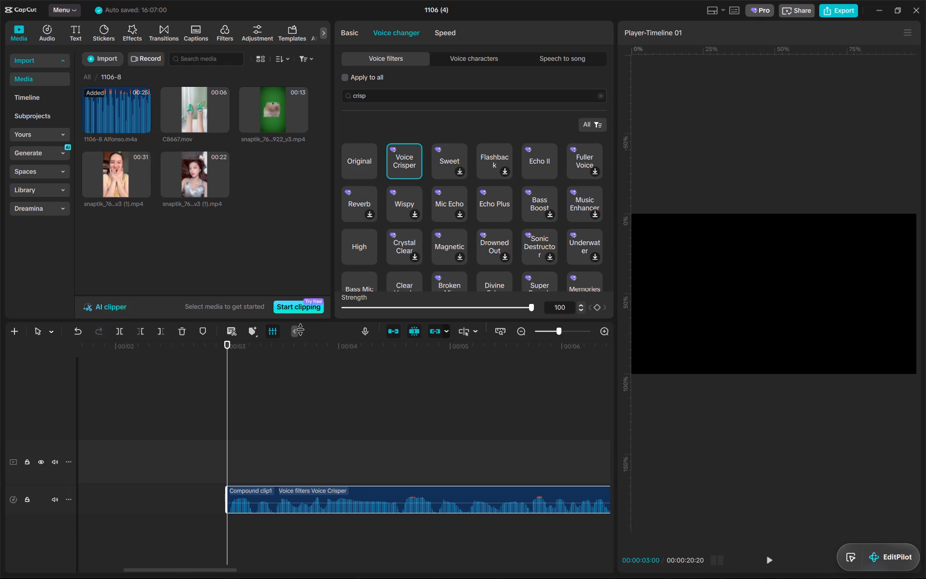
{"action": "scroll", "coordinate": [386, 404], "scroll_direction": "down", "scroll_amount": 11, "text": "alt"}
{"action": "key", "text": "alt+Tab"}
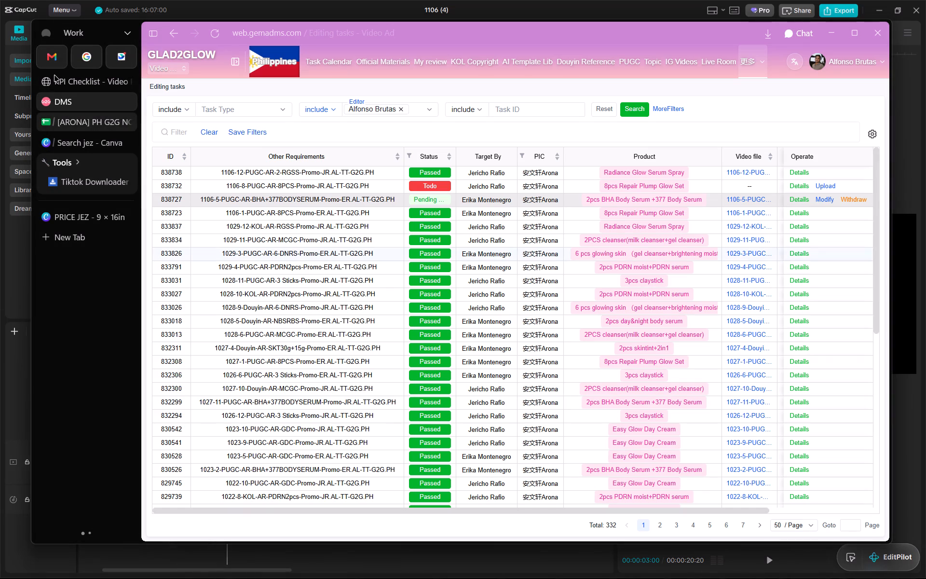
{"action": "left_click", "coordinate": [101, 124]}
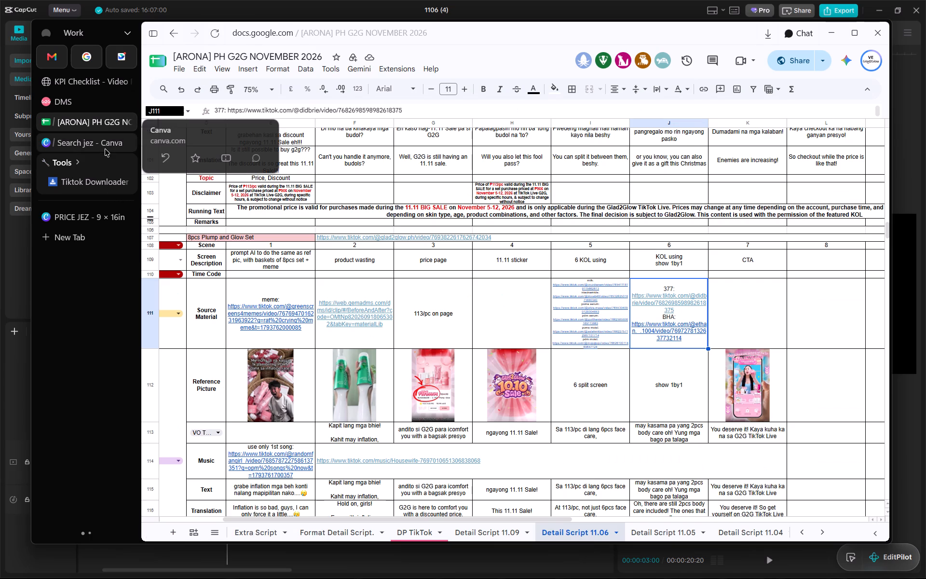
{"action": "left_click", "coordinate": [108, 103]}
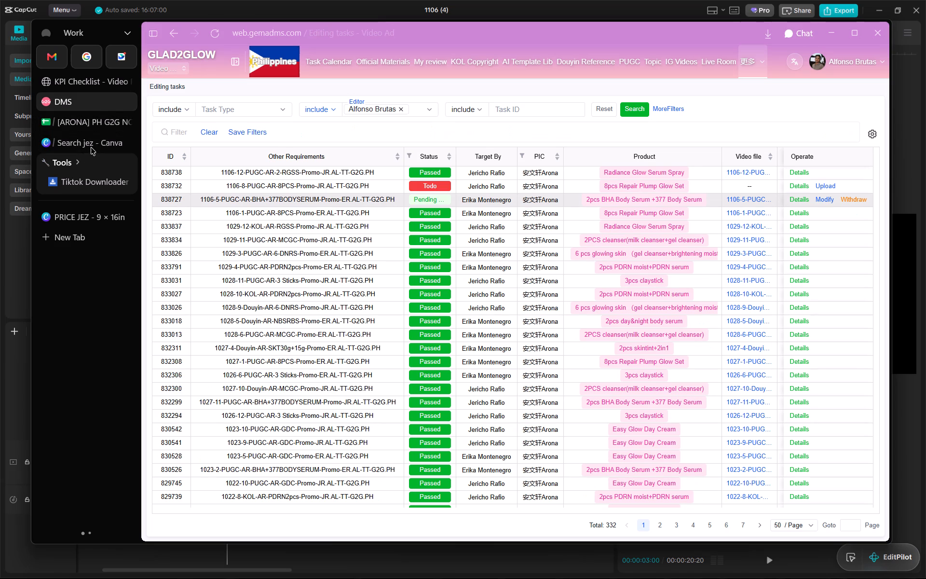
{"action": "left_click", "coordinate": [91, 147]}
{"action": "left_click", "coordinate": [108, 212]}
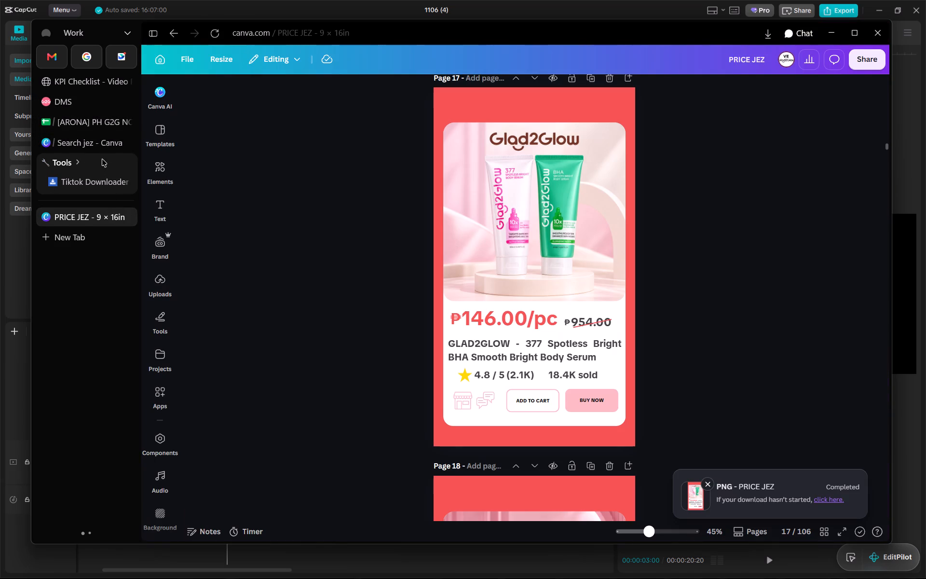
{"action": "left_click", "coordinate": [102, 159]}
{"action": "left_click", "coordinate": [102, 159]}
{"action": "left_click", "coordinate": [102, 97]}
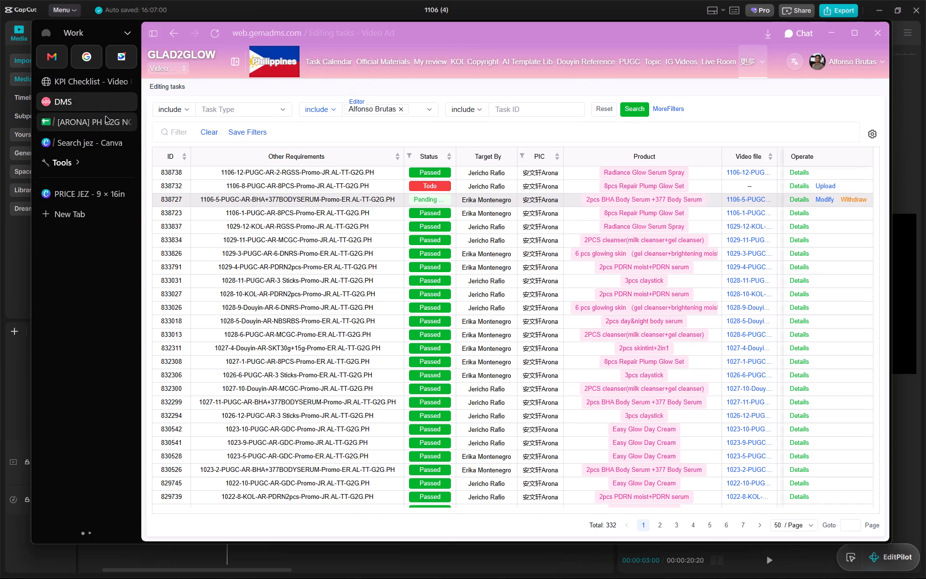
{"action": "left_click", "coordinate": [105, 116]}
{"action": "scroll", "coordinate": [409, 311], "scroll_direction": "right", "scroll_amount": 5}
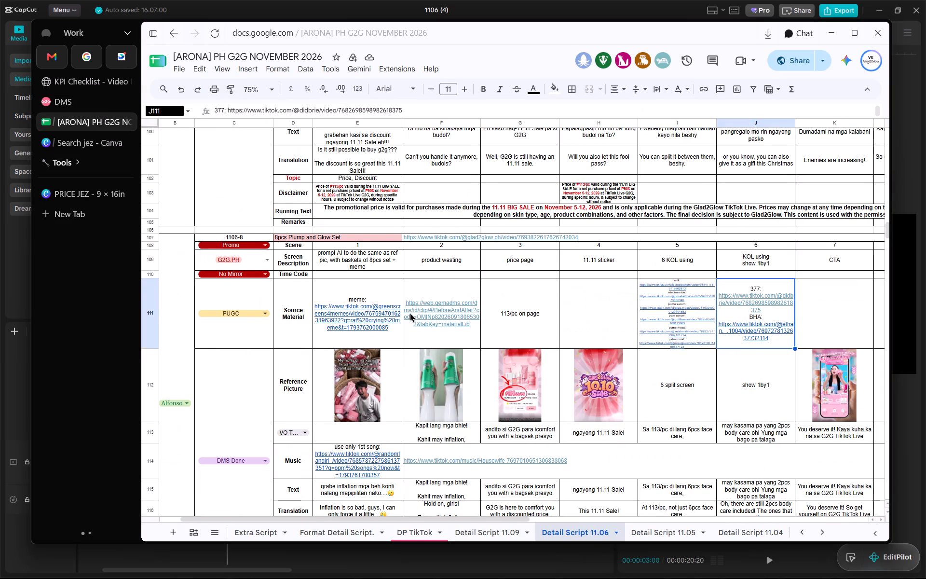
{"action": "scroll", "coordinate": [410, 314], "scroll_direction": "down", "scroll_amount": 3}
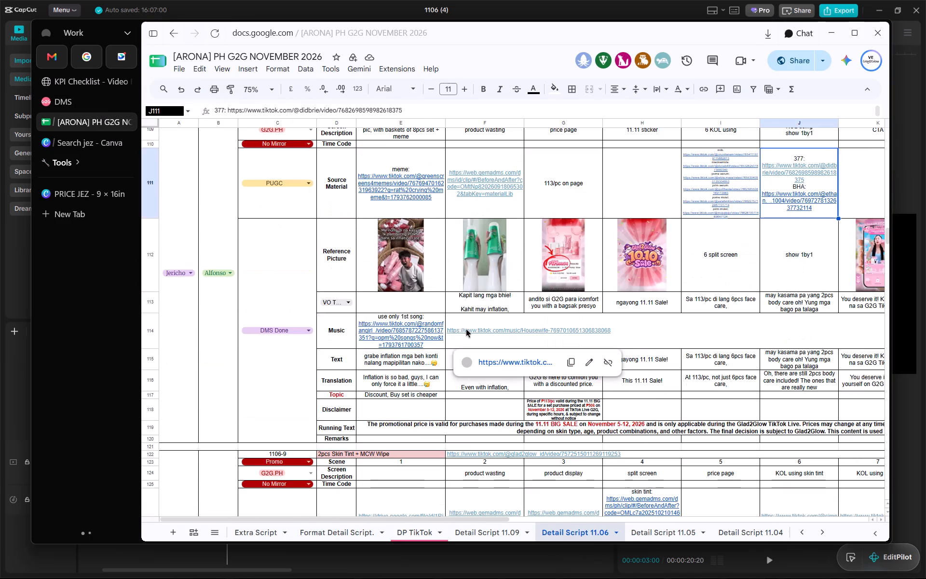
Return to CapCut and place the green-screen hamster meme clip at the start of the main video track.
{"action": "key", "text": "alt+Tab"}
{"action": "left_click_drag", "start_coordinate": [269, 109], "coordinate": [80, 462]}
{"action": "scroll", "coordinate": [83, 452], "scroll_direction": "right", "scroll_amount": 7}
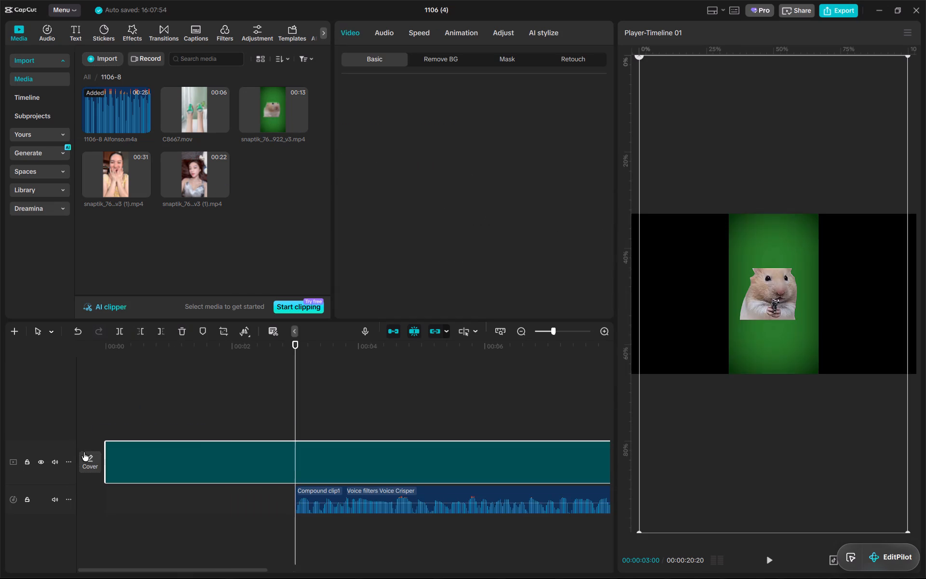
Cut away the opening of the hamster meme clip, leaving 00:00:05:23 of it at the timeline start.
{"action": "scroll", "coordinate": [230, 442], "scroll_direction": "down", "scroll_amount": 10, "text": "alt"}
{"action": "left_click_drag", "start_coordinate": [143, 346], "coordinate": [406, 383]}
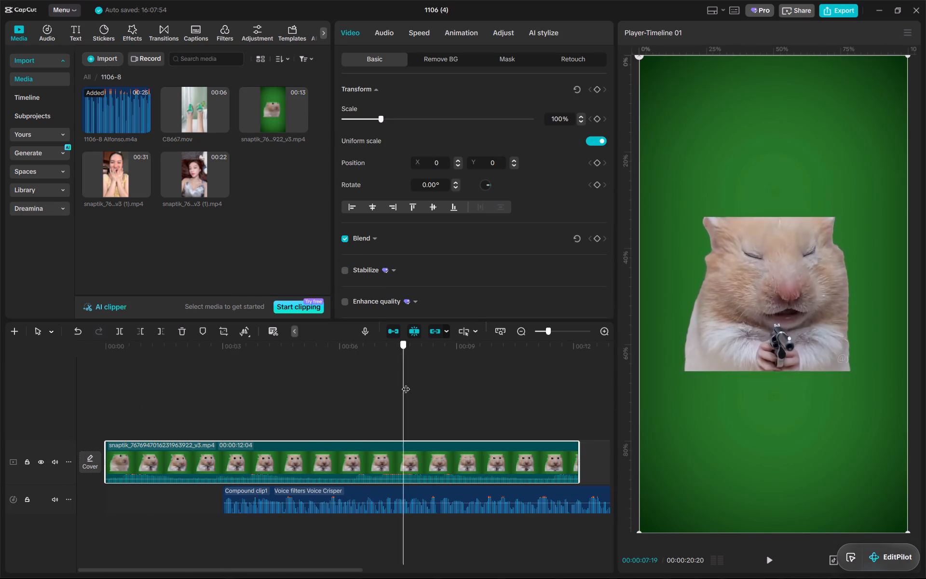
{"action": "left_click_drag", "start_coordinate": [406, 383], "coordinate": [319, 385]}
{"action": "key", "text": "q"}
{"action": "key", "text": "space"}
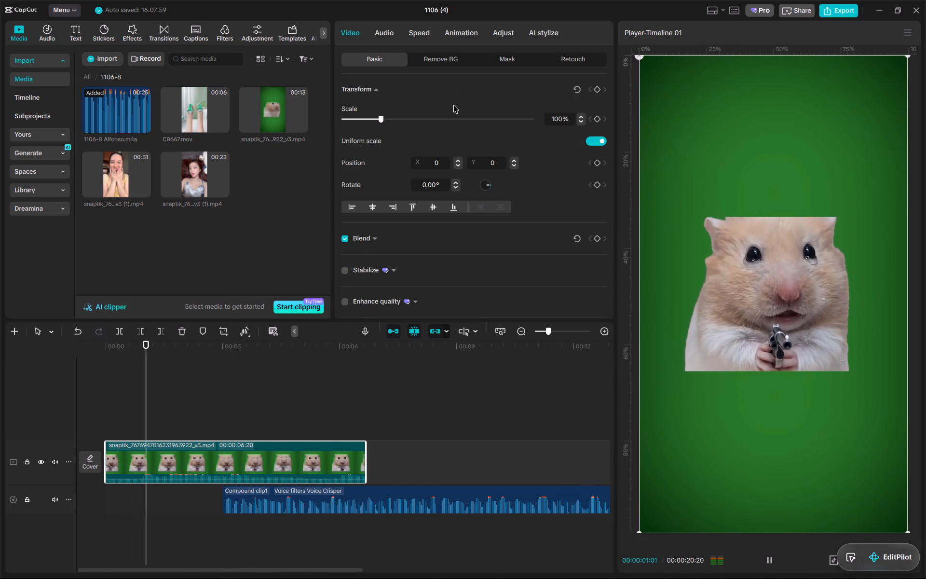
{"action": "key", "text": "space"}
{"action": "left_click", "coordinate": [140, 352]}
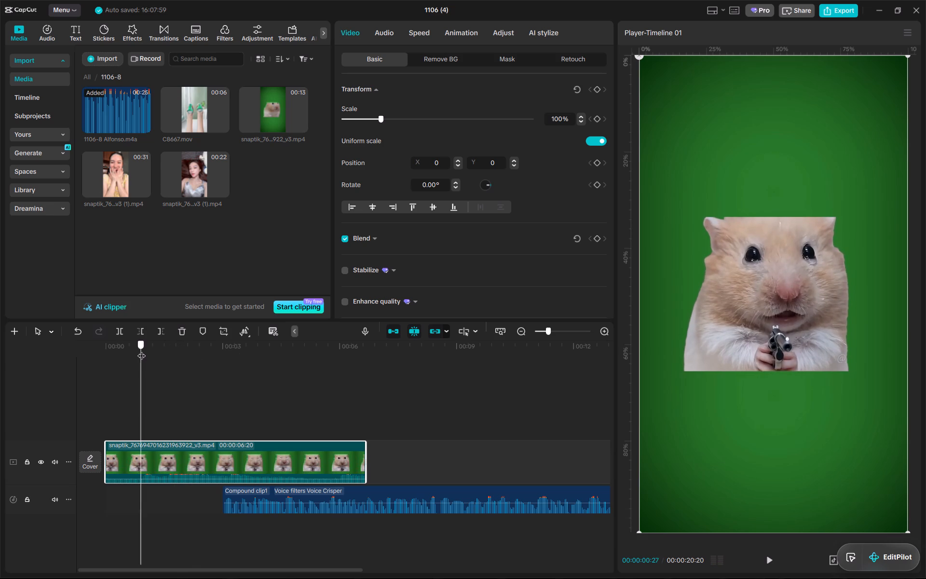
{"action": "key", "text": "q"}
{"action": "left_click_drag", "start_coordinate": [189, 453], "coordinate": [98, 453]}
Preview the hamster meme clip and trim its end to 00:00:03:00, where the voiceover begins.
{"action": "key", "text": "space"}
{"action": "scroll", "coordinate": [224, 400], "scroll_direction": "up", "scroll_amount": 7, "text": "alt"}
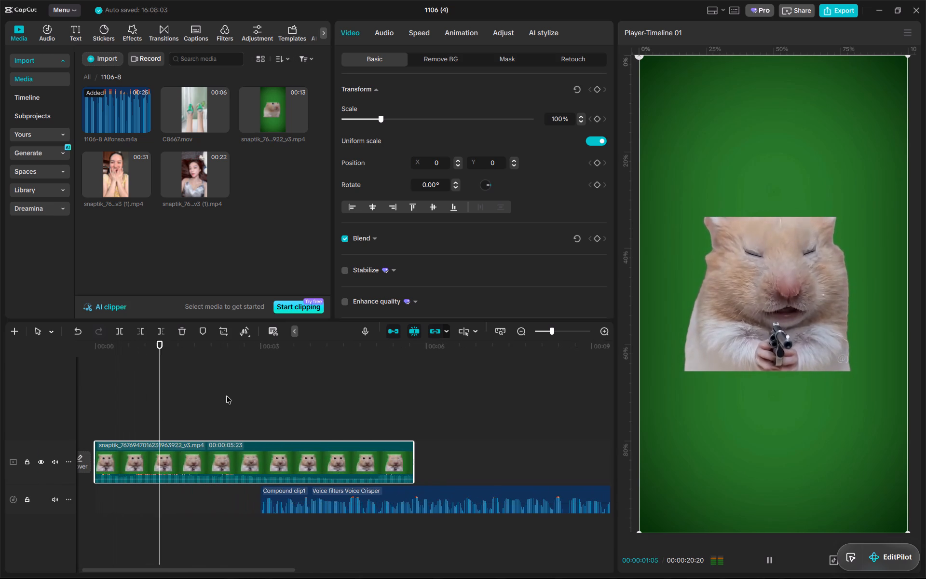
{"action": "key", "text": "space"}
{"action": "left_click_drag", "start_coordinate": [234, 337], "coordinate": [234, 337]}
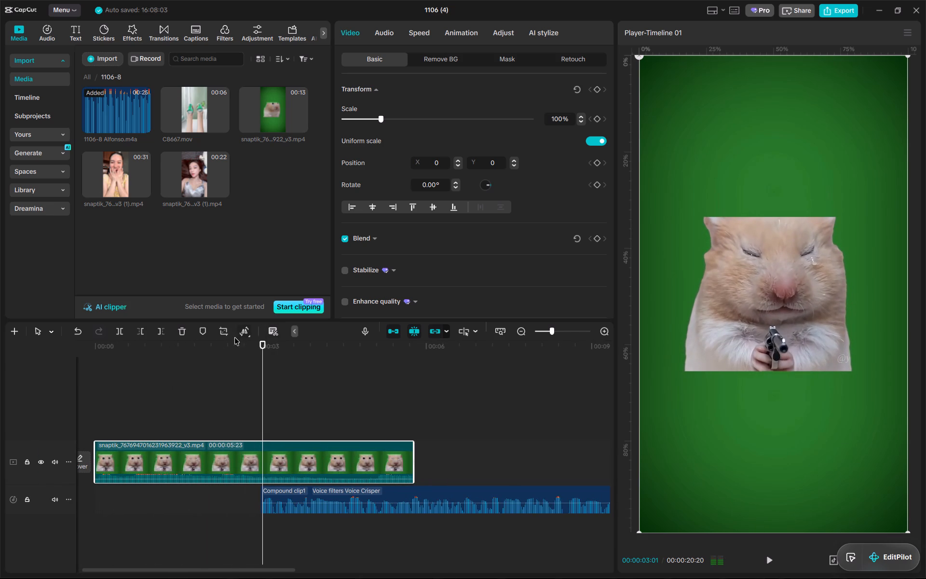
{"action": "left_click_drag", "start_coordinate": [234, 337], "coordinate": [259, 354]}
{"action": "left_click_drag", "start_coordinate": [261, 353], "coordinate": [259, 360]}
{"action": "key", "text": "w"}
Turn the hamster meme clip's audio volume all the way down.
{"action": "left_click", "coordinate": [388, 35]}
{"action": "left_click_drag", "start_coordinate": [487, 115], "coordinate": [132, 157]}
Check the script sheet's reference pictures, then add C8667.mov to the main track directly after the hamster clip.
{"action": "key", "text": "alt+Tab"}
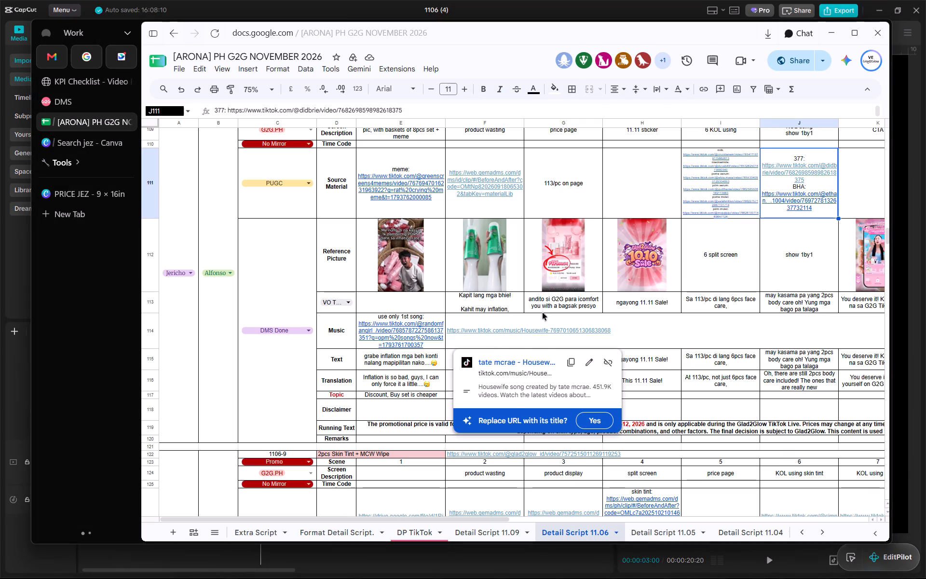
{"action": "left_click", "coordinate": [576, 289]}
{"action": "key", "text": "alt+Tab"}
{"action": "left_click_drag", "start_coordinate": [180, 92], "coordinate": [271, 459]}
{"action": "scroll", "coordinate": [316, 419], "scroll_direction": "down", "scroll_amount": 7, "text": "alt"}
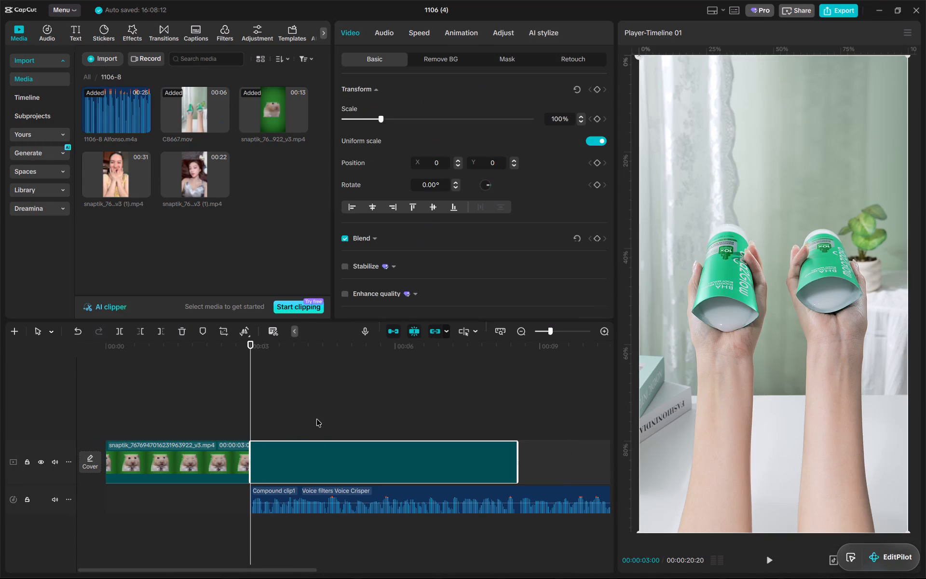
Play C8667.mov against the voiceover and trim its end to 00:00:04:18.
{"action": "key", "text": "space"}
{"action": "key", "text": "space"}
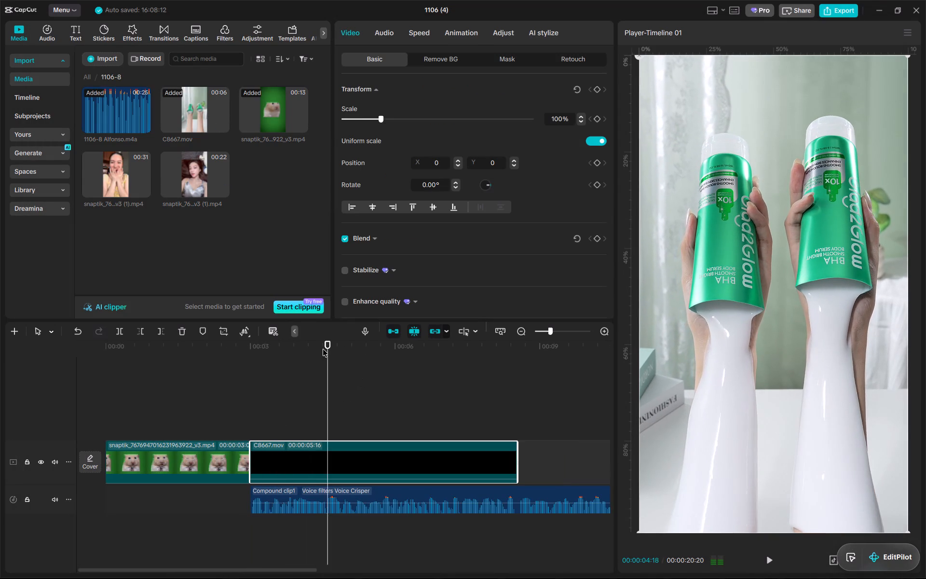
{"action": "left_click_drag", "start_coordinate": [313, 351], "coordinate": [329, 360]}
{"action": "key", "text": "w"}
{"action": "key", "text": "alt+Tab"}
{"action": "key", "text": "alt+Tab"}
{"action": "key", "text": "space"}
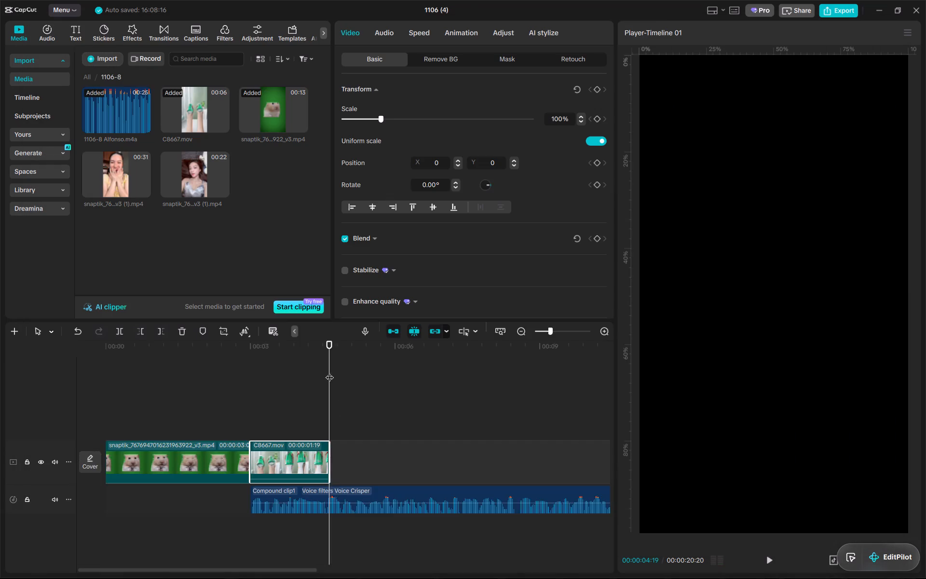
{"action": "scroll", "coordinate": [338, 412], "scroll_direction": "up", "scroll_amount": 9, "text": "alt"}
{"action": "key", "text": "space"}
{"action": "left_click_drag", "start_coordinate": [317, 345], "coordinate": [319, 354]}
{"action": "key", "text": "w"}
Check the price page scene in the script sheet and look for the matching PRICE JEZ image in Downloads.
{"action": "key", "text": "alt+Tab"}
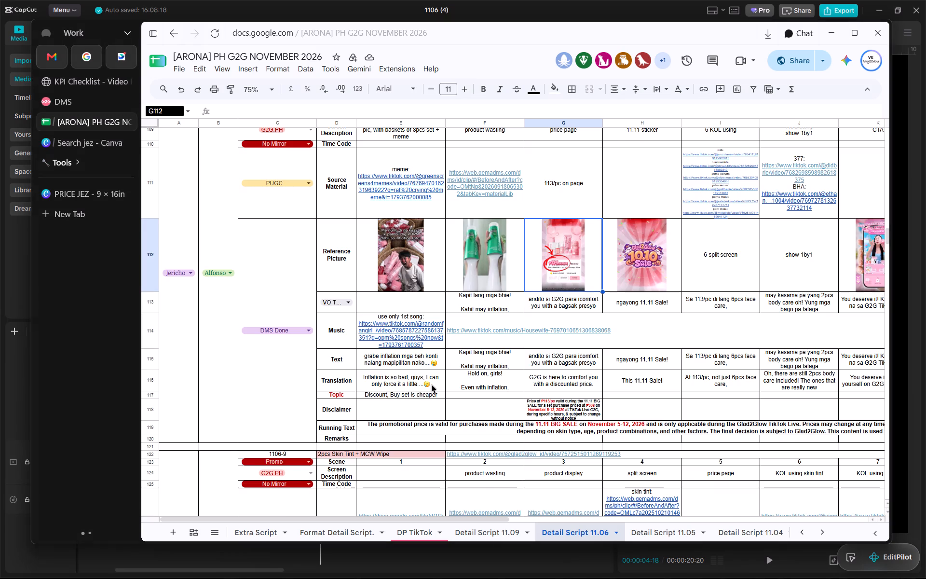
{"action": "scroll", "coordinate": [431, 378], "scroll_direction": "up", "scroll_amount": 2}
{"action": "key", "text": "alt+Tab"}
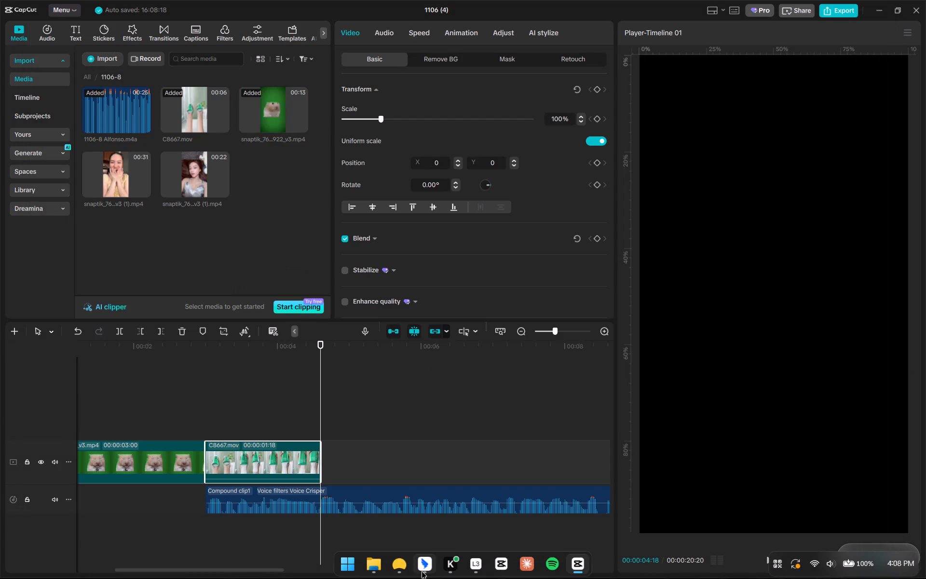
{"action": "left_click", "coordinate": [378, 561]}
{"action": "left_click", "coordinate": [177, 259]}
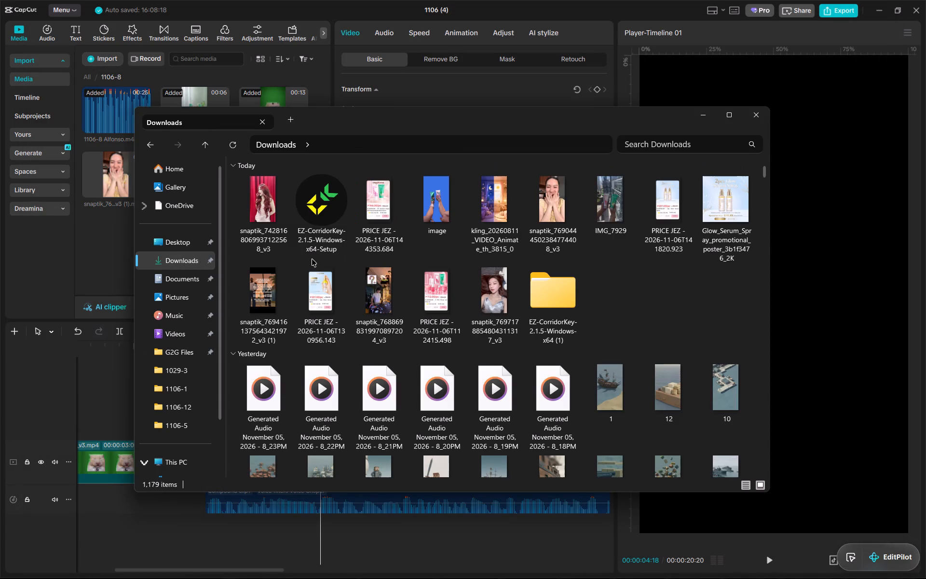
{"action": "left_click", "coordinate": [432, 305]}
Add the My presets1 preset from the Others preset folder to the main track right after C8667.mov.
{"action": "left_click", "coordinate": [18, 32]}
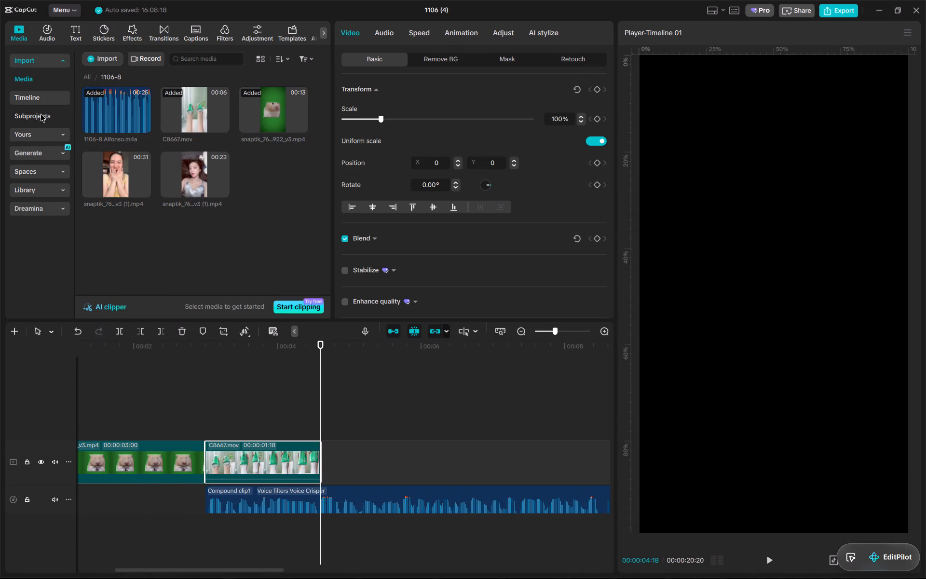
{"action": "left_click", "coordinate": [44, 135]}
{"action": "left_click", "coordinate": [44, 116]}
{"action": "scroll", "coordinate": [157, 200], "scroll_direction": "down", "scroll_amount": 2}
{"action": "double_click", "coordinate": [126, 196]}
{"action": "scroll", "coordinate": [193, 228], "scroll_direction": "down", "scroll_amount": 6}
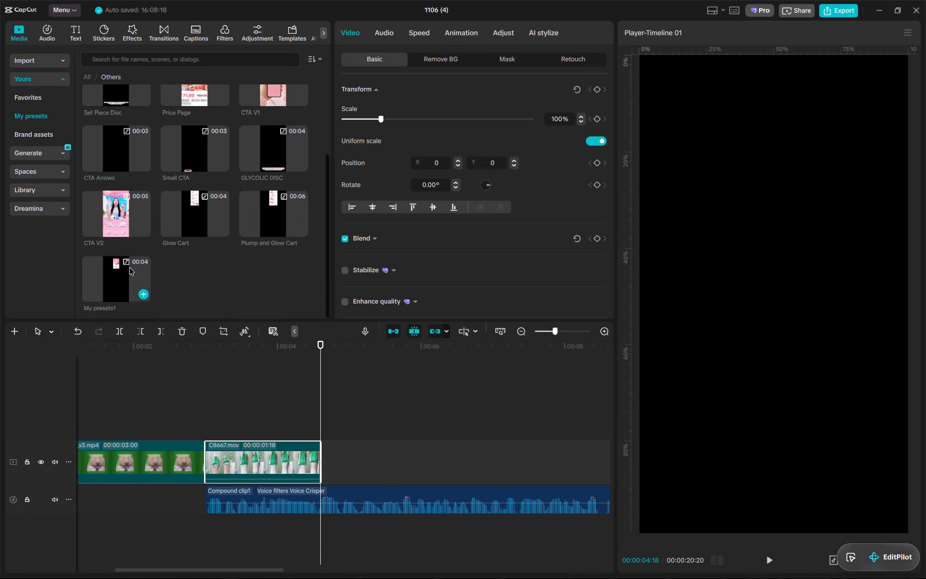
{"action": "left_click_drag", "start_coordinate": [128, 267], "coordinate": [324, 477]}
Undo the compound clip on the My presets1 clip so its layers sit separately on the timeline.
{"action": "right_click", "coordinate": [375, 460]}
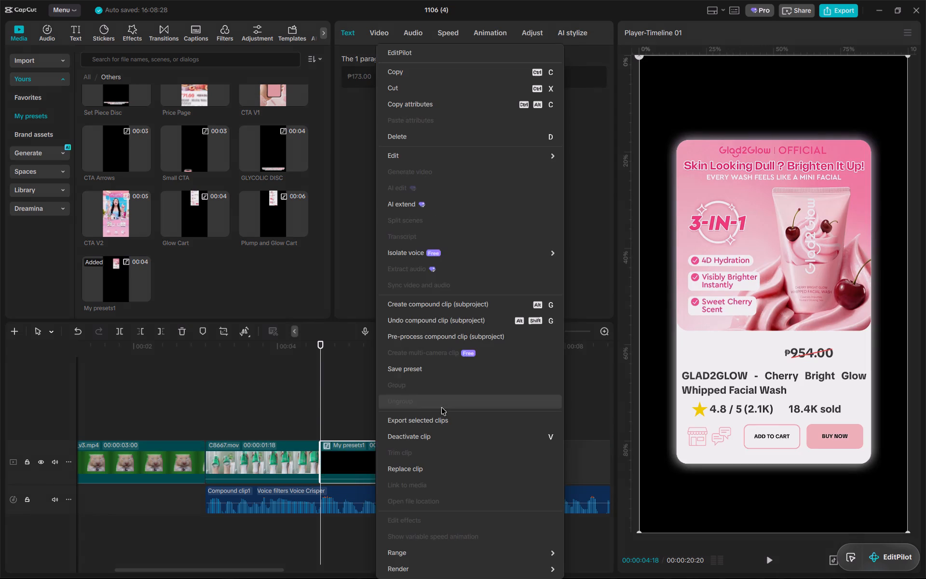
{"action": "left_click", "coordinate": [464, 320]}
Play the price page scene with the voiceover and compare it with the 1106-8 lines in the script sheet.
{"action": "scroll", "coordinate": [517, 445], "scroll_direction": "down", "scroll_amount": 1, "text": "alt"}
{"action": "key", "text": "space"}
{"action": "scroll", "coordinate": [498, 434], "scroll_direction": "down", "scroll_amount": 6, "text": "ctrl"}
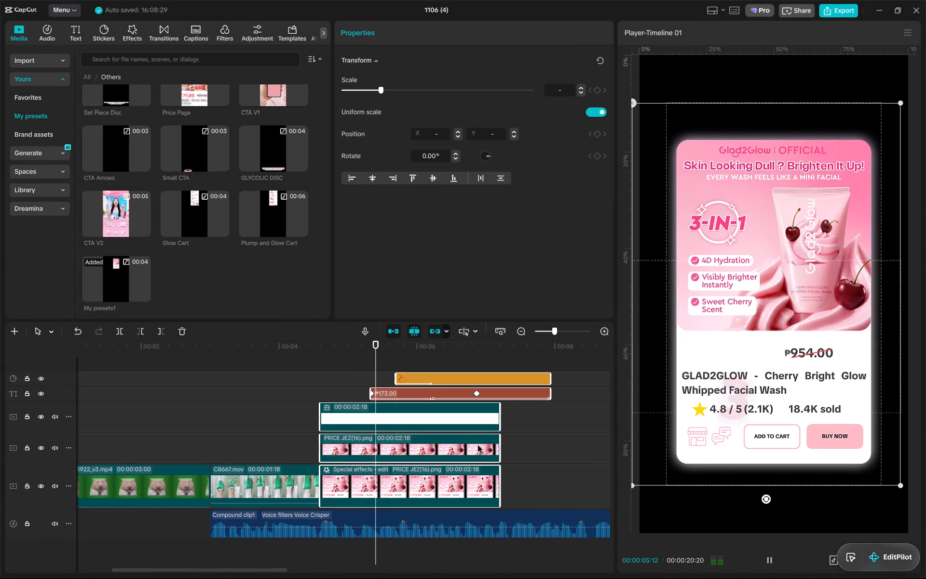
{"action": "key", "text": "alt+Tab"}
{"action": "key", "text": "alt+Tab"}
{"action": "left_click", "coordinate": [398, 566]}
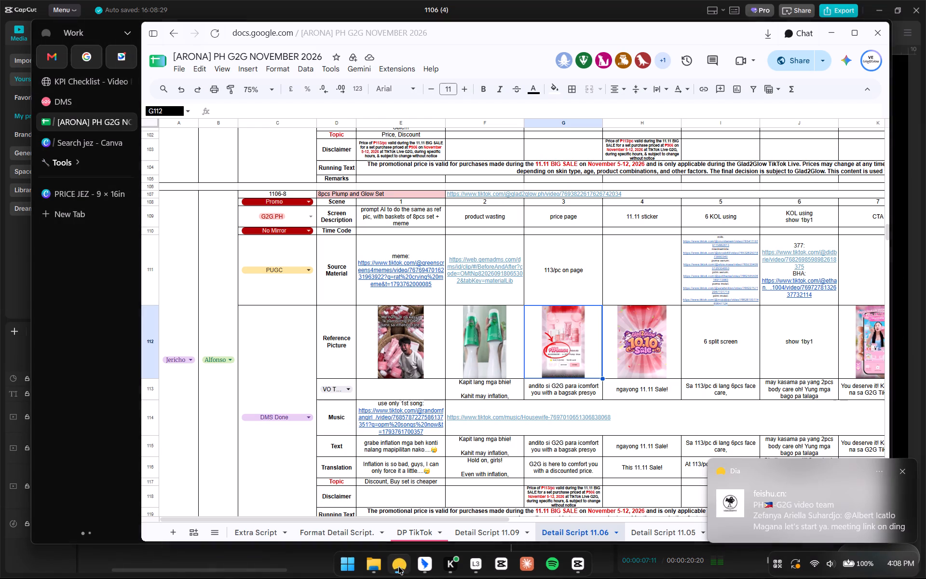
{"action": "left_click", "coordinate": [575, 566]}
{"action": "scroll", "coordinate": [351, 418], "scroll_direction": "right", "scroll_amount": 7}
{"action": "key", "text": "space"}
{"action": "scroll", "coordinate": [351, 418], "scroll_direction": "down", "scroll_amount": 7, "text": "alt"}
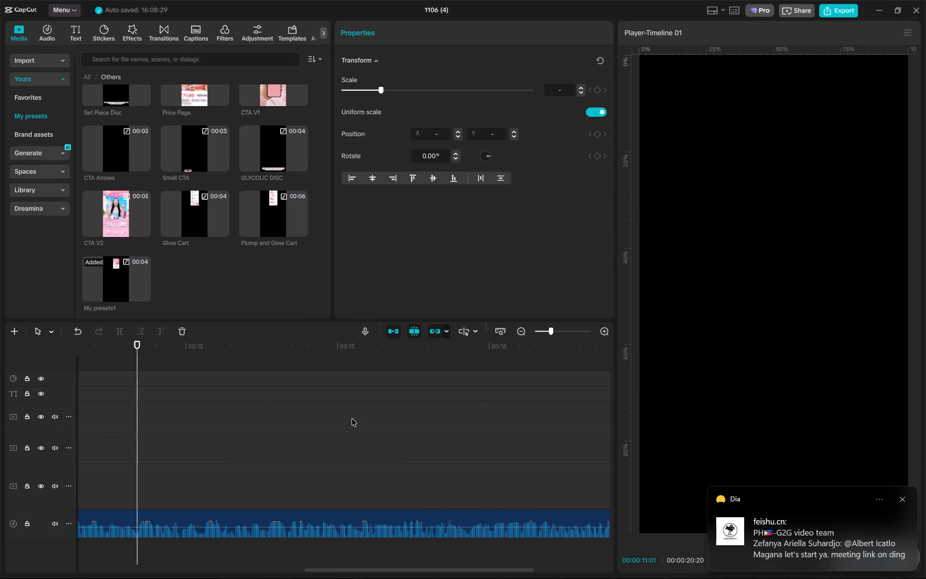
Extend all the price page layers past the end of their voiceover line, and trim their ends to 00:00:09:06.
{"action": "scroll", "coordinate": [349, 417], "scroll_direction": "right", "scroll_amount": 4}
{"action": "left_click", "coordinate": [247, 347]}
{"action": "key", "text": "space"}
{"action": "scroll", "coordinate": [286, 395], "scroll_direction": "up", "scroll_amount": 5, "text": "alt"}
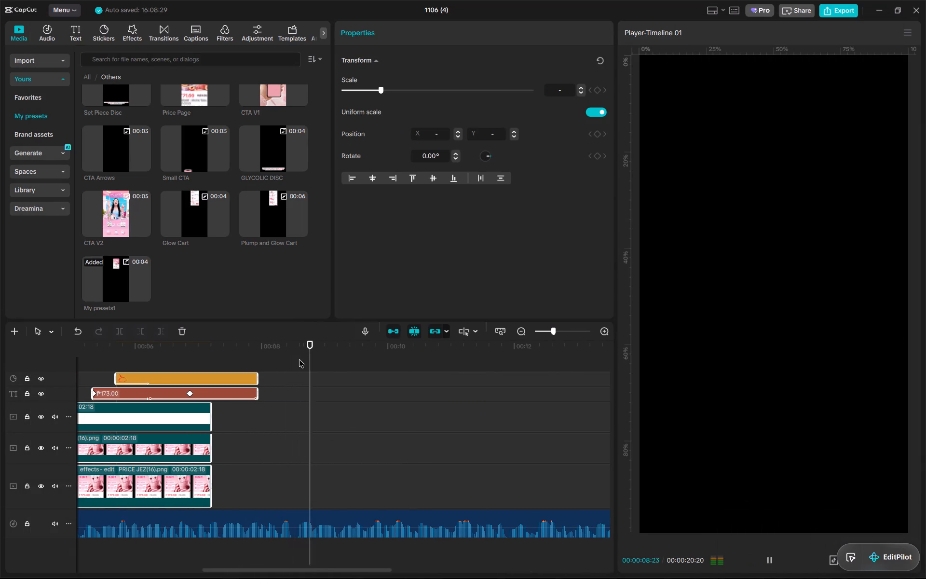
{"action": "key", "text": "space"}
{"action": "left_click_drag", "start_coordinate": [300, 359], "coordinate": [334, 360]}
{"action": "left_click_drag", "start_coordinate": [326, 355], "coordinate": [338, 356]}
{"action": "left_click_drag", "start_coordinate": [439, 493], "coordinate": [267, 397]}
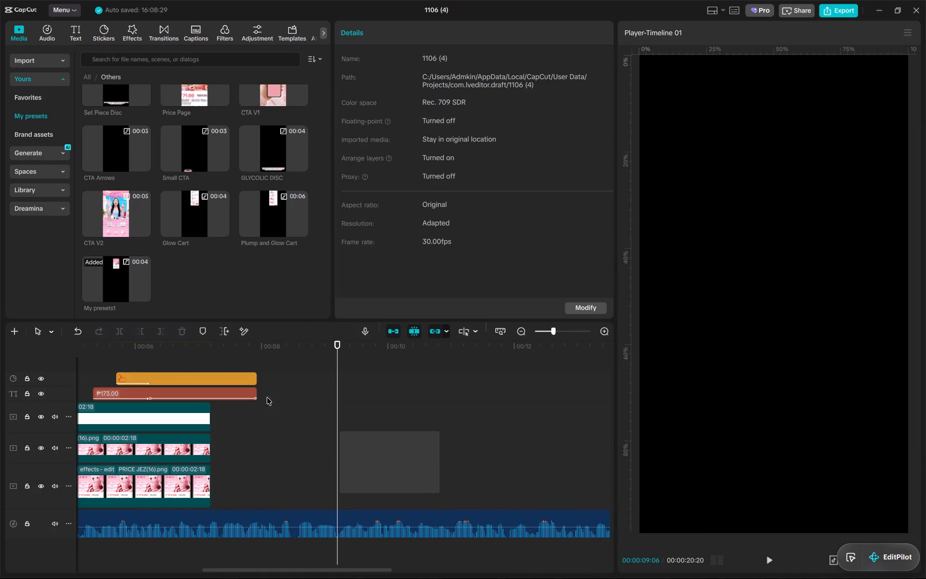
{"action": "left_click_drag", "start_coordinate": [267, 397], "coordinate": [160, 359]}
{"action": "left_click_drag", "start_coordinate": [213, 486], "coordinate": [459, 482]}
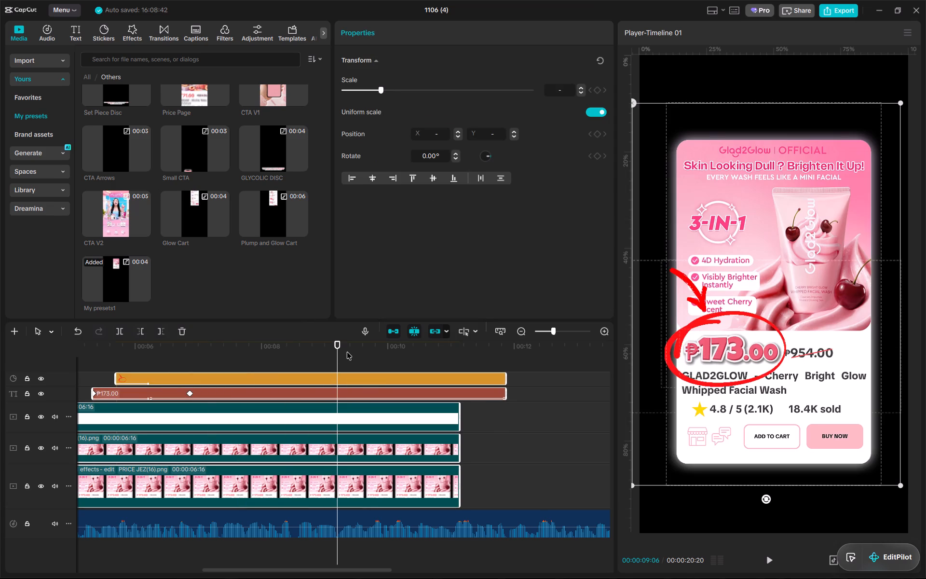
{"action": "key", "text": "w"}
Delete the two keyframes on the ₱173.00 text layer.
{"action": "left_click_drag", "start_coordinate": [366, 355], "coordinate": [256, 348]}
{"action": "scroll", "coordinate": [296, 382], "scroll_direction": "down", "scroll_amount": 3, "text": "alt"}
{"action": "left_click", "coordinate": [300, 392]}
{"action": "scroll", "coordinate": [300, 392], "scroll_direction": "right", "scroll_amount": 5}
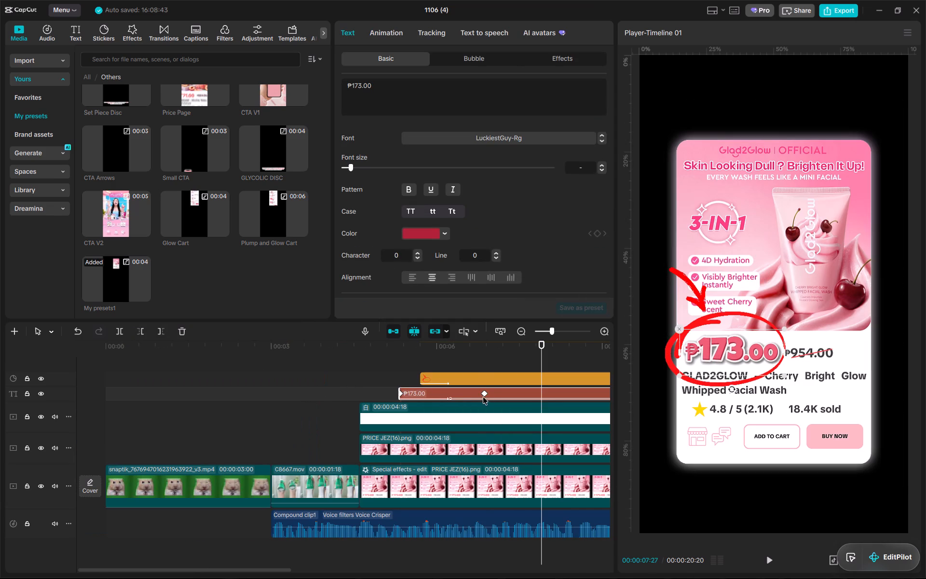
{"action": "left_click", "coordinate": [486, 395]}
{"action": "key", "text": "d"}
{"action": "left_click", "coordinate": [399, 391]}
{"action": "left_click", "coordinate": [404, 394]}
{"action": "key", "text": "d"}
Play back the price page scene against the voiceover and return the playhead to 00:00:09:06.
{"action": "left_click", "coordinate": [365, 353]}
{"action": "key", "text": "space"}
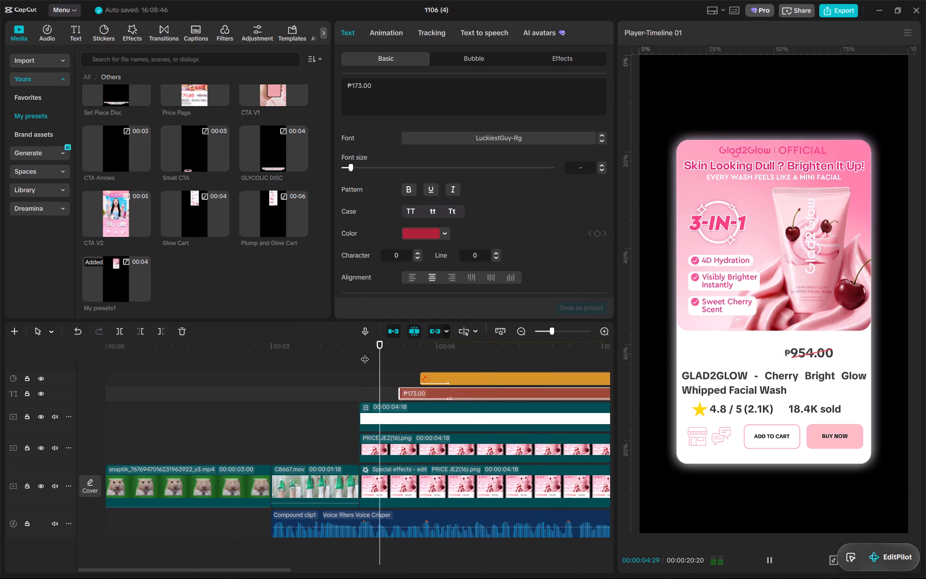
{"action": "scroll", "coordinate": [365, 353], "scroll_direction": "left", "scroll_amount": 13}
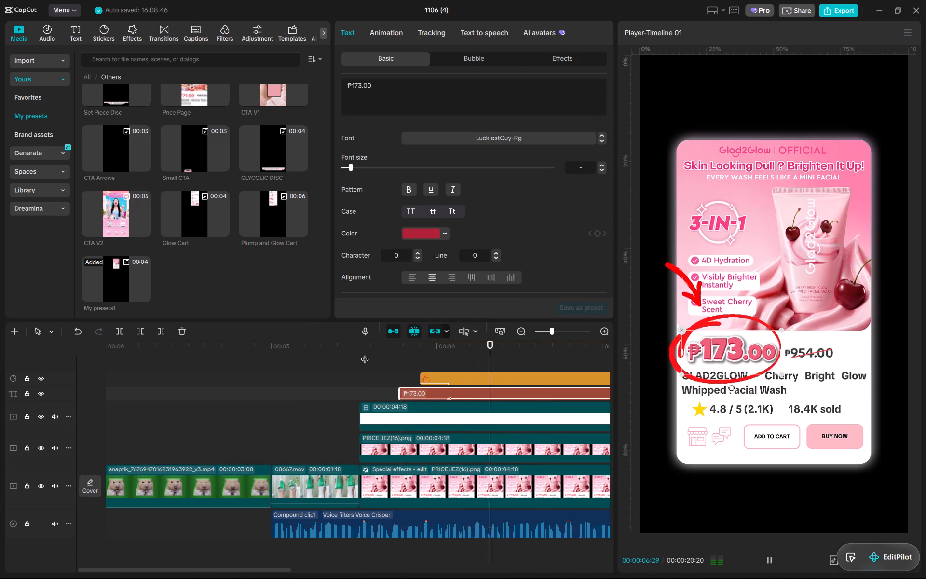
{"action": "scroll", "coordinate": [365, 353], "scroll_direction": "left", "scroll_amount": 6}
{"action": "scroll", "coordinate": [381, 389], "scroll_direction": "right", "scroll_amount": 2}
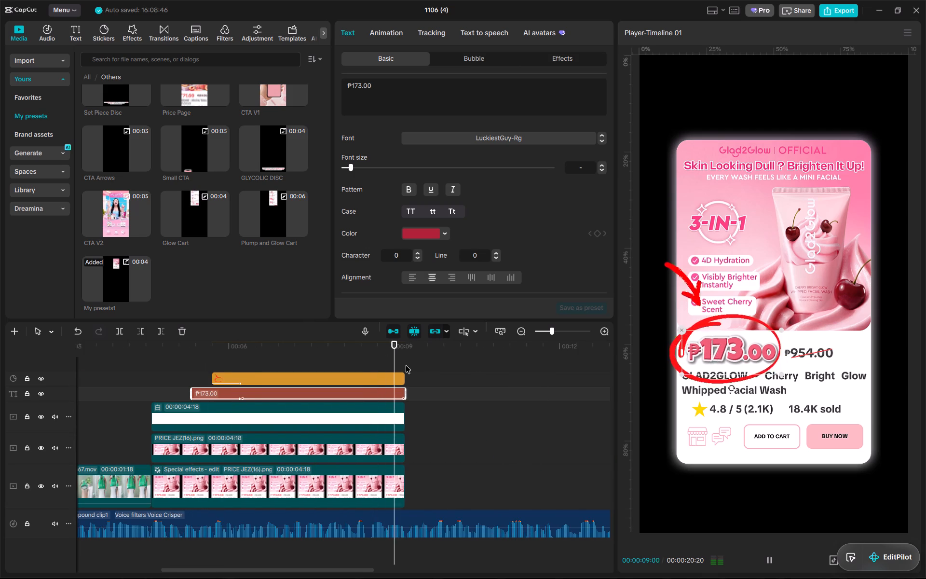
{"action": "left_click", "coordinate": [405, 345]}
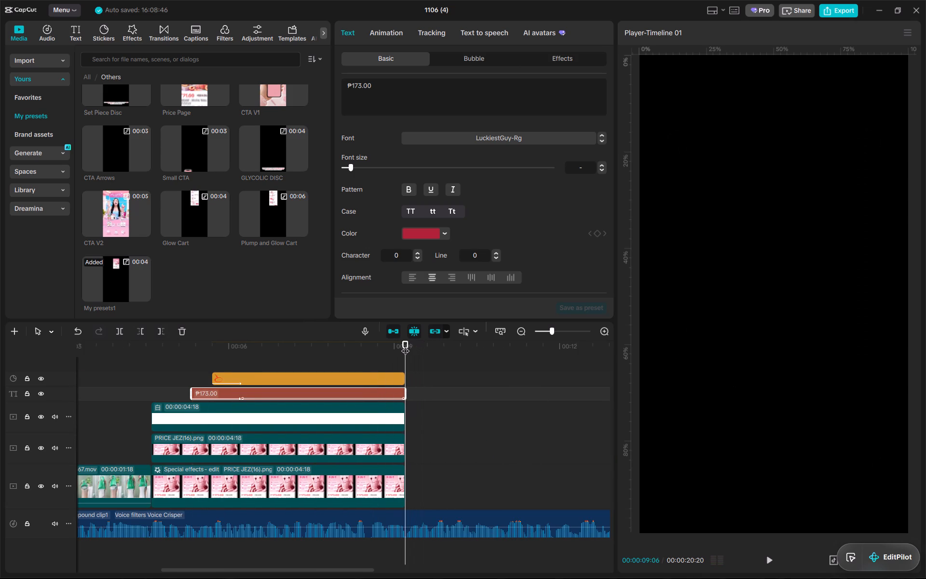
{"action": "key", "text": "space"}
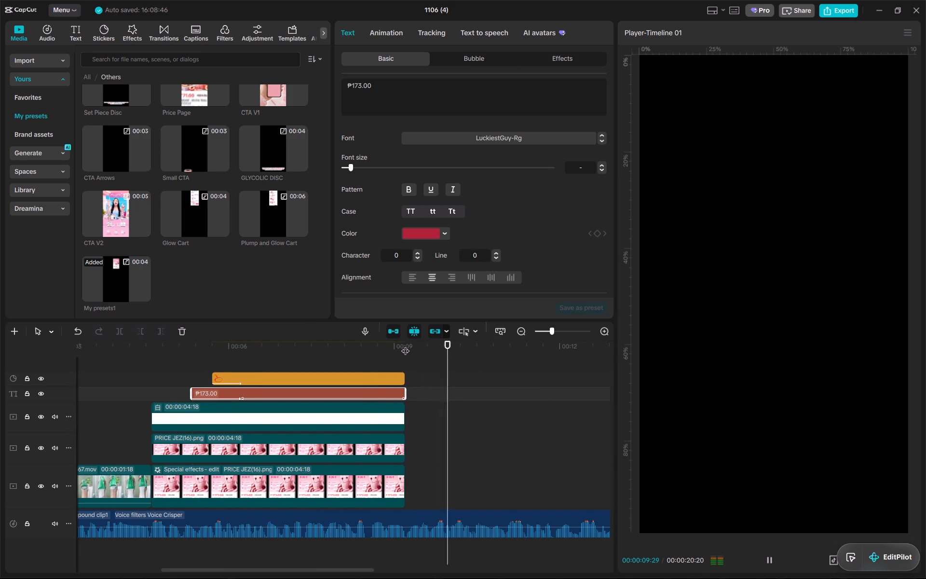
{"action": "left_click", "coordinate": [405, 345]}
Find the Glad2Glow 11.11 Cowgirl Sale image in the 1106-12 folder and add it to the main track right after the price page.
{"action": "left_click", "coordinate": [54, 60]}
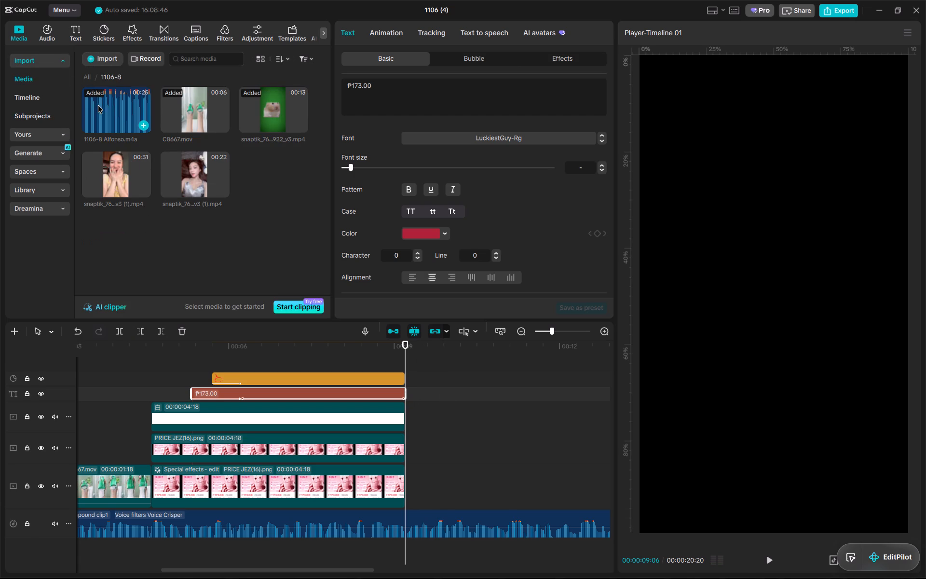
{"action": "left_click", "coordinate": [90, 75]}
{"action": "left_click", "coordinate": [391, 561]}
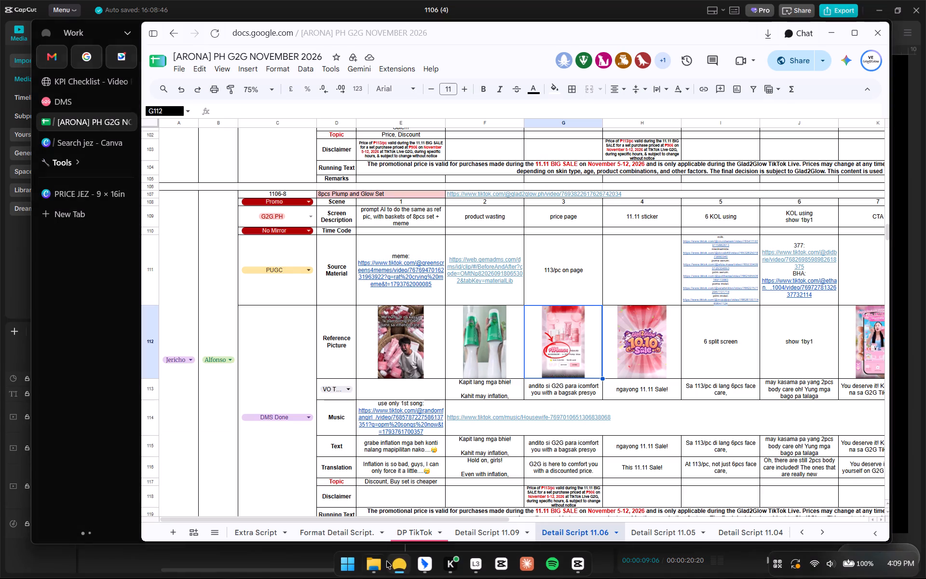
{"action": "left_click", "coordinate": [386, 561]}
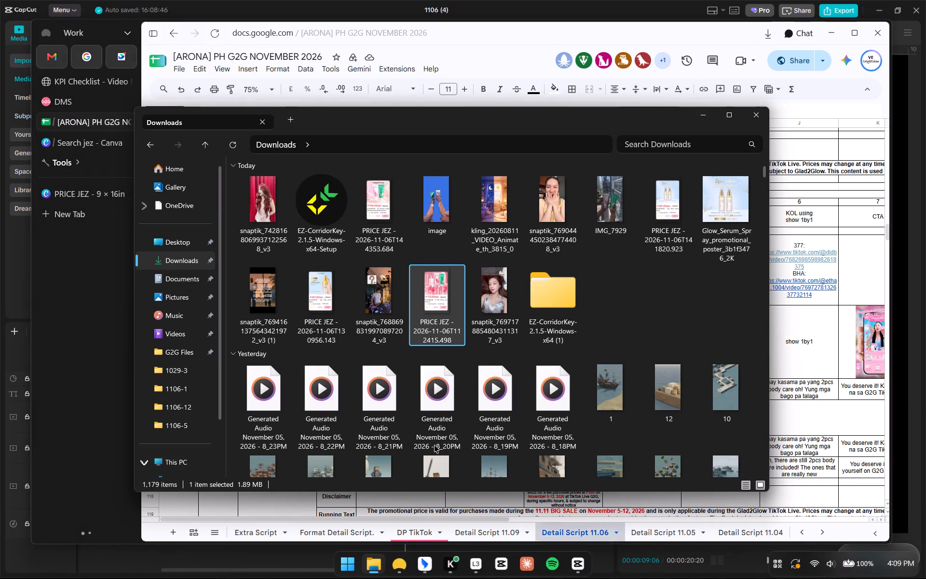
{"action": "left_click", "coordinate": [190, 242]}
{"action": "left_click", "coordinate": [188, 360]}
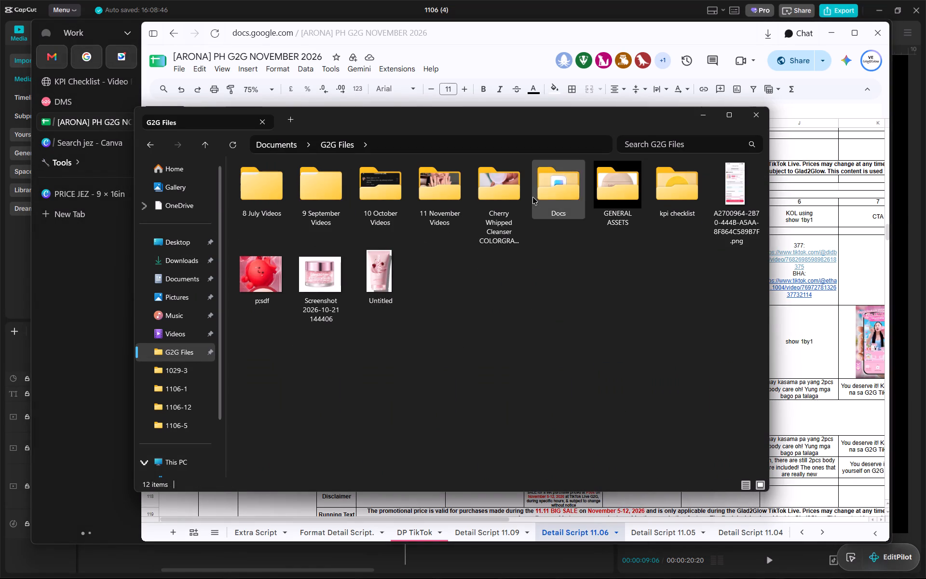
{"action": "double_click", "coordinate": [631, 198]}
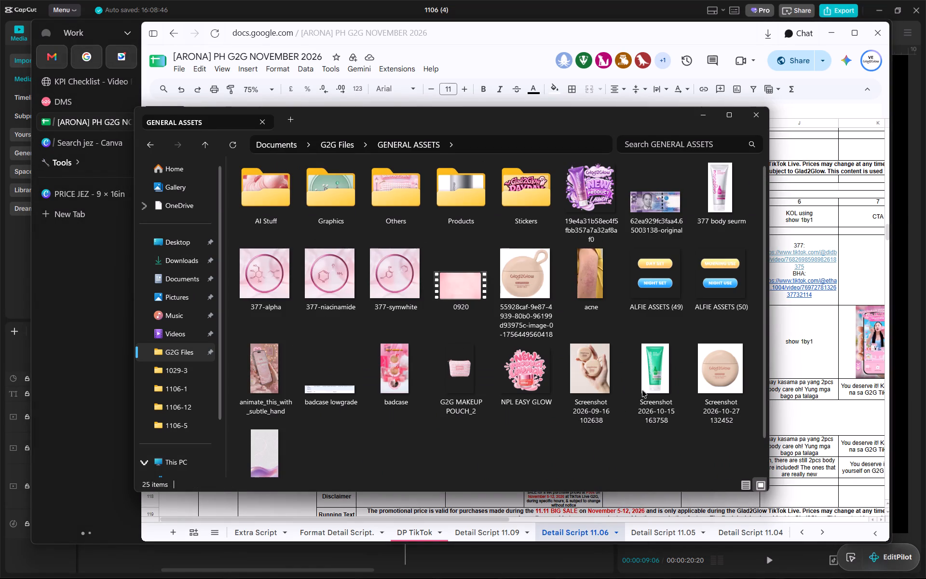
{"action": "left_click", "coordinate": [167, 351]}
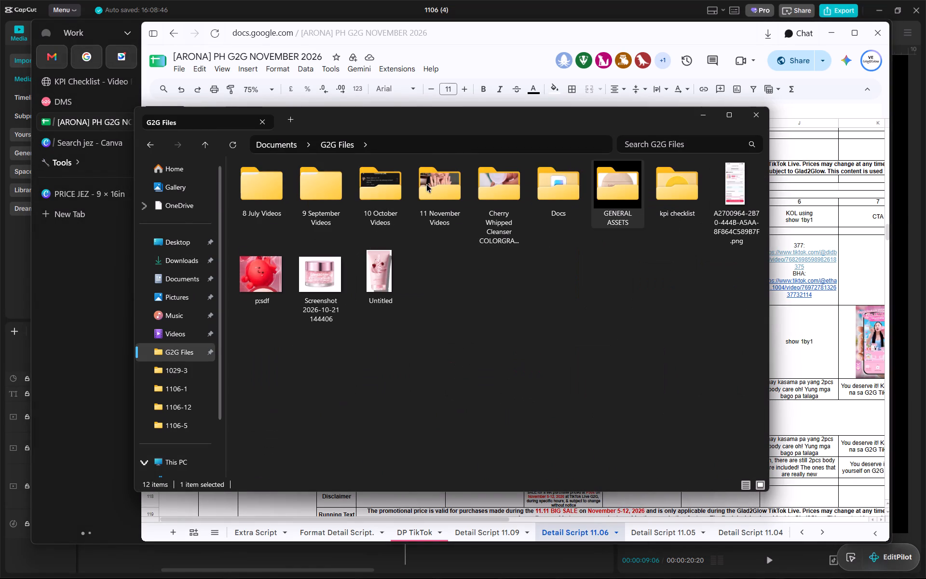
{"action": "double_click", "coordinate": [426, 184]}
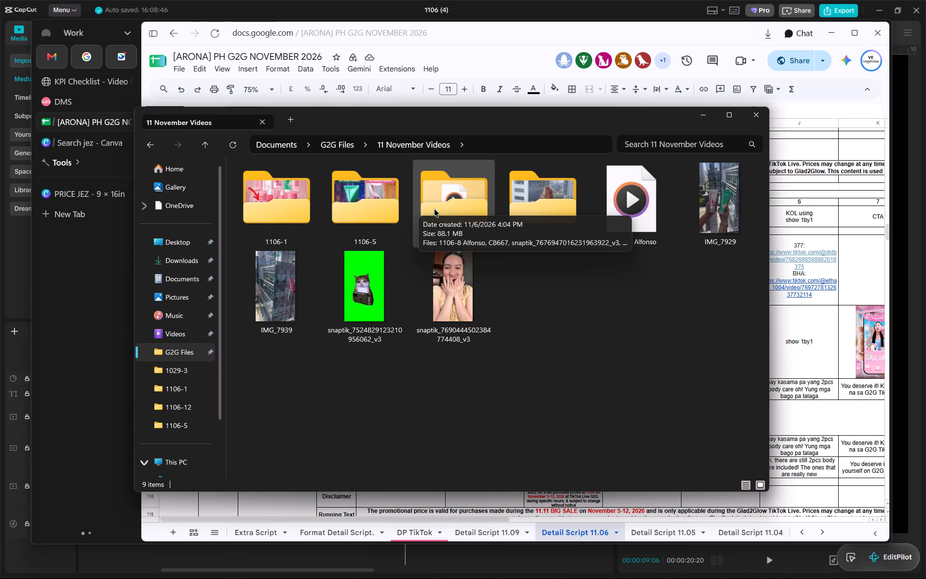
{"action": "double_click", "coordinate": [497, 198]}
{"action": "double_click", "coordinate": [522, 195]}
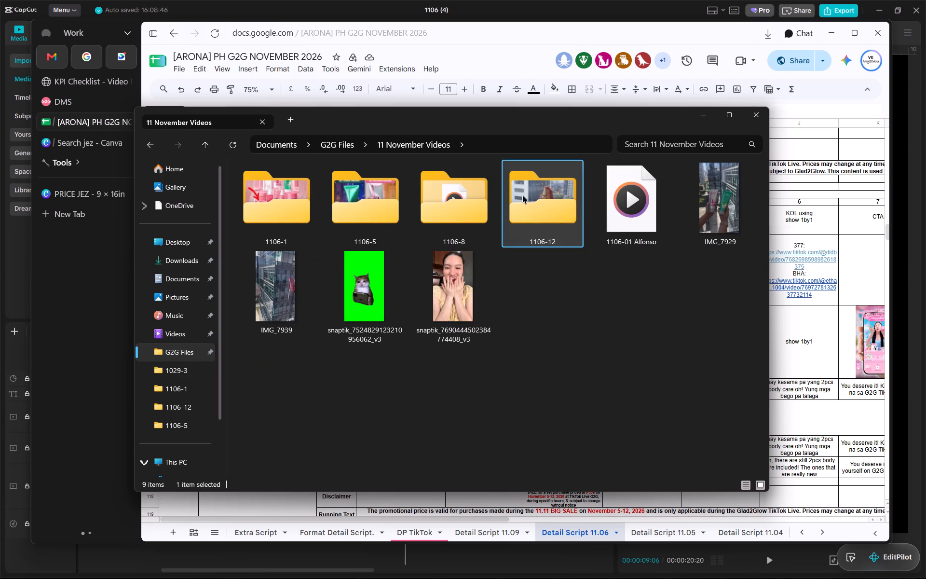
{"action": "left_click", "coordinate": [410, 209]}
{"action": "left_click_drag", "start_coordinate": [412, 199], "coordinate": [15, 456]}
{"action": "scroll", "coordinate": [450, 463], "scroll_direction": "down", "scroll_amount": 6, "text": "alt"}
{"action": "left_click_drag", "start_coordinate": [503, 447], "coordinate": [503, 488]}
Check the 11.11 sticker line in the script sheet against the voiceover and trim the sale image's end to 00:00:11:03.
{"action": "key", "text": "alt+Tab"}
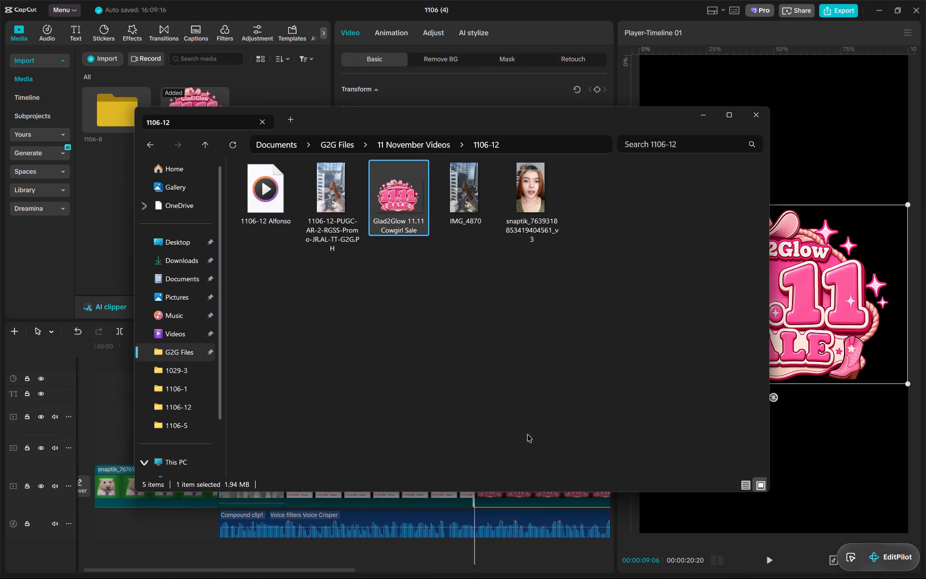
{"action": "key", "text": "alt+Tab"}
{"action": "left_click", "coordinate": [404, 562]}
{"action": "scroll", "coordinate": [514, 468], "scroll_direction": "left", "scroll_amount": 5}
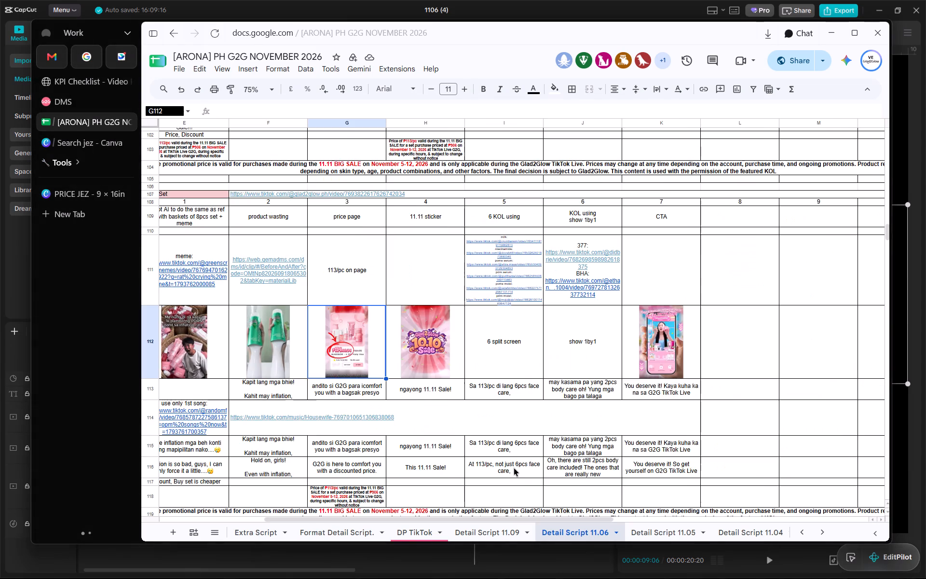
{"action": "key", "text": "alt+Tab"}
{"action": "key", "text": "space"}
{"action": "key", "text": "alt+Tab"}
{"action": "key", "text": "alt+Tab"}
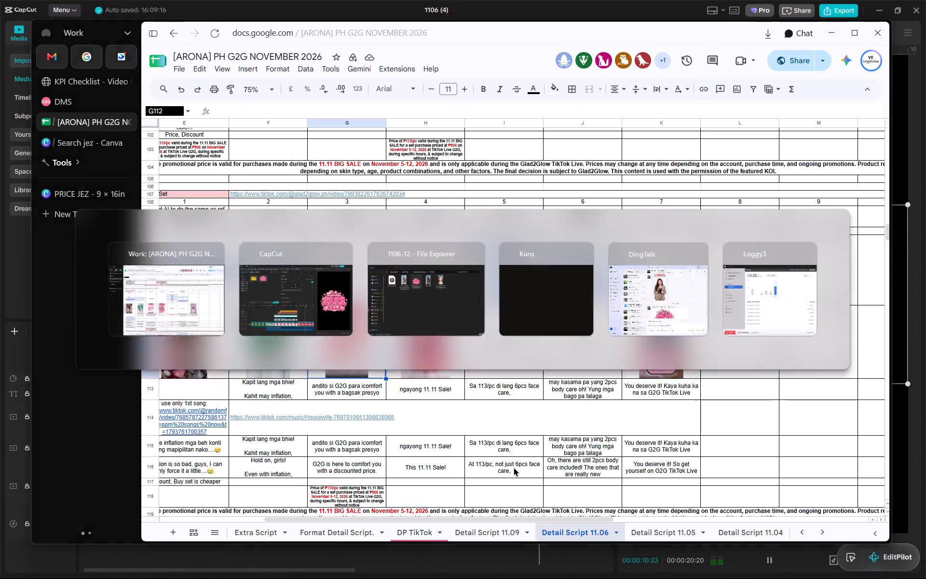
{"action": "key", "text": "space"}
{"action": "left_click", "coordinate": [475, 350]}
{"action": "key", "text": "space"}
{"action": "scroll", "coordinate": [505, 452], "scroll_direction": "left", "scroll_amount": 1}
{"action": "key", "text": "alt+Tab"}
{"action": "key", "text": "alt+Tab"}
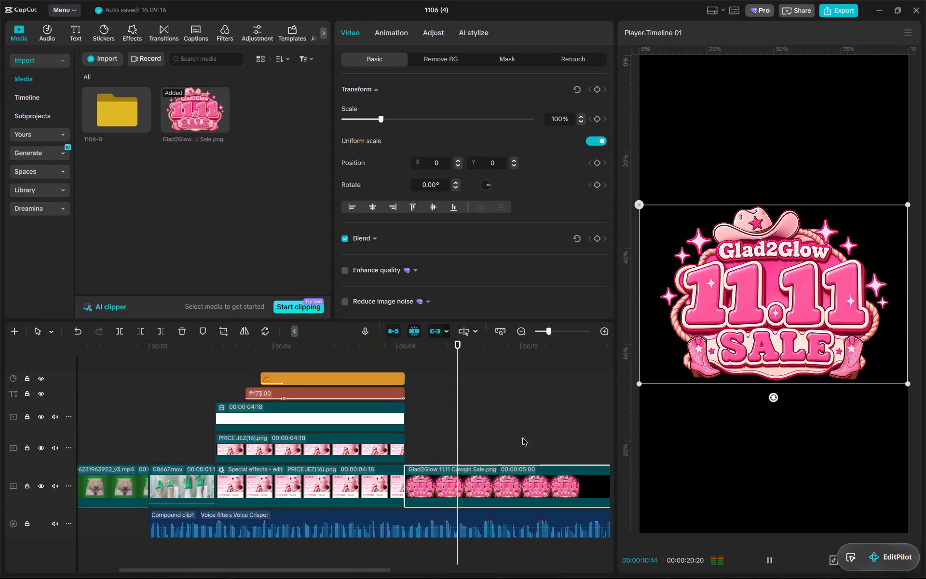
{"action": "scroll", "coordinate": [524, 440], "scroll_direction": "up", "scroll_amount": 4, "text": "alt"}
{"action": "left_click_drag", "start_coordinate": [490, 358], "coordinate": [488, 353]}
{"action": "key", "text": "w"}
Check the 6 KOL split-screen scene in the script sheet and add the Plump and Glow 6 preset from the KOL folder at 00:00:11:03.
{"action": "key", "text": "alt+Tab"}
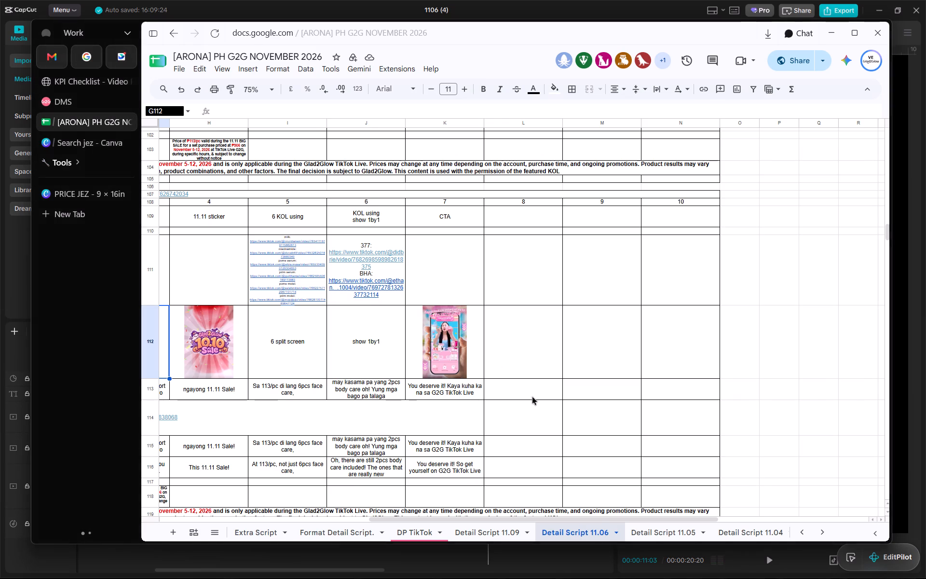
{"action": "scroll", "coordinate": [513, 413], "scroll_direction": "right", "scroll_amount": 1}
{"action": "key", "text": "alt+Tab"}
{"action": "left_click", "coordinate": [54, 133]}
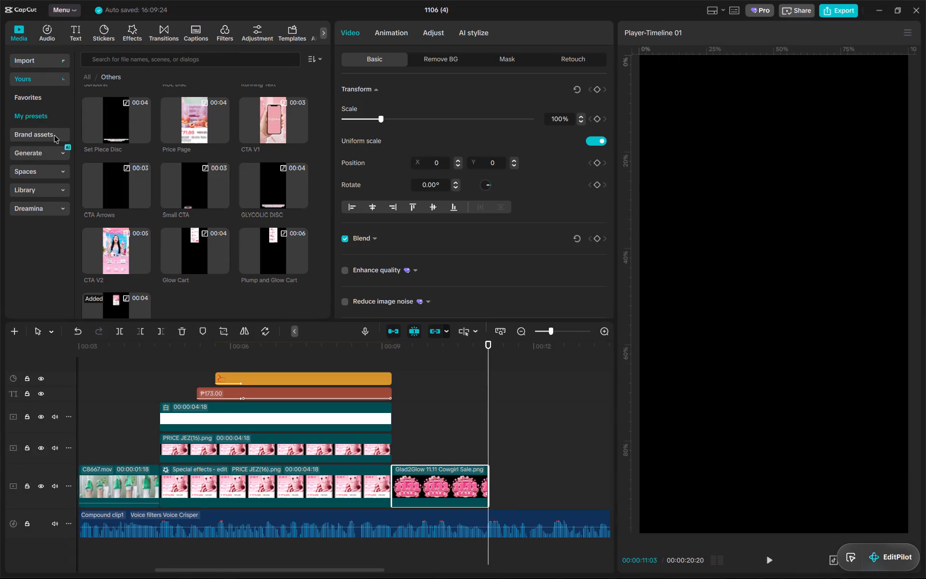
{"action": "left_click", "coordinate": [46, 116]}
{"action": "scroll", "coordinate": [192, 217], "scroll_direction": "up", "scroll_amount": 3}
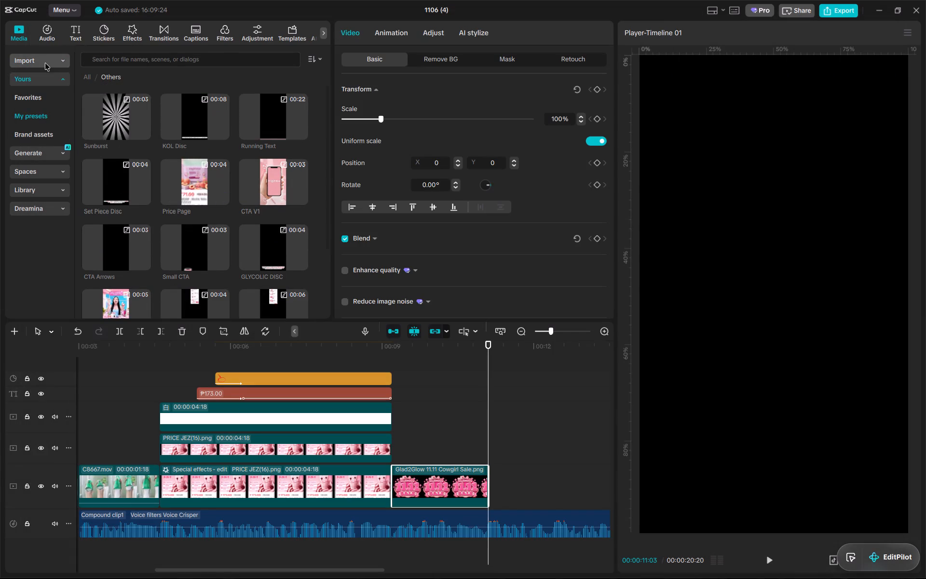
{"action": "left_click", "coordinate": [48, 59]}
{"action": "double_click", "coordinate": [110, 114]}
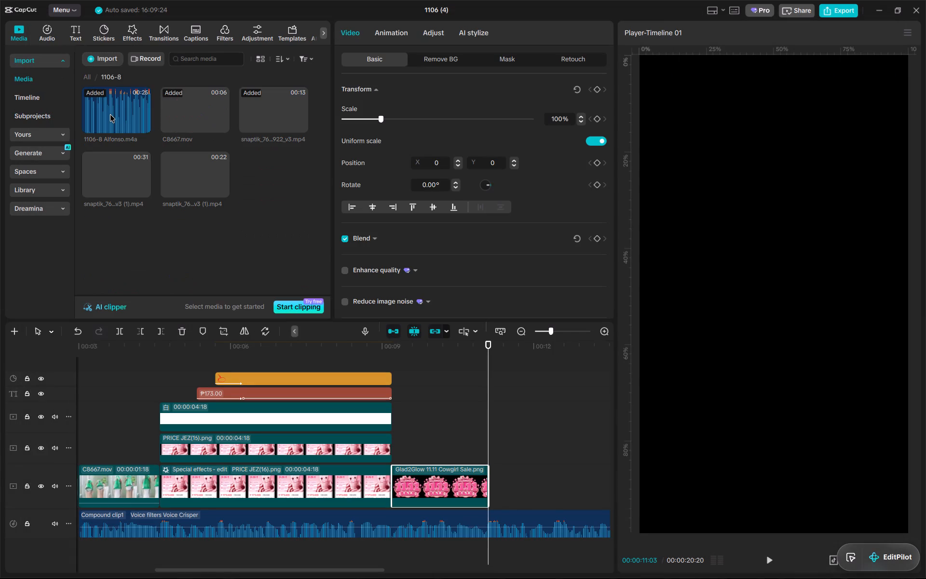
{"action": "left_click", "coordinate": [40, 131]}
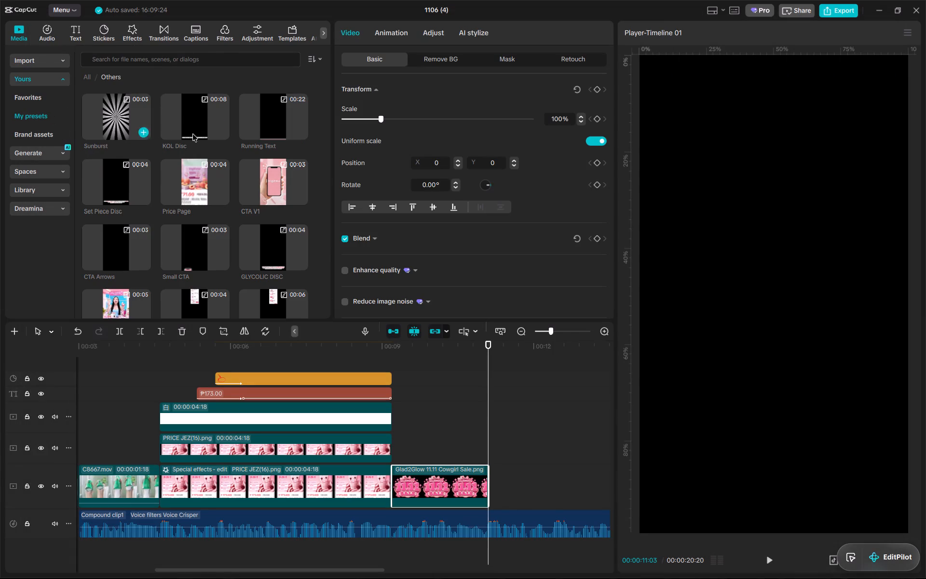
{"action": "left_click", "coordinate": [89, 73]}
{"action": "double_click", "coordinate": [134, 166]}
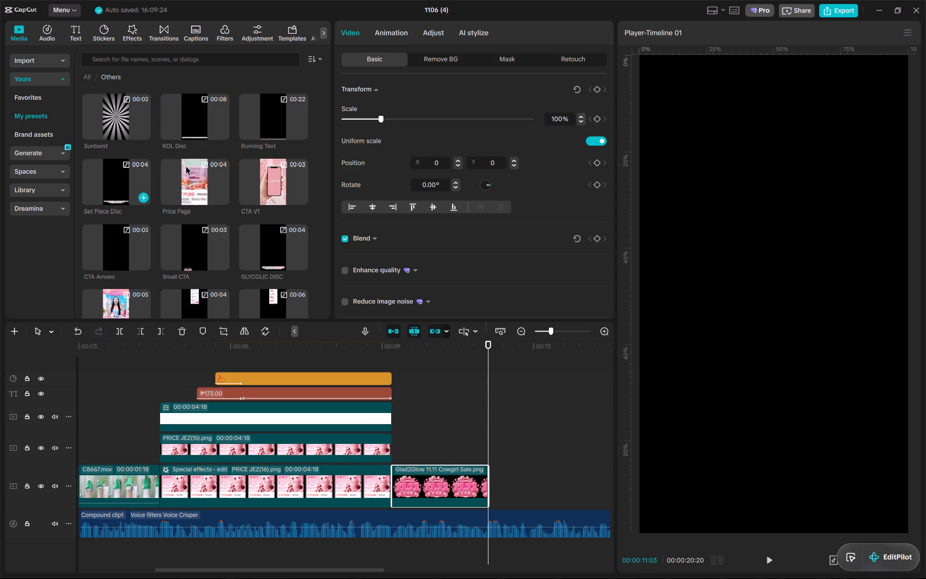
{"action": "scroll", "coordinate": [214, 182], "scroll_direction": "down", "scroll_amount": 2}
{"action": "scroll", "coordinate": [158, 247], "scroll_direction": "up", "scroll_amount": 3}
{"action": "left_click", "coordinate": [91, 73]}
{"action": "left_click", "coordinate": [88, 76]}
{"action": "double_click", "coordinate": [279, 128]}
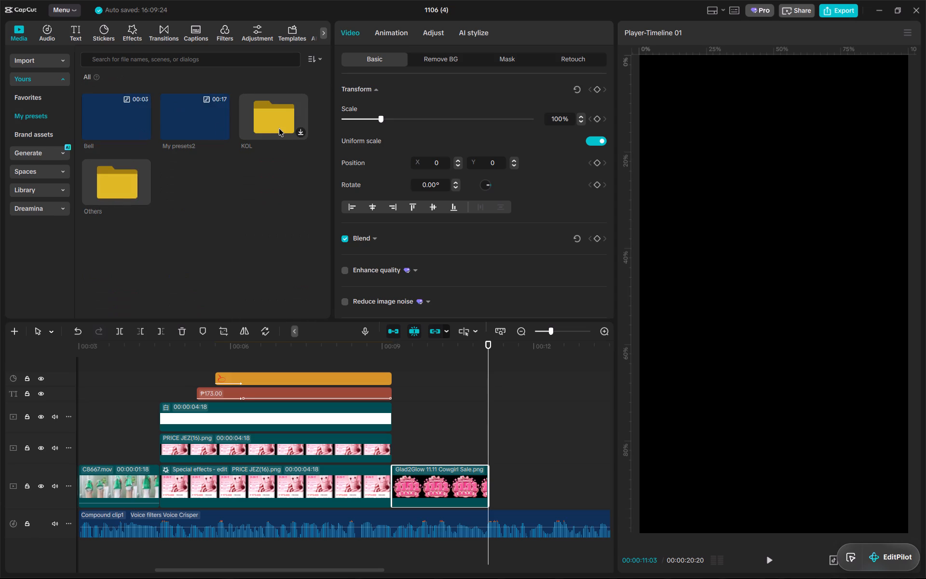
{"action": "left_click_drag", "start_coordinate": [266, 124], "coordinate": [309, 239]}
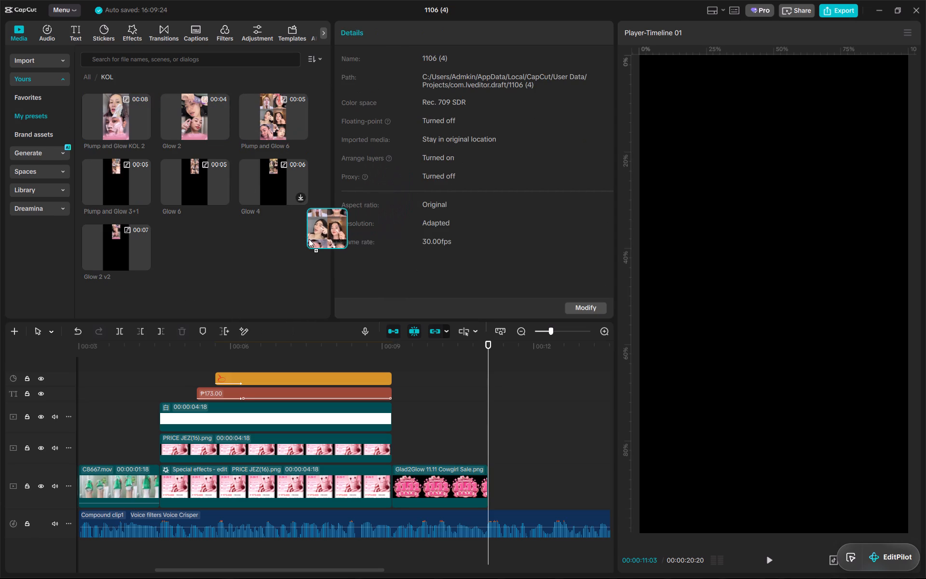
{"action": "left_click_drag", "start_coordinate": [309, 239], "coordinate": [498, 445]}
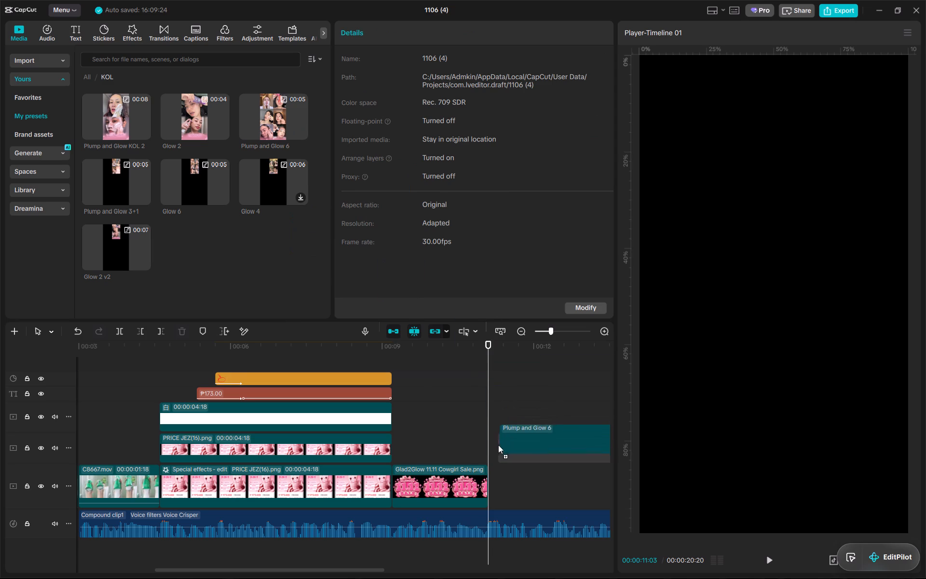
{"action": "left_click_drag", "start_coordinate": [498, 445], "coordinate": [489, 455]}
Trim the Plump and Glow 6 preset's end to 00:00:14:01 against the script's 6 KOL line and move it onto the main track.
{"action": "key", "text": "alt+Tab"}
{"action": "scroll", "coordinate": [480, 421], "scroll_direction": "right", "scroll_amount": 2}
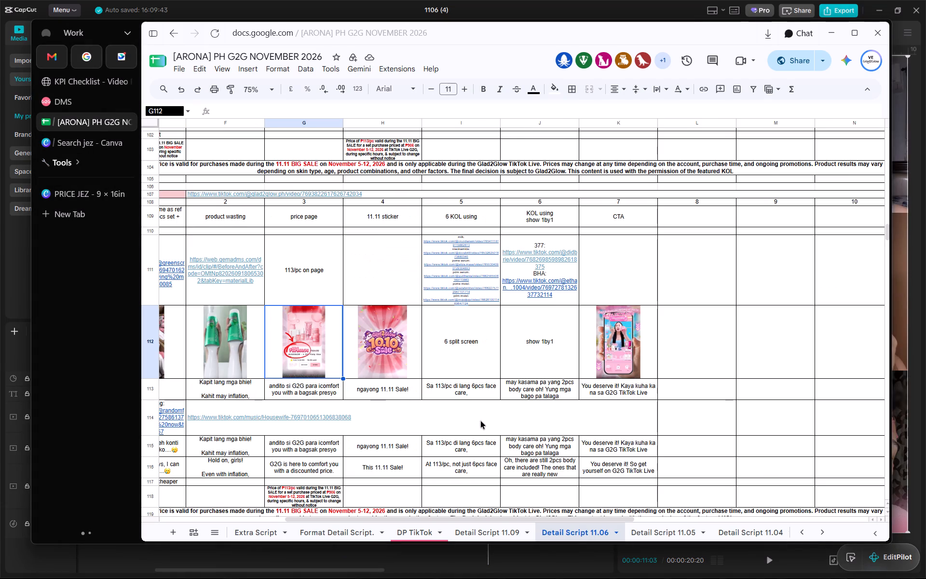
{"action": "key", "text": "alt+Tab"}
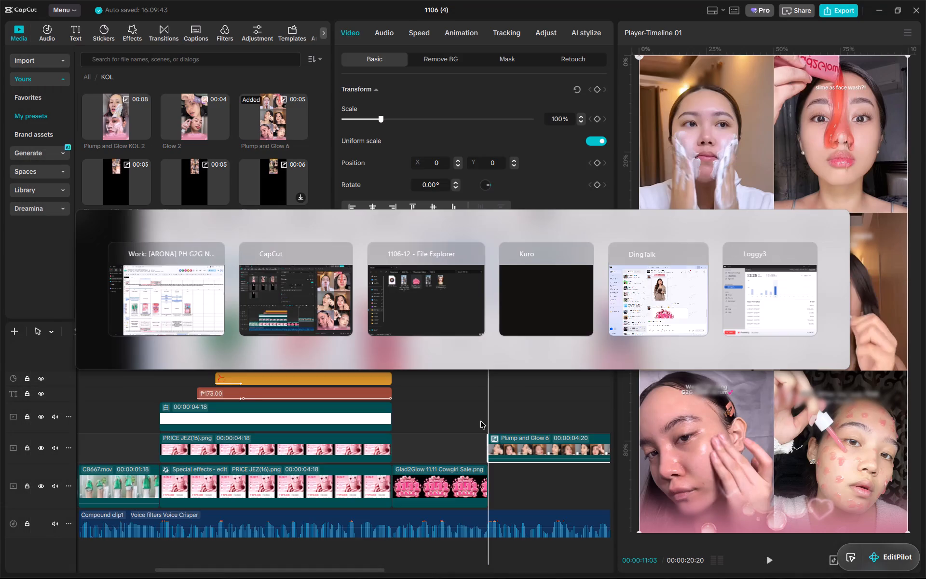
{"action": "scroll", "coordinate": [480, 421], "scroll_direction": "down", "scroll_amount": 13, "text": "alt"}
{"action": "scroll", "coordinate": [480, 421], "scroll_direction": "up", "scroll_amount": 10, "text": "alt"}
{"action": "key", "text": "alt+Tab"}
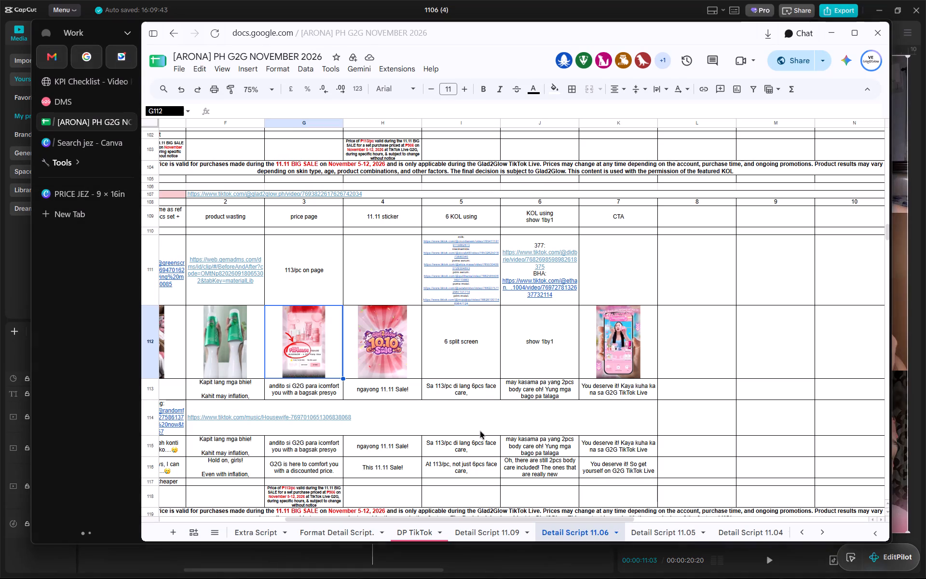
{"action": "key", "text": "alt+Tab"}
{"action": "key", "text": "space"}
{"action": "scroll", "coordinate": [533, 417], "scroll_direction": "up", "scroll_amount": 6, "text": "alt"}
{"action": "key", "text": "alt+Tab"}
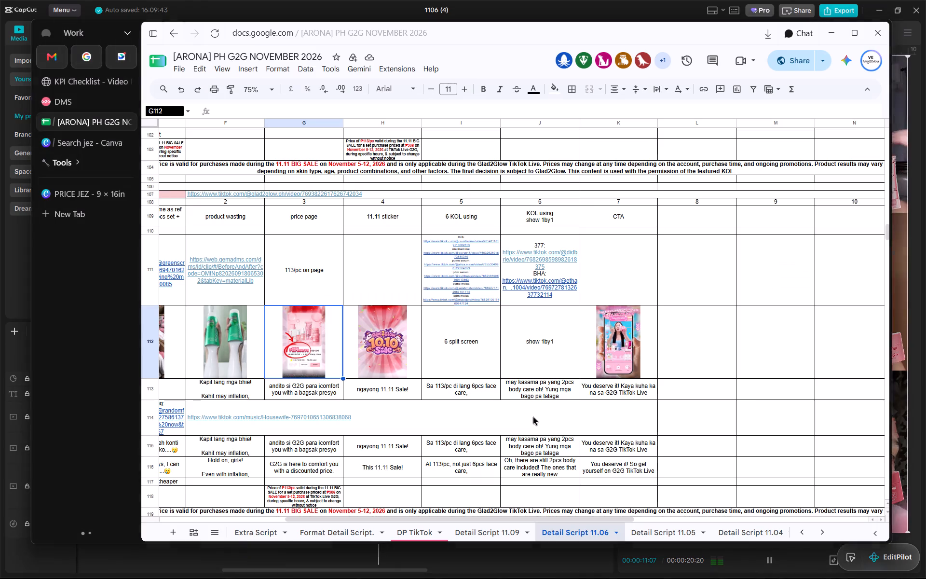
{"action": "key", "text": "alt+Tab"}
{"action": "scroll", "coordinate": [546, 426], "scroll_direction": "up", "scroll_amount": 5, "text": "alt"}
{"action": "scroll", "coordinate": [547, 426], "scroll_direction": "left", "scroll_amount": 1}
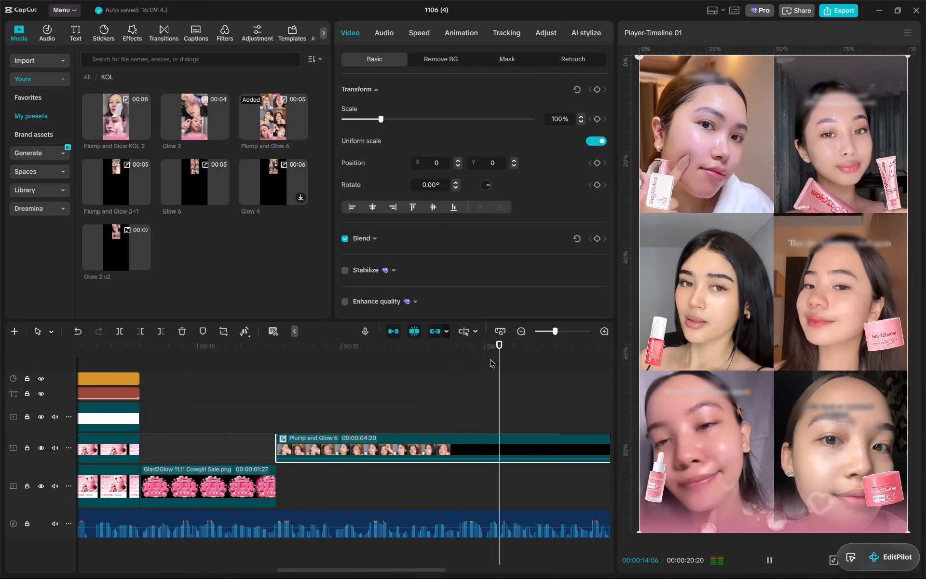
{"action": "left_click_drag", "start_coordinate": [490, 359], "coordinate": [494, 357]}
{"action": "left_click_drag", "start_coordinate": [491, 350], "coordinate": [486, 356]}
{"action": "left_click", "coordinate": [506, 454]}
{"action": "key", "text": "w"}
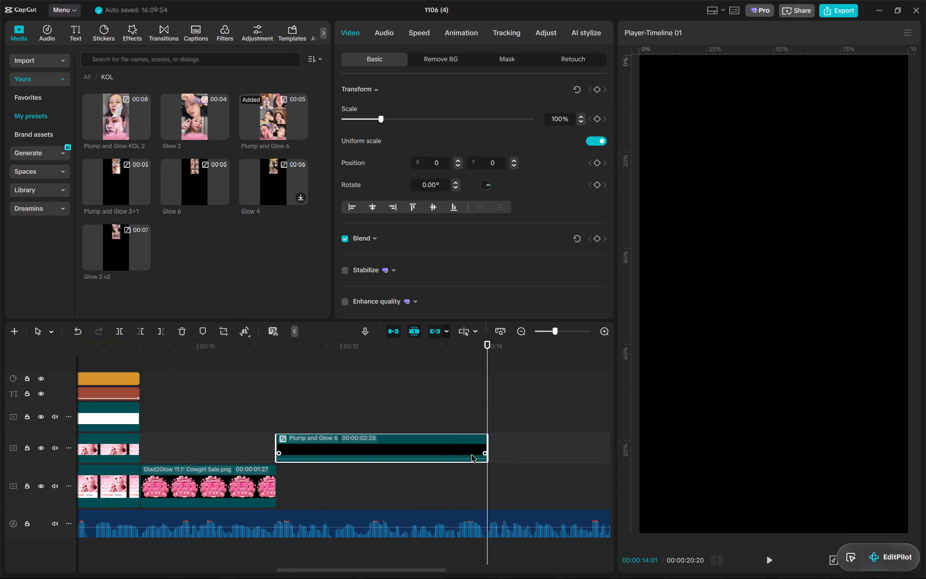
{"action": "left_click_drag", "start_coordinate": [471, 455], "coordinate": [471, 492]}
Check the script sheet and add the 31-second snaptik KOL clip from the 1106-8 media to the main track at 00:00:14:01.
{"action": "left_click", "coordinate": [39, 54]}
{"action": "left_click", "coordinate": [47, 59]}
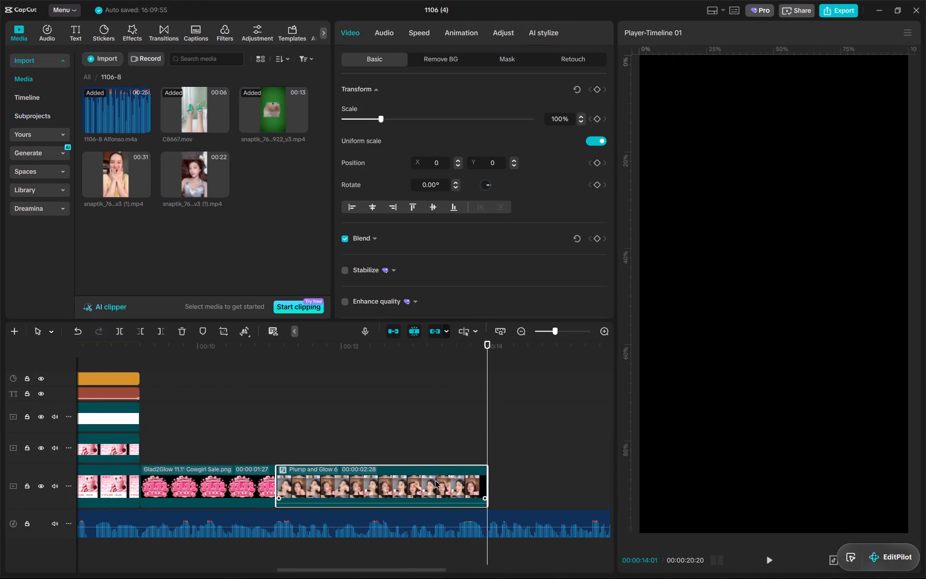
{"action": "scroll", "coordinate": [440, 486], "scroll_direction": "left", "scroll_amount": 6}
{"action": "key", "text": "alt+Tab"}
{"action": "key", "text": "alt+Tab"}
{"action": "scroll", "coordinate": [436, 484], "scroll_direction": "right", "scroll_amount": 2}
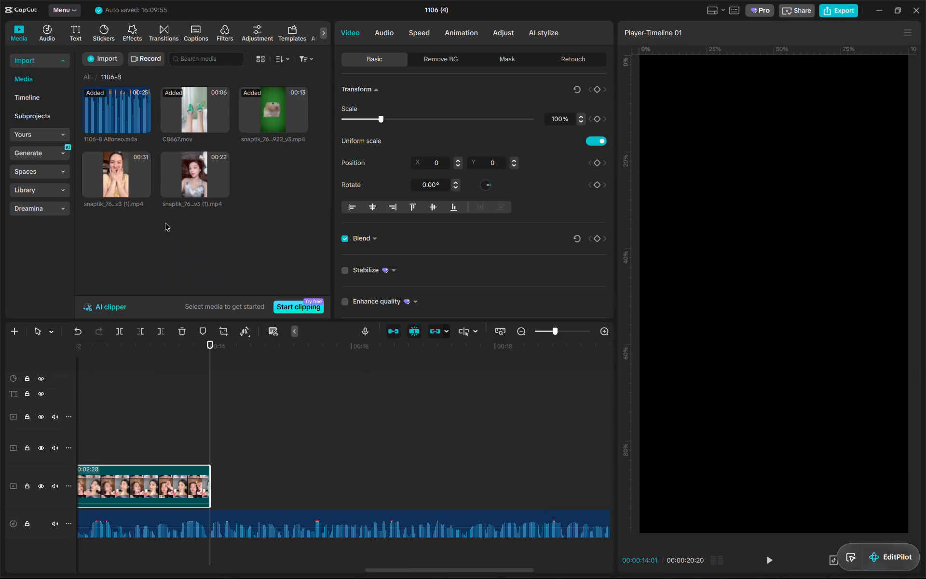
{"action": "left_click_drag", "start_coordinate": [104, 160], "coordinate": [210, 492]}
{"action": "key", "text": "alt+Tab"}
{"action": "key", "text": "alt+Tab"}
Mute the 31-second KOL clip and trim its start to the shot of 377 body serum being dispensed onto the arm.
{"action": "scroll", "coordinate": [325, 435], "scroll_direction": "down", "scroll_amount": 2, "text": "alt"}
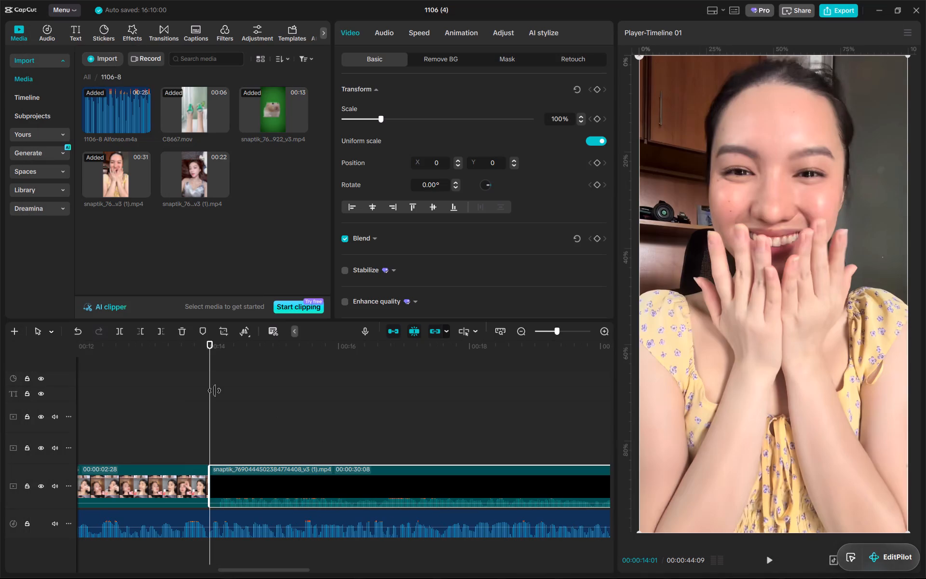
{"action": "left_click_drag", "start_coordinate": [222, 345], "coordinate": [424, 361]}
{"action": "left_click", "coordinate": [384, 35]}
{"action": "left_click_drag", "start_coordinate": [486, 115], "coordinate": [210, 187]}
{"action": "scroll", "coordinate": [337, 404], "scroll_direction": "down", "scroll_amount": 4, "text": "alt"}
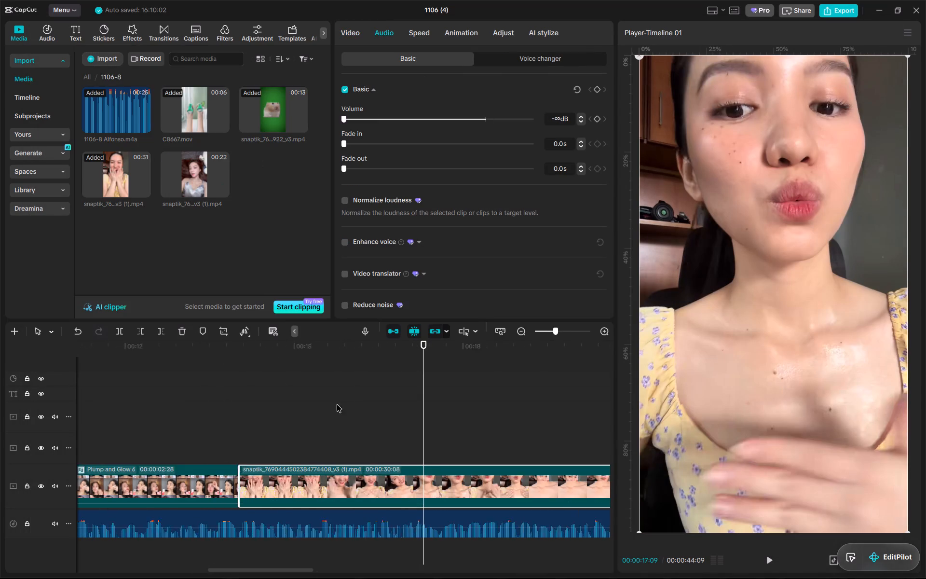
{"action": "scroll", "coordinate": [337, 404], "scroll_direction": "down", "scroll_amount": 10, "text": "alt"}
{"action": "left_click_drag", "start_coordinate": [401, 354], "coordinate": [390, 349]}
{"action": "left_click_drag", "start_coordinate": [390, 349], "coordinate": [547, 367]}
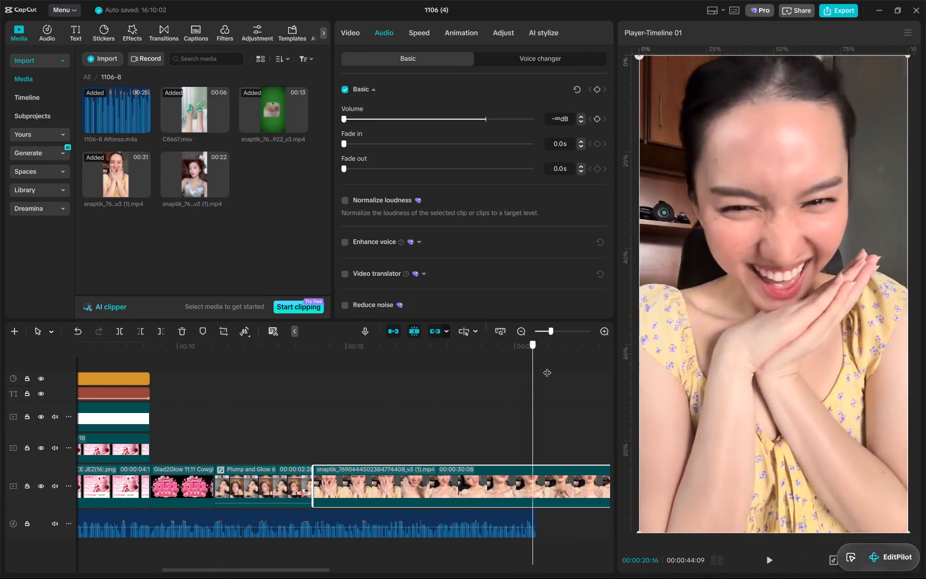
{"action": "left_click_drag", "start_coordinate": [547, 367], "coordinate": [507, 386]}
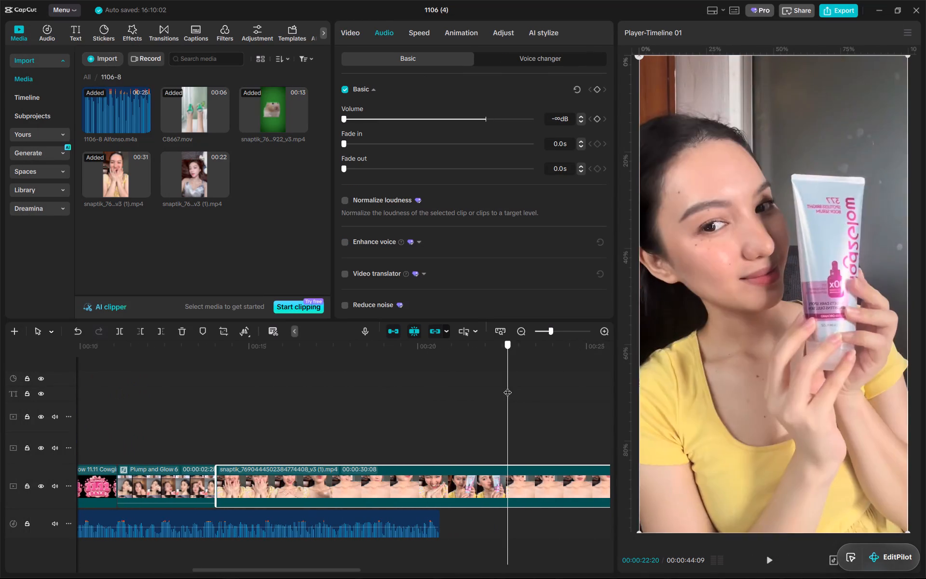
{"action": "left_click_drag", "start_coordinate": [507, 386], "coordinate": [534, 392]}
{"action": "left_click", "coordinate": [547, 483]}
{"action": "key", "text": "q"}
Check the KOL show 1by1 line in the script sheet while playing the 377 clip against the voiceover.
{"action": "key", "text": "alt+Tab"}
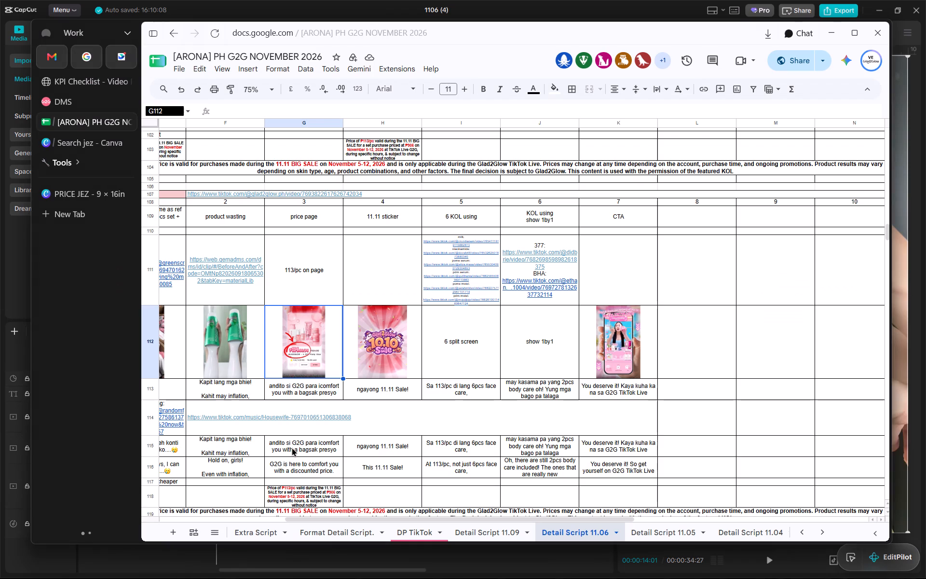
{"action": "key", "text": "alt+Tab"}
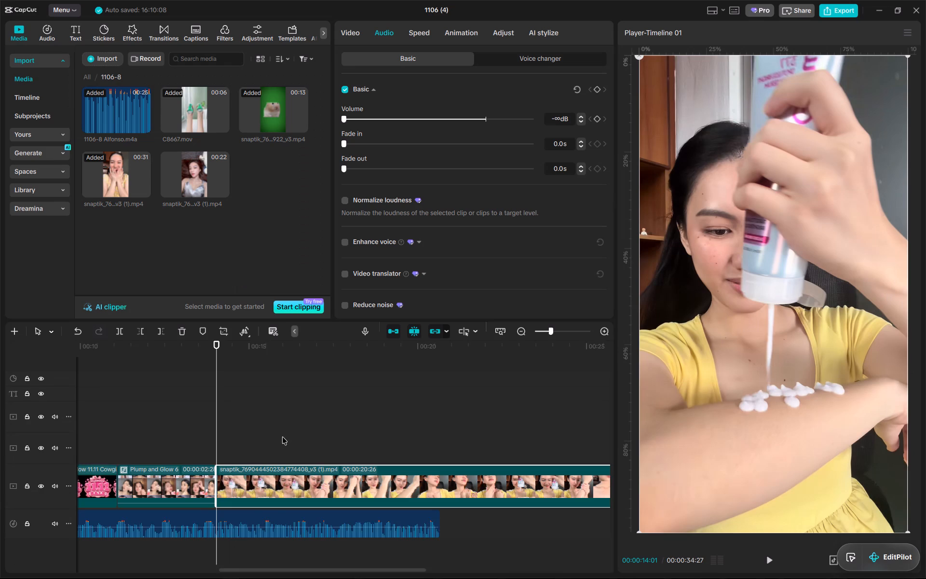
{"action": "scroll", "coordinate": [280, 432], "scroll_direction": "up", "scroll_amount": 9, "text": "alt"}
{"action": "key", "text": "space"}
{"action": "key", "text": "alt+Tab"}
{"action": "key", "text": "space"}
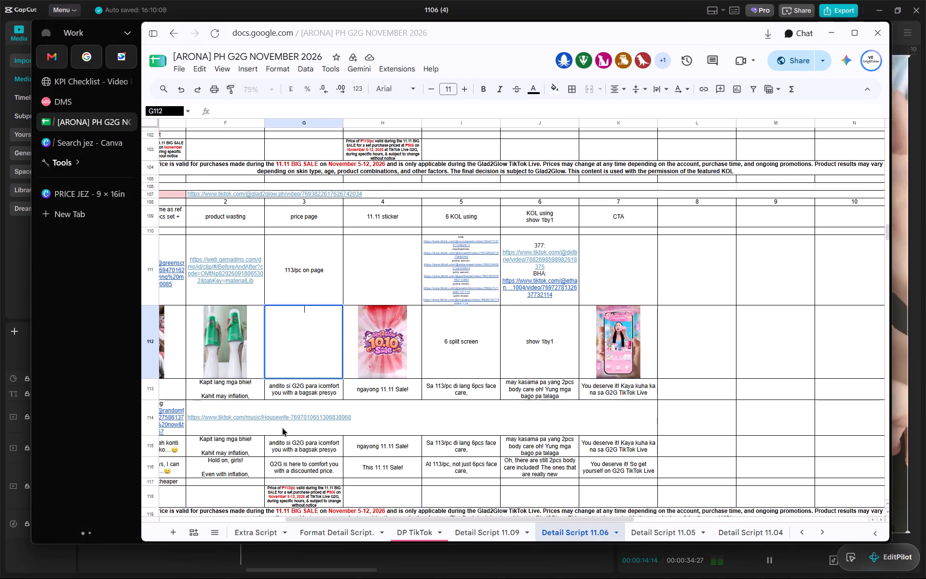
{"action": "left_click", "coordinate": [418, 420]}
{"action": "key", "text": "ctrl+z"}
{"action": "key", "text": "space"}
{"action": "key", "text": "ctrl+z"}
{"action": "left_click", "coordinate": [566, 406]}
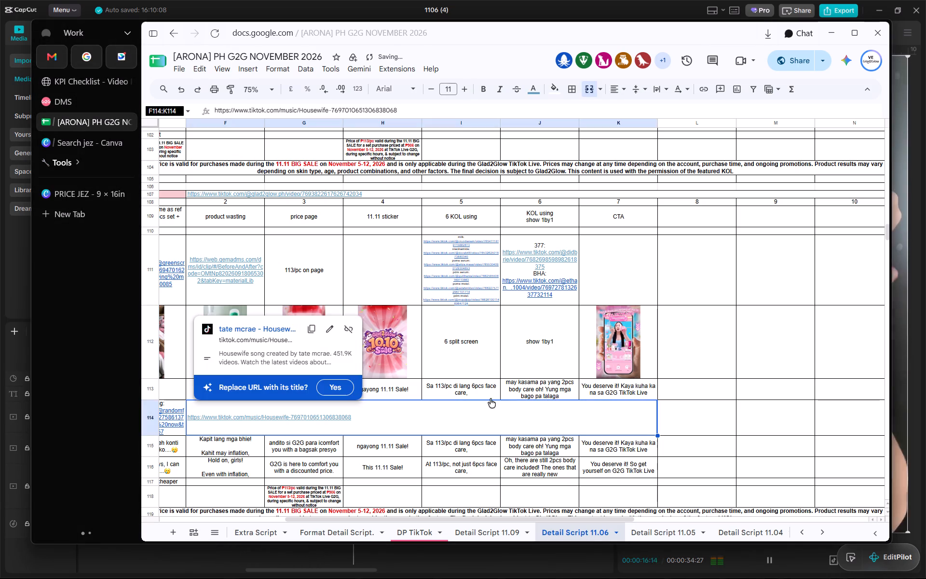
Replay the 377 clip from 00:00:14:01 and compare the voiceover with the script's KOL show 1by1 line.
{"action": "left_click", "coordinate": [16, 280]}
{"action": "left_click_drag", "start_coordinate": [209, 347], "coordinate": [215, 346]}
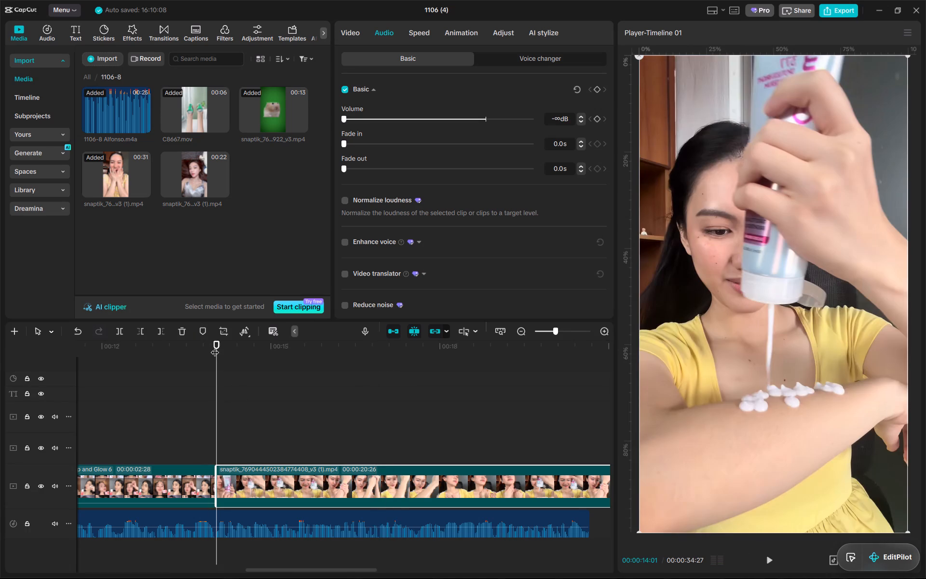
{"action": "key", "text": "alt+Tab"}
{"action": "key", "text": "alt+Tab"}
{"action": "key", "text": "space"}
{"action": "scroll", "coordinate": [349, 398], "scroll_direction": "up", "scroll_amount": 4, "text": "alt"}
{"action": "key", "text": "space"}
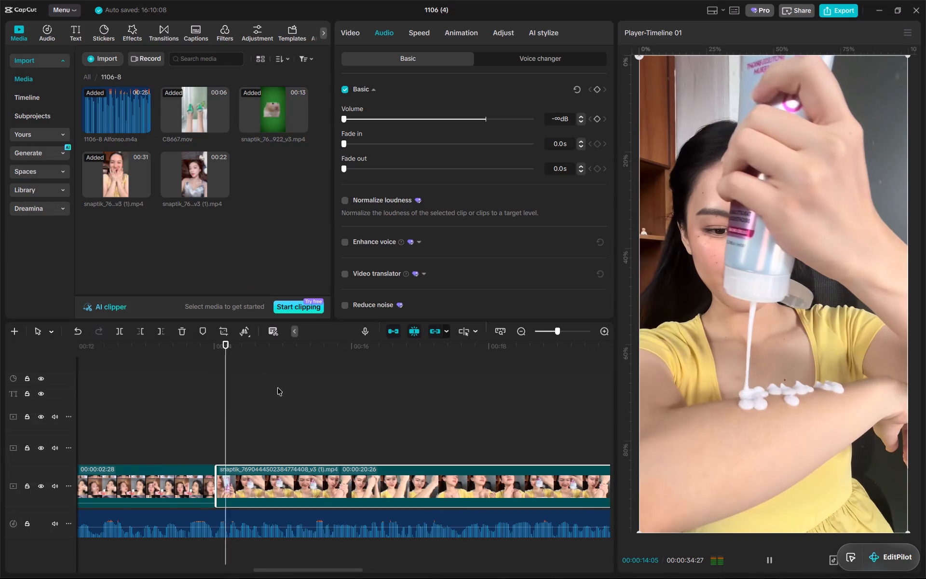
{"action": "double_click", "coordinate": [215, 352]}
{"action": "key", "text": "space"}
{"action": "key", "text": "alt+Tab"}
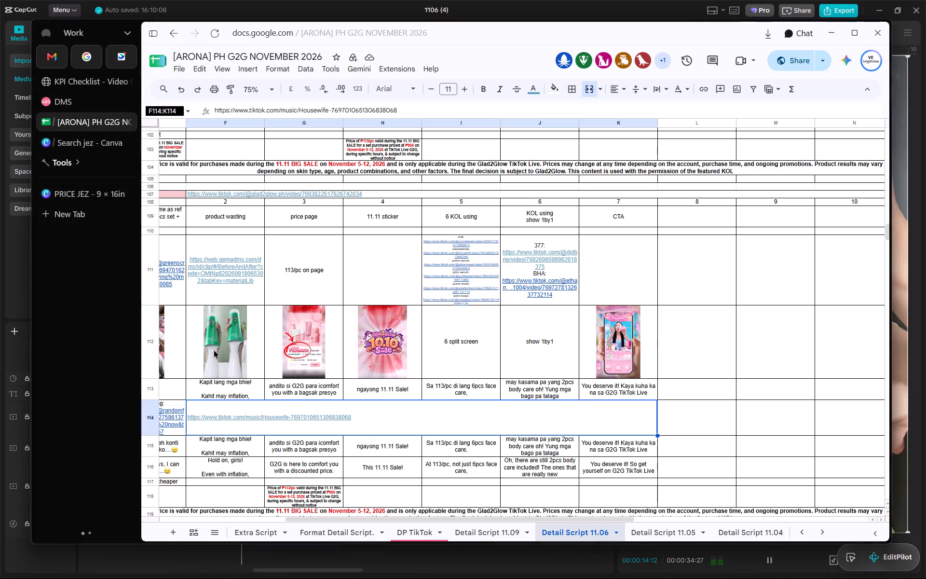
{"action": "key", "text": "alt+Tab"}
Find the voiceover point where the 377 clip should stop and trim the clip's end to 00:00:16:04.
{"action": "scroll", "coordinate": [309, 394], "scroll_direction": "up", "scroll_amount": 3, "text": "alt"}
{"action": "key", "text": "space"}
{"action": "left_click_drag", "start_coordinate": [366, 348], "coordinate": [381, 348]}
{"action": "key", "text": "space"}
{"action": "left_click_drag", "start_coordinate": [381, 348], "coordinate": [368, 348]}
{"action": "key", "text": "space"}
{"action": "key", "text": "space"}
{"action": "left_click", "coordinate": [368, 348]}
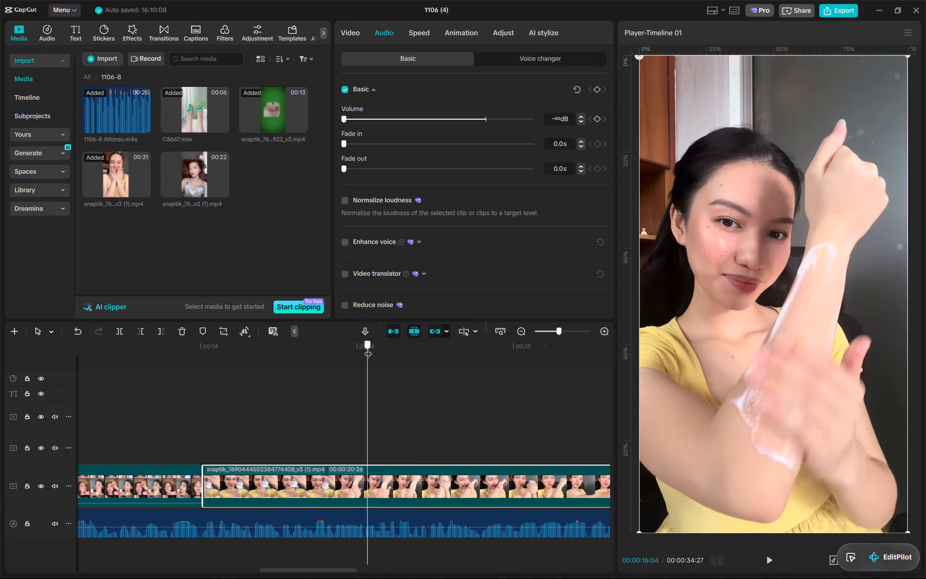
{"action": "key", "text": "space"}
{"action": "left_click", "coordinate": [368, 348]}
{"action": "key", "text": "w"}
Check the script sheet and add the 22-second snaptik KOL clip to the main track at 00:00:16:04.
{"action": "key", "text": "alt+Tab"}
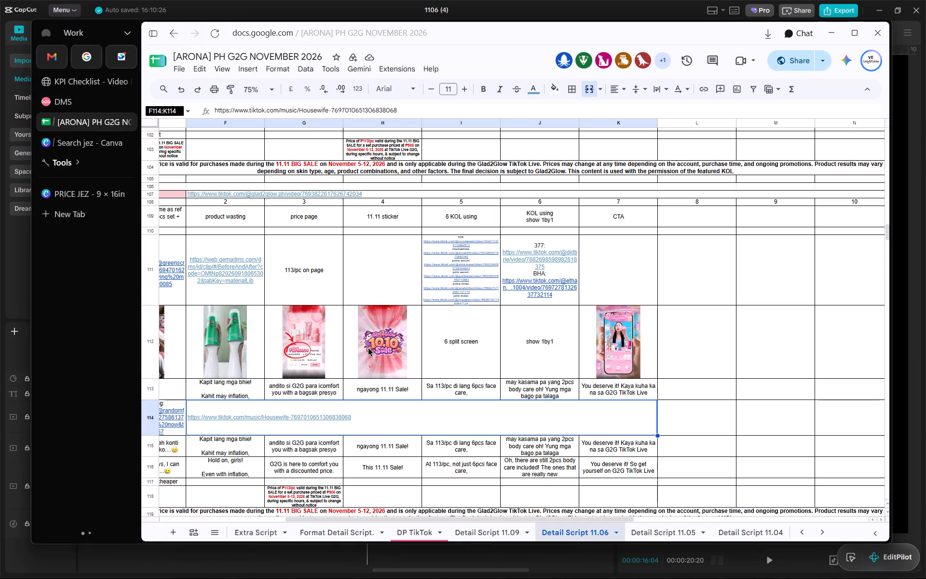
{"action": "key", "text": "alt+Tab"}
{"action": "left_click_drag", "start_coordinate": [188, 166], "coordinate": [370, 477]}
Trim the 22-second KOL clip's start to the shot of the green tube being squeezed onto the arm and mute its audio.
{"action": "scroll", "coordinate": [415, 429], "scroll_direction": "down", "scroll_amount": 20, "text": "alt"}
{"action": "scroll", "coordinate": [415, 429], "scroll_direction": "down", "scroll_amount": 2, "text": "alt"}
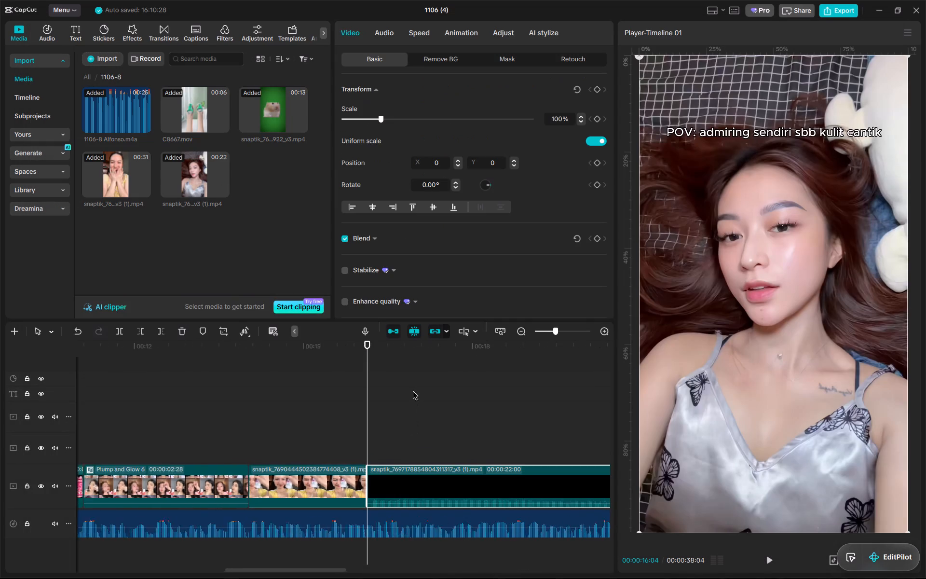
{"action": "scroll", "coordinate": [413, 391], "scroll_direction": "down", "scroll_amount": 20, "text": "alt"}
{"action": "scroll", "coordinate": [413, 391], "scroll_direction": "down", "scroll_amount": 15, "text": "alt"}
{"action": "left_click_drag", "start_coordinate": [222, 343], "coordinate": [247, 347]}
{"action": "left_click_drag", "start_coordinate": [248, 348], "coordinate": [282, 358]}
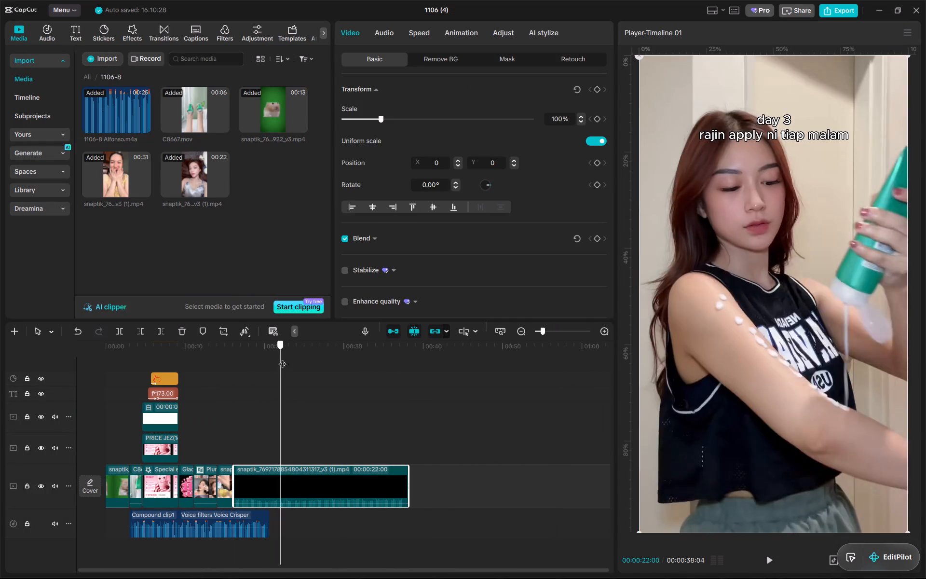
{"action": "left_click_drag", "start_coordinate": [282, 358], "coordinate": [282, 370]}
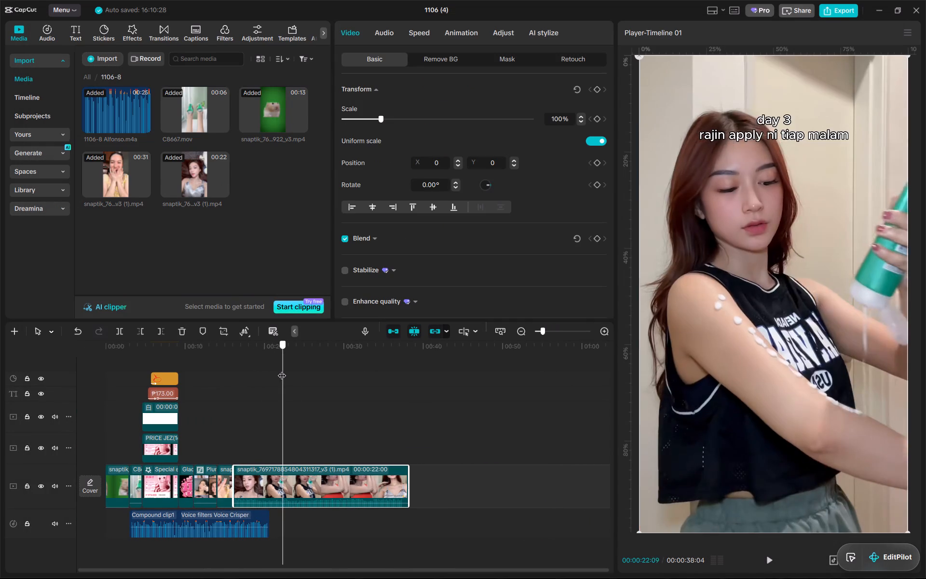
{"action": "left_click_drag", "start_coordinate": [282, 370], "coordinate": [279, 370]}
{"action": "key", "text": "q"}
{"action": "left_click", "coordinate": [385, 38]}
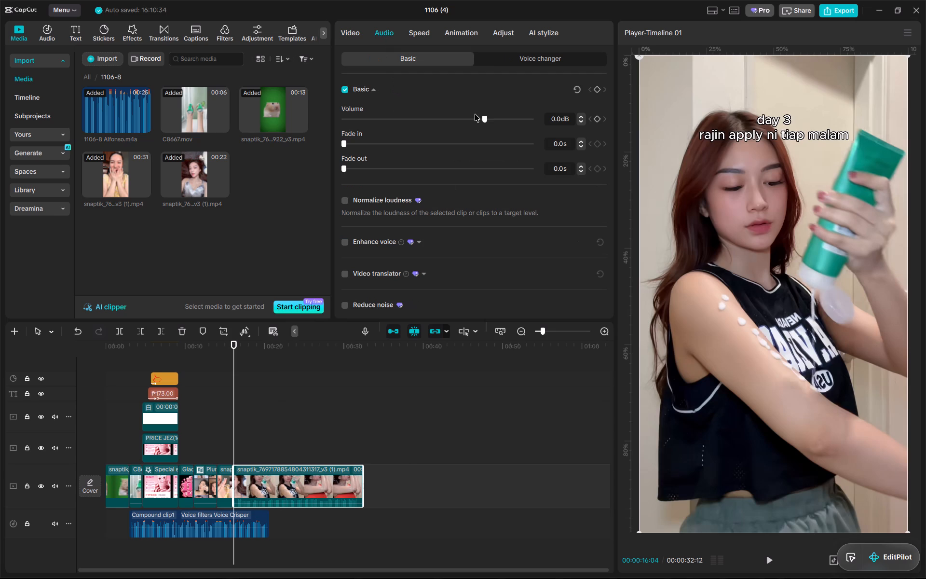
{"action": "left_click_drag", "start_coordinate": [483, 118], "coordinate": [182, 151]}
Play the green-tube KOL clip against the voiceover and script line, and trim its end to 00:00:17:18.
{"action": "scroll", "coordinate": [276, 480], "scroll_direction": "up", "scroll_amount": 20, "text": "alt"}
{"action": "scroll", "coordinate": [276, 480], "scroll_direction": "up", "scroll_amount": 4, "text": "alt"}
{"action": "key", "text": "alt+Tab"}
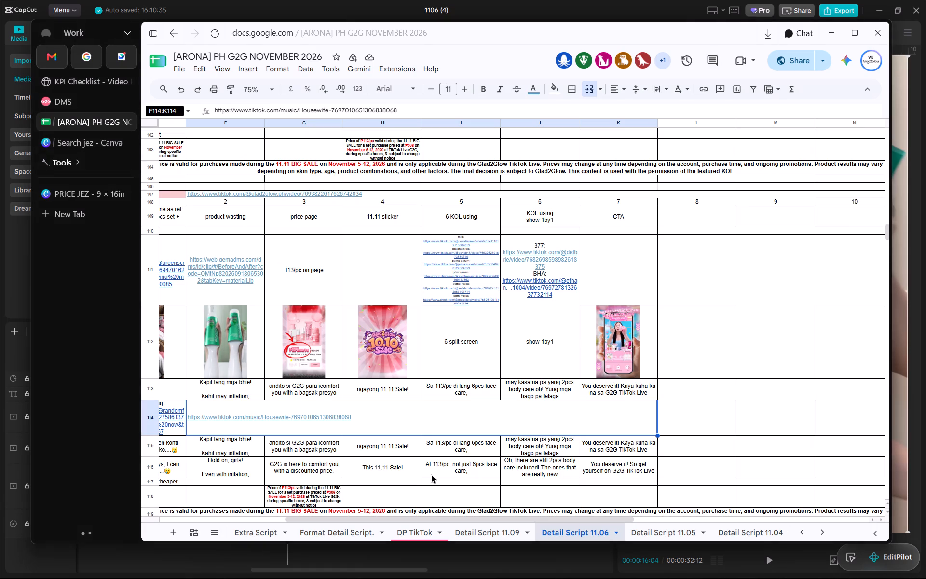
{"action": "key", "text": "alt+Tab"}
{"action": "key", "text": "space"}
{"action": "scroll", "coordinate": [413, 469], "scroll_direction": "up", "scroll_amount": 12, "text": "alt"}
{"action": "key", "text": "alt+Tab"}
{"action": "key", "text": "alt+Tab"}
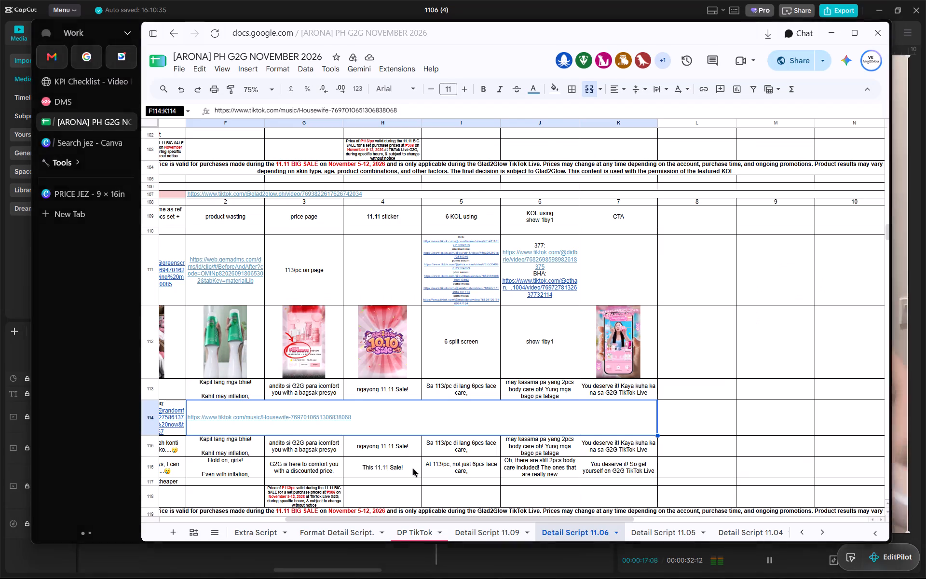
{"action": "scroll", "coordinate": [485, 445], "scroll_direction": "up", "scroll_amount": 6, "text": "alt"}
{"action": "key", "text": "space"}
{"action": "left_click", "coordinate": [394, 352]}
{"action": "key", "text": "space"}
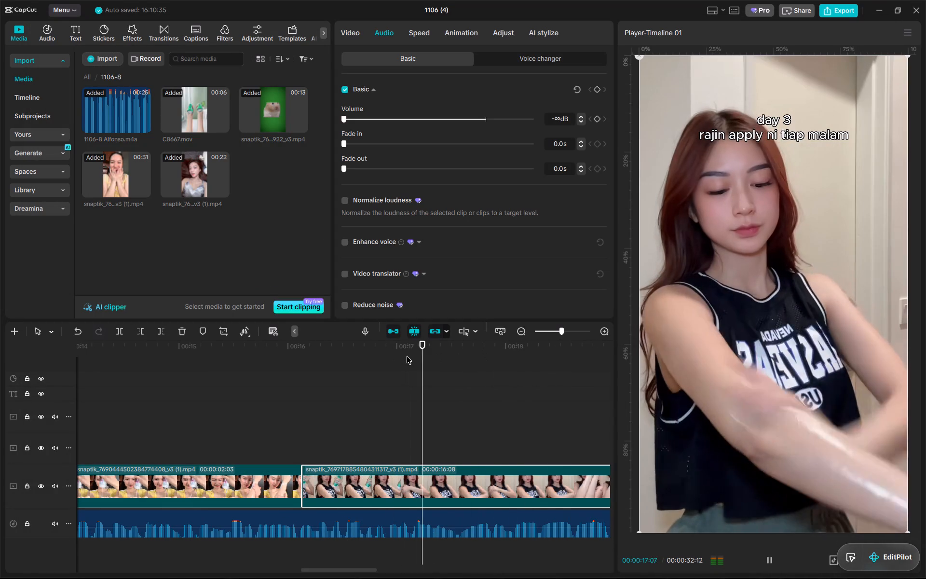
{"action": "left_click_drag", "start_coordinate": [408, 356], "coordinate": [464, 350]}
{"action": "key", "text": "w"}
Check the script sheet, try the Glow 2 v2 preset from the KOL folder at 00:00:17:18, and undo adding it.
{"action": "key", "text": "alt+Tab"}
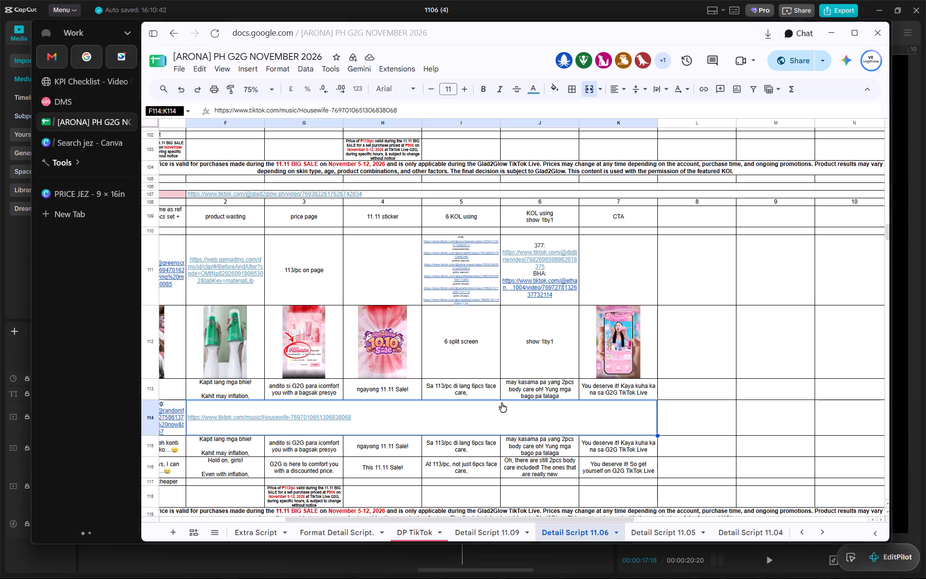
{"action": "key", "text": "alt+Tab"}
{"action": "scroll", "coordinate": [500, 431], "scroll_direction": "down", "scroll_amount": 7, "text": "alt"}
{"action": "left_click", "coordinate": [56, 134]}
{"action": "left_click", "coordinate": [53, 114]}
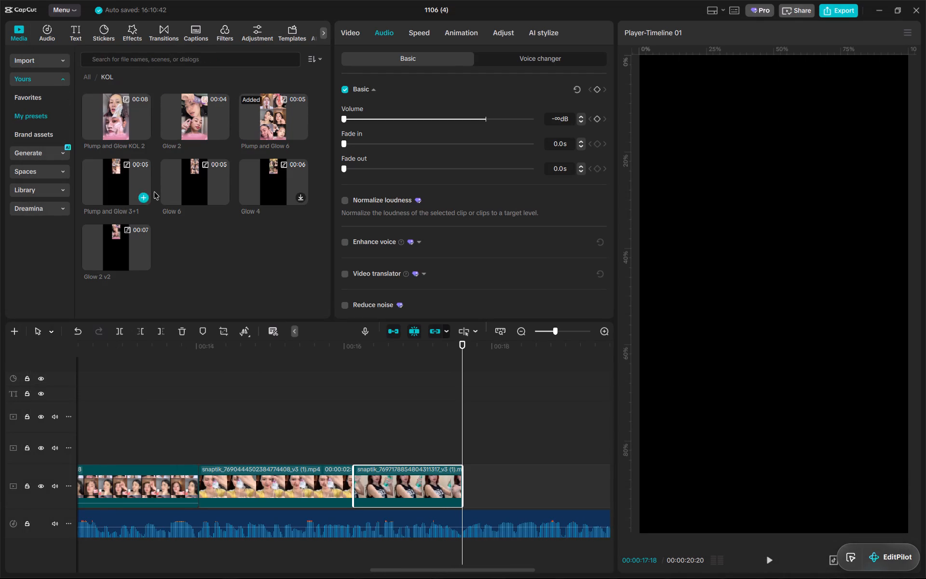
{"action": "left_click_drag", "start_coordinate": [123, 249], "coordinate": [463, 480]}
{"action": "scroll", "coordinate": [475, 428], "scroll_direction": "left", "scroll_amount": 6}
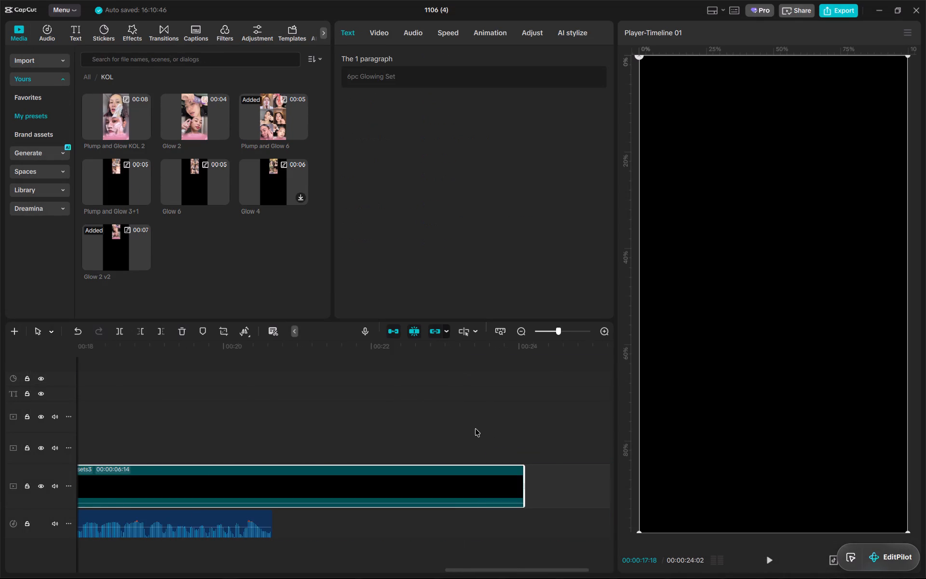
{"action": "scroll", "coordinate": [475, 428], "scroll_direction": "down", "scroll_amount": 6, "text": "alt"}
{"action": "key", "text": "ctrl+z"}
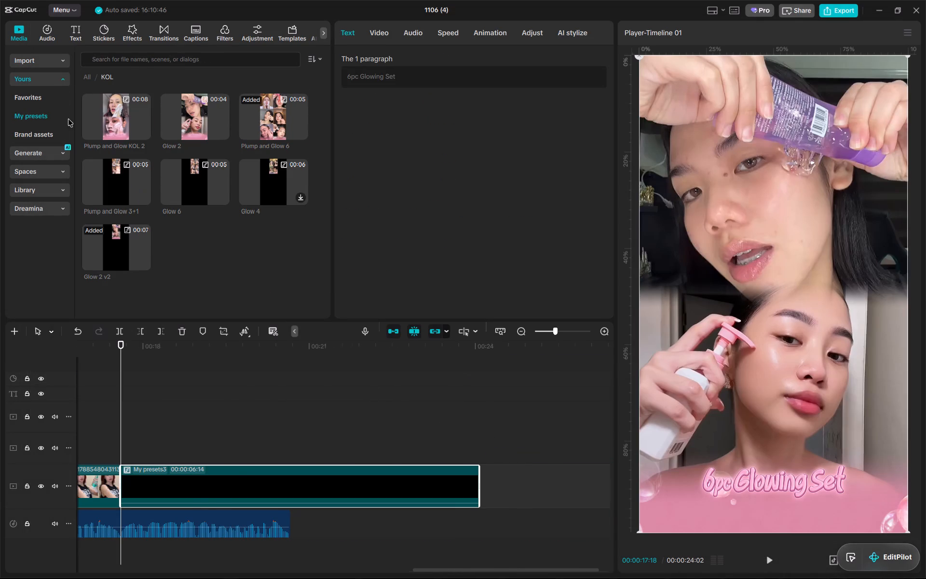
Add the CTA V2 preset from the Others folder at 00:00:17:18 and trim its end to the voiceover's end at 00:00:20:20.
{"action": "left_click", "coordinate": [87, 77]}
{"action": "double_click", "coordinate": [122, 176]}
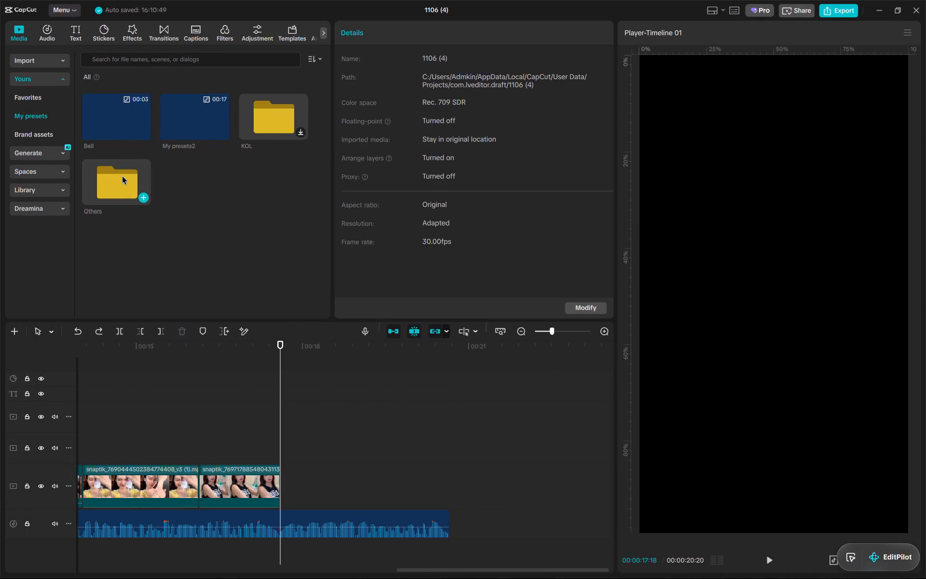
{"action": "scroll", "coordinate": [199, 205], "scroll_direction": "down", "scroll_amount": 6}
{"action": "left_click_drag", "start_coordinate": [111, 211], "coordinate": [289, 484]}
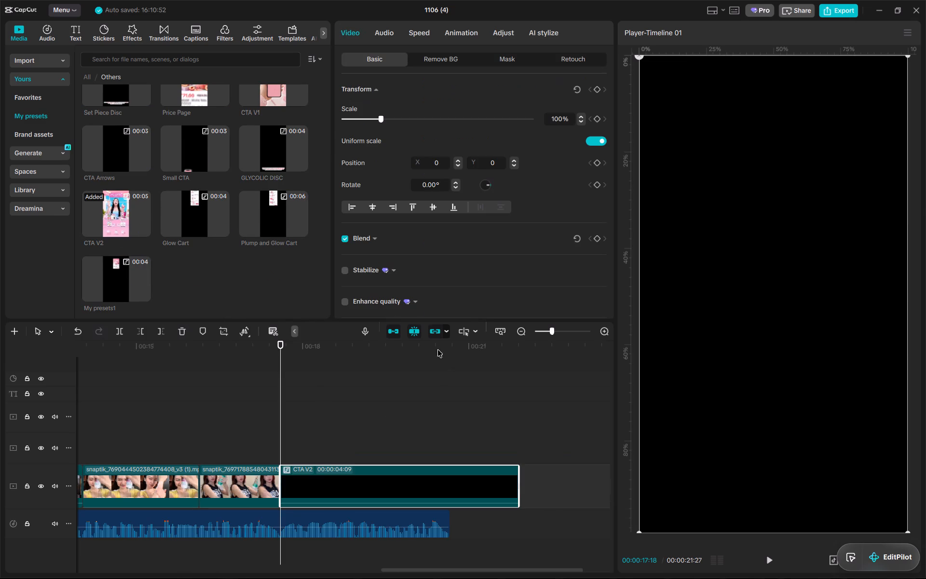
{"action": "left_click_drag", "start_coordinate": [428, 348], "coordinate": [0, 391]}
{"action": "key", "text": "w"}
Play the edit from the hamster meme through the price page to the green-tube KOL clip against the voiceover.
{"action": "key", "text": "space"}
{"action": "scroll", "coordinate": [314, 423], "scroll_direction": "down", "scroll_amount": 6, "text": "alt"}
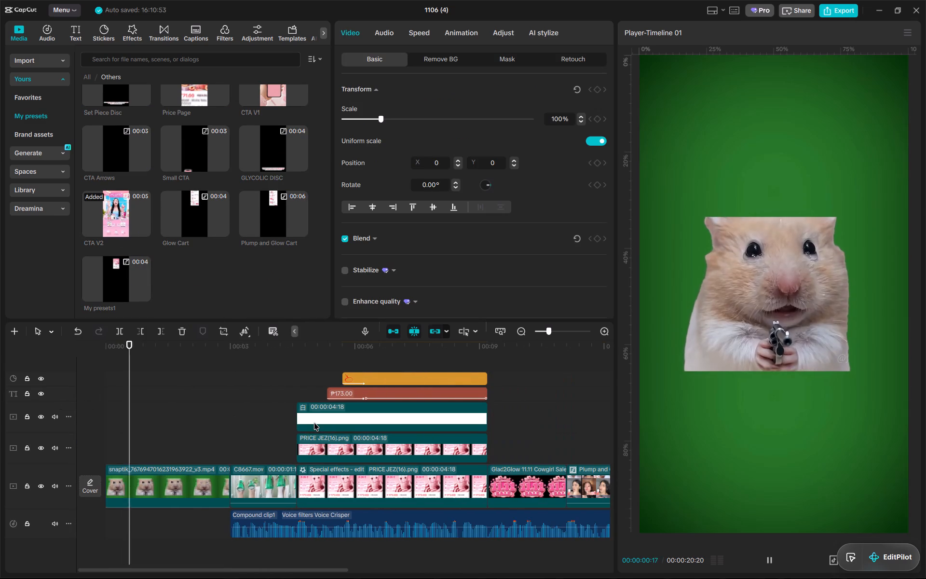
{"action": "scroll", "coordinate": [296, 436], "scroll_direction": "up", "scroll_amount": 5, "text": "alt"}
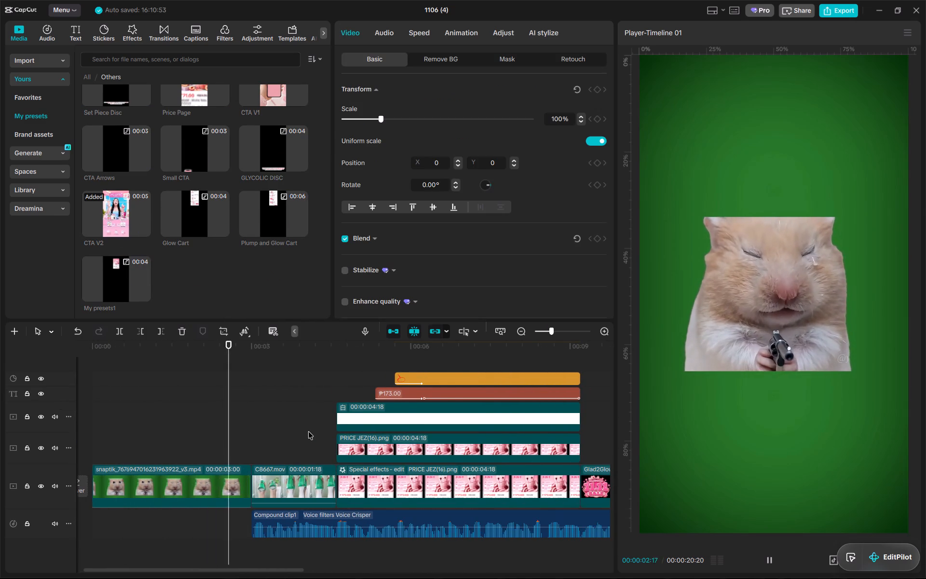
{"action": "scroll", "coordinate": [308, 431], "scroll_direction": "down", "scroll_amount": 6, "text": "alt"}
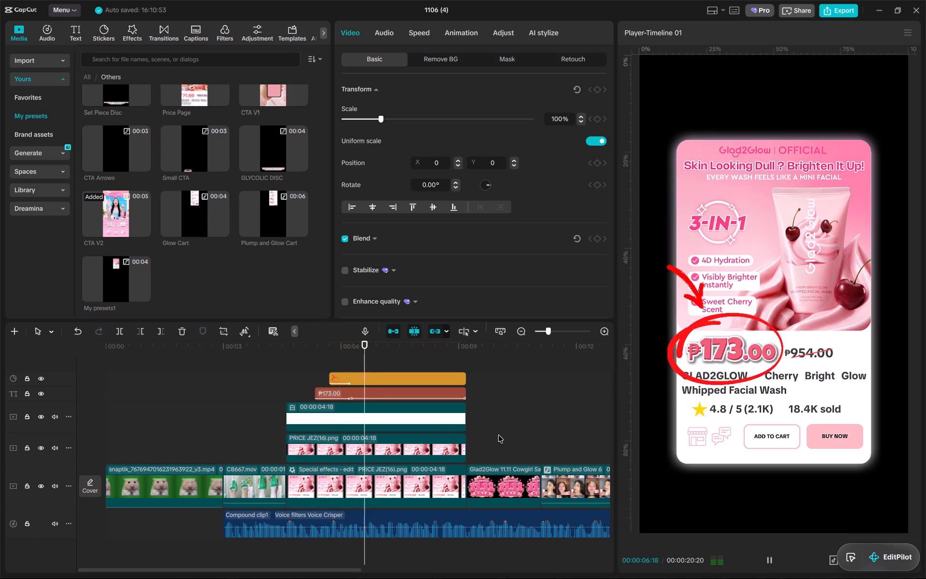
{"action": "scroll", "coordinate": [498, 435], "scroll_direction": "down", "scroll_amount": 3, "text": "alt"}
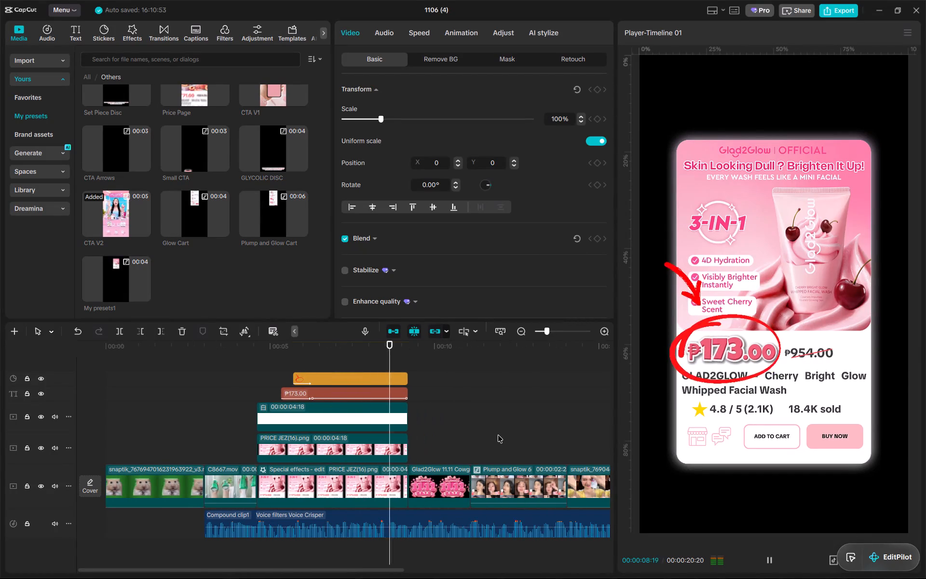
{"action": "scroll", "coordinate": [498, 435], "scroll_direction": "down", "scroll_amount": 1, "text": "alt"}
{"action": "scroll", "coordinate": [498, 435], "scroll_direction": "down", "scroll_amount": 5}
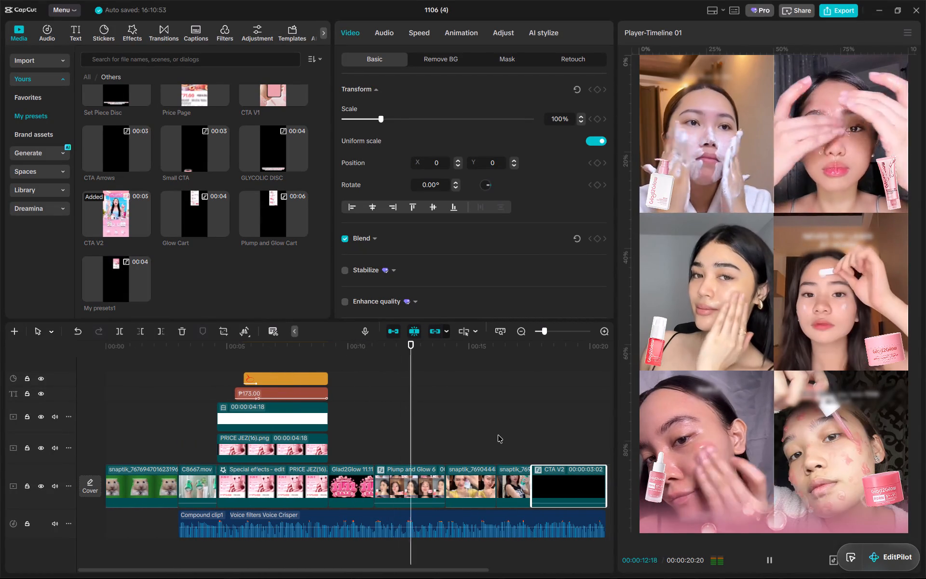
{"action": "scroll", "coordinate": [498, 435], "scroll_direction": "right", "scroll_amount": 2}
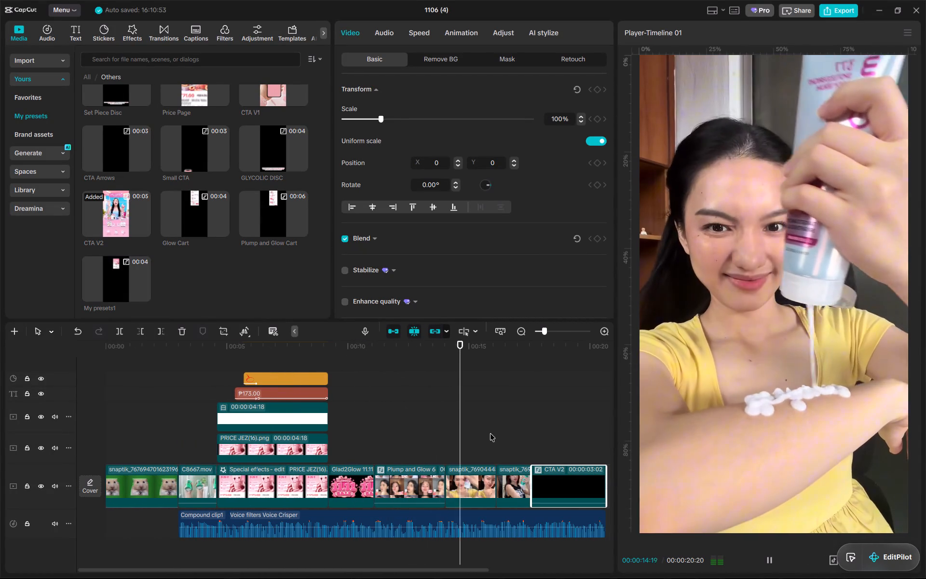
{"action": "key", "text": "space"}
Import the price page image PRICE JEZ - 2026-11-06T112415.498 from the Downloads folder in File Explorer into the project's top-level media.
{"action": "left_click_drag", "start_coordinate": [226, 345], "coordinate": [215, 338]}
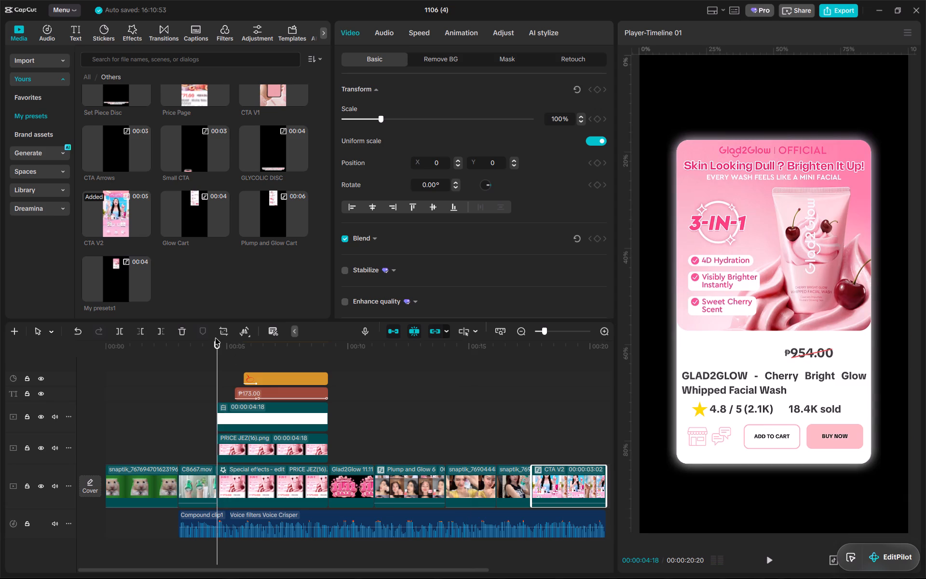
{"action": "left_click", "coordinate": [33, 56]}
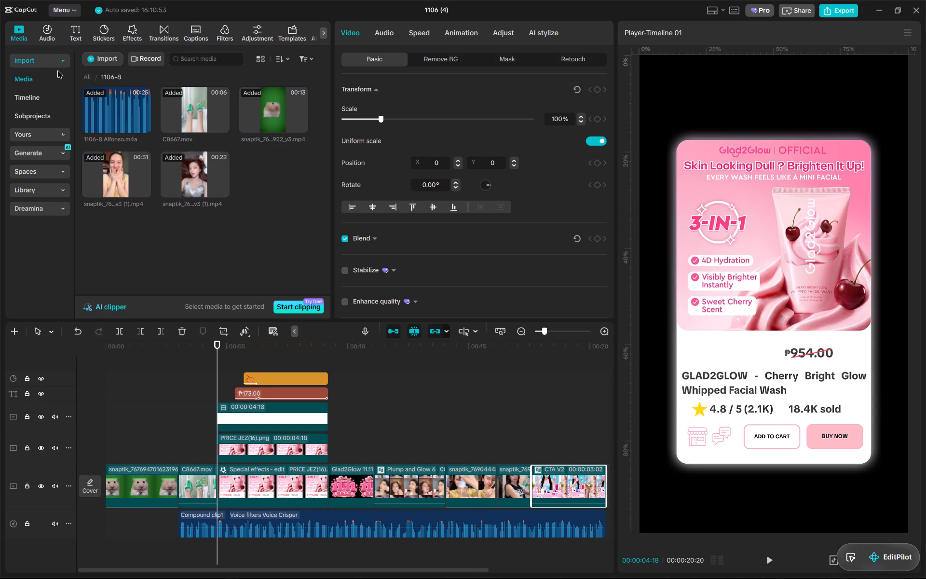
{"action": "left_click", "coordinate": [87, 77]}
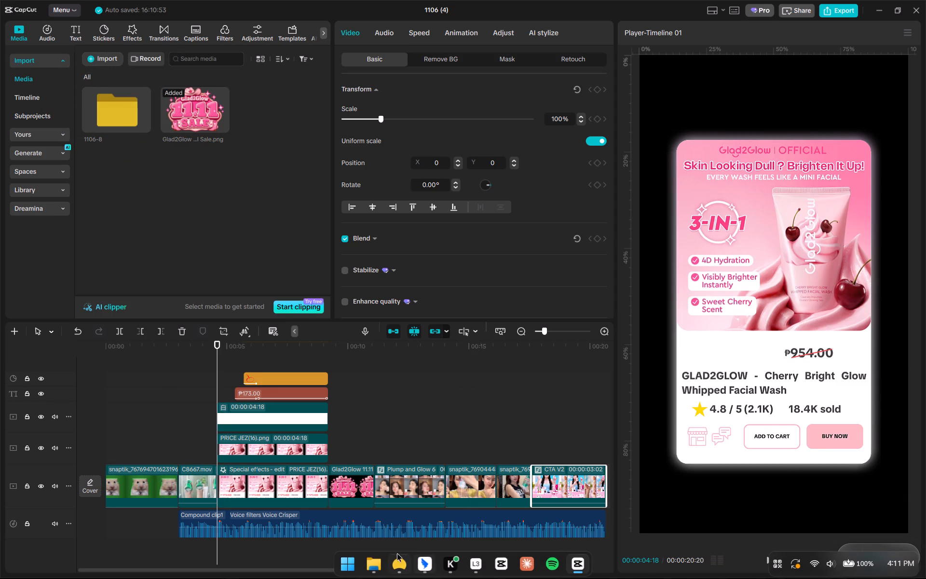
{"action": "left_click", "coordinate": [371, 566]}
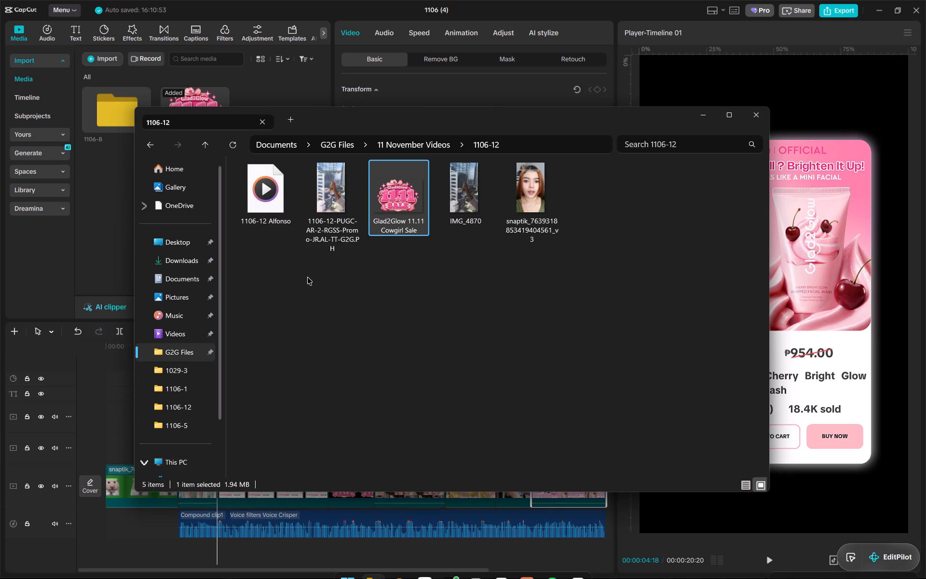
{"action": "scroll", "coordinate": [457, 156], "scroll_direction": "right", "scroll_amount": 8}
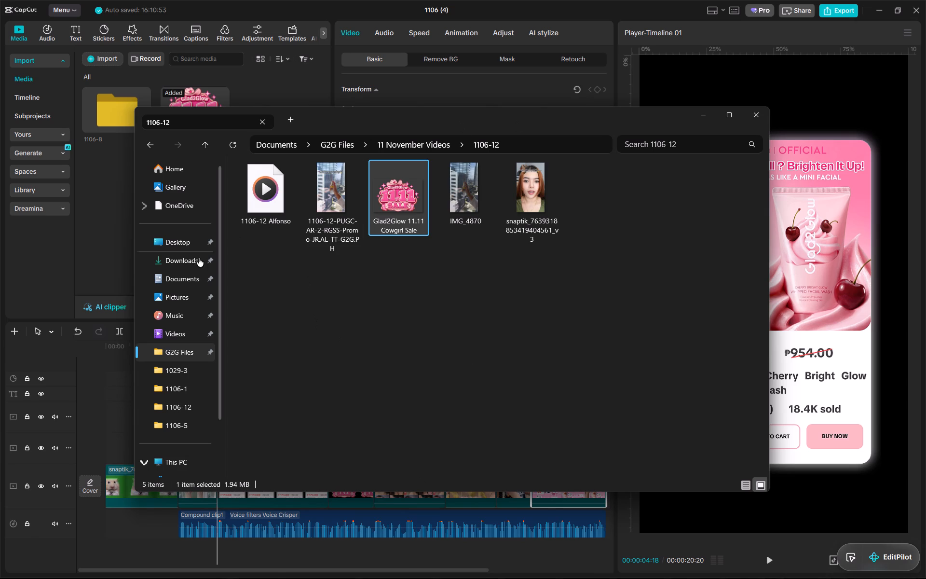
{"action": "left_click", "coordinate": [184, 261]}
{"action": "left_click", "coordinate": [186, 236]}
{"action": "left_click", "coordinate": [186, 346]}
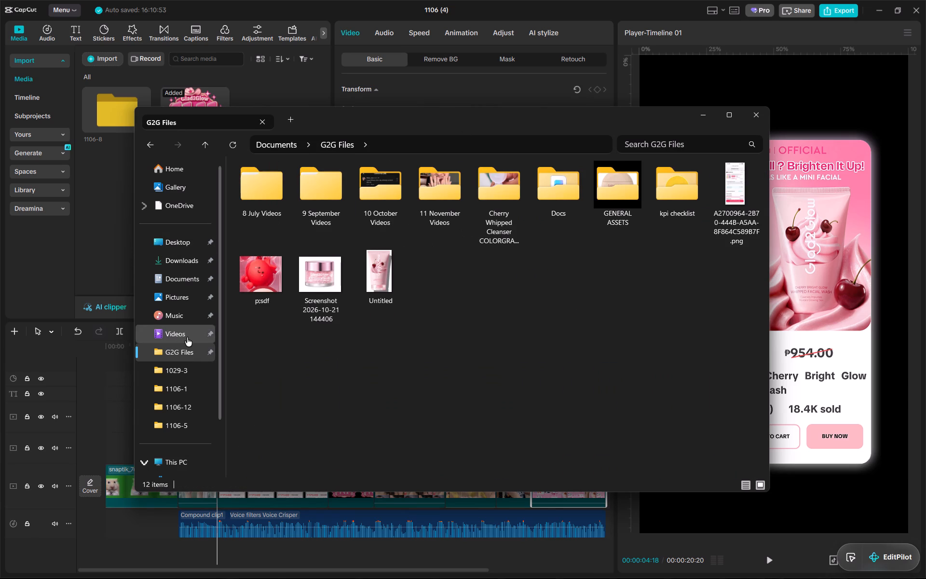
{"action": "left_click", "coordinate": [185, 263]}
{"action": "left_click", "coordinate": [482, 296]}
{"action": "left_click", "coordinate": [432, 293]}
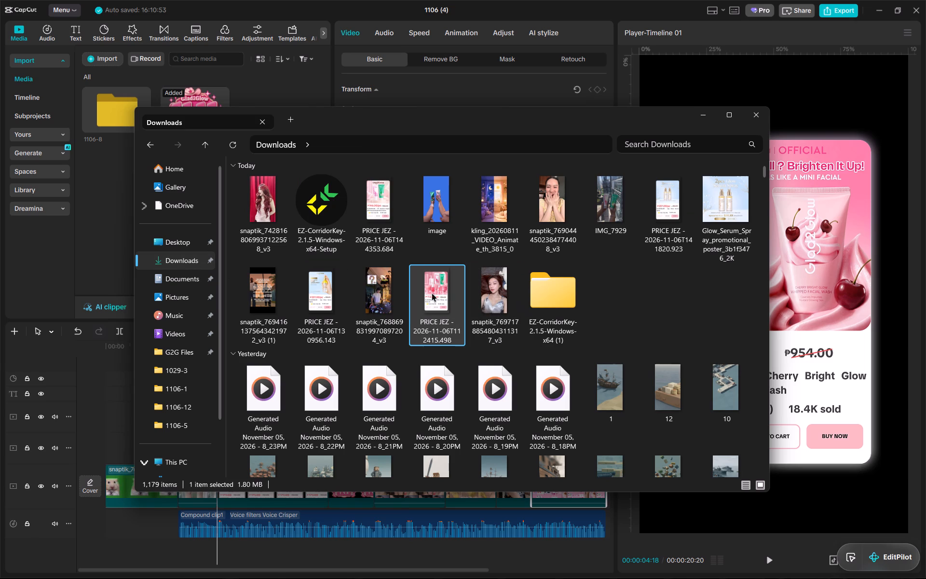
{"action": "left_click_drag", "start_coordinate": [443, 305], "coordinate": [107, 208]}
Replace both PRICE JEZ(16) images at 00:00:04:18, on the overlay and main tracks, with the imported price page image.
{"action": "left_click_drag", "start_coordinate": [285, 104], "coordinate": [296, 381]}
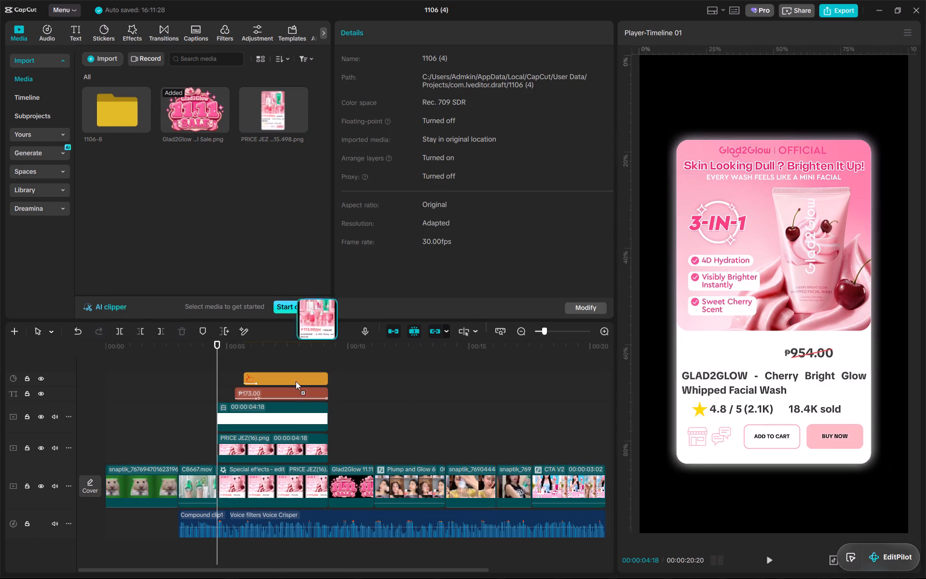
{"action": "left_click_drag", "start_coordinate": [296, 381], "coordinate": [276, 457]}
{"action": "key", "text": "Return"}
{"action": "left_click_drag", "start_coordinate": [274, 101], "coordinate": [275, 484]}
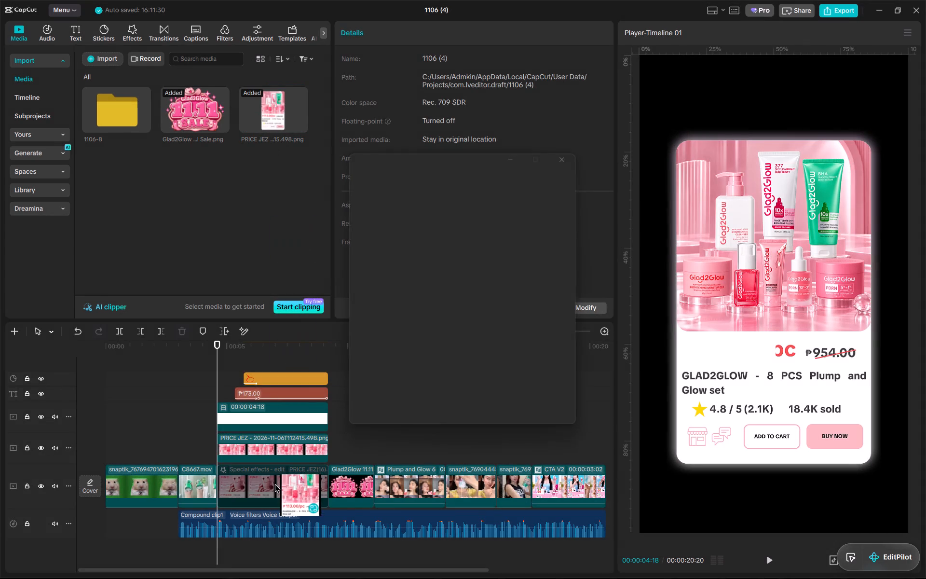
{"action": "key", "text": "Return"}
Widen the white cover layer's rectangle mask to 127 and move it to X -30, Y -14 to hide the built-in price.
{"action": "left_click", "coordinate": [273, 418]}
{"action": "left_click", "coordinate": [507, 57]}
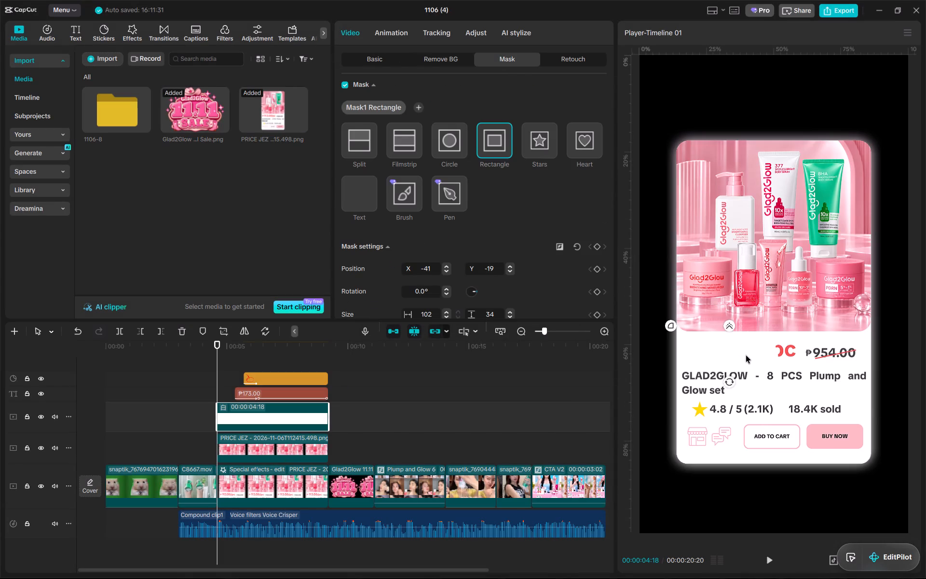
{"action": "left_click_drag", "start_coordinate": [743, 352], "coordinate": [757, 351]}
{"action": "left_click_drag", "start_coordinate": [787, 352], "coordinate": [795, 355]}
{"action": "left_click", "coordinate": [777, 352]}
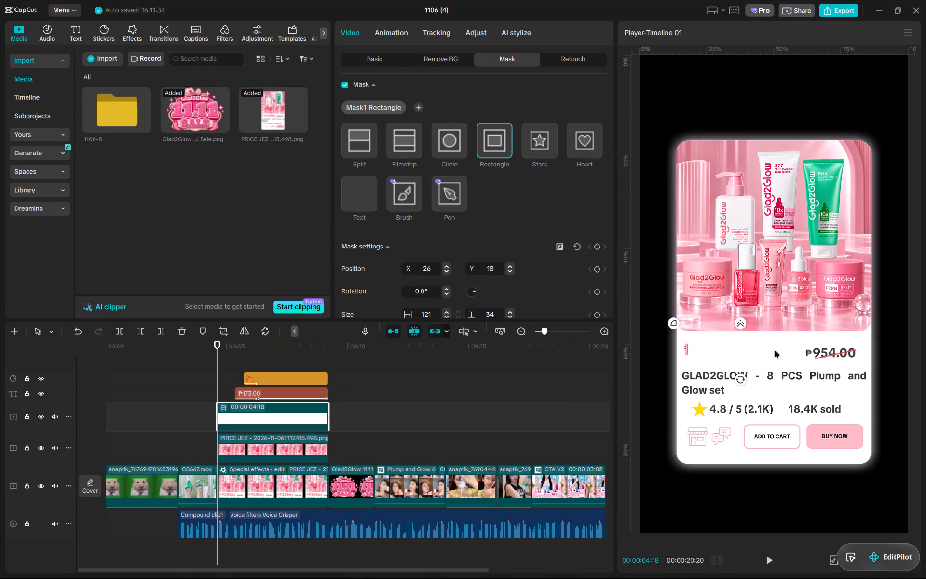
{"action": "left_click", "coordinate": [789, 352]}
{"action": "left_click", "coordinate": [779, 350]}
{"action": "left_click", "coordinate": [794, 353]}
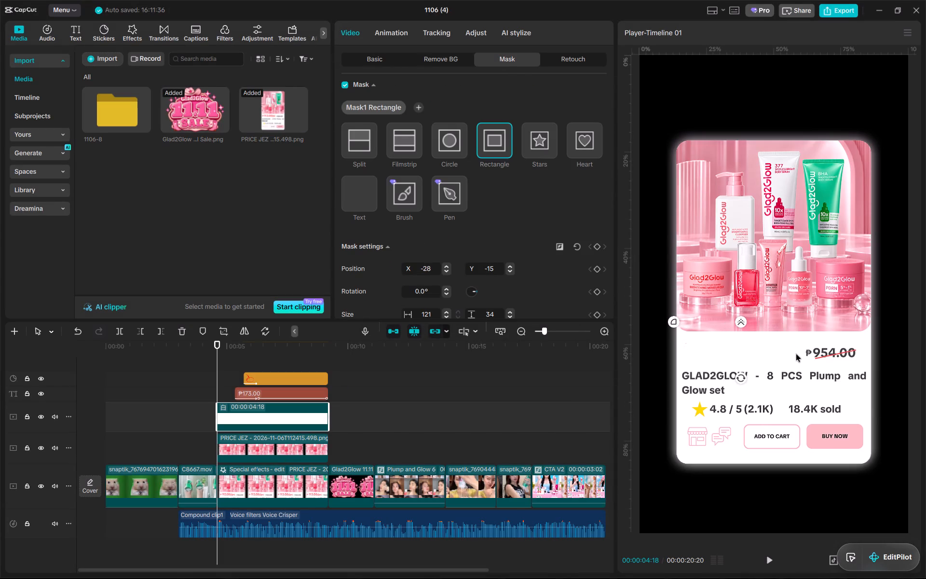
{"action": "left_click", "coordinate": [782, 349]}
Check the price page scene's price in the Detail Script 11.06 sheet and return to CapCut.
{"action": "key", "text": "alt+Tab"}
{"action": "key", "text": "alt+Tab"}
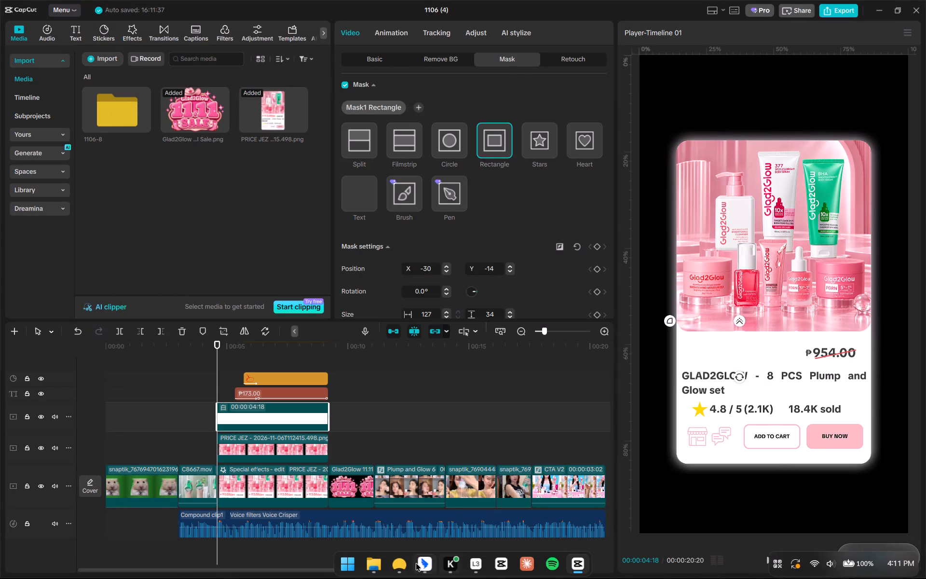
{"action": "left_click", "coordinate": [403, 561]}
{"action": "right_click", "coordinate": [376, 566]}
{"action": "left_click", "coordinate": [402, 531]}
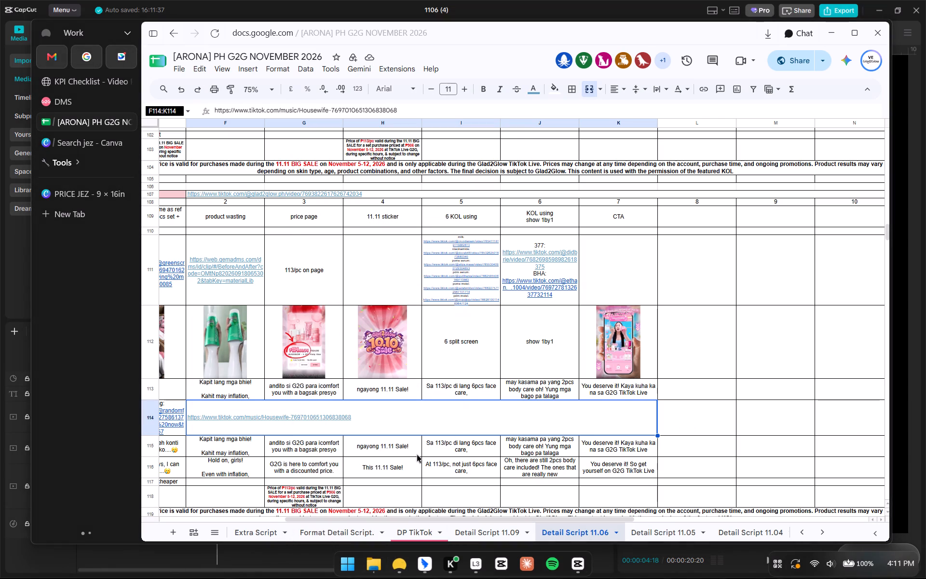
{"action": "left_click", "coordinate": [417, 455]}
{"action": "scroll", "coordinate": [425, 455], "scroll_direction": "right", "scroll_amount": 6}
{"action": "left_click", "coordinate": [579, 563]}
Change the price text on the price page to ₱113.00/pc.
{"action": "left_click", "coordinate": [290, 397]}
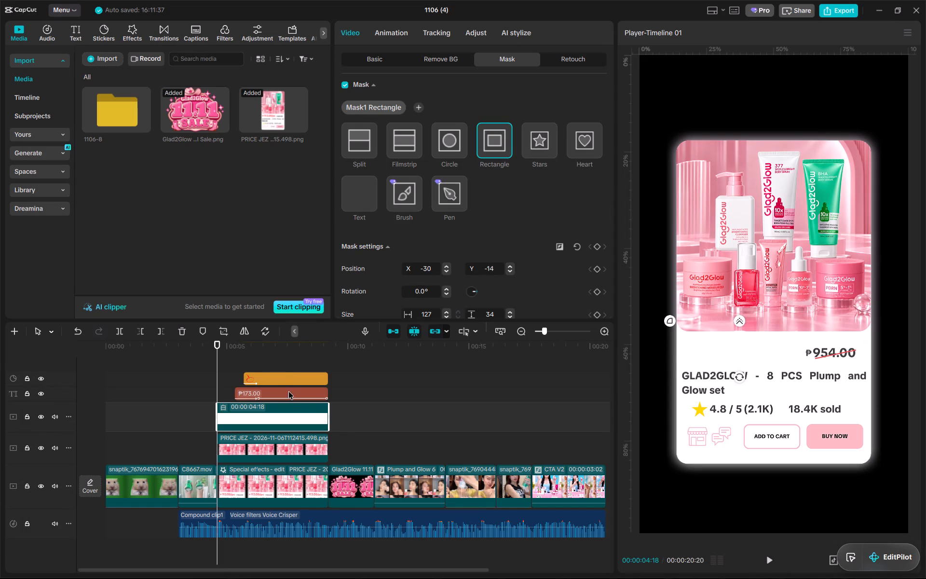
{"action": "left_click", "coordinate": [286, 350]}
{"action": "left_click", "coordinate": [360, 89]}
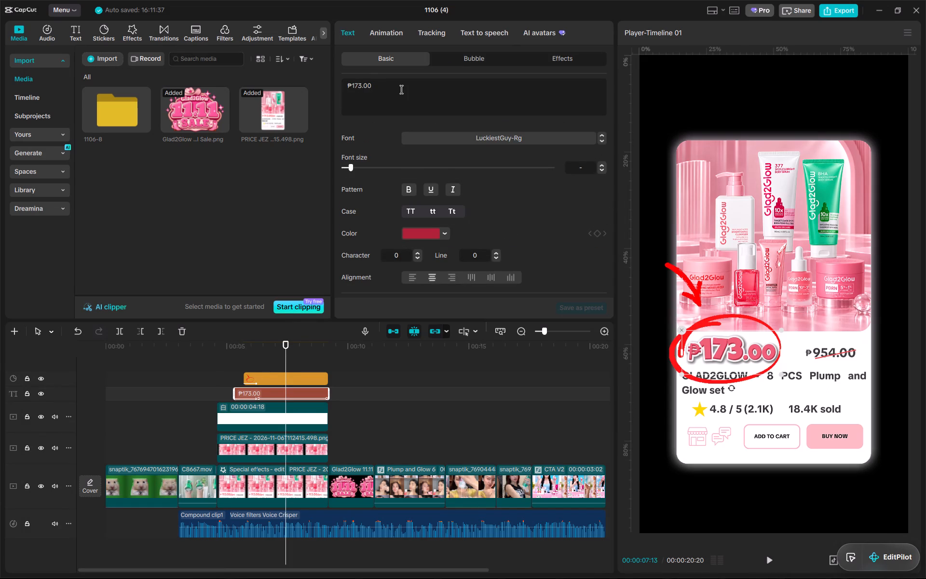
{"action": "key", "text": "Left"}
{"action": "key", "text": "BackSpace"}
{"action": "key", "text": "1"}
{"action": "left_click", "coordinate": [405, 89]}
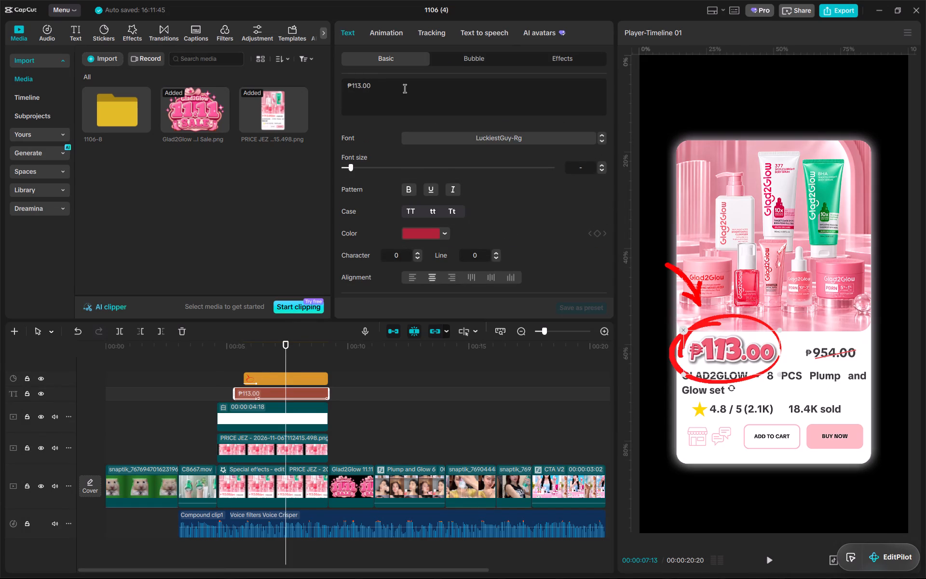
{"action": "type", "text": "/pc"}
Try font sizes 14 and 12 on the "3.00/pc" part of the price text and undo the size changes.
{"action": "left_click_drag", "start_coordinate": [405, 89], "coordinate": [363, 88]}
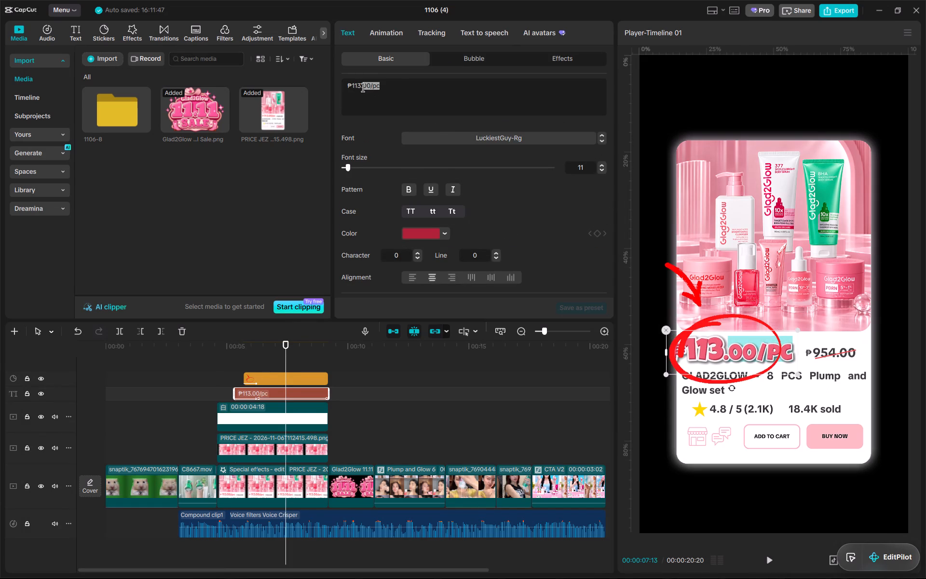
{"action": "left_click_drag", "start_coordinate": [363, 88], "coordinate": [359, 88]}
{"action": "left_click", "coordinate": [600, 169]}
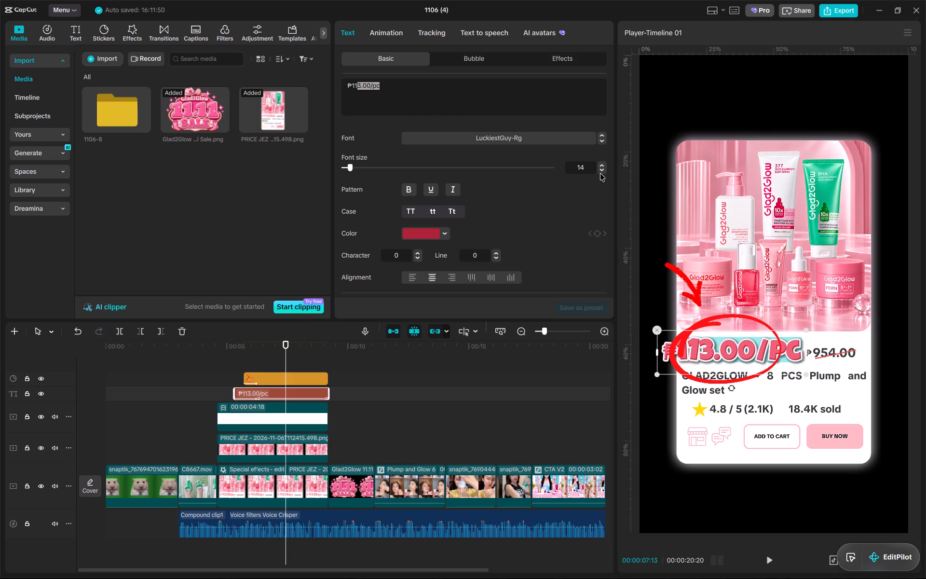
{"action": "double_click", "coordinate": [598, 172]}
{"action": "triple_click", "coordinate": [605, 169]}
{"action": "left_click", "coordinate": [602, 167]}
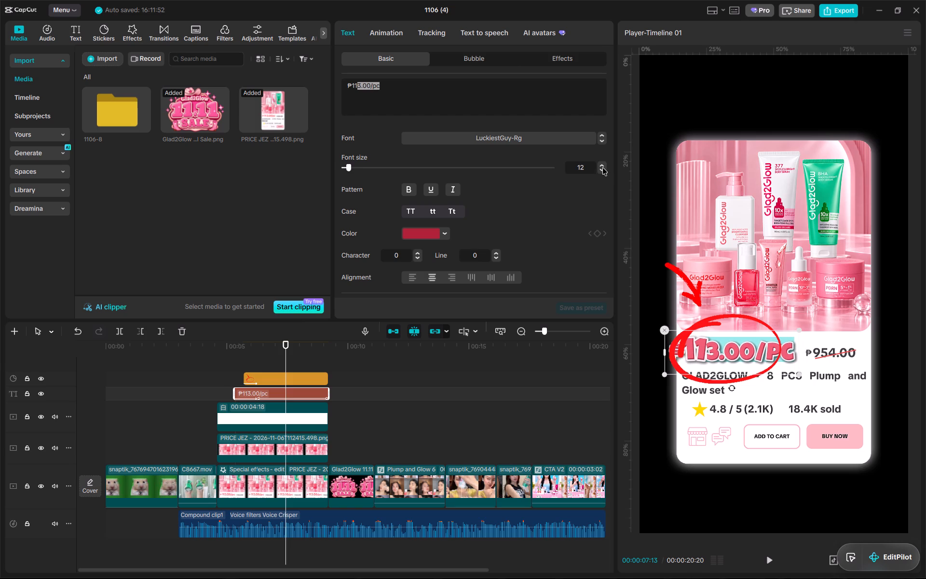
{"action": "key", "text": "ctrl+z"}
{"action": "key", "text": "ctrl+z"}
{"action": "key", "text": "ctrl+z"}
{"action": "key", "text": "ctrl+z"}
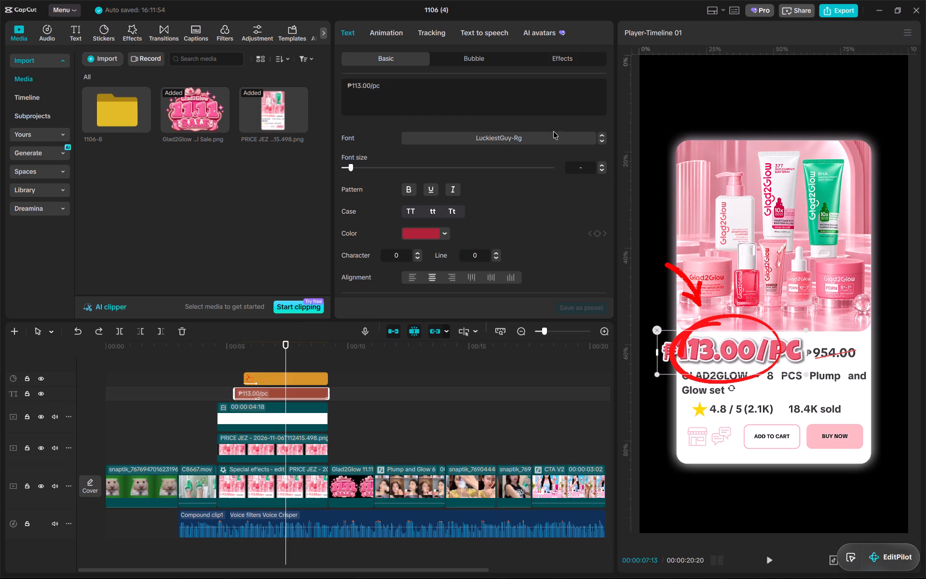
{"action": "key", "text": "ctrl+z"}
Set the font size of the "00/pc" part of the price text to 9.
{"action": "left_click", "coordinate": [400, 92]}
{"action": "left_click_drag", "start_coordinate": [394, 89], "coordinate": [362, 85]}
{"action": "double_click", "coordinate": [602, 170]}
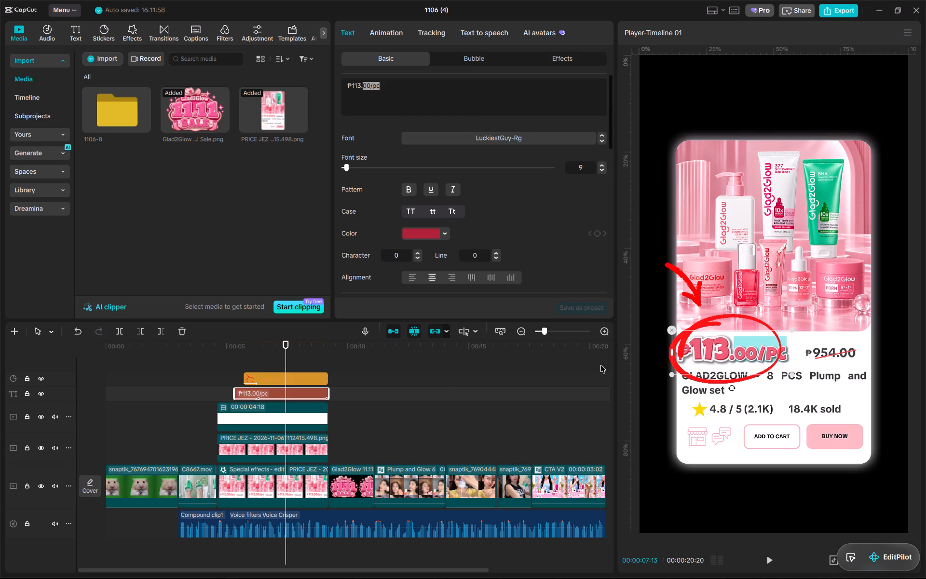
Scale down the whole ₱113.00/pc text and reposition it inside the red circle, clear of the crossed-out ₱954.00.
{"action": "left_click", "coordinate": [318, 354]}
{"action": "left_click", "coordinate": [316, 398]}
{"action": "left_click", "coordinate": [277, 370]}
{"action": "left_click", "coordinate": [291, 392]}
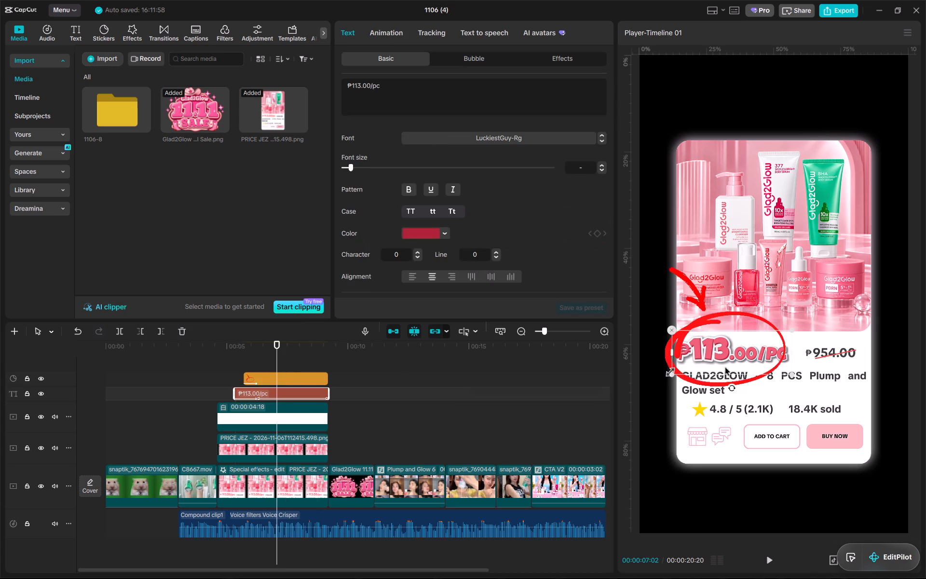
{"action": "left_click_drag", "start_coordinate": [796, 372], "coordinate": [780, 369]}
{"action": "left_click_drag", "start_coordinate": [761, 354], "coordinate": [772, 353]}
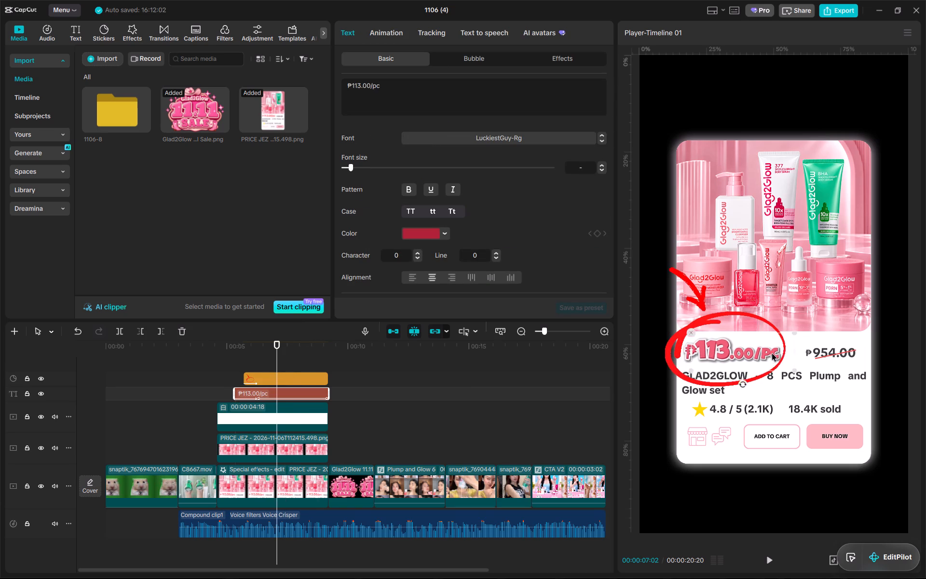
{"action": "left_click_drag", "start_coordinate": [772, 353], "coordinate": [771, 355]}
Enlarge the red arrow-and-circle sticker to 139% and move it to about X -307, Y -258, around the ₱113.00/pc text.
{"action": "left_click_drag", "start_coordinate": [237, 347], "coordinate": [242, 350]}
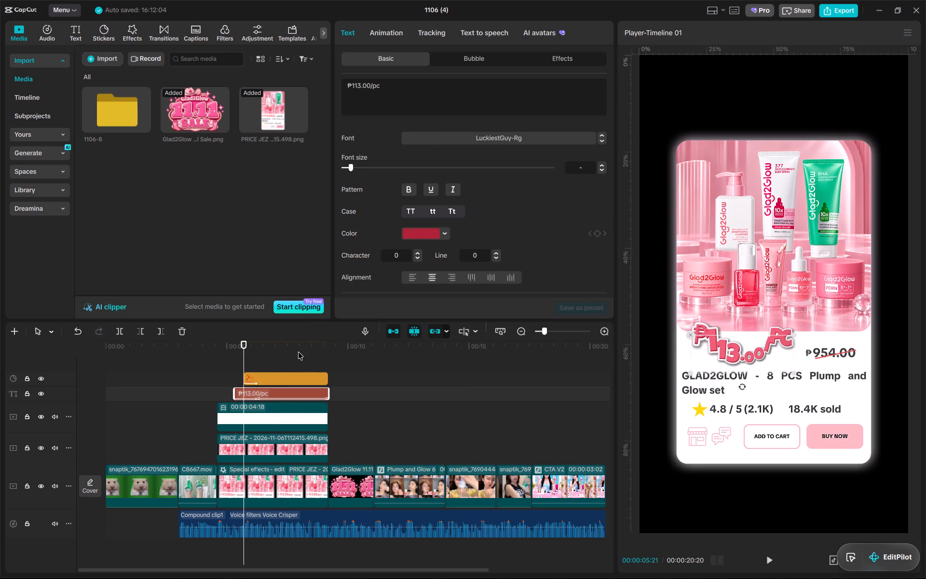
{"action": "left_click", "coordinate": [266, 377]}
{"action": "left_click_drag", "start_coordinate": [274, 348], "coordinate": [280, 349]}
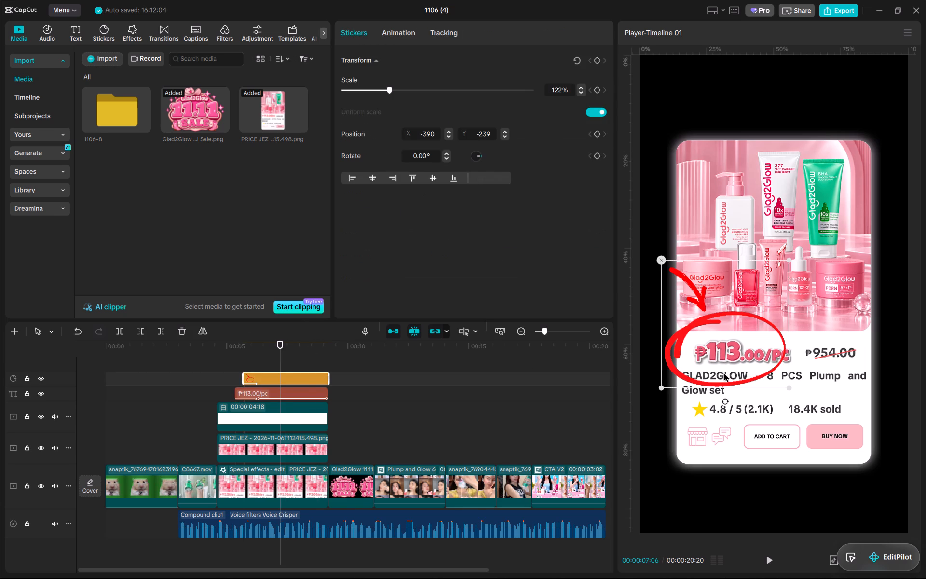
{"action": "left_click", "coordinate": [266, 348]}
{"action": "left_click_drag", "start_coordinate": [767, 359], "coordinate": [772, 366]}
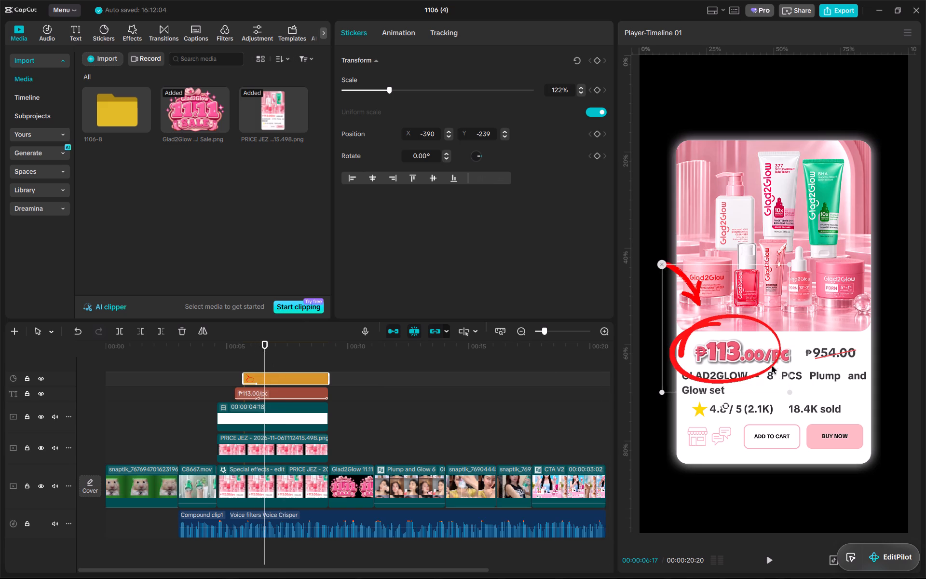
{"action": "left_click_drag", "start_coordinate": [772, 366], "coordinate": [781, 363]}
{"action": "left_click_drag", "start_coordinate": [799, 388], "coordinate": [812, 395]}
{"action": "left_click", "coordinate": [780, 378]}
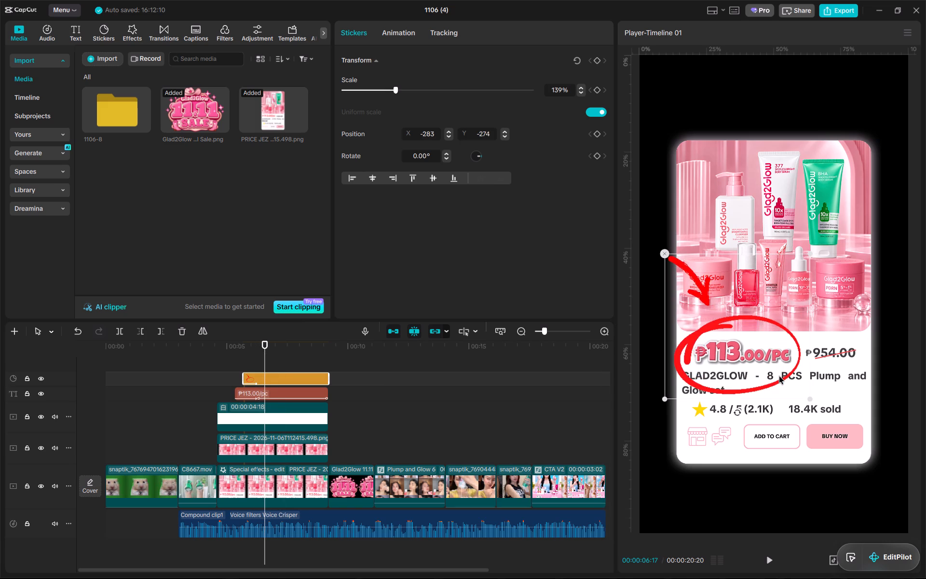
Shift the ₱113.00/pc text and arrow sticker clips slightly earlier and extend their ends to the end of the price page.
{"action": "left_click", "coordinate": [229, 351]}
{"action": "left_click", "coordinate": [214, 352]}
{"action": "key", "text": "space"}
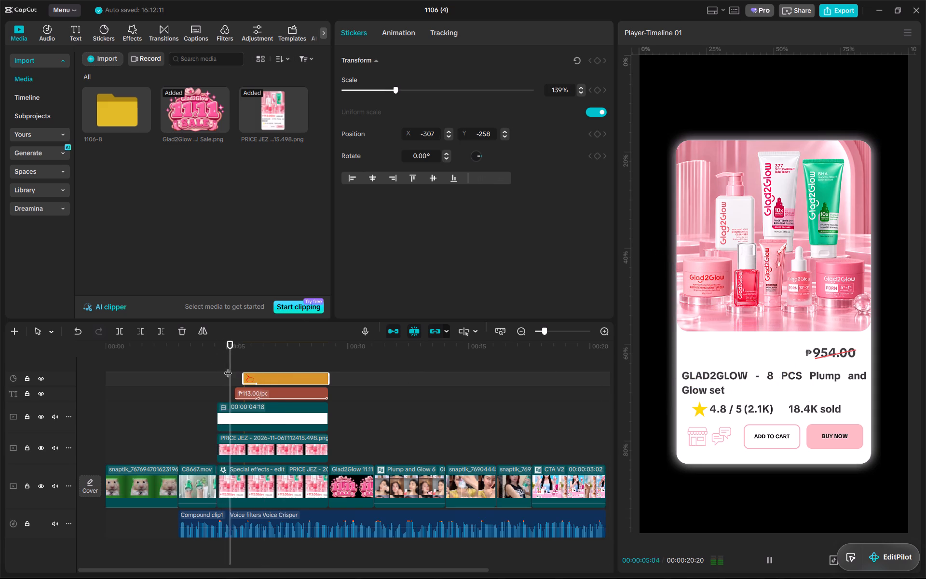
{"action": "scroll", "coordinate": [273, 413], "scroll_direction": "up", "scroll_amount": 5, "text": "alt"}
{"action": "key", "text": "space"}
{"action": "left_click_drag", "start_coordinate": [226, 374], "coordinate": [266, 395]}
{"action": "left_click_drag", "start_coordinate": [267, 395], "coordinate": [256, 395]}
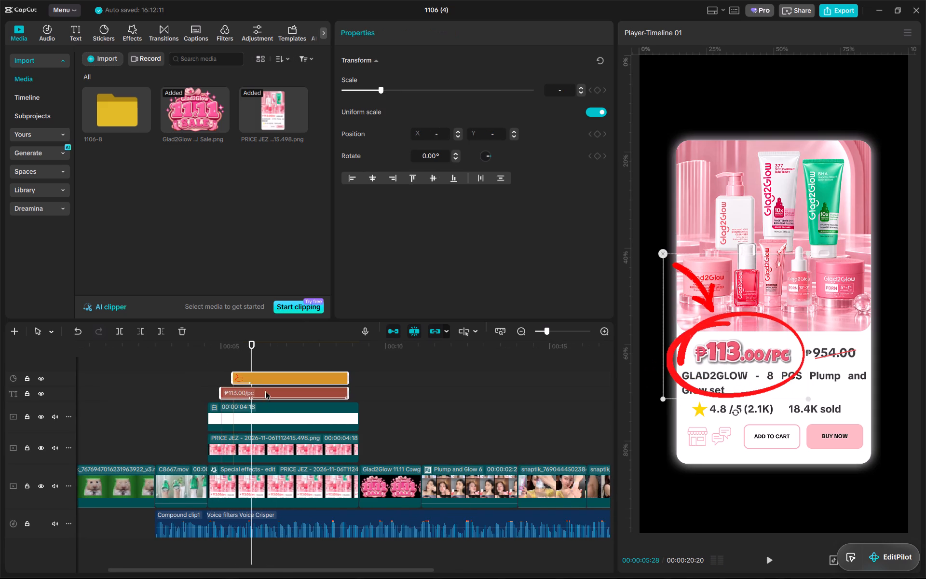
{"action": "left_click_drag", "start_coordinate": [349, 390], "coordinate": [356, 393]}
{"action": "left_click", "coordinate": [197, 350]}
{"action": "left_click", "coordinate": [205, 350]}
{"action": "key", "text": "space"}
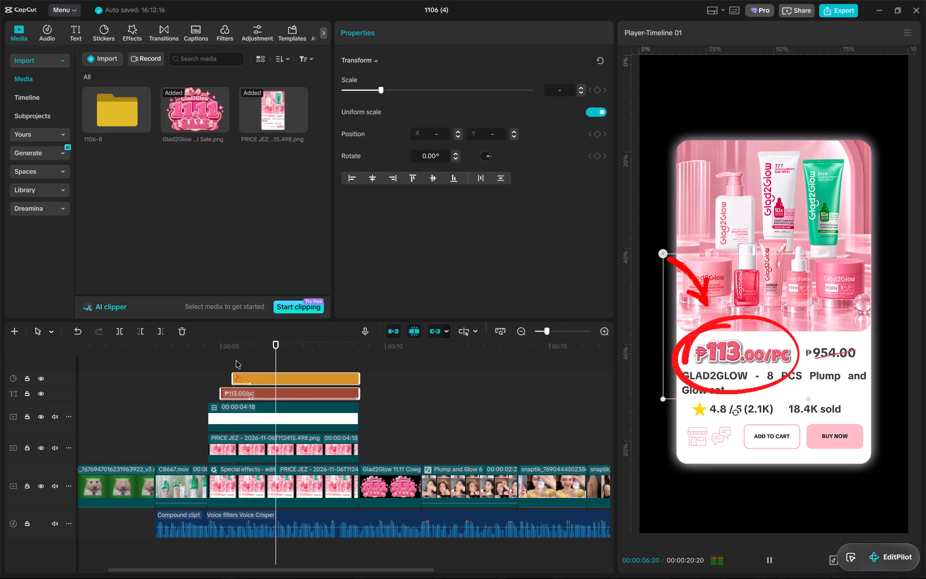
{"action": "key", "text": "space"}
{"action": "scroll", "coordinate": [402, 428], "scroll_direction": "right", "scroll_amount": 8}
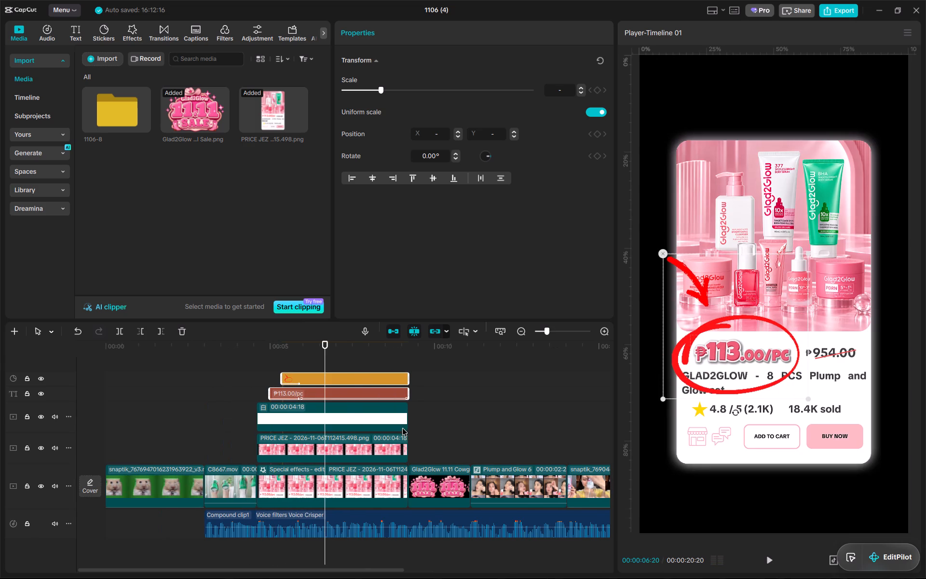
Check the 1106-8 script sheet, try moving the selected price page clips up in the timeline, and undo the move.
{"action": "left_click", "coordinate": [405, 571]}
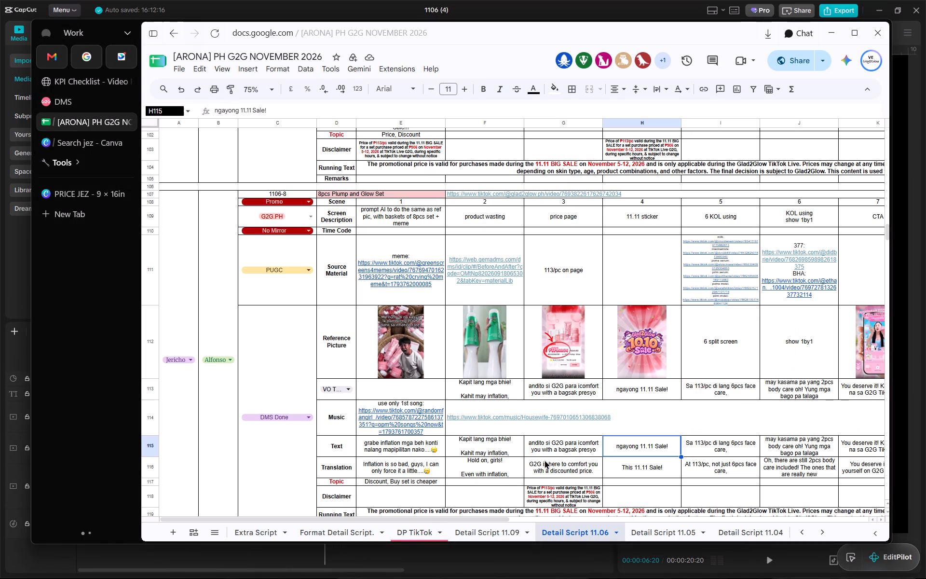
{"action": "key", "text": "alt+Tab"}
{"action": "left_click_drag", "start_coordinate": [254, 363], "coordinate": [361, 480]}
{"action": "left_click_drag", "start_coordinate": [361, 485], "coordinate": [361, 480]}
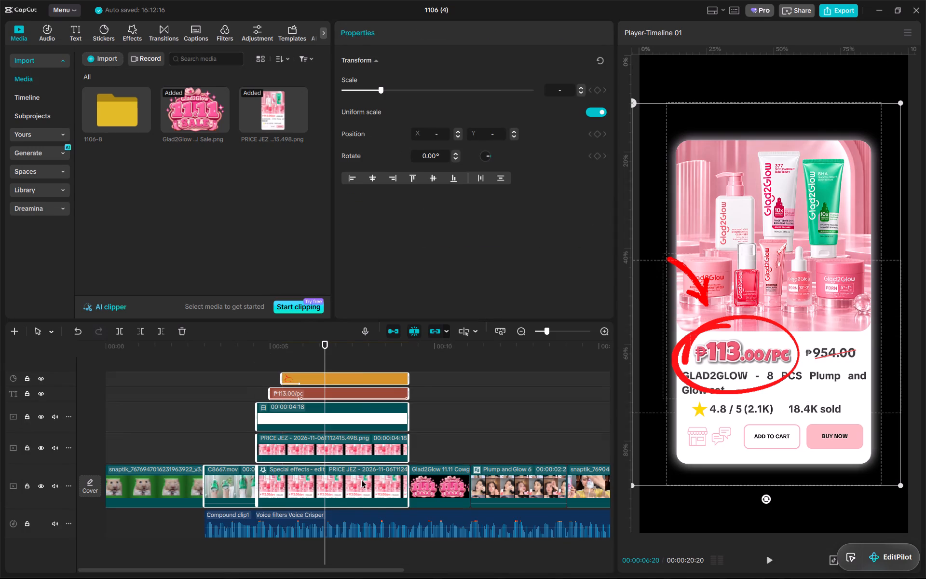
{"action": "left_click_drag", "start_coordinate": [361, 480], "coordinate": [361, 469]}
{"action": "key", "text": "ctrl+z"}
Turn off the main track magnet and move all price page clips up one layer, off the main track.
{"action": "left_click", "coordinate": [395, 330]}
{"action": "left_click_drag", "start_coordinate": [384, 360], "coordinate": [378, 424]}
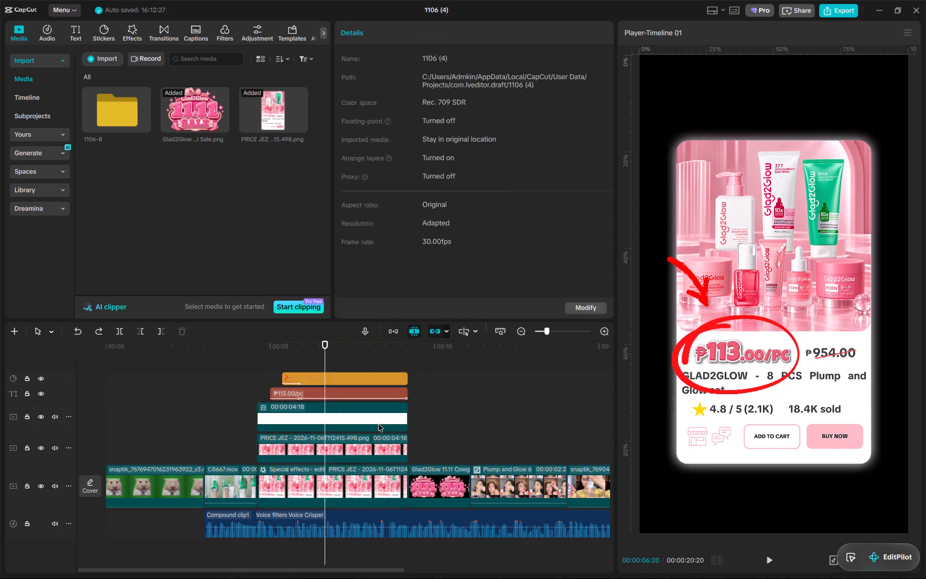
{"action": "left_click_drag", "start_coordinate": [378, 424], "coordinate": [370, 484]}
{"action": "left_click_drag", "start_coordinate": [370, 485], "coordinate": [371, 441]}
Freeze the last frame of C8667.mov, turn the main track magnet back on, and extend the freeze to 00:00:04:18 beneath the price page.
{"action": "left_click", "coordinate": [233, 506]}
{"action": "left_click", "coordinate": [254, 344]}
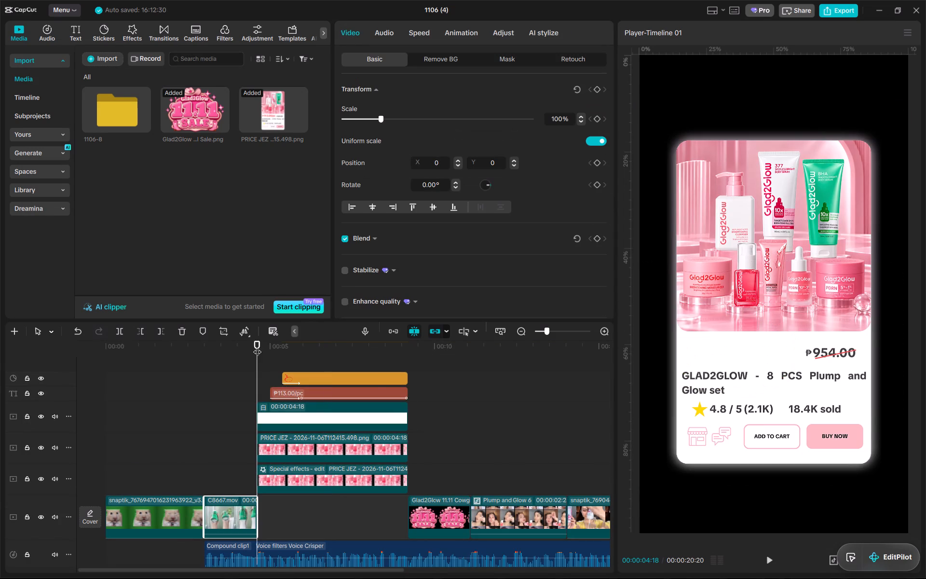
{"action": "left_click", "coordinate": [259, 352]}
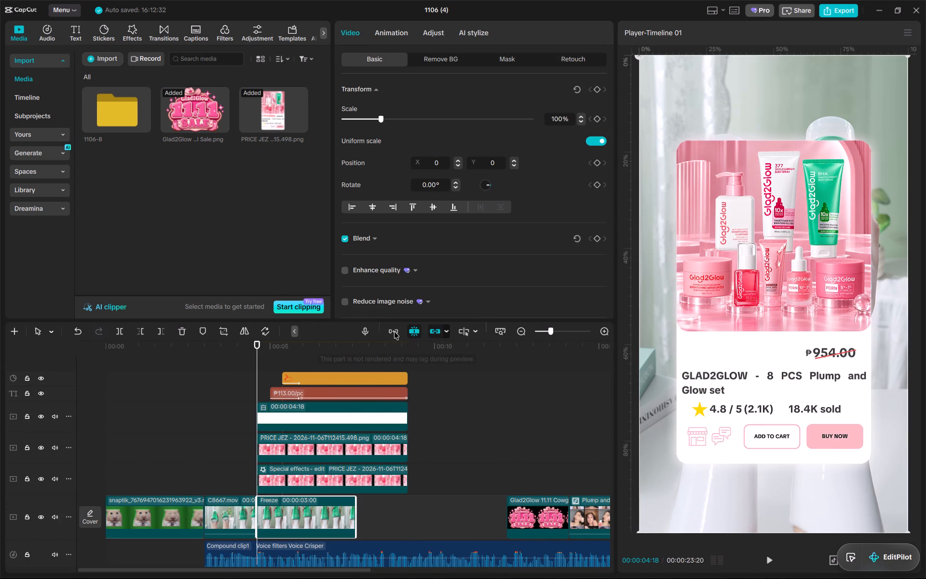
{"action": "left_click", "coordinate": [394, 331]}
{"action": "left_click", "coordinate": [357, 360]}
{"action": "left_click", "coordinate": [341, 521]}
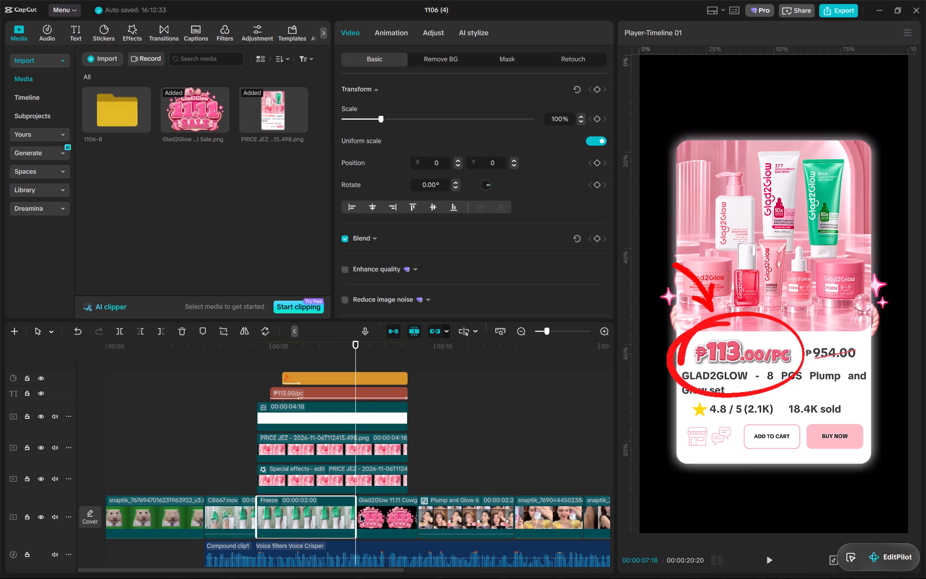
{"action": "left_click_drag", "start_coordinate": [356, 512], "coordinate": [408, 512]}
Search the video effects for "blur" and apply the Blur effect to the freeze clip behind the price page.
{"action": "left_click", "coordinate": [135, 31]}
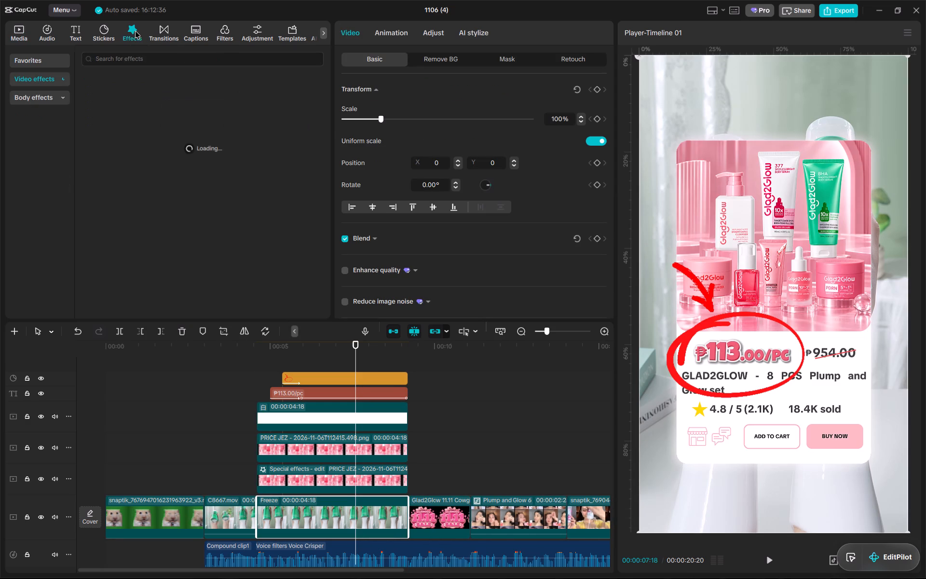
{"action": "left_click", "coordinate": [142, 47]}
{"action": "left_click", "coordinate": [150, 50]}
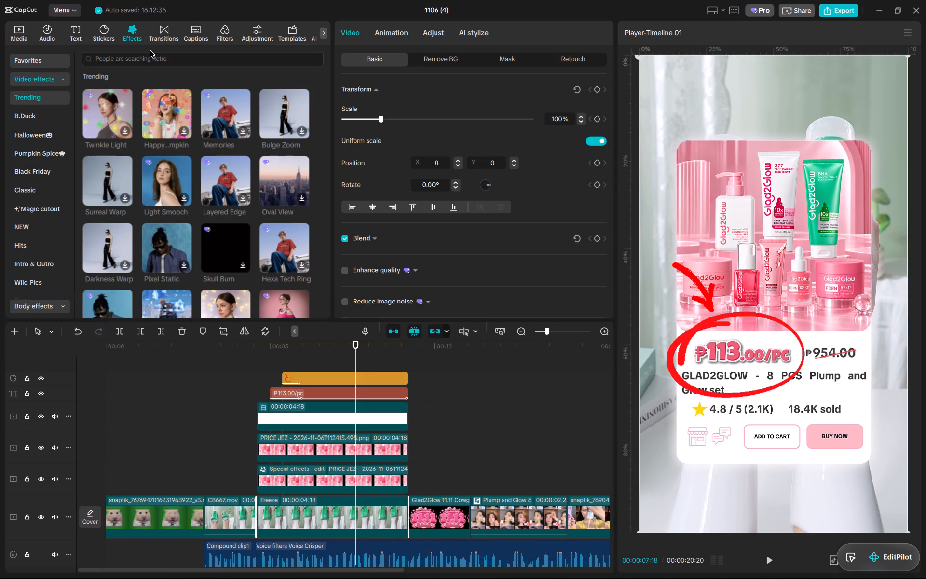
{"action": "left_click", "coordinate": [157, 56]}
{"action": "type", "text": "bky"}
{"action": "key", "text": "BackSpace"}
{"action": "key", "text": "BackSpace"}
{"action": "type", "text": "lur"}
{"action": "key", "text": "Return"}
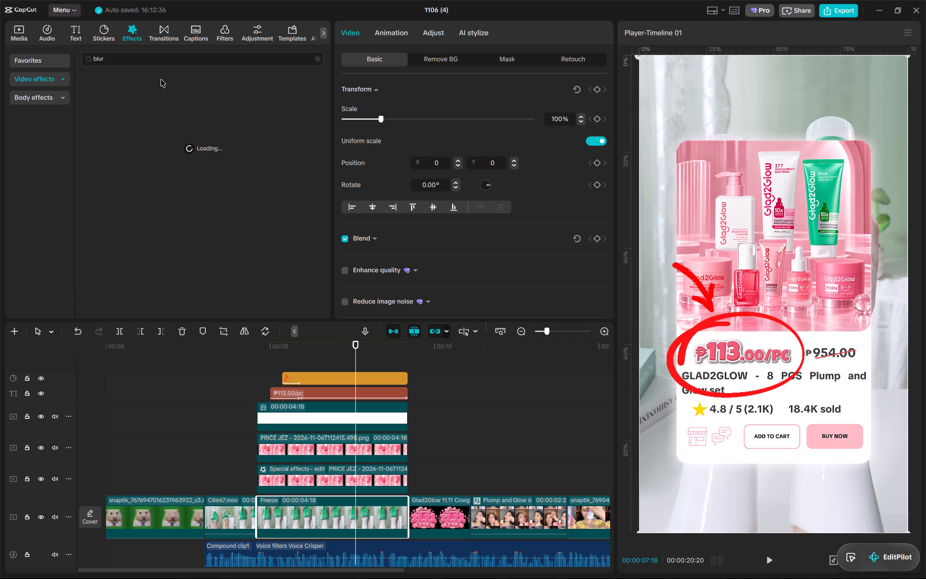
{"action": "left_click_drag", "start_coordinate": [115, 103], "coordinate": [306, 488]}
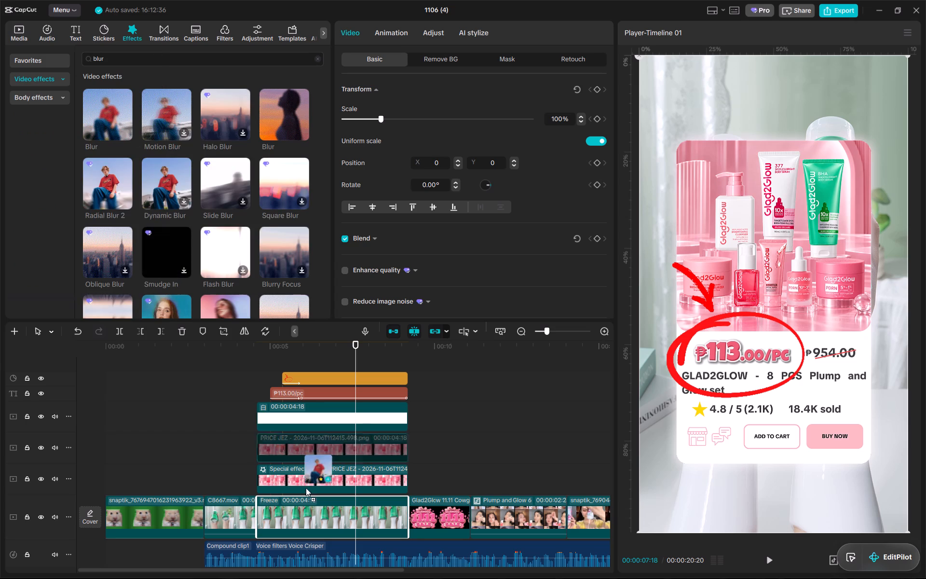
{"action": "left_click_drag", "start_coordinate": [306, 488], "coordinate": [327, 527]}
{"action": "left_click", "coordinate": [387, 497]}
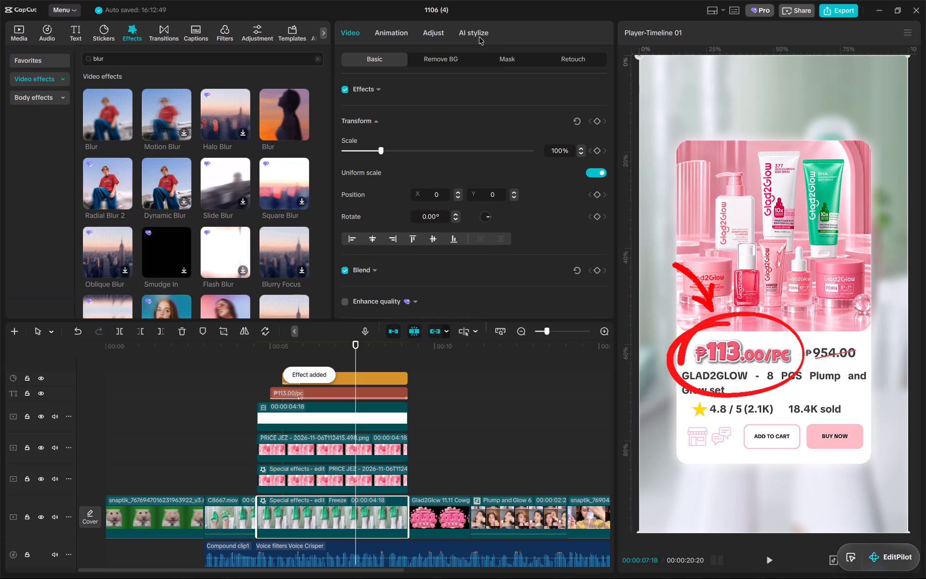
Lower the Whites adjustment of the blurred freeze clip to -19.
{"action": "left_click", "coordinate": [426, 25]}
{"action": "left_click", "coordinate": [433, 34]}
{"action": "scroll", "coordinate": [444, 188], "scroll_direction": "down", "scroll_amount": 10}
{"action": "scroll", "coordinate": [444, 190], "scroll_direction": "up", "scroll_amount": 1}
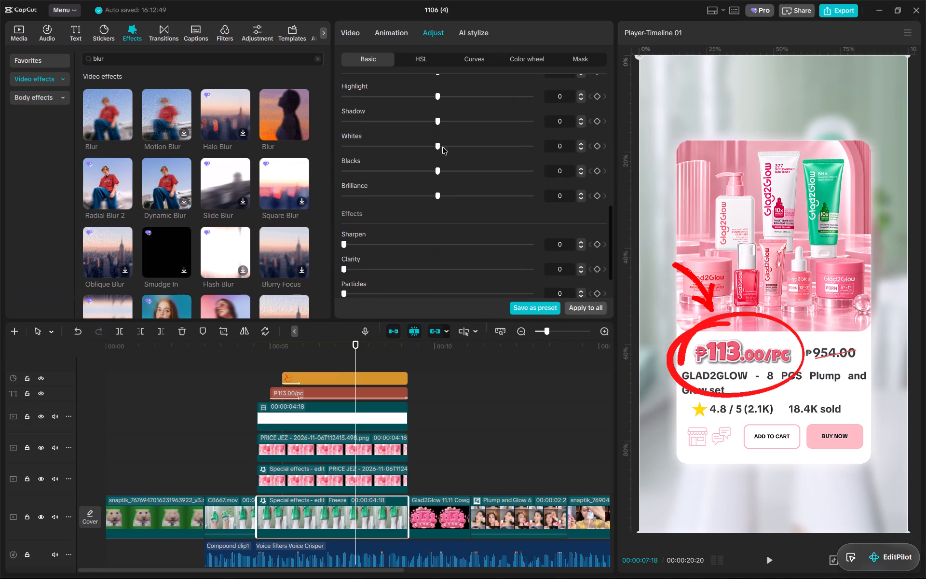
{"action": "left_click_drag", "start_coordinate": [442, 147], "coordinate": [400, 149]}
Add the Sunburst preset from Others between freeze and price page, break its compound clip apart, extend it to 00:00:04:18, and preview it.
{"action": "left_click", "coordinate": [11, 25]}
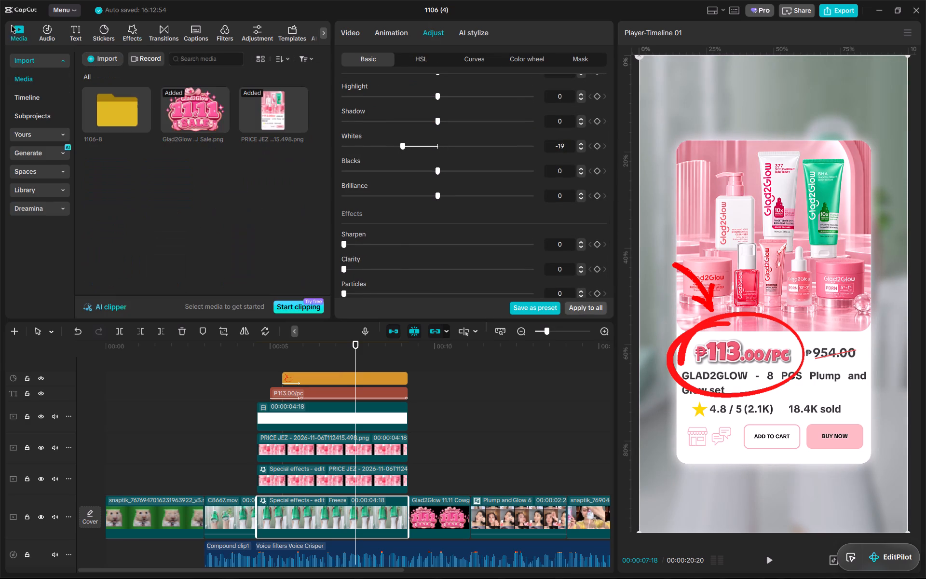
{"action": "left_click", "coordinate": [54, 134]}
{"action": "left_click", "coordinate": [47, 118]}
{"action": "left_click", "coordinate": [90, 80]}
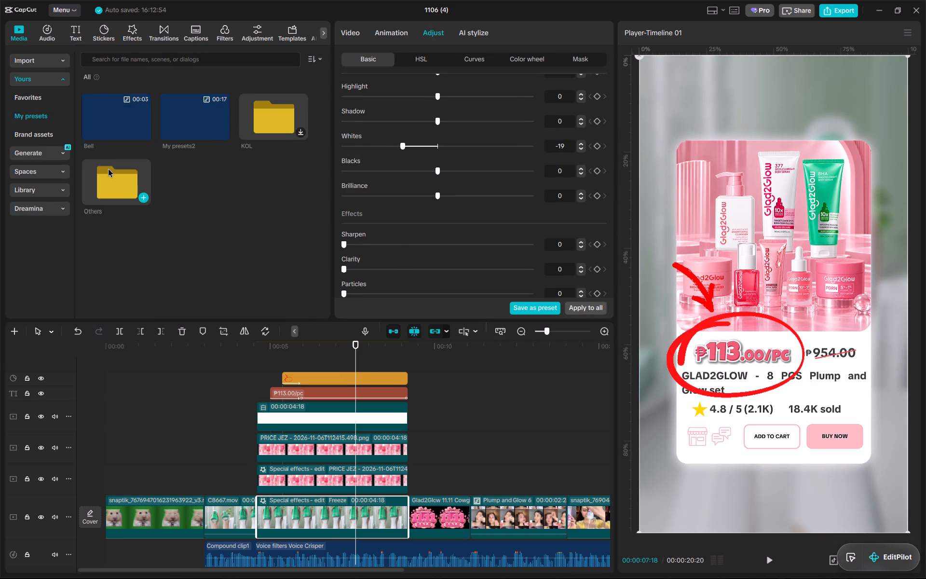
{"action": "double_click", "coordinate": [108, 169]}
{"action": "left_click_drag", "start_coordinate": [141, 117], "coordinate": [259, 494]}
{"action": "right_click", "coordinate": [286, 486]}
{"action": "left_click", "coordinate": [389, 320]}
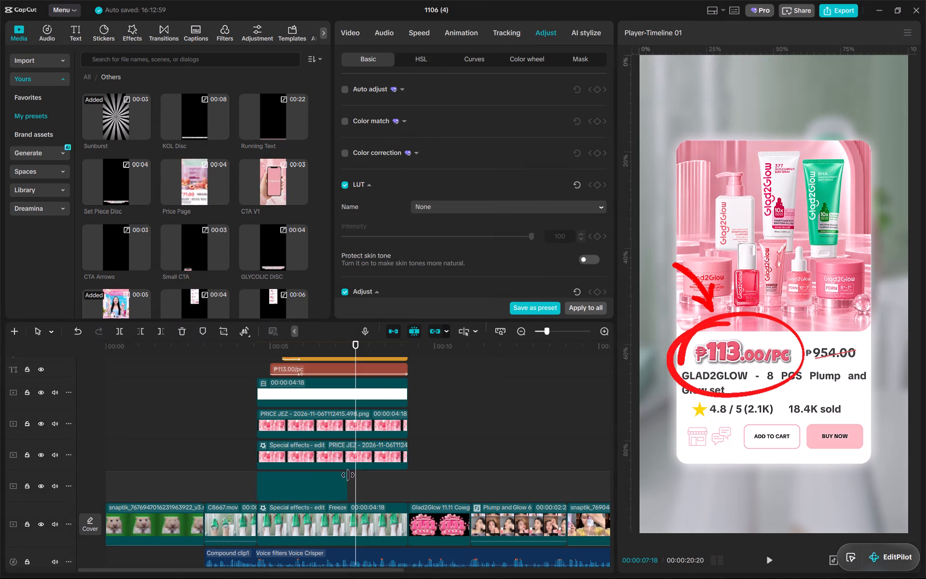
{"action": "left_click_drag", "start_coordinate": [347, 474], "coordinate": [407, 482]}
{"action": "left_click_drag", "start_coordinate": [350, 488], "coordinate": [463, 483]}
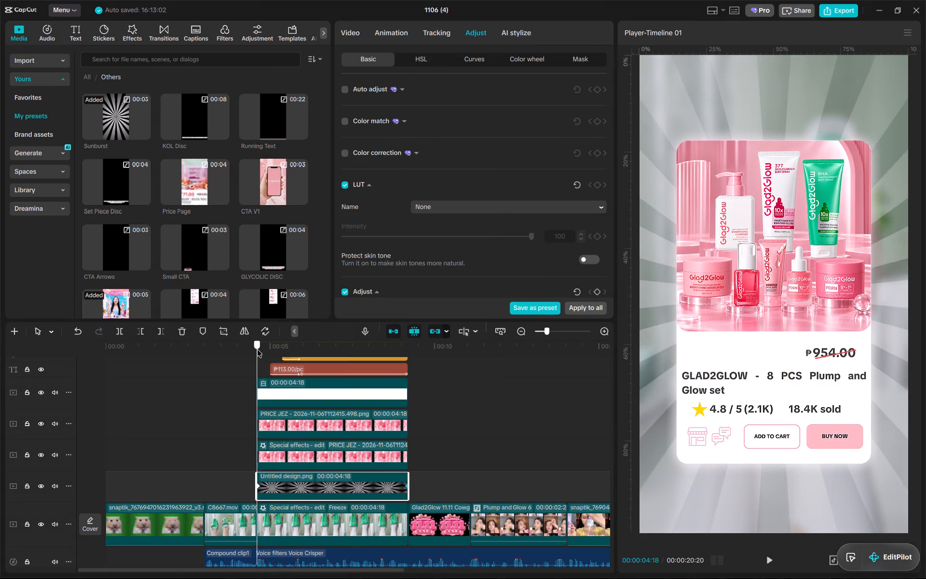
{"action": "left_click", "coordinate": [257, 349]}
{"action": "key", "text": "space"}
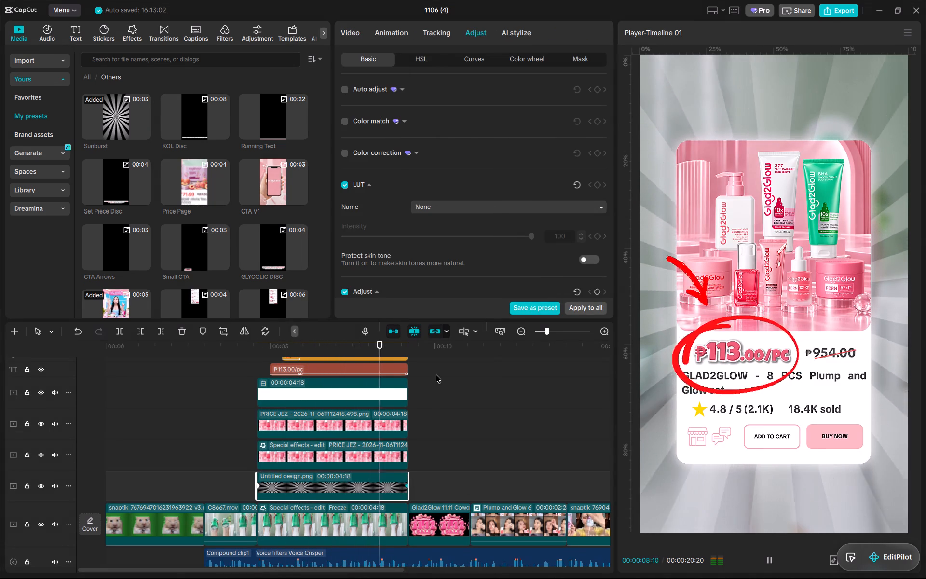
{"action": "key", "text": "space"}
Move the 11.11 sale sticker clip to the overlay track at 00:00:09:06 and extend the blurred freeze beneath it to 00:00:06:15.
{"action": "left_click_drag", "start_coordinate": [393, 343], "coordinate": [408, 347]}
{"action": "left_click_drag", "start_coordinate": [434, 536], "coordinate": [432, 458]}
{"action": "left_click", "coordinate": [373, 525]}
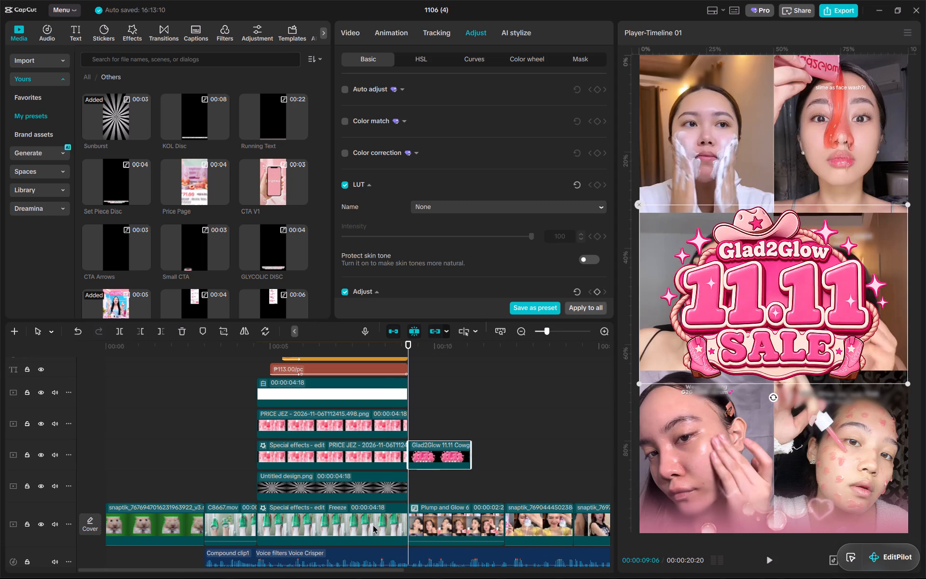
{"action": "left_click_drag", "start_coordinate": [407, 524], "coordinate": [466, 517]}
{"action": "key", "text": "space"}
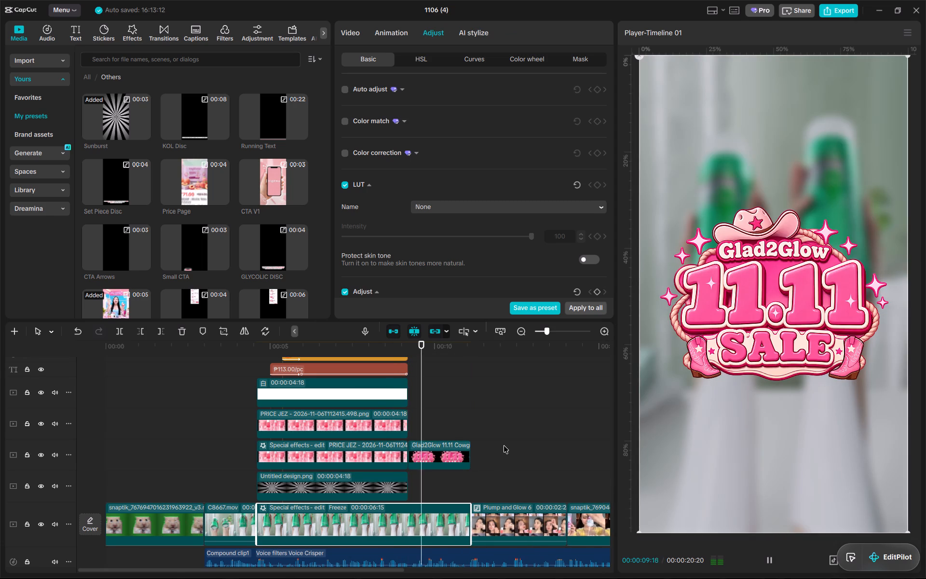
Extend the sunburst clip to 00:00:06:15 so it also runs behind the 11.11 sale sticker.
{"action": "scroll", "coordinate": [495, 440], "scroll_direction": "up", "scroll_amount": 4, "text": "alt"}
{"action": "left_click", "coordinate": [414, 356]}
{"action": "left_click", "coordinate": [387, 490]}
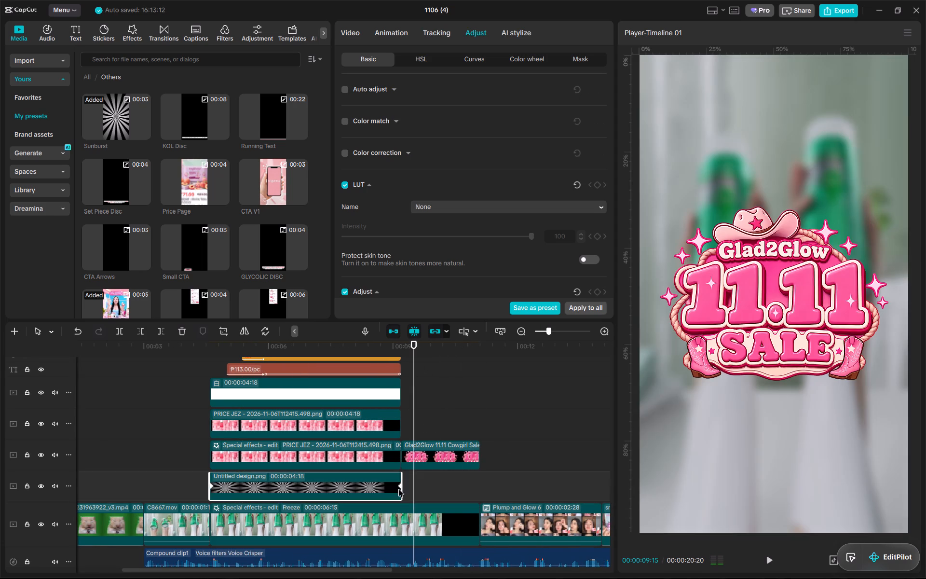
{"action": "left_click_drag", "start_coordinate": [401, 475], "coordinate": [479, 476]}
{"action": "left_click_drag", "start_coordinate": [403, 489], "coordinate": [561, 445]}
Set the sunburst's rotation keyframe at its end, 00:00:11:03, to 90° and play back the rotating background.
{"action": "left_click_drag", "start_coordinate": [478, 358], "coordinate": [483, 355]}
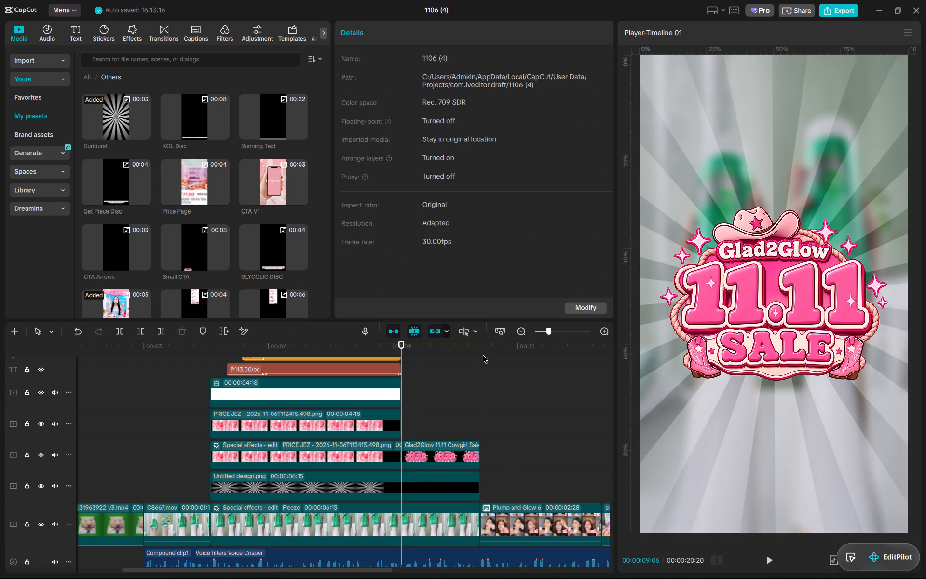
{"action": "left_click_drag", "start_coordinate": [483, 355], "coordinate": [483, 355]}
{"action": "left_click", "coordinate": [479, 350]}
{"action": "left_click", "coordinate": [465, 499]}
{"action": "left_click", "coordinate": [337, 5]}
{"action": "left_click", "coordinate": [352, 25]}
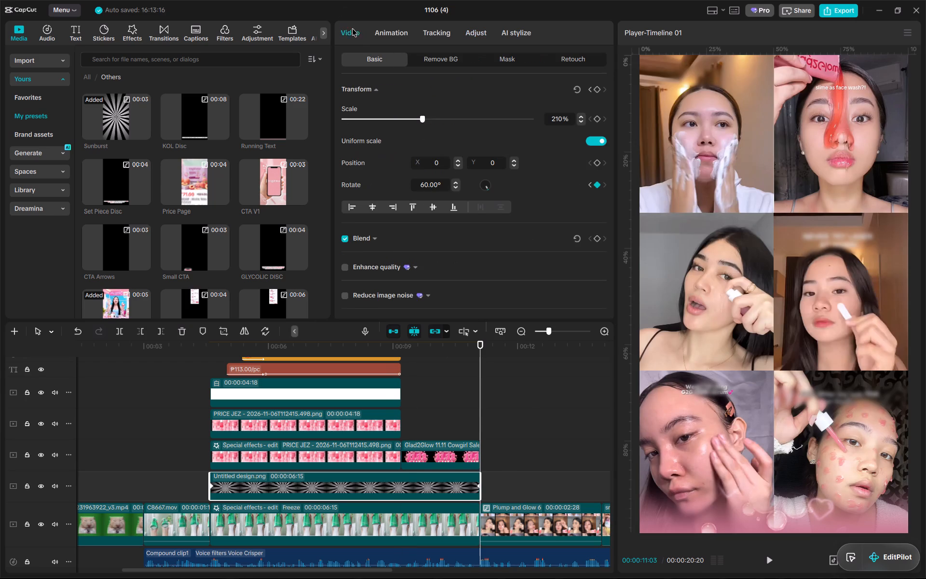
{"action": "triple_click", "coordinate": [435, 184]}
{"action": "type", "text": "90"}
{"action": "key", "text": "Return"}
{"action": "left_click", "coordinate": [212, 346]}
{"action": "key", "text": "space"}
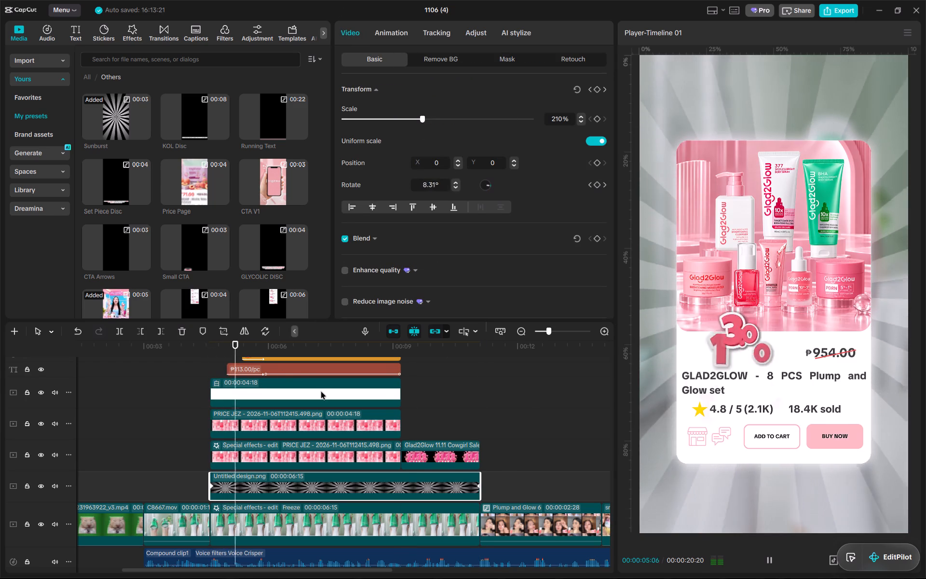
{"action": "scroll", "coordinate": [385, 425], "scroll_direction": "up", "scroll_amount": 3, "text": "ctrl"}
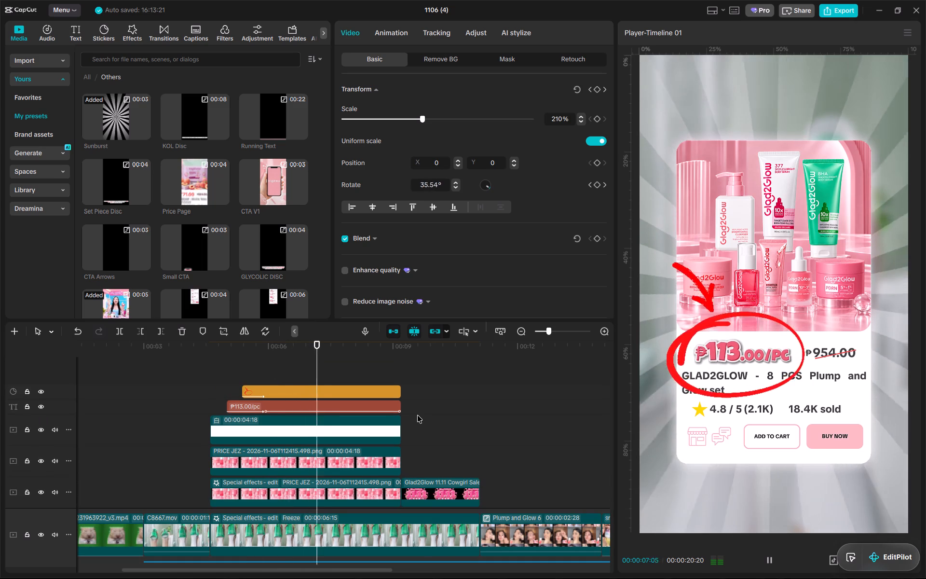
{"action": "scroll", "coordinate": [417, 415], "scroll_direction": "up", "scroll_amount": 2, "text": "ctrl"}
{"action": "scroll", "coordinate": [417, 415], "scroll_direction": "down", "scroll_amount": 2, "text": "ctrl"}
{"action": "scroll", "coordinate": [437, 425], "scroll_direction": "up", "scroll_amount": 3, "text": "alt"}
{"action": "key", "text": "space"}
Combine the price page layers, ₱113.00/pc text and arrow sticker into one compound clip.
{"action": "left_click", "coordinate": [448, 462]}
{"action": "scroll", "coordinate": [412, 455], "scroll_direction": "up", "scroll_amount": 3, "text": "ctrl"}
{"action": "left_click_drag", "start_coordinate": [155, 374], "coordinate": [336, 487]}
{"action": "right_click", "coordinate": [336, 487]}
{"action": "left_click", "coordinate": [420, 433]}
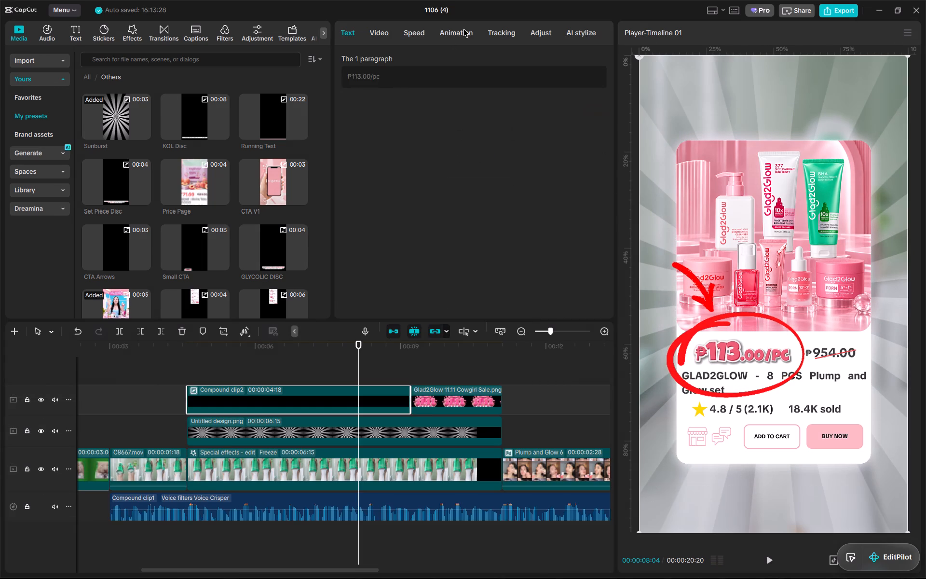
Apply the Zoom 1 combo animation to the price page compound clip.
{"action": "left_click", "coordinate": [463, 29]}
{"action": "left_click", "coordinate": [539, 58]}
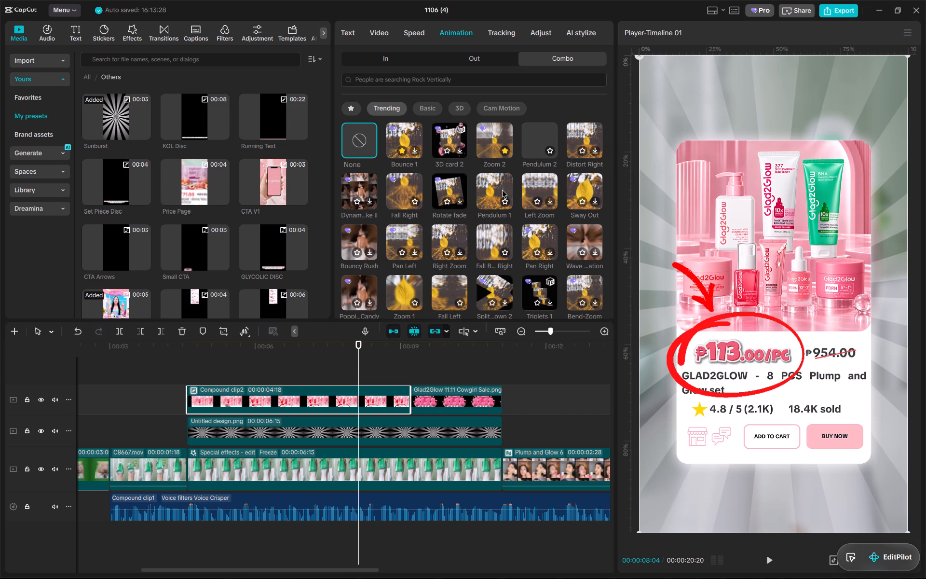
{"action": "left_click", "coordinate": [411, 289]}
Apply the Zoom 2 combo animation to the 11.11 sale sticker clip and play back the transition into it.
{"action": "left_click", "coordinate": [454, 395]}
{"action": "left_click", "coordinate": [480, 124]}
{"action": "key", "text": "space"}
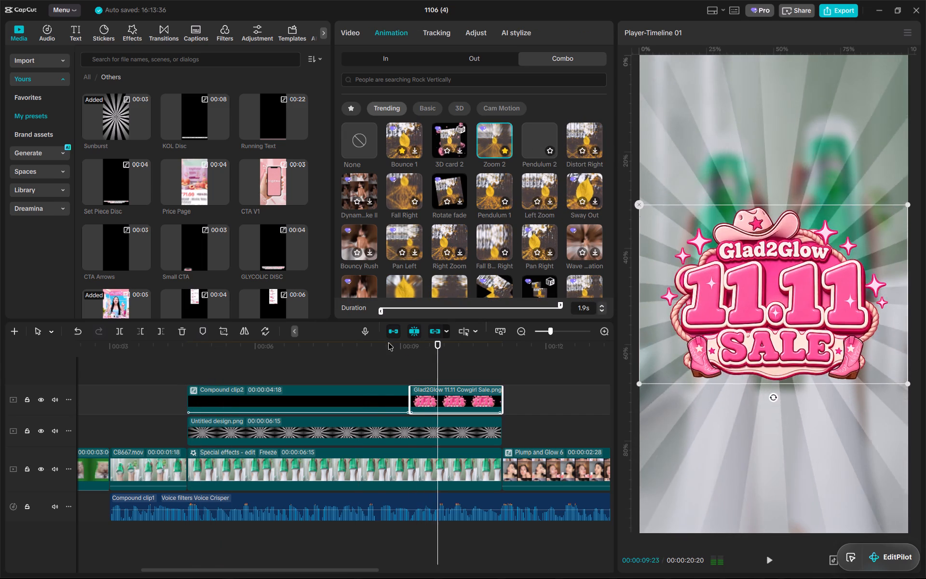
{"action": "left_click", "coordinate": [375, 351]}
{"action": "key", "text": "space"}
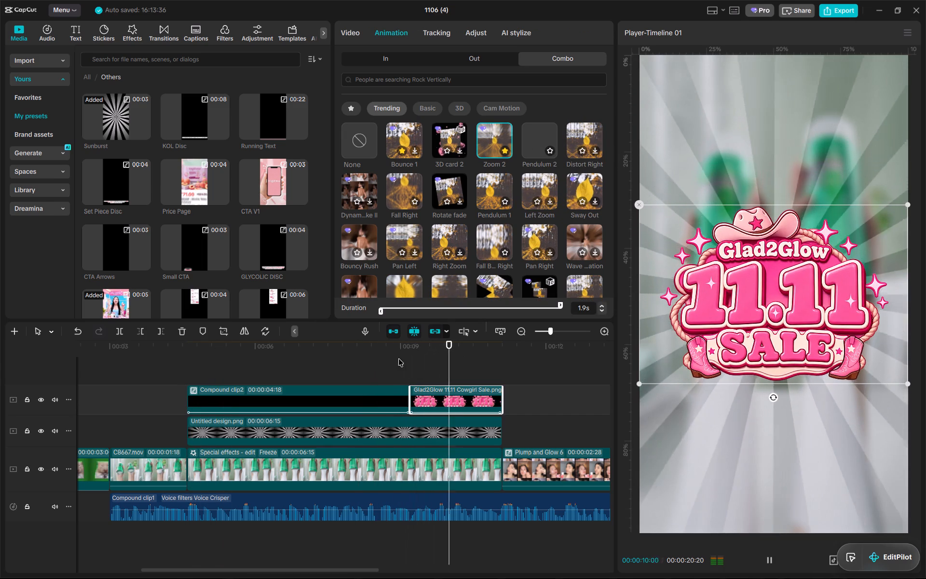
{"action": "key", "text": "space"}
Scale the 11.11 sale sticker down to 87%.
{"action": "left_click", "coordinate": [450, 358]}
{"action": "left_click", "coordinate": [466, 397]}
{"action": "left_click_drag", "start_coordinate": [905, 386], "coordinate": [904, 386]}
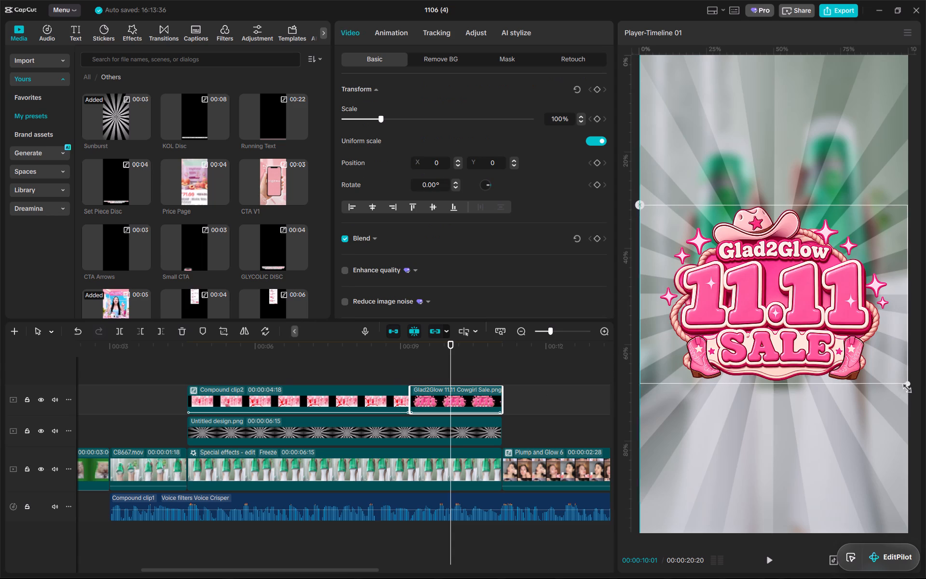
{"action": "left_click_drag", "start_coordinate": [904, 386], "coordinate": [878, 372]}
Find the Color Confetti effect by searching confetti, place it beneath the 11.11 sale sticker and trim it to that clip's end.
{"action": "left_click", "coordinate": [140, 36]}
{"action": "double_click", "coordinate": [149, 60]}
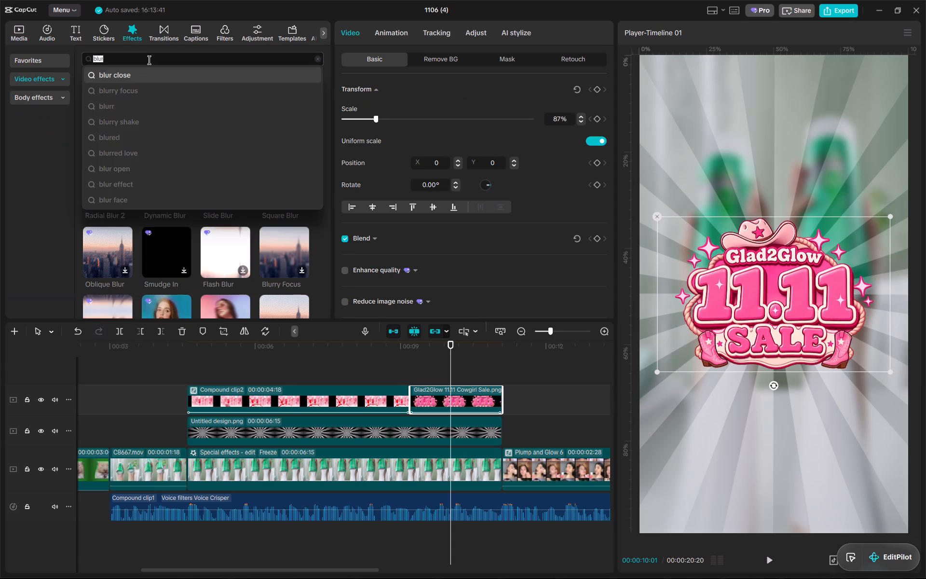
{"action": "type", "text": "confetti"}
{"action": "key", "text": "Return"}
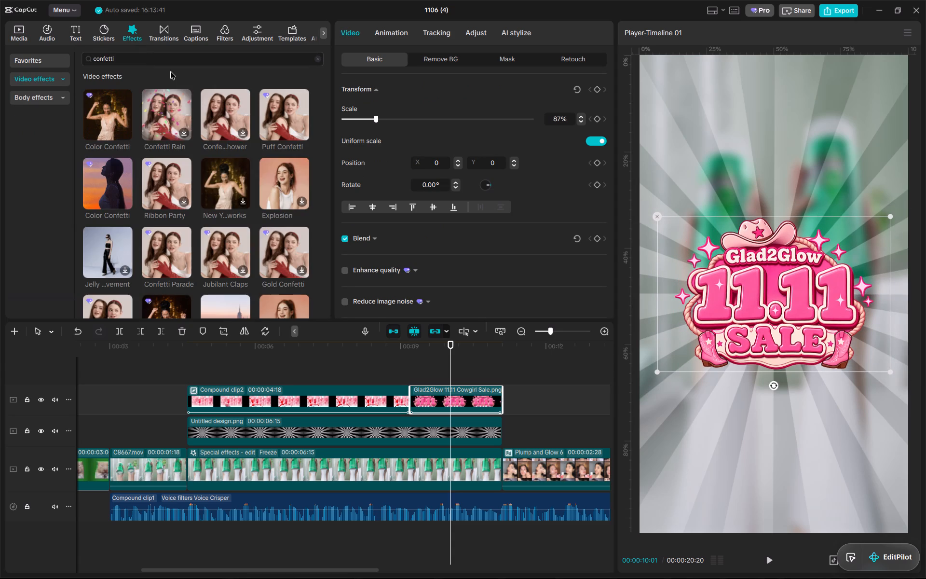
{"action": "left_click_drag", "start_coordinate": [114, 123], "coordinate": [121, 123]}
{"action": "left_click_drag", "start_coordinate": [121, 123], "coordinate": [410, 415]}
{"action": "left_click_drag", "start_coordinate": [440, 387], "coordinate": [442, 433]}
{"action": "left_click", "coordinate": [409, 351]}
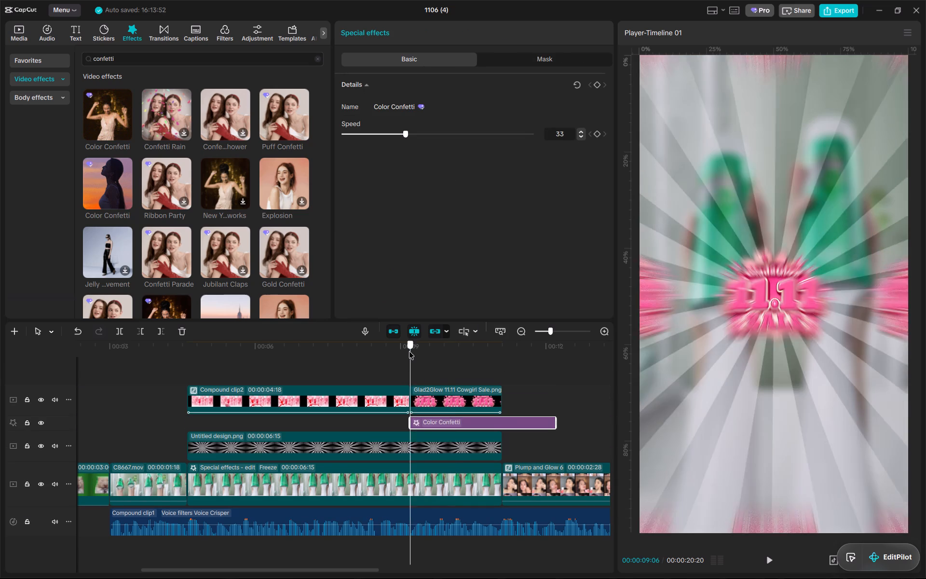
{"action": "key", "text": "space"}
{"action": "key", "text": "space"}
{"action": "left_click_drag", "start_coordinate": [409, 350], "coordinate": [163, 335]}
{"action": "key", "text": "w"}
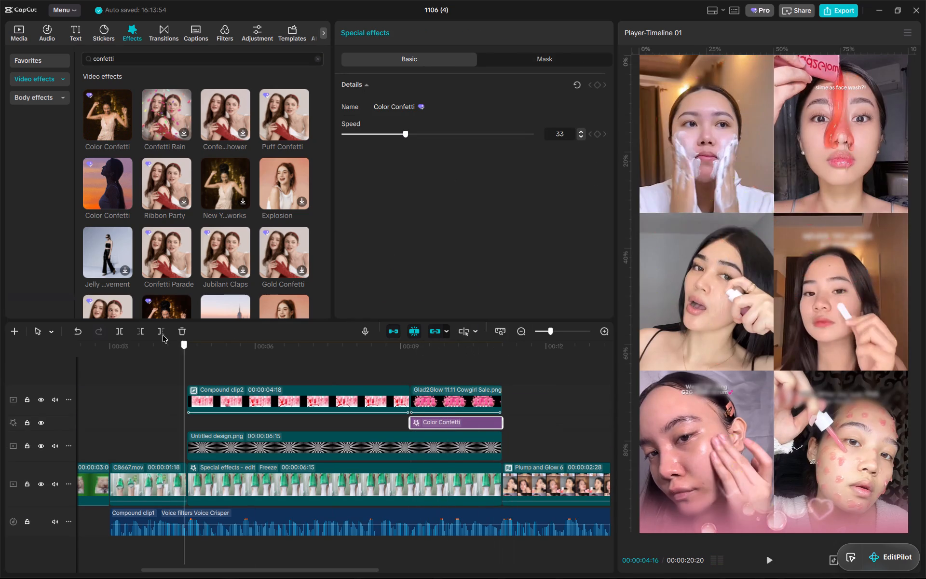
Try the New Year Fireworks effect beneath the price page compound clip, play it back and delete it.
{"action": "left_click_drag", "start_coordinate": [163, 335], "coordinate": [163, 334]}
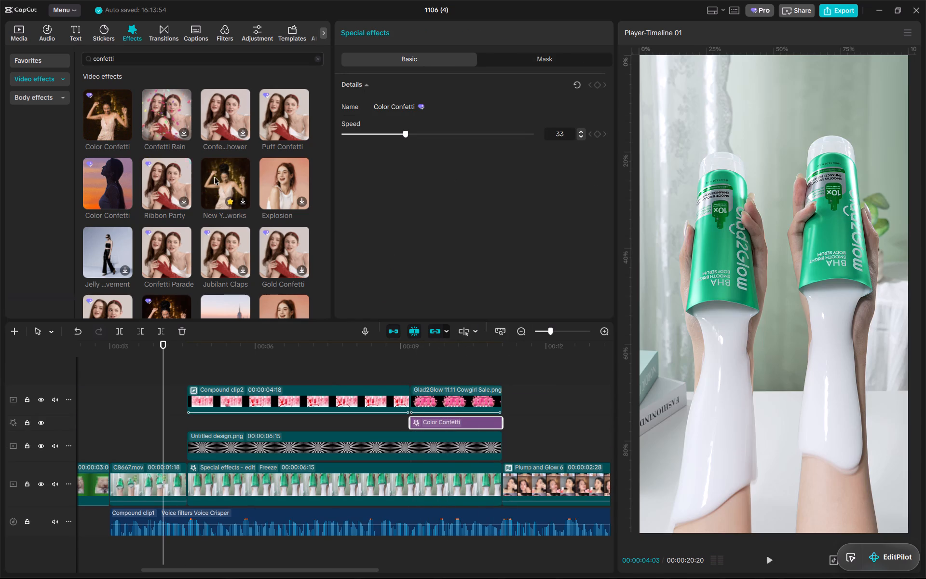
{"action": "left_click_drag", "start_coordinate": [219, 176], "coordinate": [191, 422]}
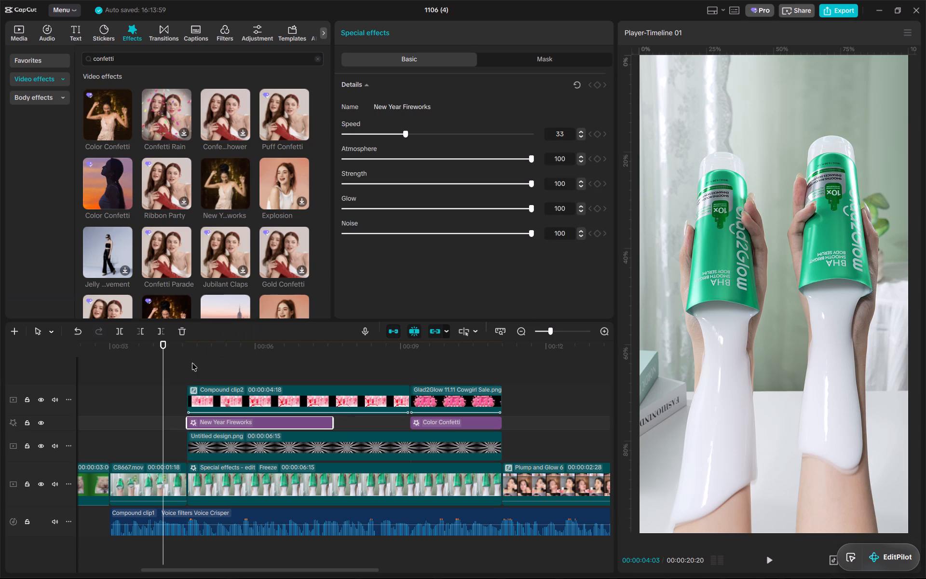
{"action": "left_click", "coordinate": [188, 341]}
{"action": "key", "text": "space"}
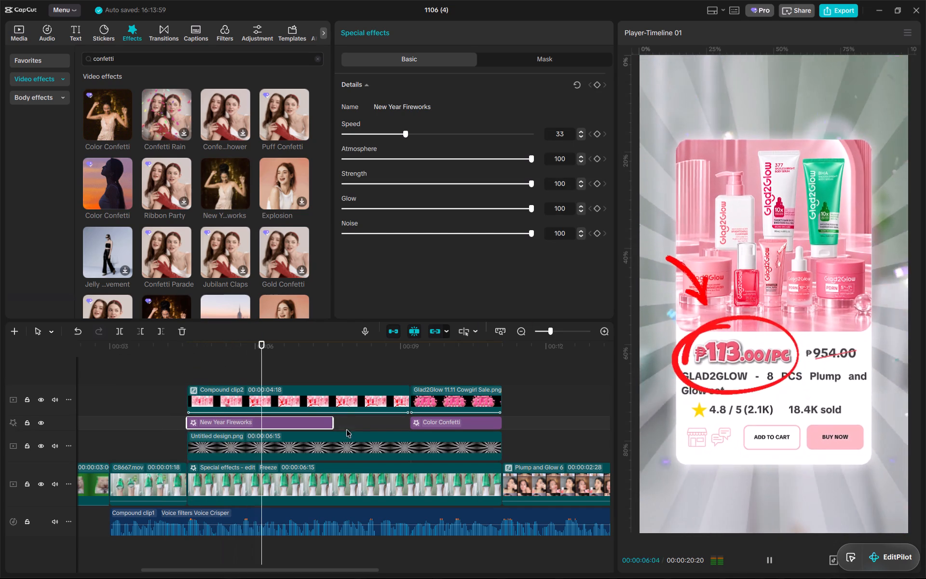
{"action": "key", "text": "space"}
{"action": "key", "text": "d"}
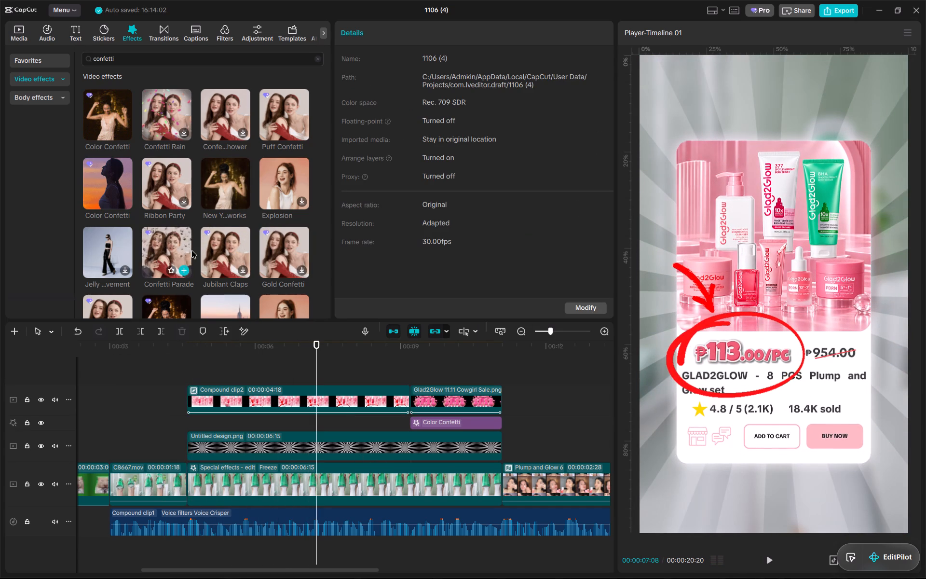
Add the Color fragments effect beneath the price page compound clip from its start and trim its end to 00:00:08:18.
{"action": "scroll", "coordinate": [191, 250], "scroll_direction": "down", "scroll_amount": 1}
{"action": "left_click_drag", "start_coordinate": [145, 262], "coordinate": [205, 442]}
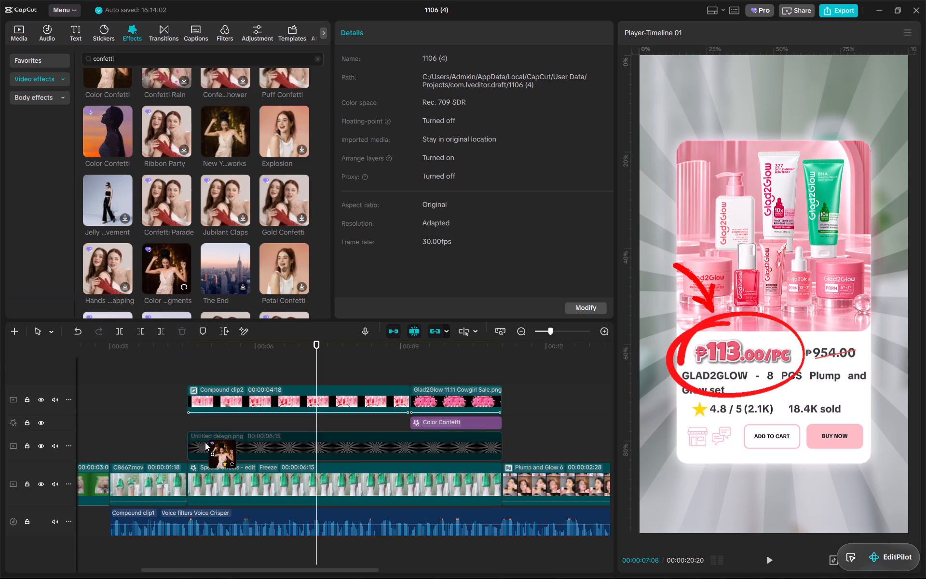
{"action": "left_click_drag", "start_coordinate": [205, 442], "coordinate": [186, 427]}
{"action": "left_click", "coordinate": [188, 349]}
{"action": "key", "text": "space"}
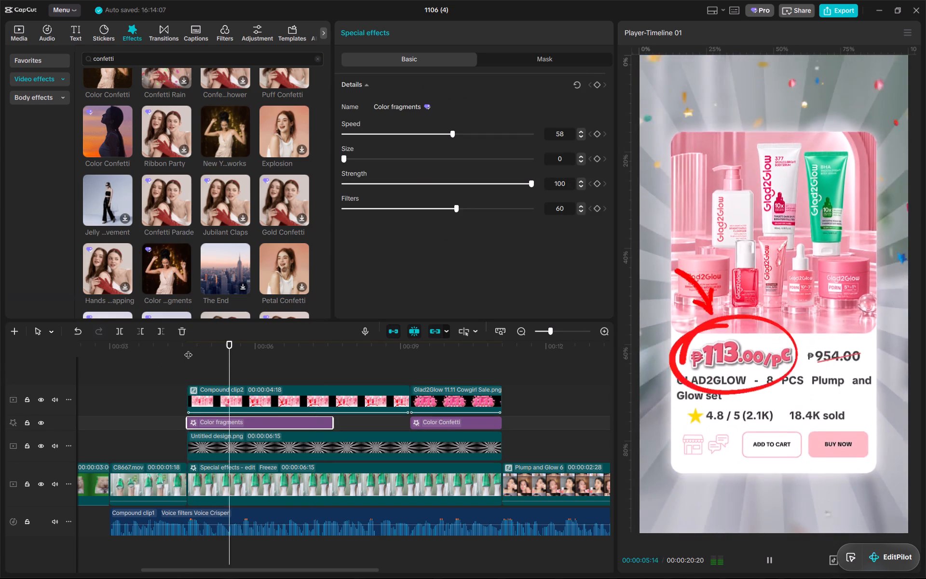
{"action": "left_click_drag", "start_coordinate": [332, 424], "coordinate": [495, 424]}
{"action": "key", "text": "space"}
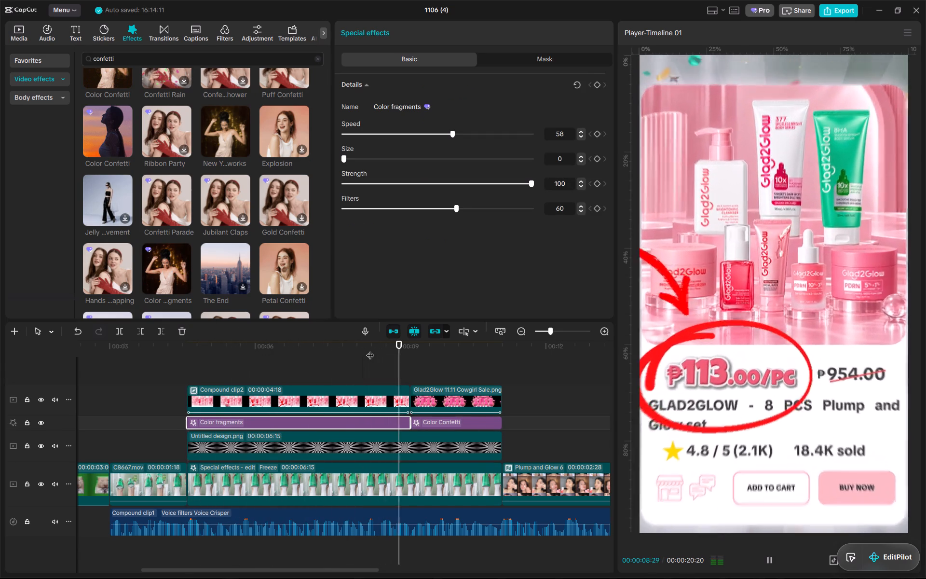
{"action": "key", "text": "space"}
{"action": "left_click_drag", "start_coordinate": [370, 349], "coordinate": [385, 353]}
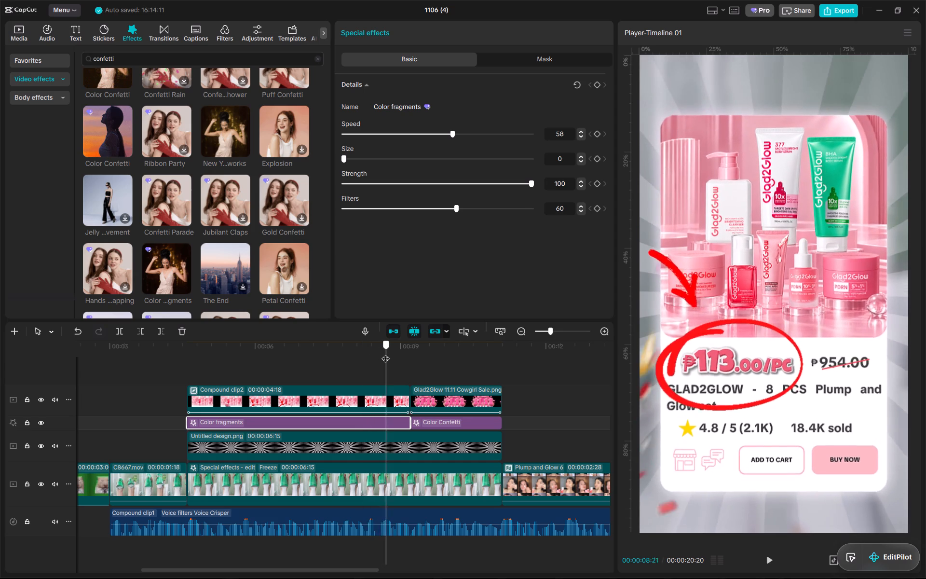
{"action": "left_click_drag", "start_coordinate": [385, 353], "coordinate": [381, 353]}
{"action": "key", "text": "w"}
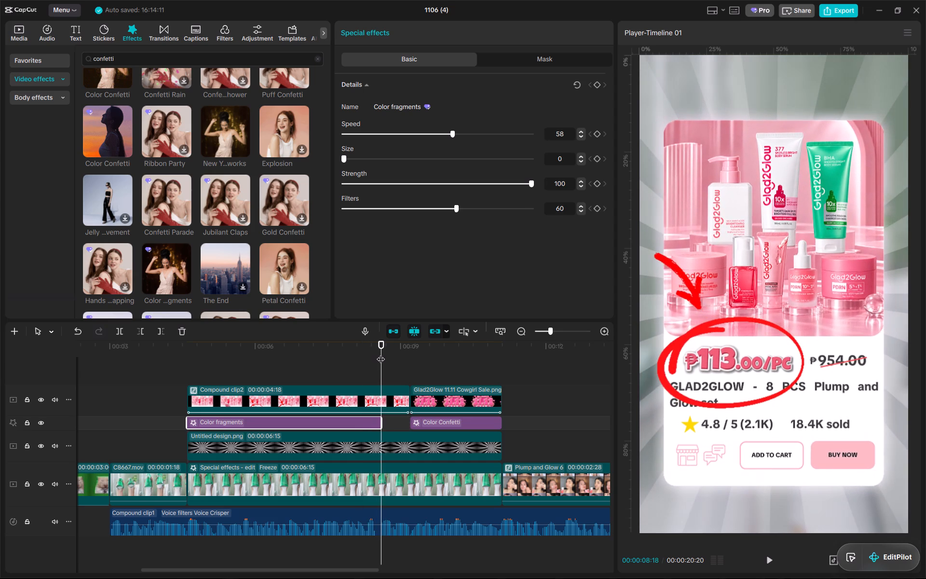
Add the Gift Bubble effect above the price page compound clip and extend it to that clip's end.
{"action": "left_click", "coordinate": [200, 345]}
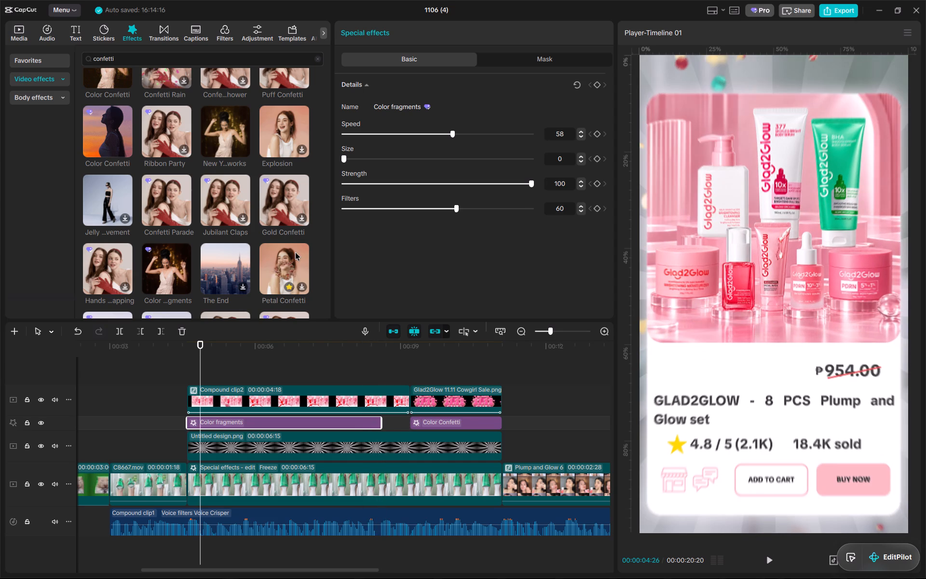
{"action": "scroll", "coordinate": [295, 252], "scroll_direction": "down", "scroll_amount": 2}
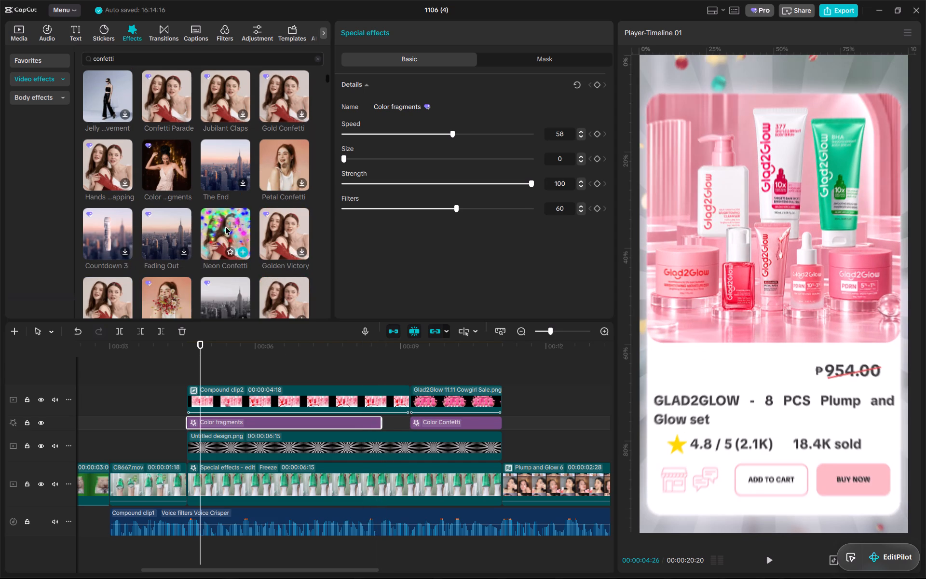
{"action": "scroll", "coordinate": [225, 227], "scroll_direction": "down", "scroll_amount": 1}
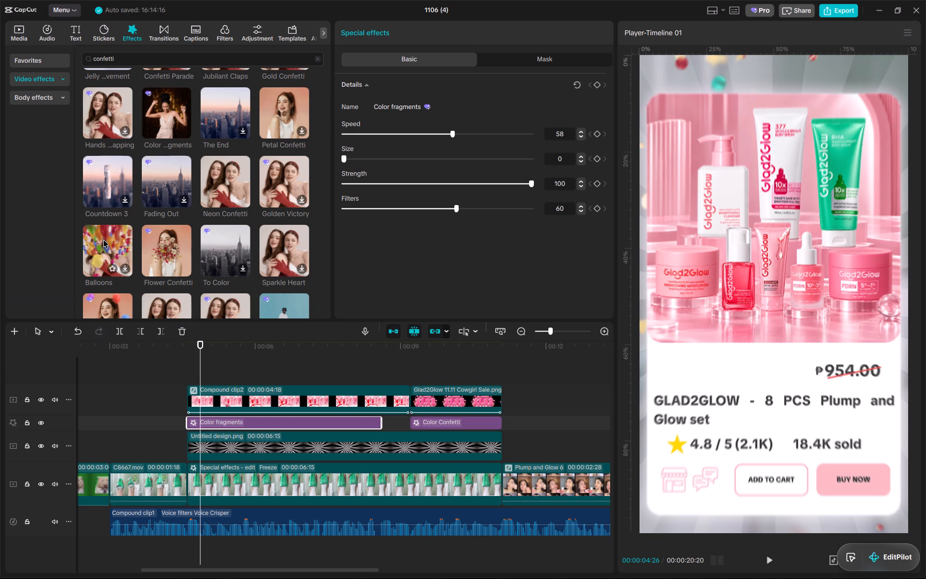
{"action": "scroll", "coordinate": [164, 207], "scroll_direction": "down", "scroll_amount": 1}
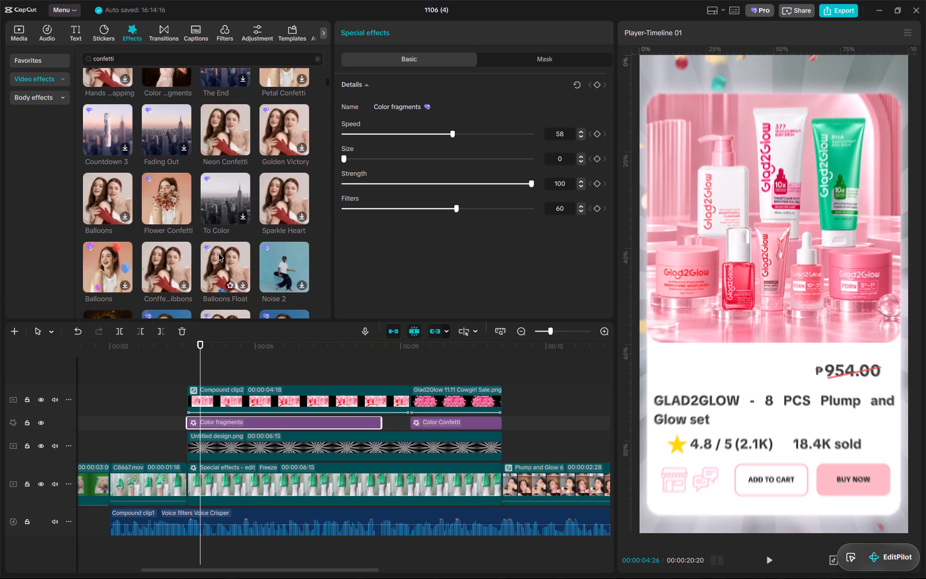
{"action": "scroll", "coordinate": [164, 262], "scroll_direction": "down", "scroll_amount": 1}
{"action": "scroll", "coordinate": [216, 273], "scroll_direction": "down", "scroll_amount": 1}
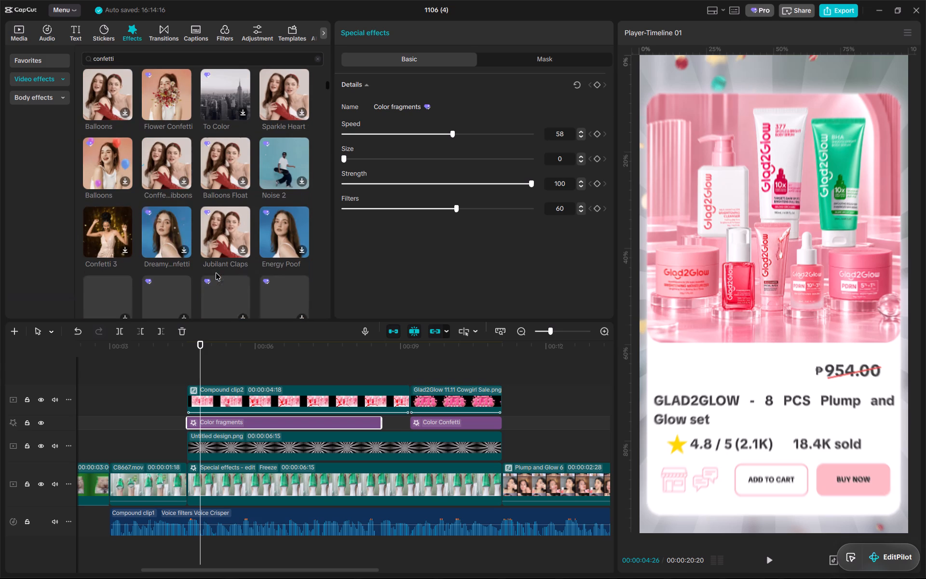
{"action": "scroll", "coordinate": [226, 247], "scroll_direction": "down", "scroll_amount": 1}
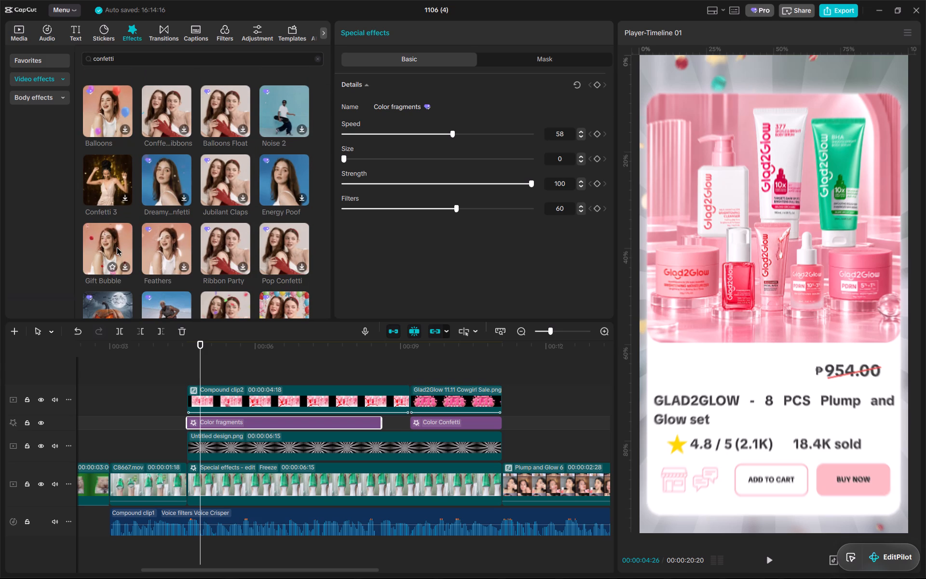
{"action": "scroll", "coordinate": [117, 248], "scroll_direction": "down", "scroll_amount": 1}
{"action": "left_click_drag", "start_coordinate": [112, 200], "coordinate": [188, 390]}
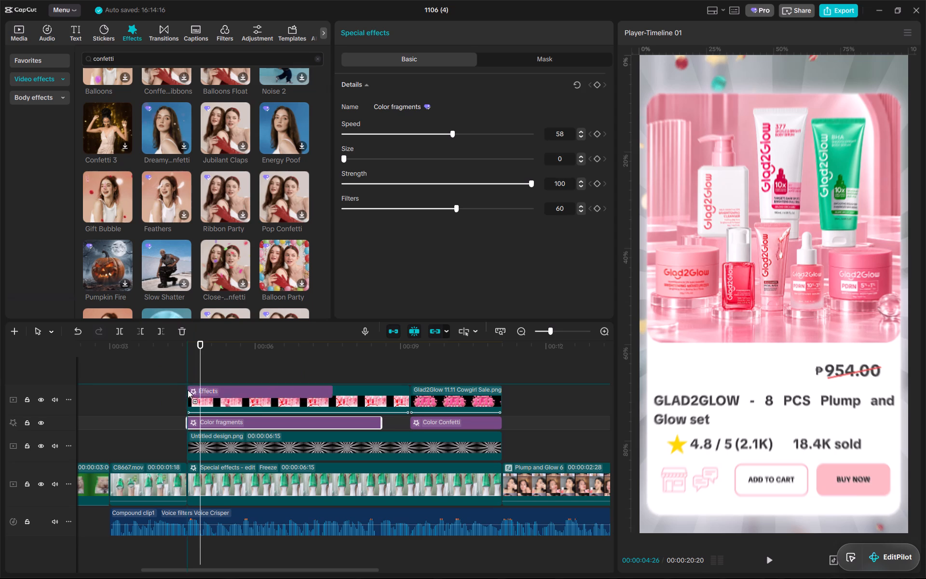
{"action": "left_click_drag", "start_coordinate": [188, 390], "coordinate": [188, 389]}
{"action": "left_click", "coordinate": [190, 345]}
{"action": "key", "text": "space"}
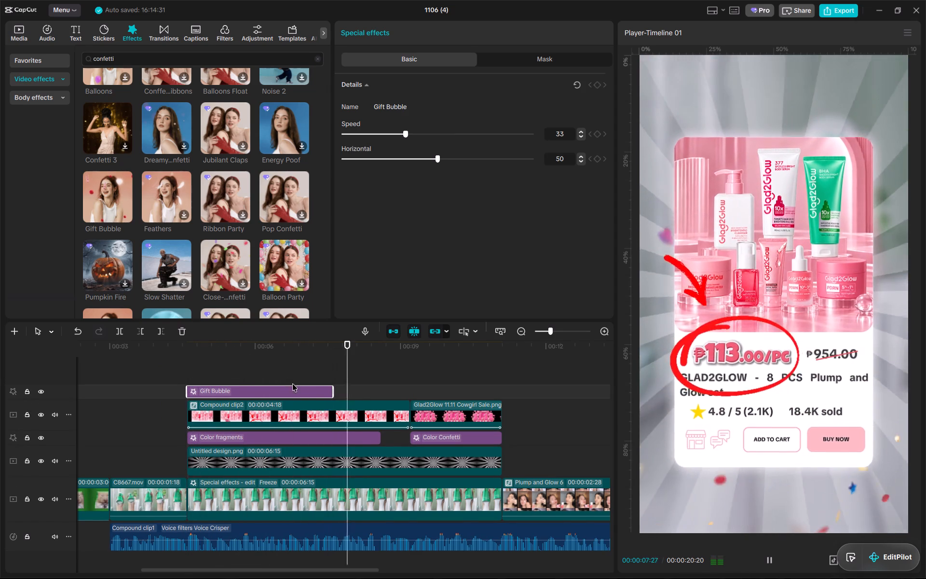
{"action": "left_click_drag", "start_coordinate": [332, 392], "coordinate": [406, 396]}
{"action": "key", "text": "space"}
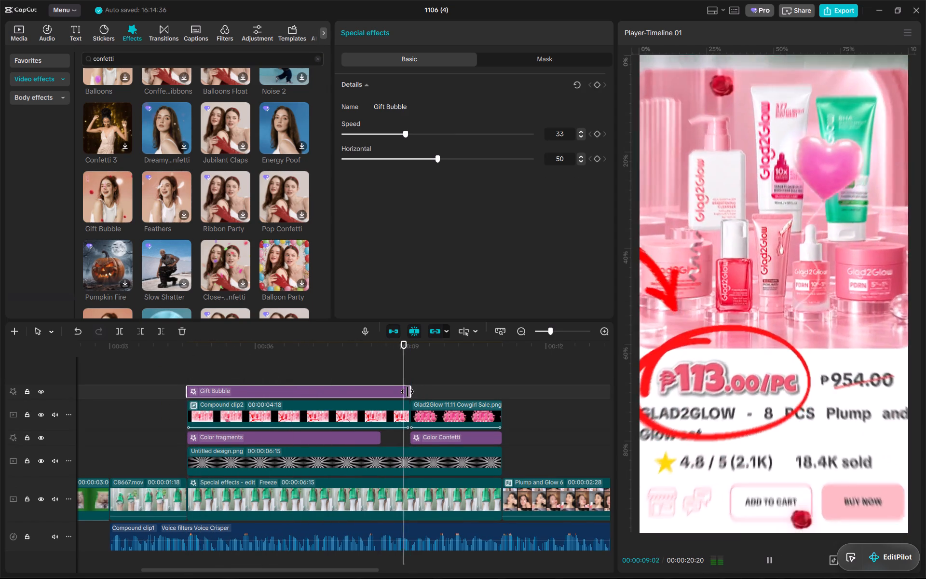
Play back the price page and 11.11 sale sections to check their confetti and Gift Bubble effects.
{"action": "left_click", "coordinate": [396, 350]}
{"action": "key", "text": "space"}
{"action": "key", "text": "space"}
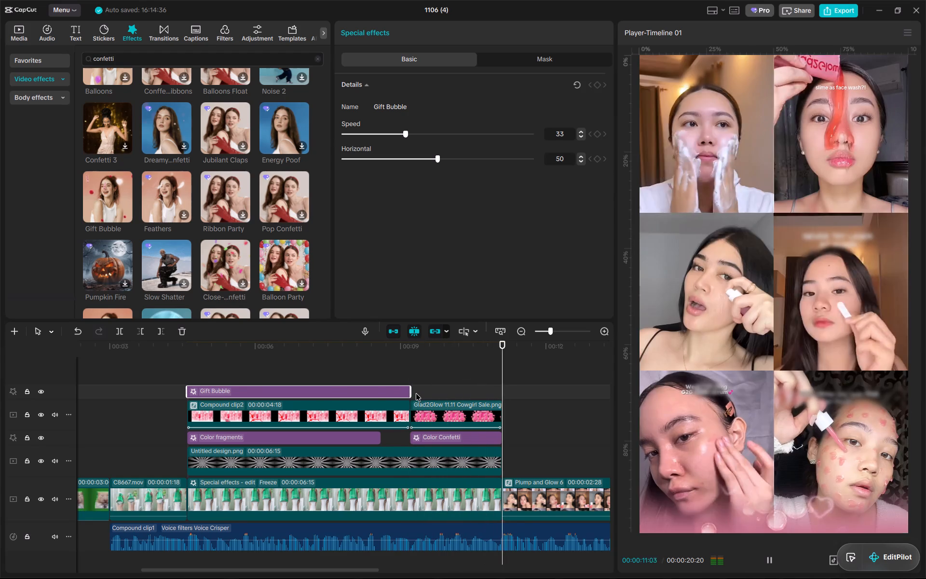
{"action": "key", "text": "space"}
{"action": "left_click", "coordinate": [160, 360]}
{"action": "key", "text": "space"}
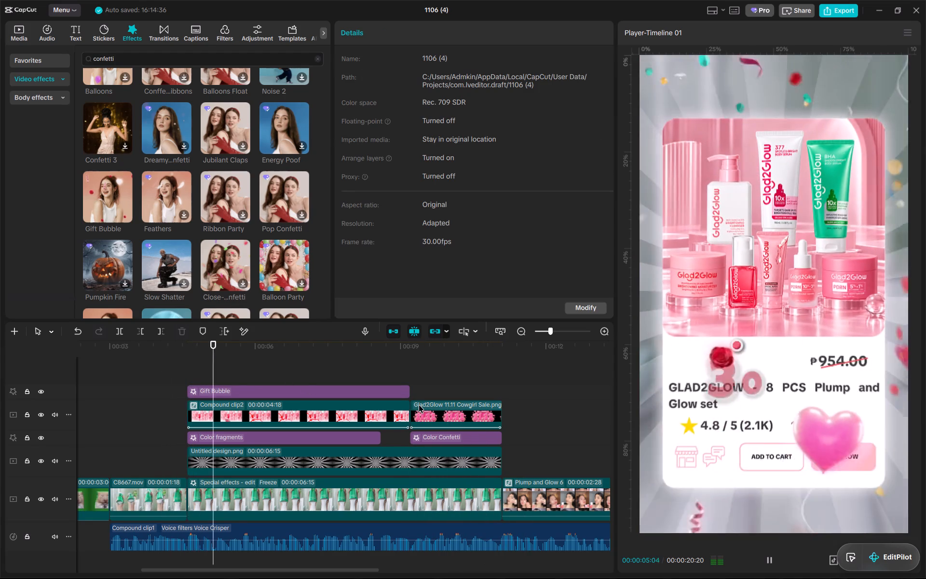
{"action": "scroll", "coordinate": [419, 405], "scroll_direction": "down", "scroll_amount": 1, "text": "alt"}
{"action": "key", "text": "space"}
Preview different Horizontal values for the Gift Bubble effect and set it to 70.
{"action": "left_click", "coordinate": [318, 396]}
{"action": "left_click", "coordinate": [199, 351]}
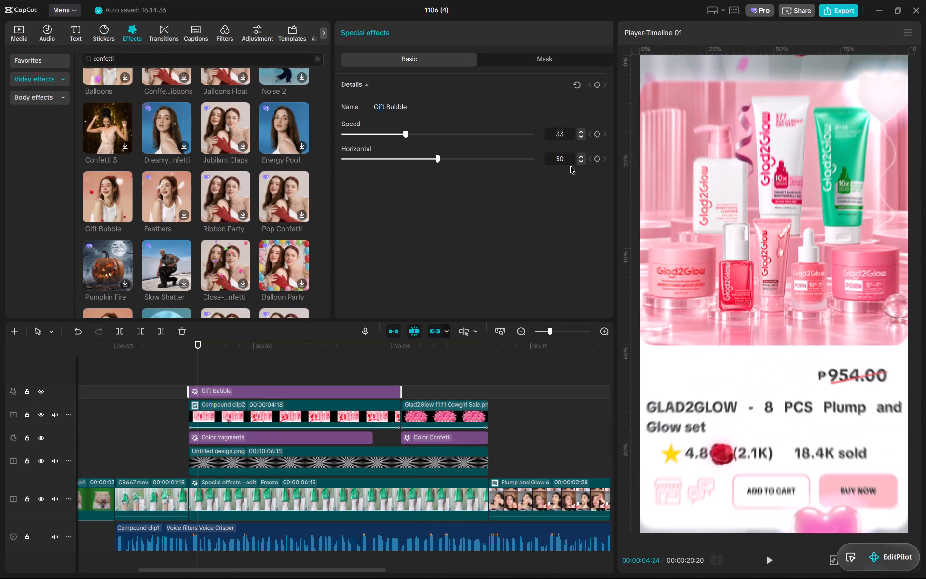
{"action": "left_click_drag", "start_coordinate": [442, 163], "coordinate": [292, 169]}
{"action": "key", "text": "space"}
{"action": "key", "text": "space"}
{"action": "key", "text": "space"}
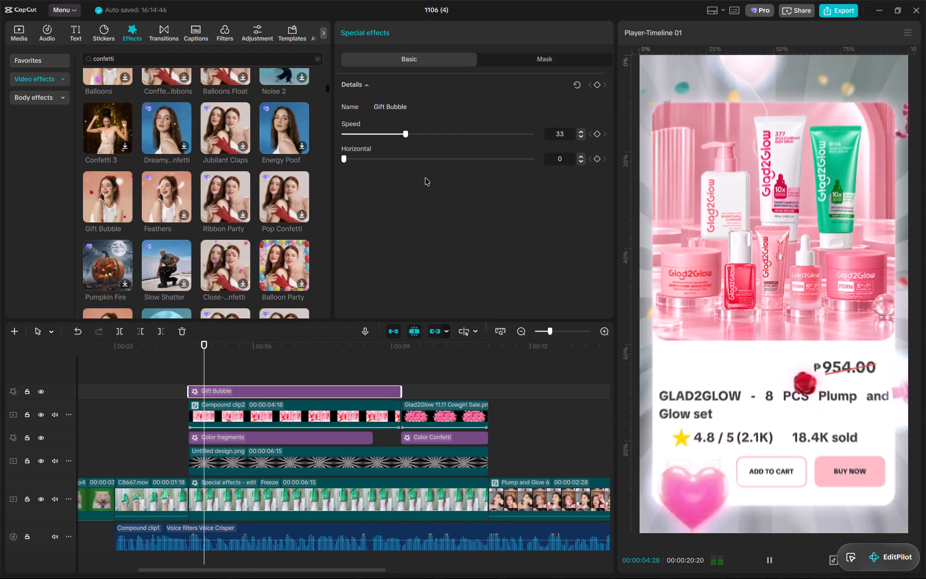
{"action": "left_click_drag", "start_coordinate": [396, 156], "coordinate": [473, 170]}
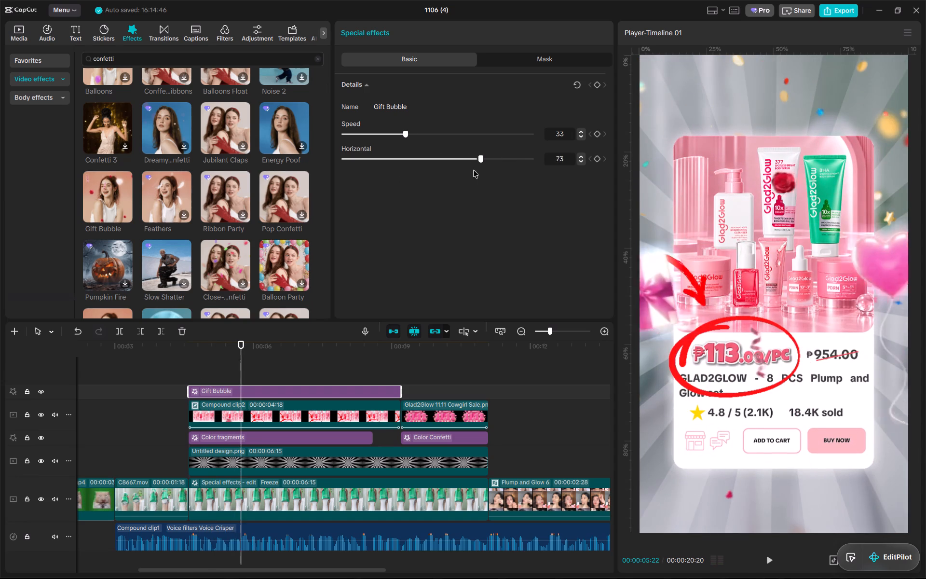
{"action": "left_click_drag", "start_coordinate": [473, 170], "coordinate": [463, 173]}
{"action": "key", "text": "space"}
{"action": "key", "text": "space"}
{"action": "left_click_drag", "start_coordinate": [464, 163], "coordinate": [473, 166]}
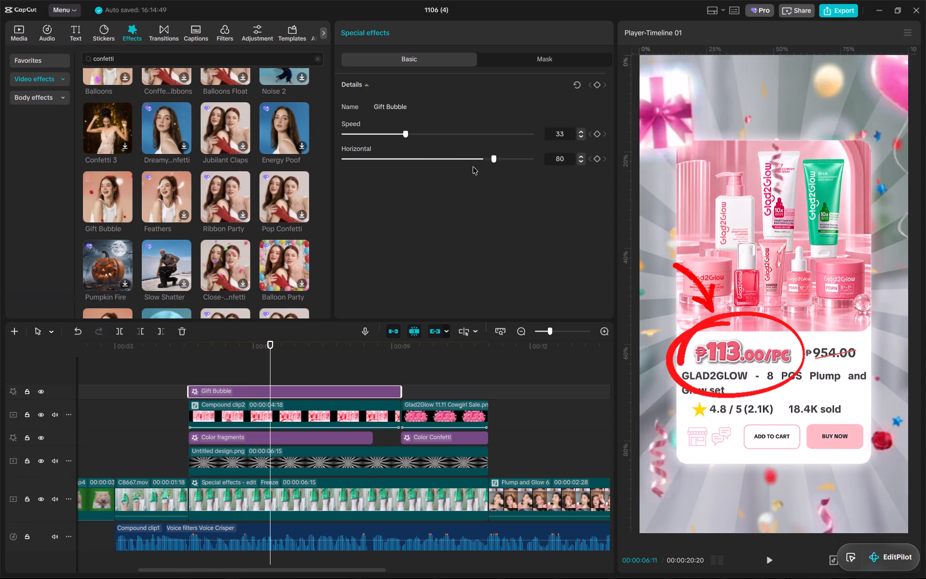
{"action": "left_click_drag", "start_coordinate": [473, 166], "coordinate": [475, 192]}
Extend the Gift Bubble effect to the end of the 11.11 sale sticker clip and play back the sequence.
{"action": "key", "text": "space"}
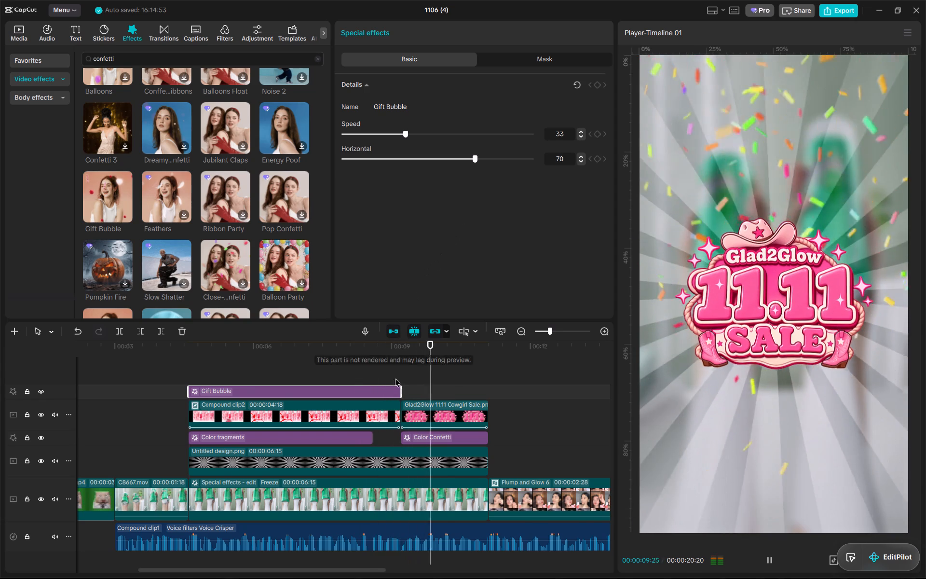
{"action": "key", "text": "space"}
{"action": "left_click_drag", "start_coordinate": [401, 387], "coordinate": [484, 393]}
{"action": "key", "text": "space"}
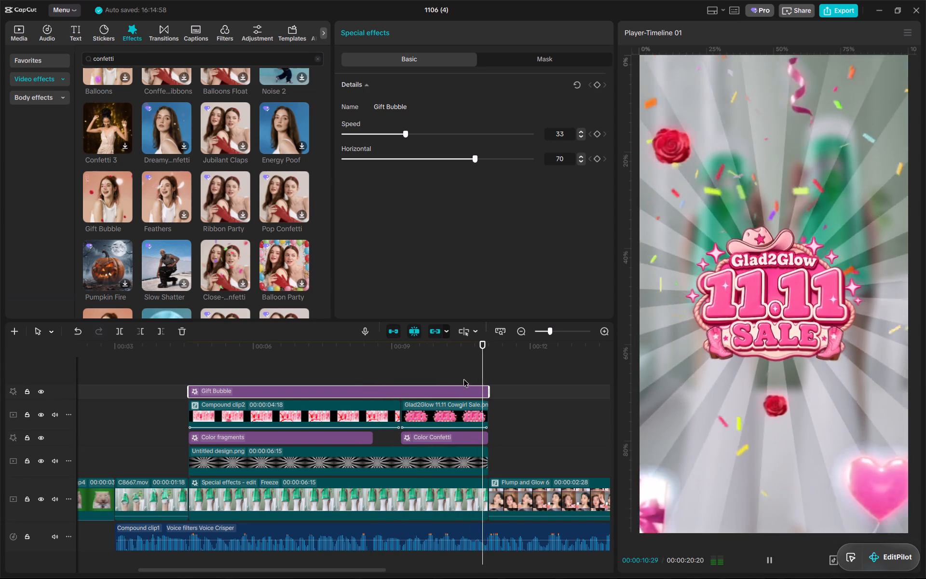
{"action": "key", "text": "space"}
{"action": "left_click_drag", "start_coordinate": [412, 351], "coordinate": [143, 353]}
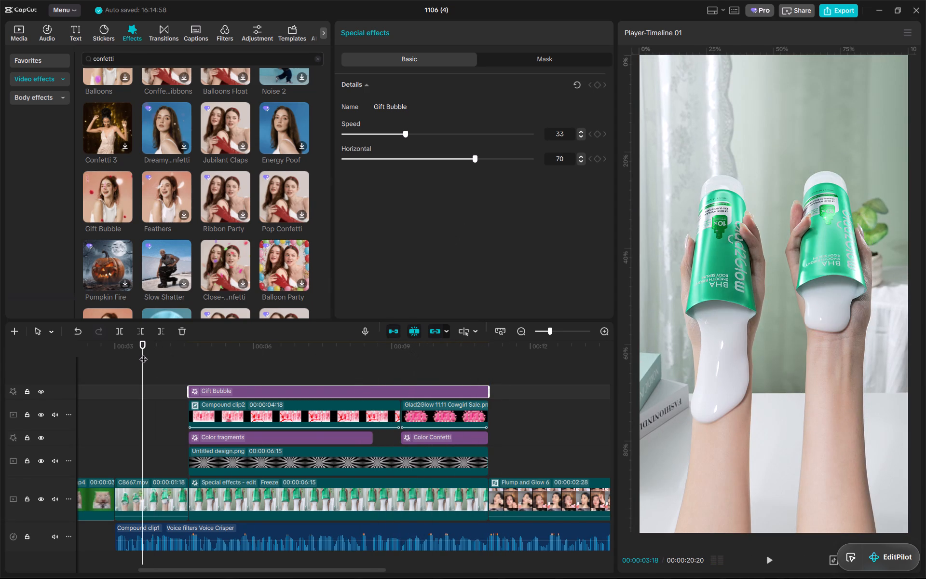
{"action": "key", "text": "space"}
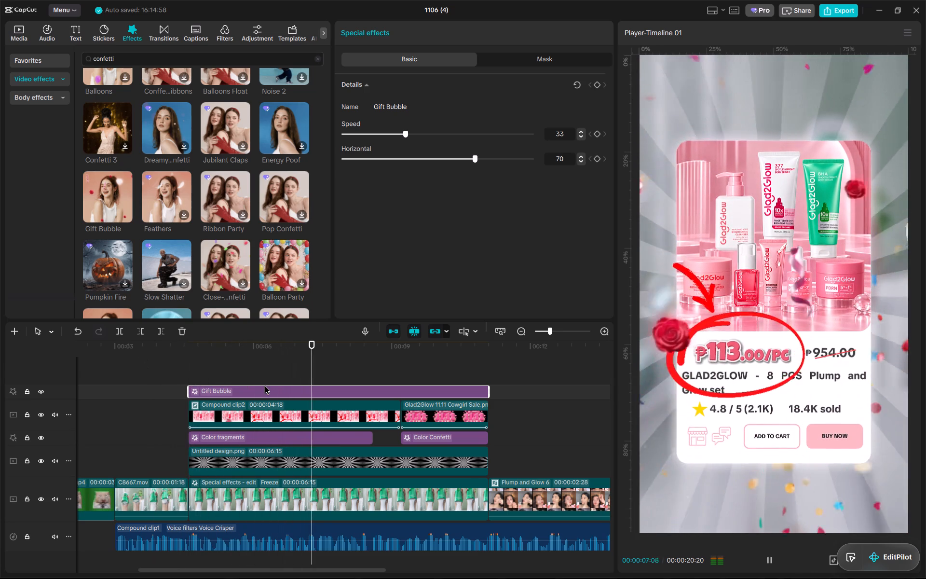
{"action": "key", "text": "space"}
{"action": "left_click", "coordinate": [186, 348]}
{"action": "key", "text": "space"}
{"action": "key", "text": "space"}
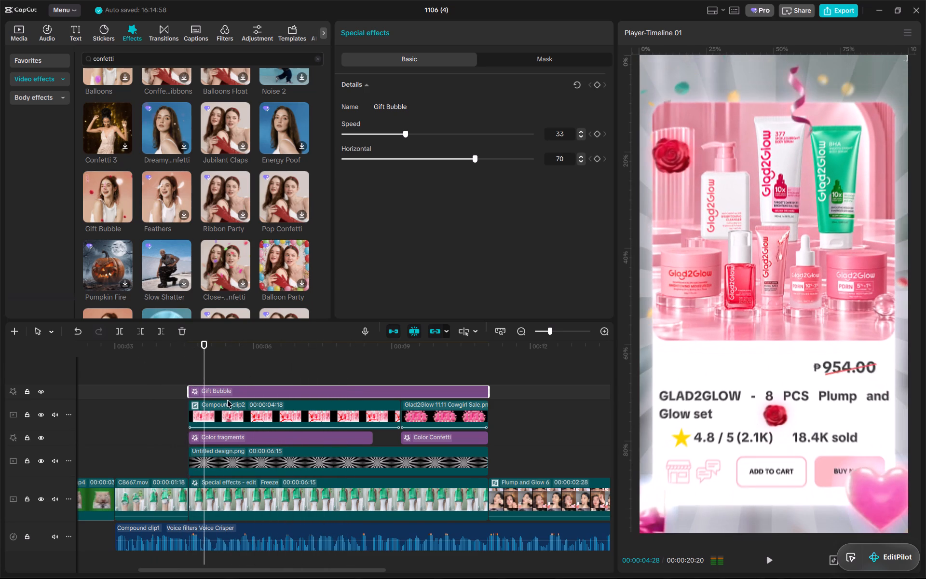
Move the Gift Bubble effect to its own track between the confetti effects and the sunburst background, and play it back.
{"action": "left_click_drag", "start_coordinate": [219, 389], "coordinate": [220, 446]}
{"action": "left_click", "coordinate": [197, 349]}
{"action": "key", "text": "space"}
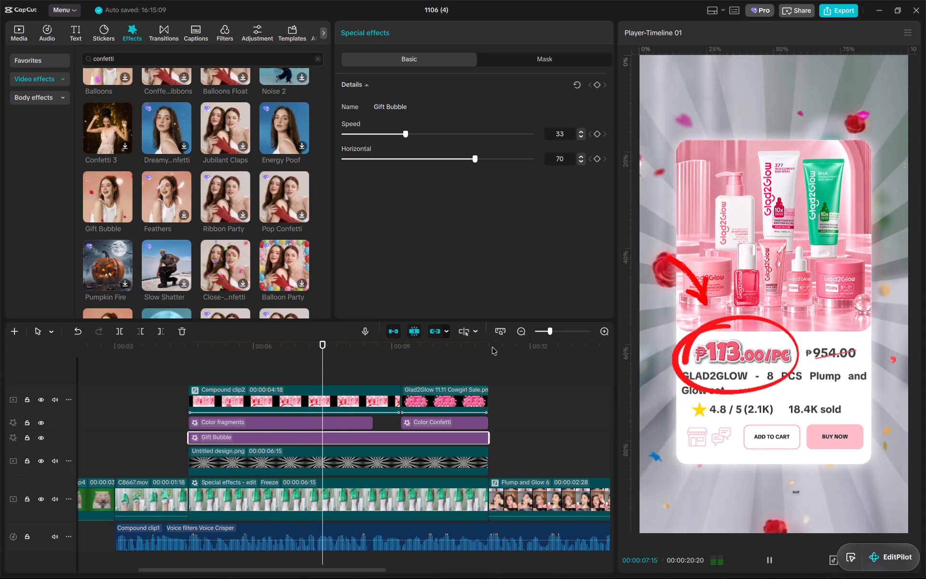
Play back the price page and 11.11 sale section through to the split-screen clip to check the effects.
{"action": "scroll", "coordinate": [495, 381], "scroll_direction": "up", "scroll_amount": 1, "text": "alt"}
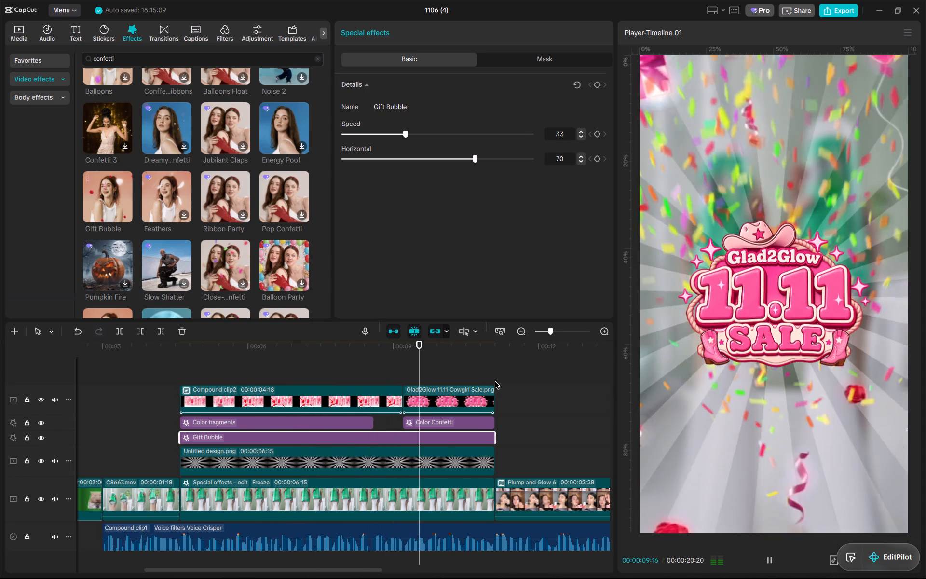
{"action": "key", "text": "space"}
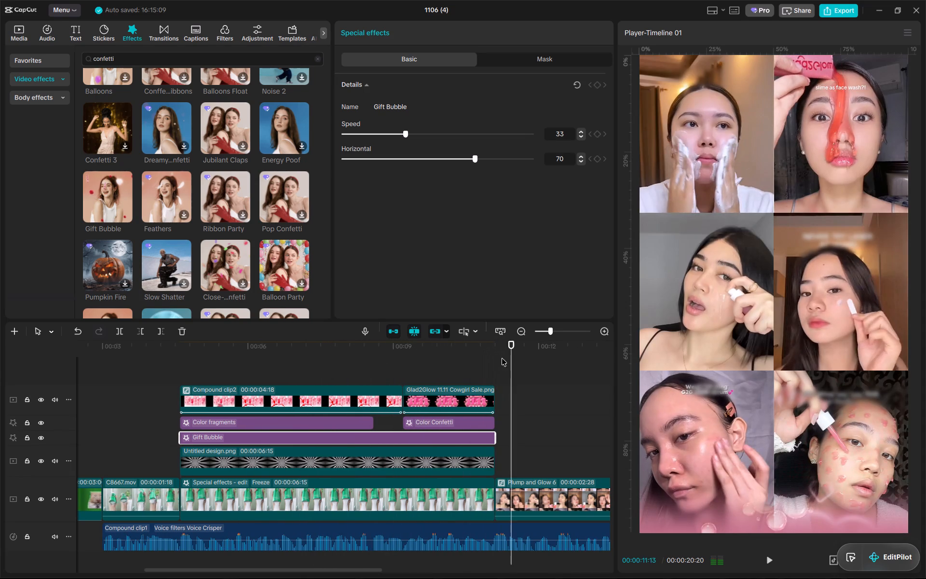
{"action": "left_click_drag", "start_coordinate": [490, 345], "coordinate": [183, 376]}
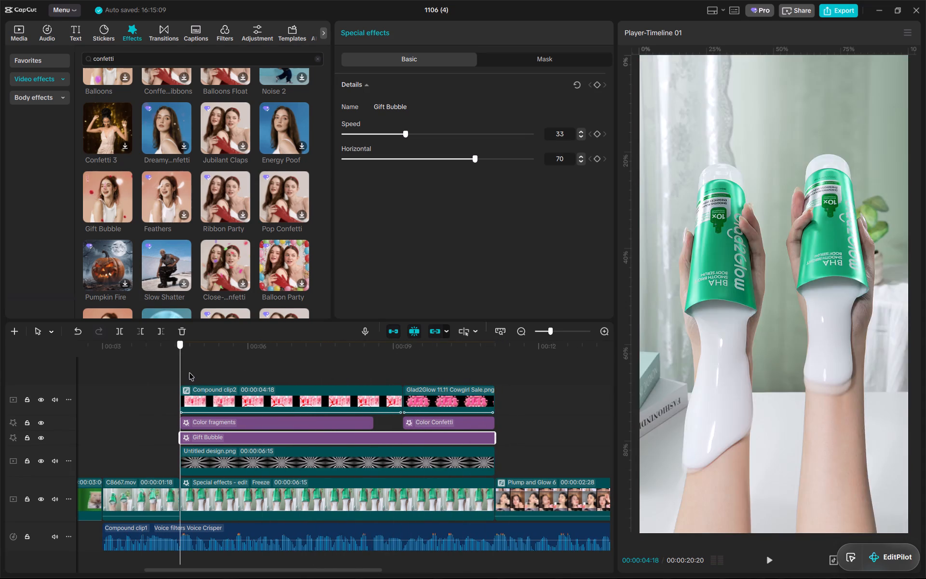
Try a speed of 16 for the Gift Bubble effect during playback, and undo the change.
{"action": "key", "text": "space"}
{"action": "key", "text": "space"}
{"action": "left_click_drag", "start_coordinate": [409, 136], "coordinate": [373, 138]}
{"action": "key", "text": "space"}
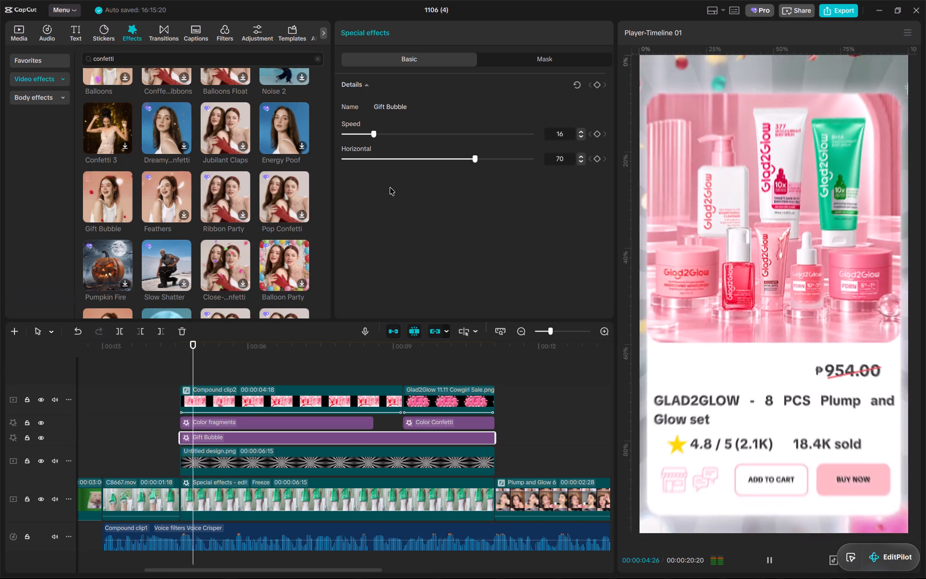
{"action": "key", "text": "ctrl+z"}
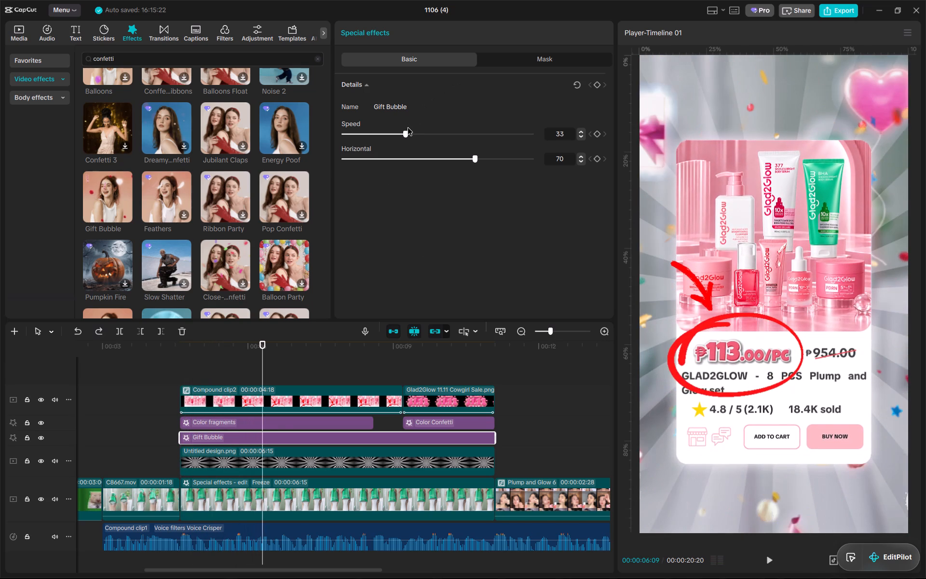
Play back the 11.11 sale section and compare its end with scene 4's voiceover line in the script spreadsheet.
{"action": "key", "text": "space"}
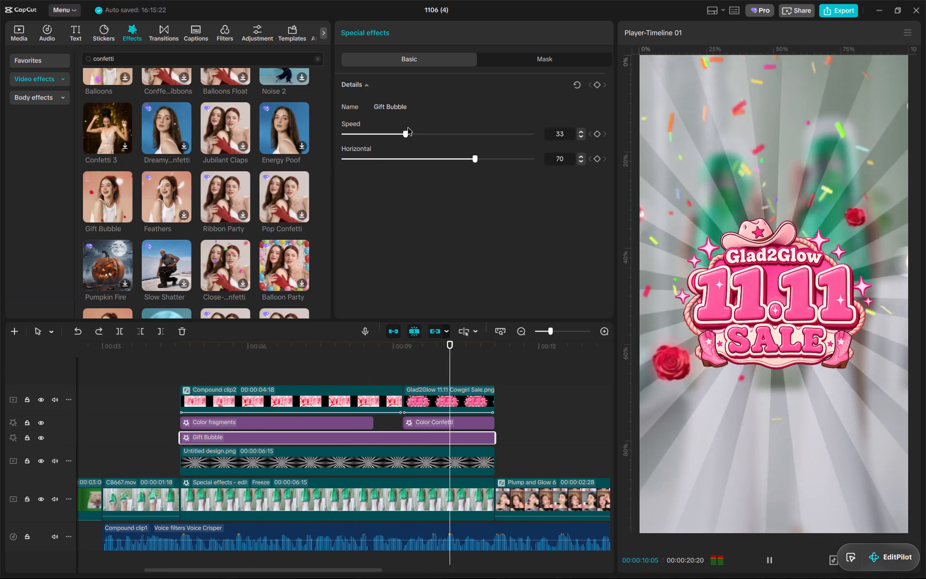
{"action": "key", "text": "space"}
{"action": "key", "text": "alt+Tab"}
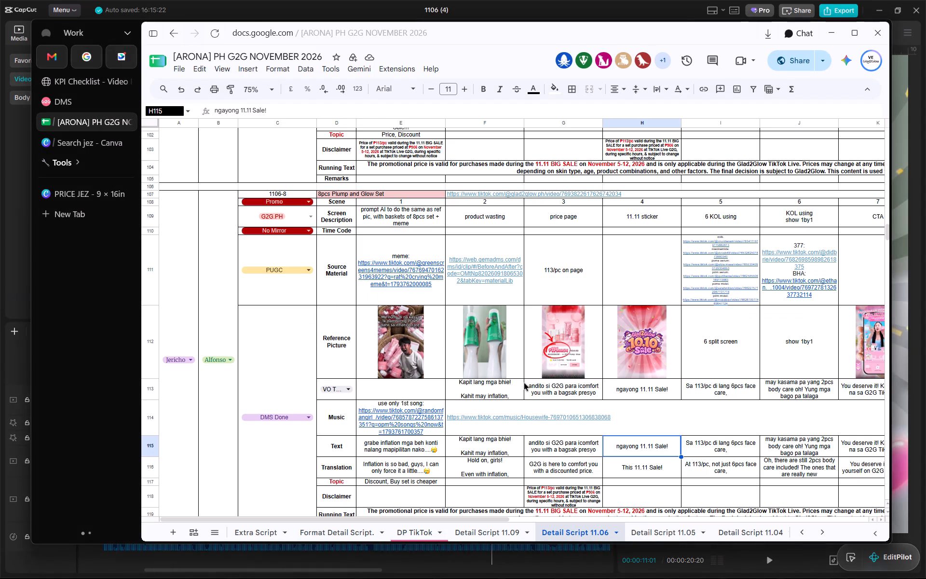
{"action": "left_click", "coordinate": [603, 391]}
{"action": "left_click", "coordinate": [654, 390]}
{"action": "key", "text": "alt+Tab"}
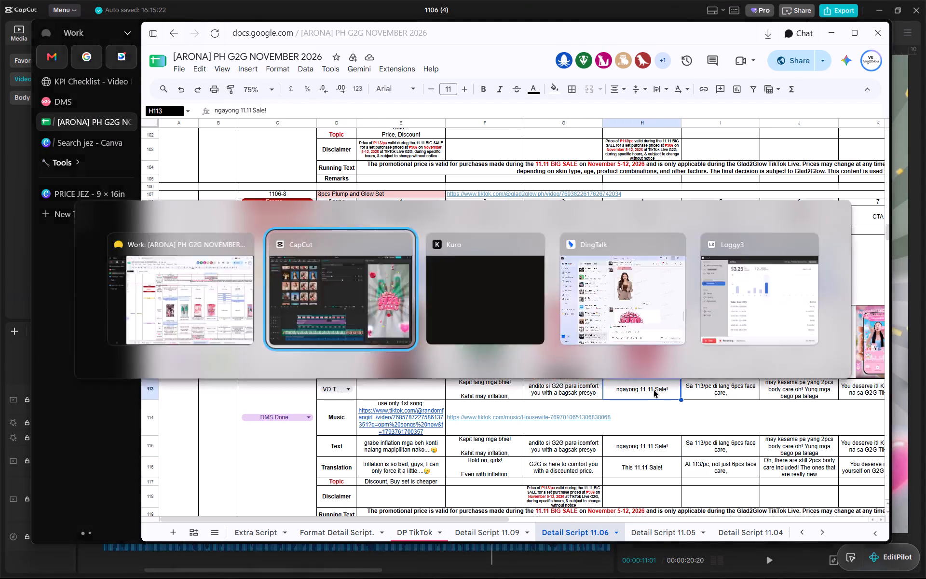
{"action": "left_click_drag", "start_coordinate": [499, 346], "coordinate": [499, 362]}
{"action": "left_click", "coordinate": [499, 362]}
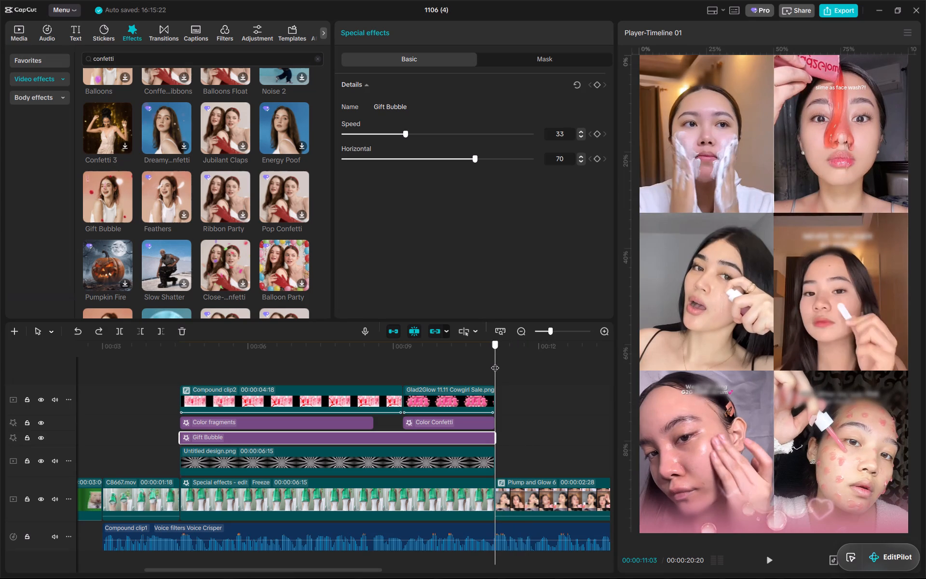
{"action": "scroll", "coordinate": [544, 444], "scroll_direction": "left", "scroll_amount": 5}
{"action": "scroll", "coordinate": [516, 491], "scroll_direction": "down", "scroll_amount": 5, "text": "alt"}
{"action": "scroll", "coordinate": [512, 505], "scroll_direction": "right", "scroll_amount": 3}
Review the voiceover lines for scenes 5 and 2 in the script spreadsheet against the CapCut timeline.
{"action": "key", "text": "alt+Tab"}
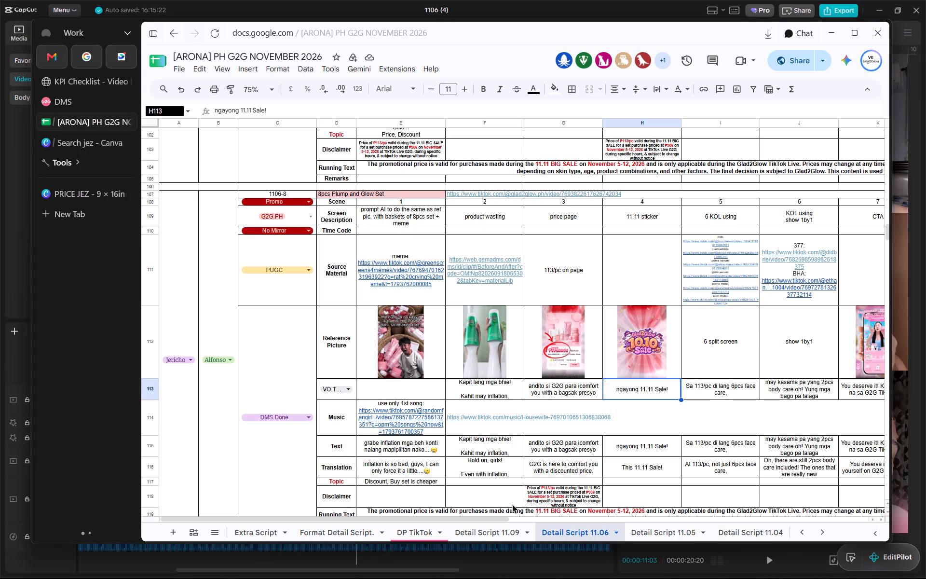
{"action": "left_click", "coordinate": [711, 373]}
{"action": "scroll", "coordinate": [711, 373], "scroll_direction": "left", "scroll_amount": 4}
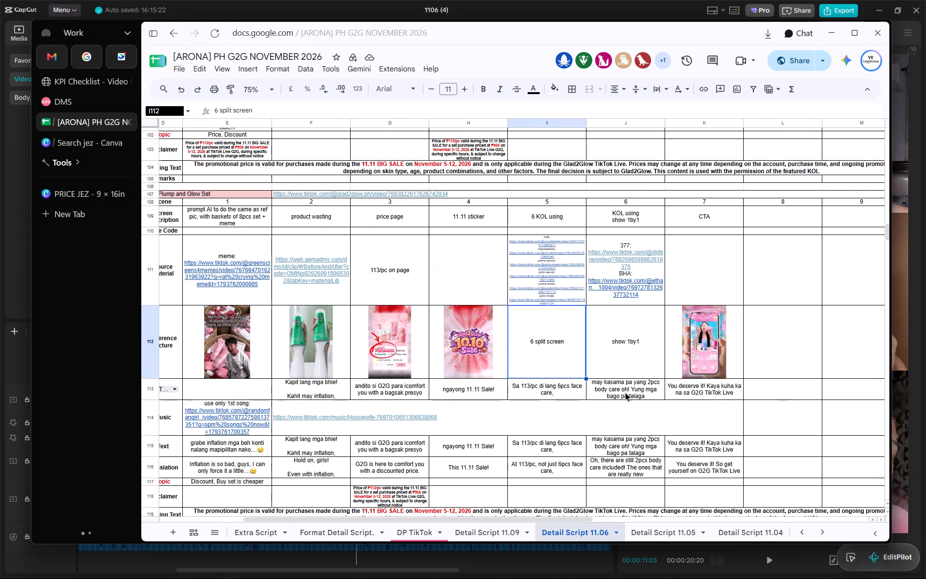
{"action": "left_click", "coordinate": [567, 393]}
{"action": "key", "text": "alt+Tab"}
{"action": "scroll", "coordinate": [447, 424], "scroll_direction": "right", "scroll_amount": 5}
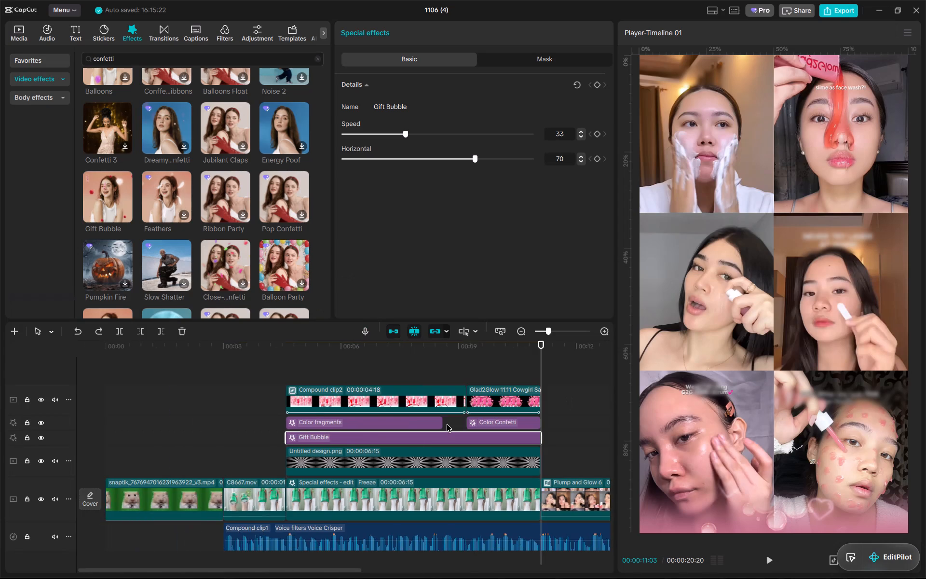
{"action": "scroll", "coordinate": [447, 424], "scroll_direction": "left", "scroll_amount": 3}
{"action": "key", "text": "space"}
{"action": "key", "text": "space"}
{"action": "left_click_drag", "start_coordinate": [344, 347], "coordinate": [333, 341]}
{"action": "scroll", "coordinate": [342, 355], "scroll_direction": "left", "scroll_amount": 3}
{"action": "scroll", "coordinate": [362, 385], "scroll_direction": "right", "scroll_amount": 6}
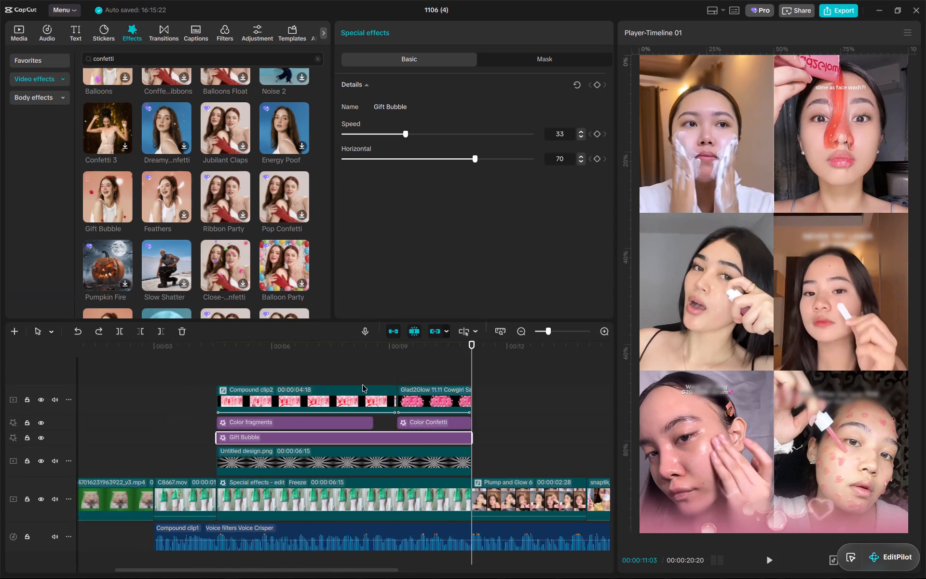
{"action": "scroll", "coordinate": [363, 386], "scroll_direction": "left", "scroll_amount": 6}
{"action": "key", "text": "alt+Tab"}
{"action": "left_click", "coordinate": [342, 388]}
{"action": "key", "text": "alt+Tab"}
{"action": "scroll", "coordinate": [333, 404], "scroll_direction": "right", "scroll_amount": 5}
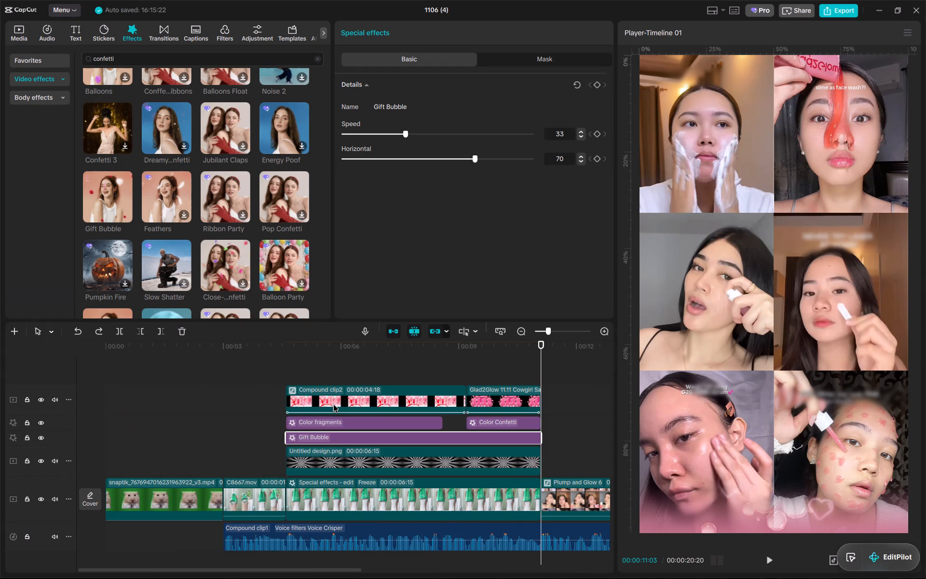
{"action": "scroll", "coordinate": [333, 404], "scroll_direction": "right", "scroll_amount": 2}
Add a default text at 00:00:03:00 and trim its end to the end of the C8667.mov product clip.
{"action": "left_click_drag", "start_coordinate": [210, 358], "coordinate": [224, 356]}
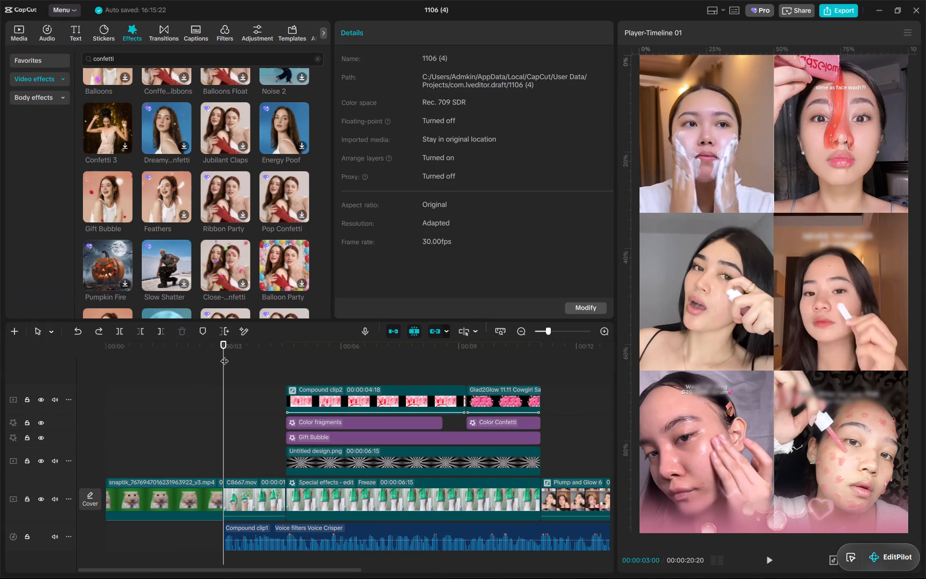
{"action": "left_click", "coordinate": [224, 355]}
{"action": "left_click", "coordinate": [75, 30]}
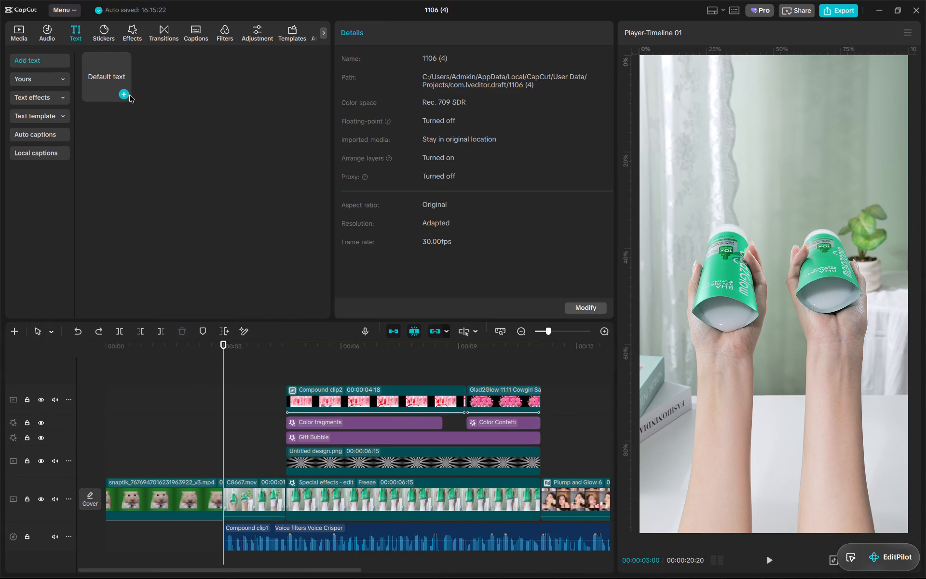
{"action": "left_click", "coordinate": [129, 92]}
{"action": "scroll", "coordinate": [267, 349], "scroll_direction": "up", "scroll_amount": 8, "text": "alt"}
{"action": "left_click_drag", "start_coordinate": [282, 344], "coordinate": [294, 348]}
{"action": "key", "text": "w"}
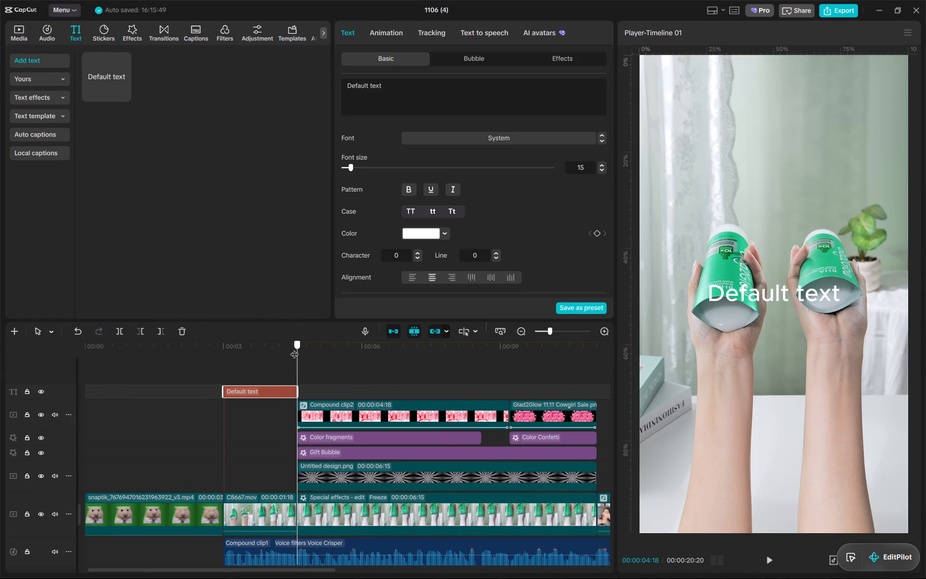
Play back the product clip and price page voiceover and compare the timing with scene 2's line in the script.
{"action": "left_click_drag", "start_coordinate": [294, 348], "coordinate": [271, 354]}
{"action": "scroll", "coordinate": [311, 428], "scroll_direction": "up", "scroll_amount": 9, "text": "alt"}
{"action": "scroll", "coordinate": [272, 403], "scroll_direction": "up", "scroll_amount": 3, "text": "alt"}
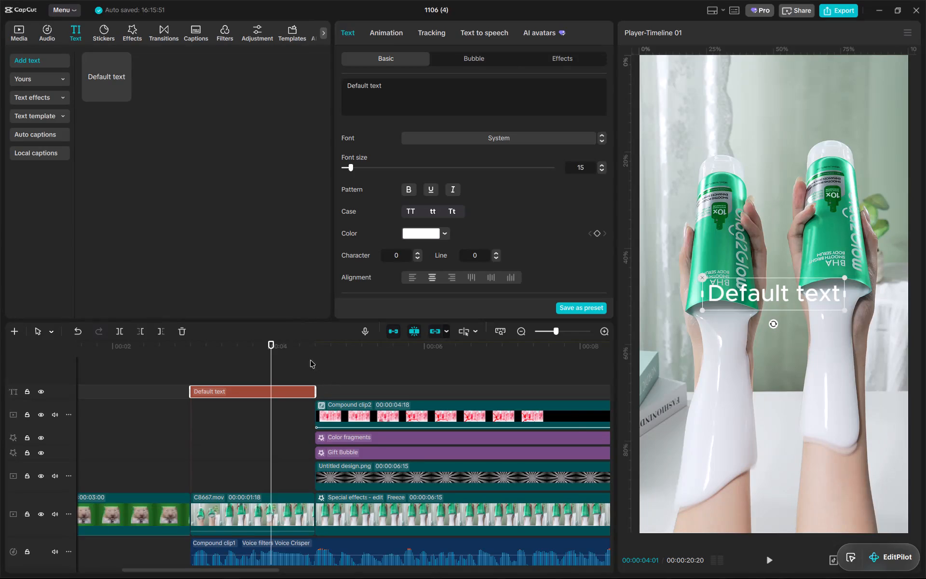
{"action": "left_click_drag", "start_coordinate": [311, 344], "coordinate": [315, 346]}
{"action": "left_click_drag", "start_coordinate": [315, 346], "coordinate": [195, 354]}
{"action": "key", "text": "space"}
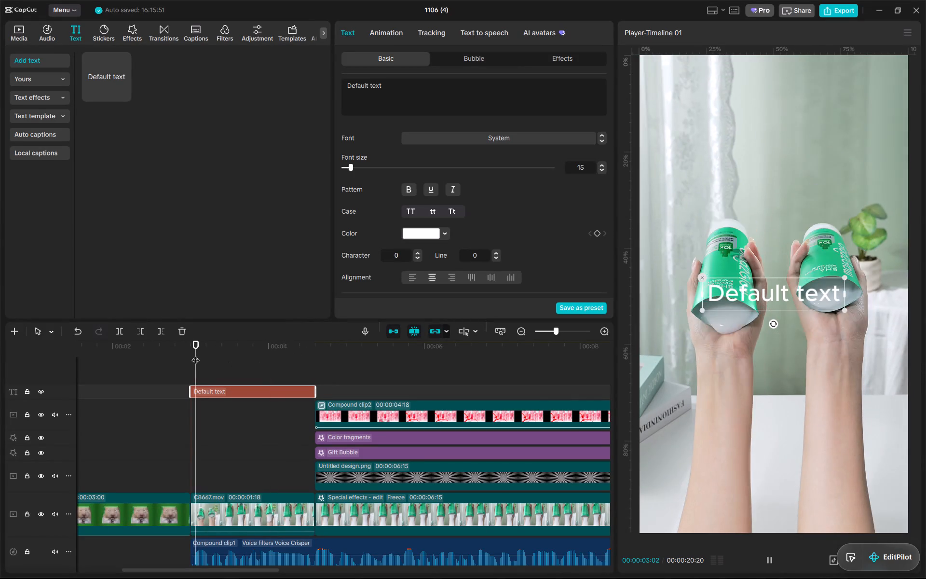
{"action": "key", "text": "space"}
{"action": "key", "text": "alt+Tab"}
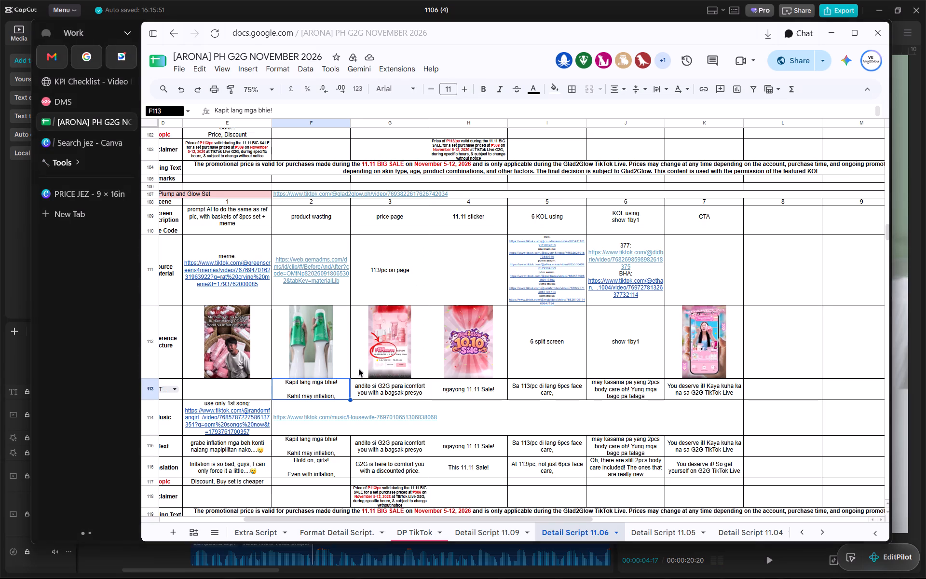
{"action": "left_click", "coordinate": [581, 565]}
{"action": "key", "text": "space"}
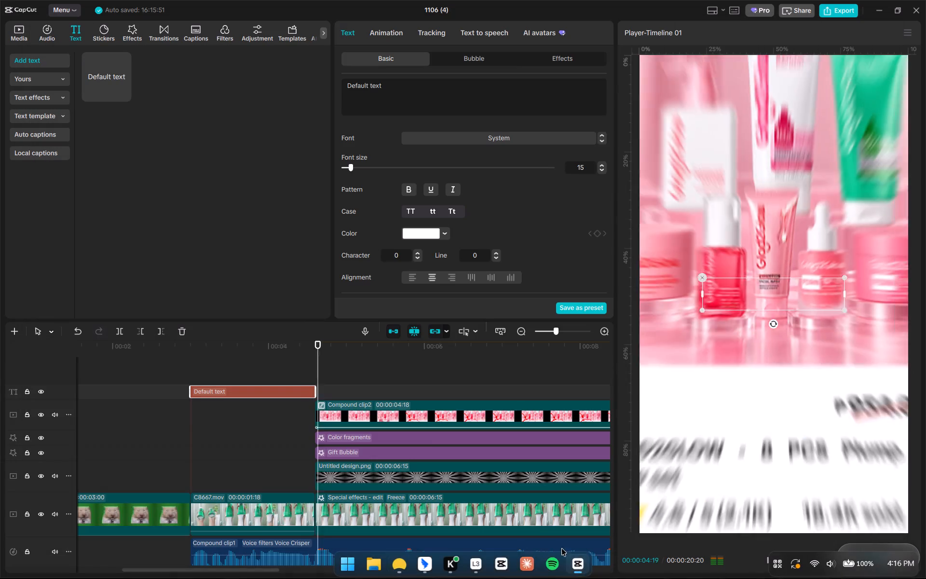
{"action": "scroll", "coordinate": [430, 429], "scroll_direction": "down", "scroll_amount": 2, "text": "ctrl"}
{"action": "key", "text": "space"}
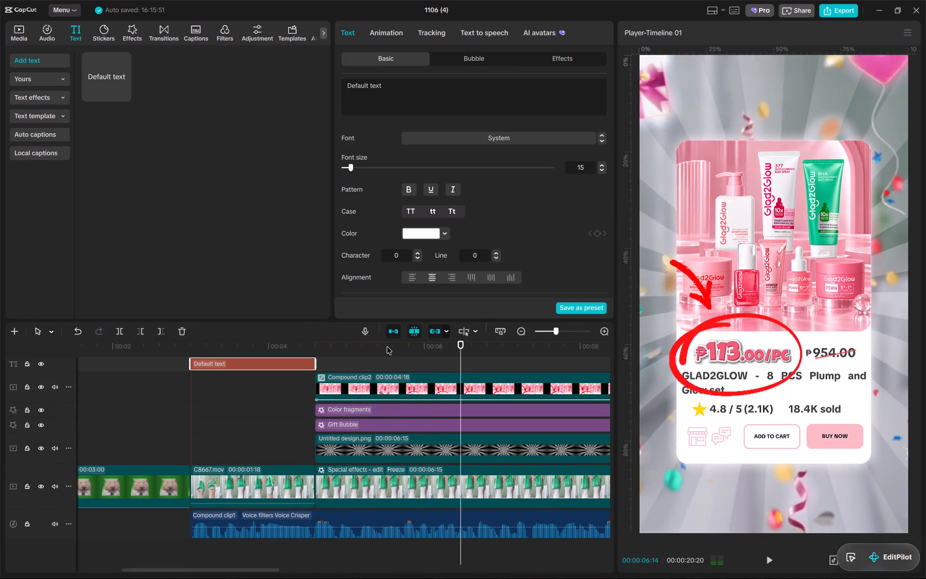
{"action": "left_click", "coordinate": [387, 346]}
{"action": "key", "text": "space"}
Move the sunburst background's starting rotation keyframe to 00:00:05:22.
{"action": "left_click_drag", "start_coordinate": [387, 346], "coordinate": [403, 345]}
{"action": "scroll", "coordinate": [397, 423], "scroll_direction": "up", "scroll_amount": 2, "text": "ctrl"}
{"action": "scroll", "coordinate": [397, 423], "scroll_direction": "down", "scroll_amount": 18, "text": "alt"}
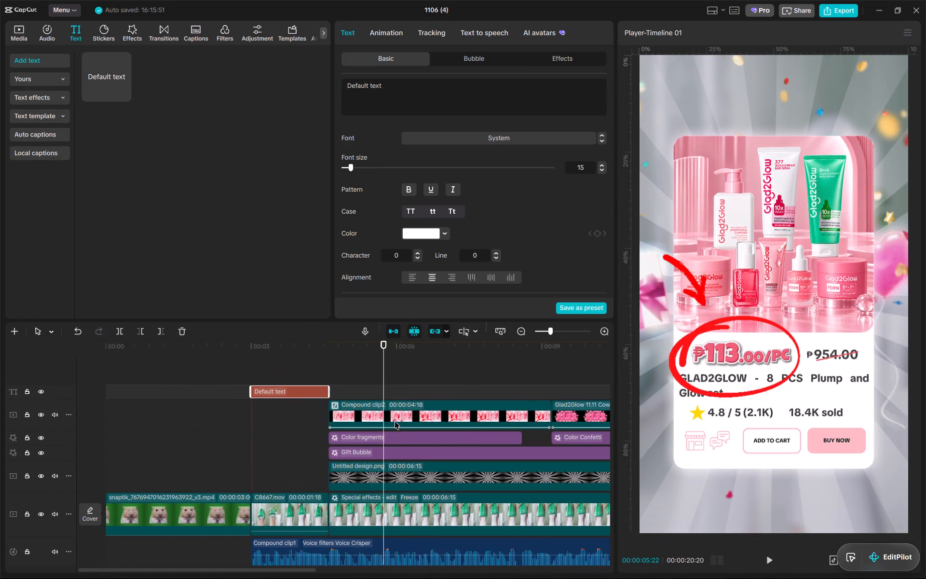
{"action": "scroll", "coordinate": [395, 421], "scroll_direction": "down", "scroll_amount": 3, "text": "alt"}
{"action": "left_click_drag", "start_coordinate": [352, 392], "coordinate": [365, 469]}
{"action": "scroll", "coordinate": [351, 453], "scroll_direction": "up", "scroll_amount": 3, "text": "ctrl"}
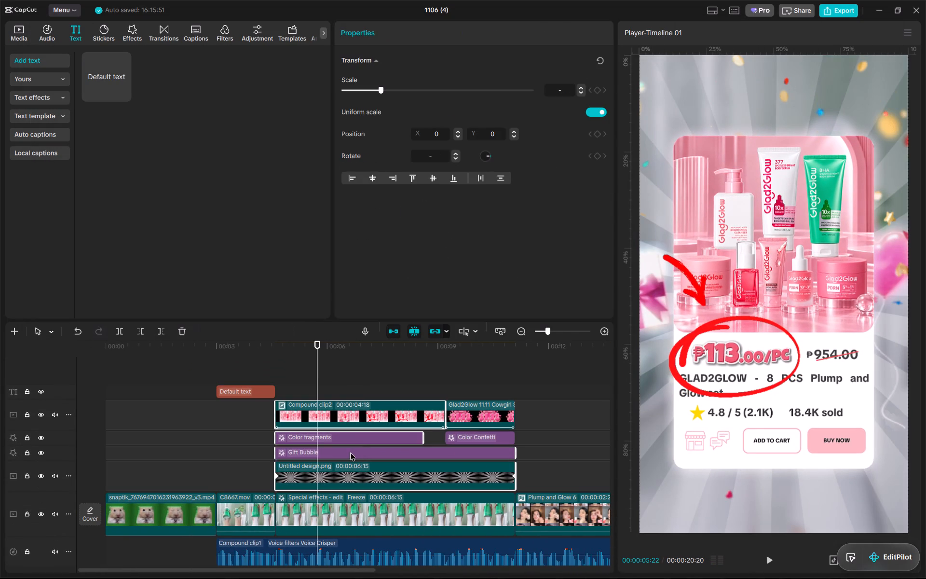
{"action": "scroll", "coordinate": [350, 453], "scroll_direction": "up", "scroll_amount": 1, "text": "ctrl"}
{"action": "scroll", "coordinate": [333, 469], "scroll_direction": "up", "scroll_amount": 20, "text": "alt"}
{"action": "scroll", "coordinate": [333, 469], "scroll_direction": "up", "scroll_amount": 16, "text": "alt"}
{"action": "scroll", "coordinate": [326, 501], "scroll_direction": "down", "scroll_amount": 7, "text": "alt"}
{"action": "left_click_drag", "start_coordinate": [104, 478], "coordinate": [315, 481]}
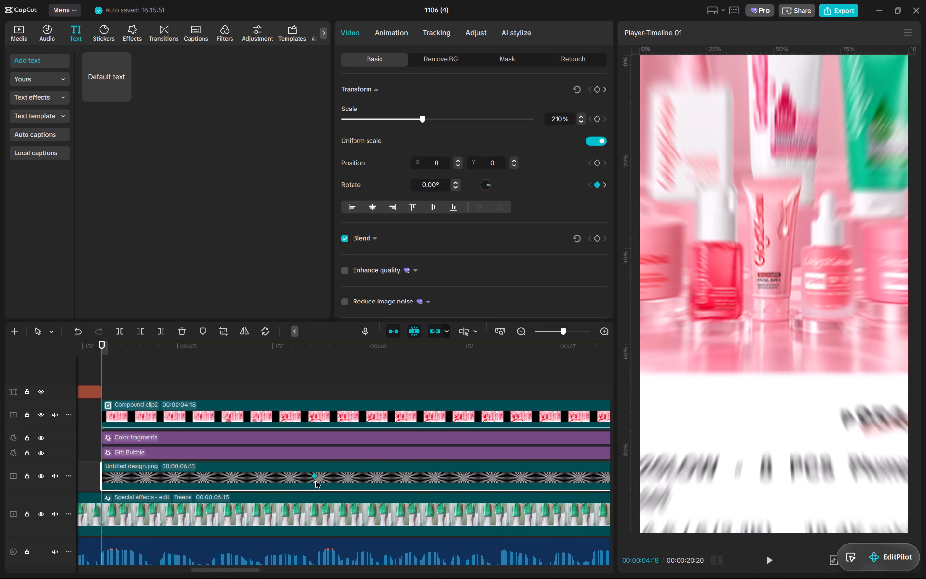
{"action": "left_click_drag", "start_coordinate": [315, 481], "coordinate": [316, 481]}
Trim the starts of the price page, Color fragments, Gift Bubble and sunburst clips to 00:00:05:22 and play back the result.
{"action": "left_click", "coordinate": [314, 361]}
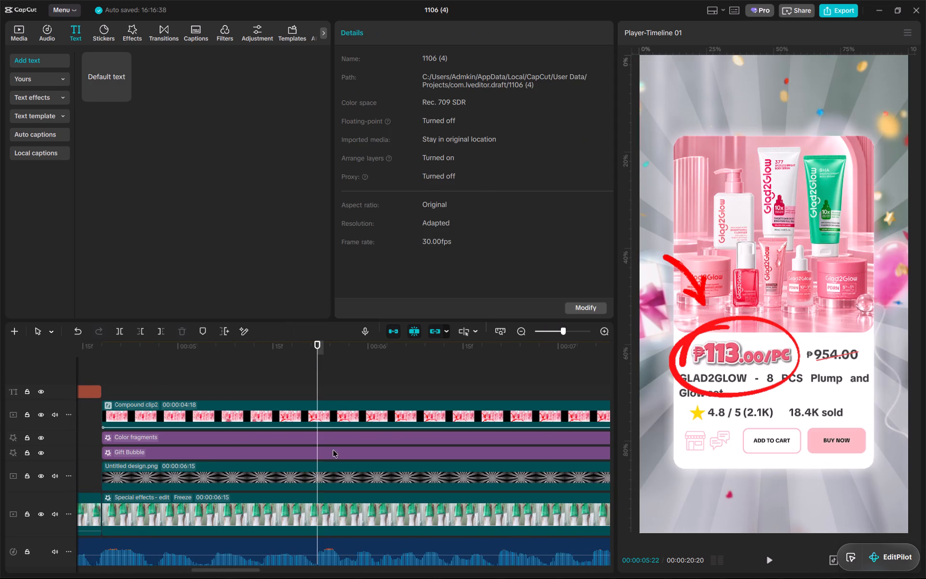
{"action": "left_click", "coordinate": [340, 482]}
{"action": "left_click_drag", "start_coordinate": [382, 388], "coordinate": [368, 475]}
{"action": "key", "text": "q"}
{"action": "scroll", "coordinate": [390, 449], "scroll_direction": "down", "scroll_amount": 20, "text": "alt"}
{"action": "scroll", "coordinate": [390, 449], "scroll_direction": "down", "scroll_amount": 5, "text": "alt"}
{"action": "key", "text": "space"}
{"action": "key", "text": "space"}
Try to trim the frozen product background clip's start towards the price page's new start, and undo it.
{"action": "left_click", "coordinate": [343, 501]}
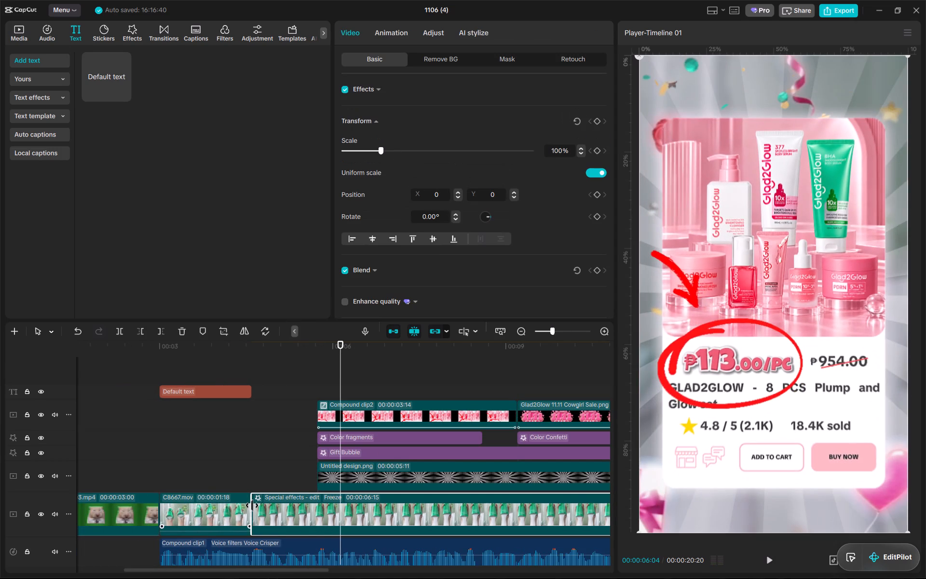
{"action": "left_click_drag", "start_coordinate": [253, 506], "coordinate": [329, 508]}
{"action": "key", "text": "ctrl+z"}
Play back the product clip's opening and move its default text up above the two green bottles.
{"action": "left_click", "coordinate": [163, 353]}
{"action": "key", "text": "space"}
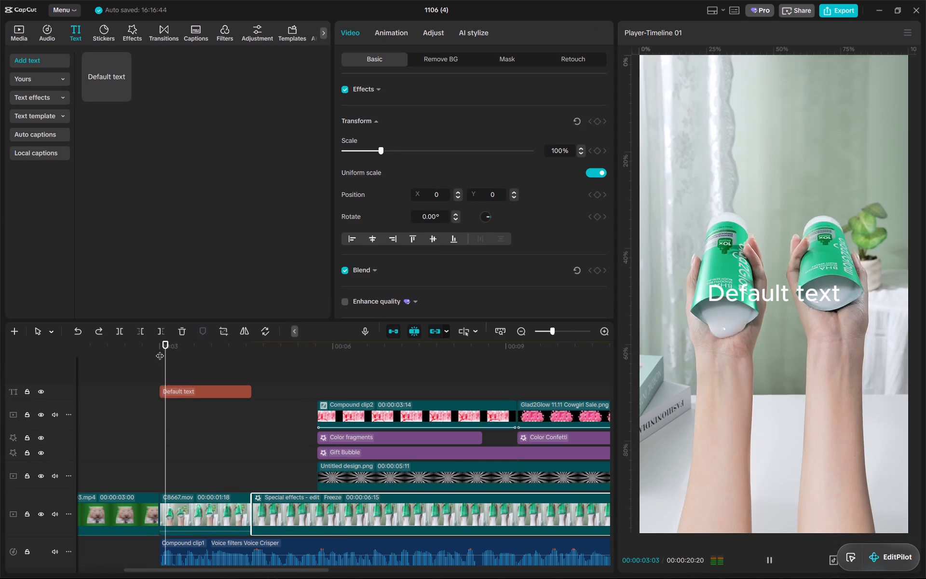
{"action": "key", "text": "space"}
{"action": "left_click", "coordinate": [221, 390]}
{"action": "left_click_drag", "start_coordinate": [773, 295], "coordinate": [770, 136]}
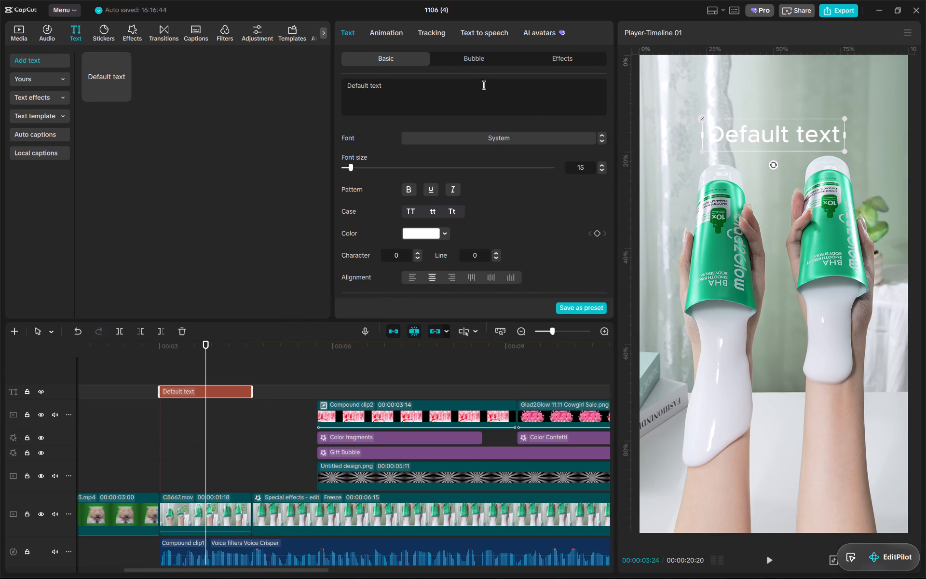
Copy the opening wording of scene 2's voiceover line from the script spreadsheet for the default text.
{"action": "left_click_drag", "start_coordinate": [482, 76], "coordinate": [468, 81]}
{"action": "key", "text": "alt+Tab"}
{"action": "double_click", "coordinate": [310, 394]}
{"action": "left_click", "coordinate": [292, 379]}
{"action": "left_click_drag", "start_coordinate": [292, 379], "coordinate": [292, 377]}
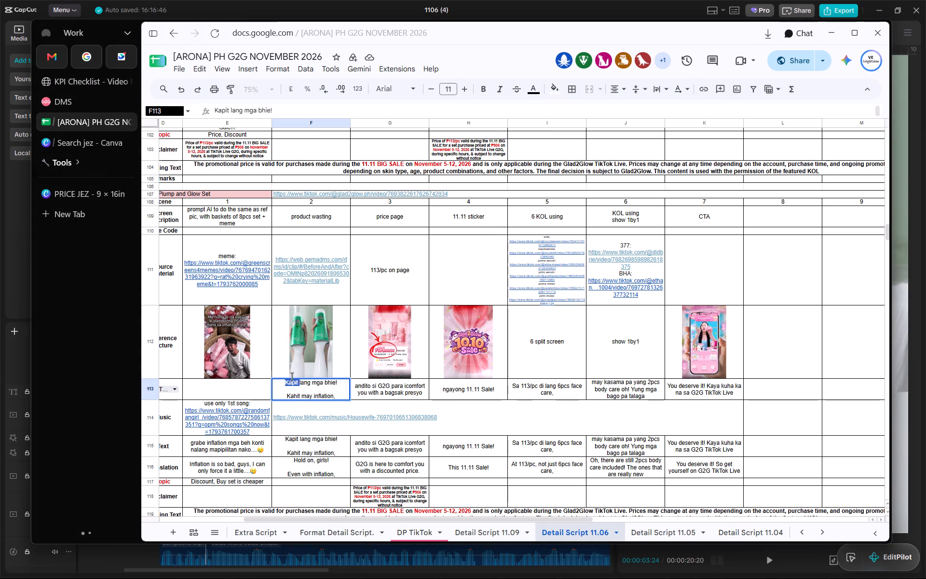
{"action": "left_click_drag", "start_coordinate": [292, 377], "coordinate": [299, 377]}
{"action": "key", "text": "ctrl+c"}
{"action": "left_click", "coordinate": [291, 383]}
{"action": "left_click_drag", "start_coordinate": [291, 383], "coordinate": [300, 383]}
{"action": "key", "text": "ctrl+c"}
{"action": "key", "text": "alt+Tab"}
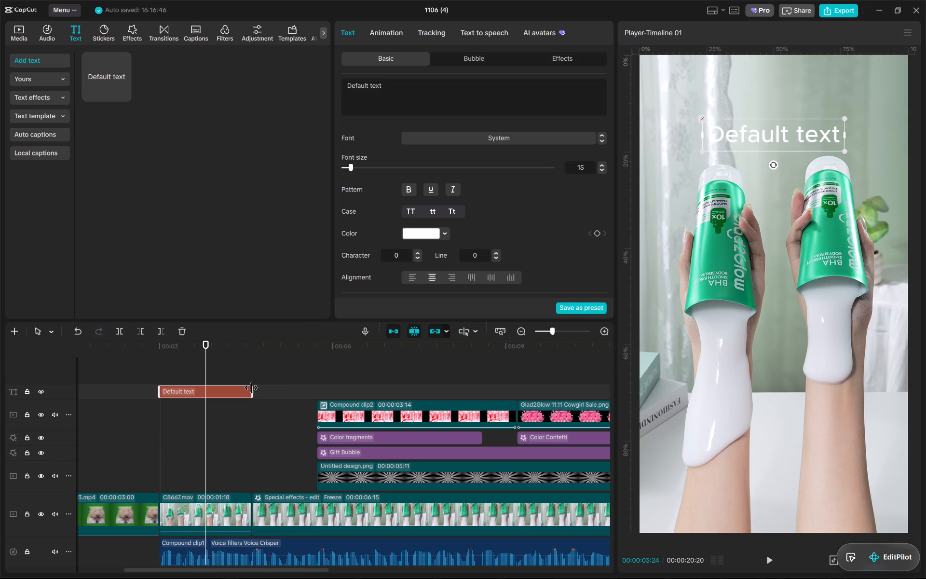
Replace the default text above the two green bottles with the copied wording "Kapit lang".
{"action": "scroll", "coordinate": [499, 415], "scroll_direction": "down", "scroll_amount": 20, "text": "alt"}
{"action": "scroll", "coordinate": [499, 415], "scroll_direction": "down", "scroll_amount": 9, "text": "alt"}
{"action": "left_click", "coordinate": [252, 358]}
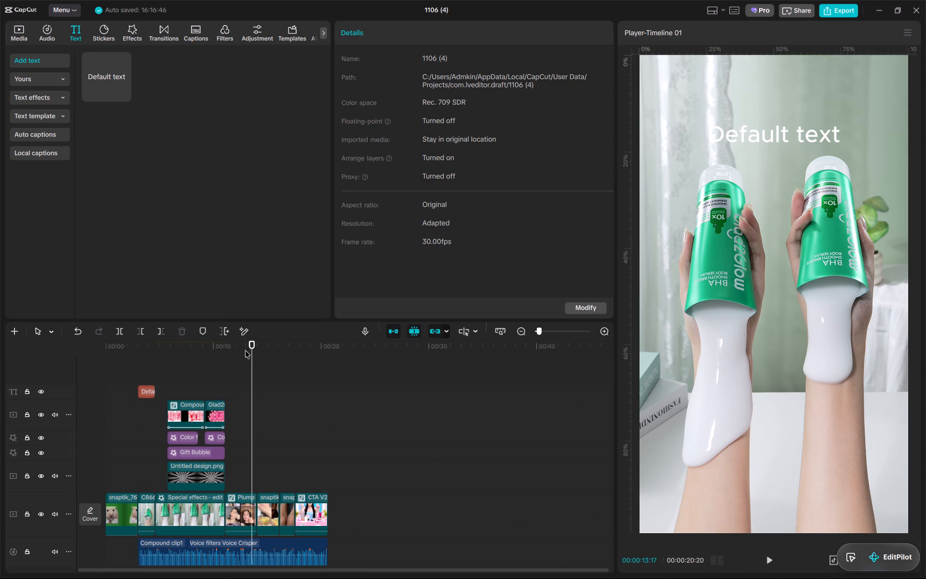
{"action": "left_click", "coordinate": [245, 350]}
{"action": "left_click_drag", "start_coordinate": [245, 350], "coordinate": [259, 351]}
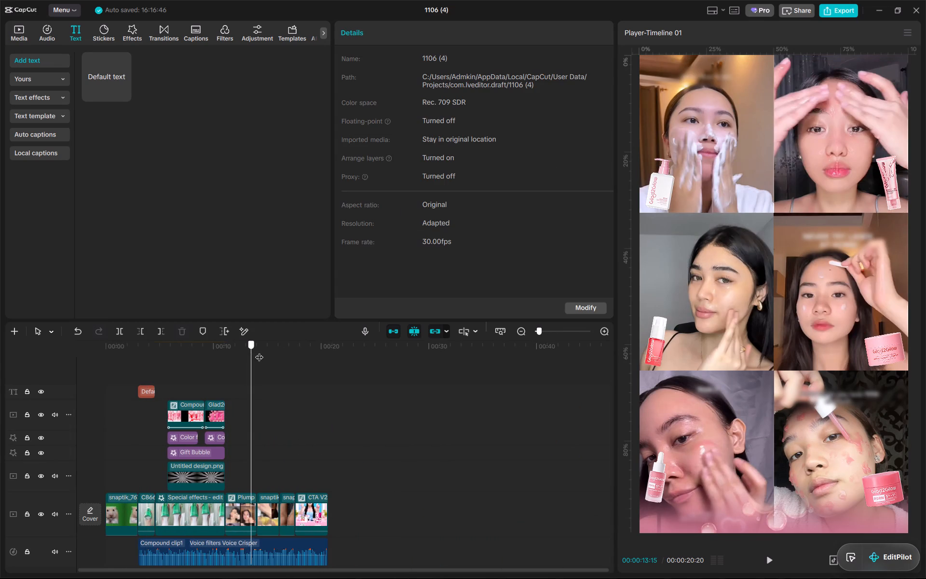
{"action": "left_click_drag", "start_coordinate": [259, 351], "coordinate": [248, 357]}
{"action": "left_click_drag", "start_coordinate": [194, 346], "coordinate": [144, 346]}
{"action": "scroll", "coordinate": [156, 378], "scroll_direction": "up", "scroll_amount": 18, "text": "alt"}
{"action": "left_click", "coordinate": [168, 388]}
{"action": "scroll", "coordinate": [203, 391], "scroll_direction": "up", "scroll_amount": 10, "text": "alt"}
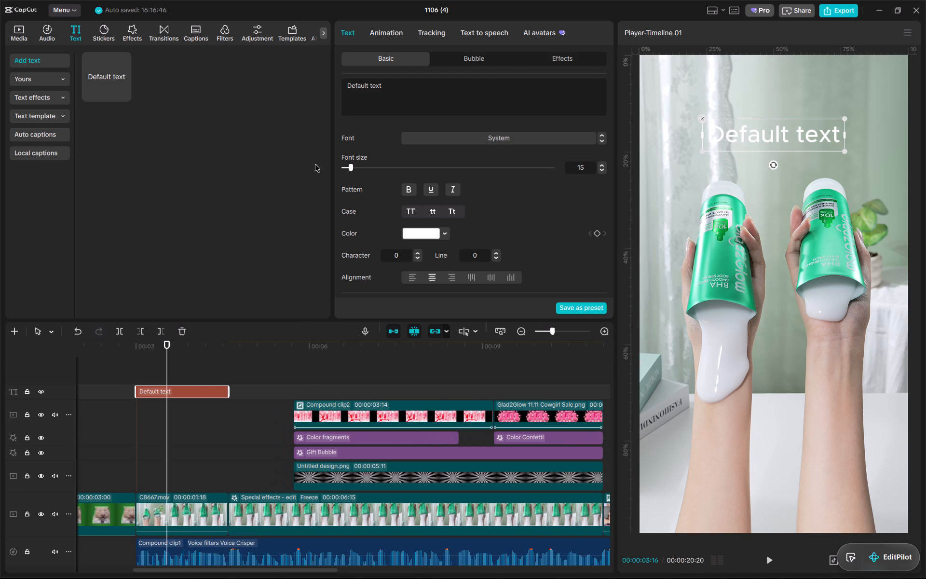
{"action": "left_click", "coordinate": [391, 104]}
{"action": "key", "text": "ctrl+a"}
{"action": "key", "text": "ctrl+v"}
Search the fonts for "klop" and set the "Kapit lang" text's font to Klop.
{"action": "left_click", "coordinate": [523, 135]}
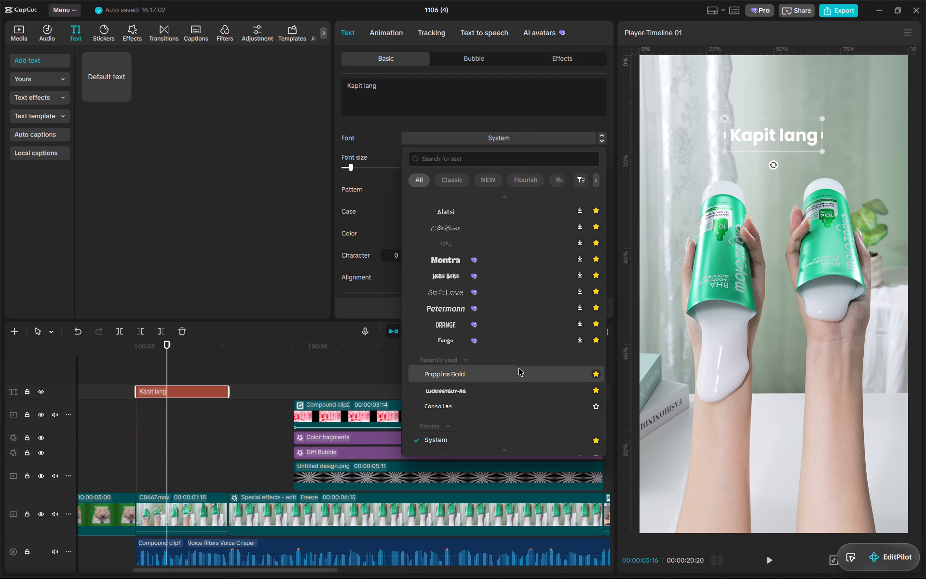
{"action": "left_click", "coordinate": [499, 97]}
{"action": "triple_click", "coordinate": [493, 92]}
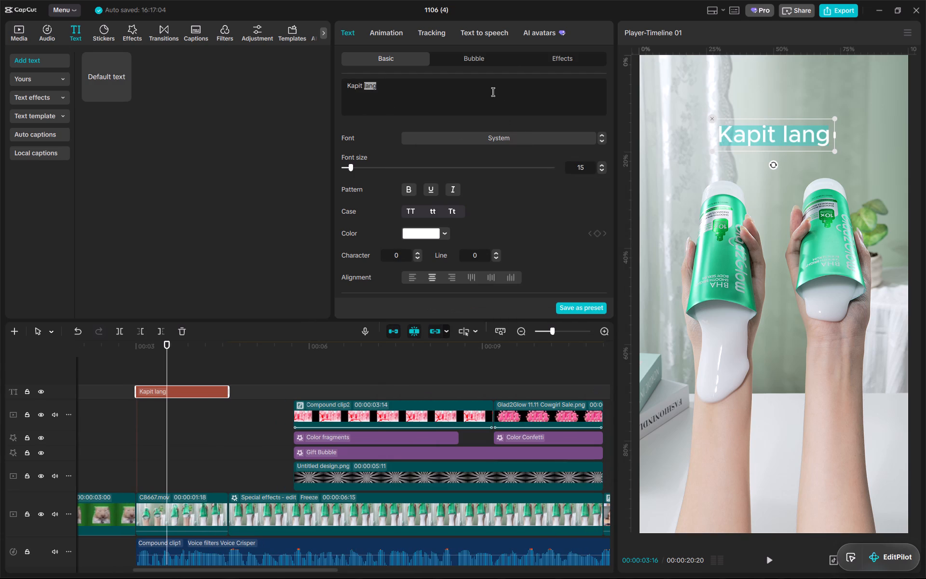
{"action": "left_click", "coordinate": [484, 138]}
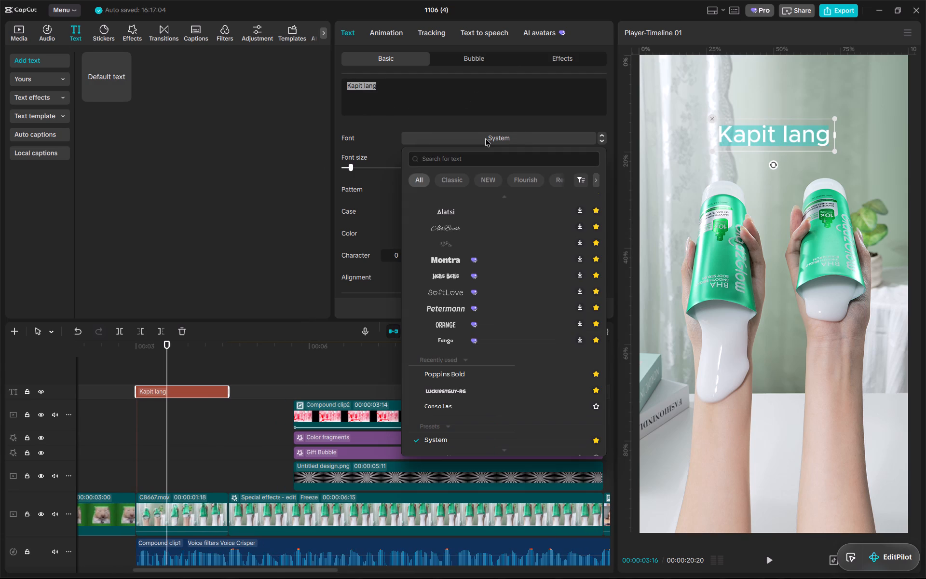
{"action": "left_click", "coordinate": [481, 157]}
{"action": "type", "text": "klop"}
{"action": "key", "text": "Return"}
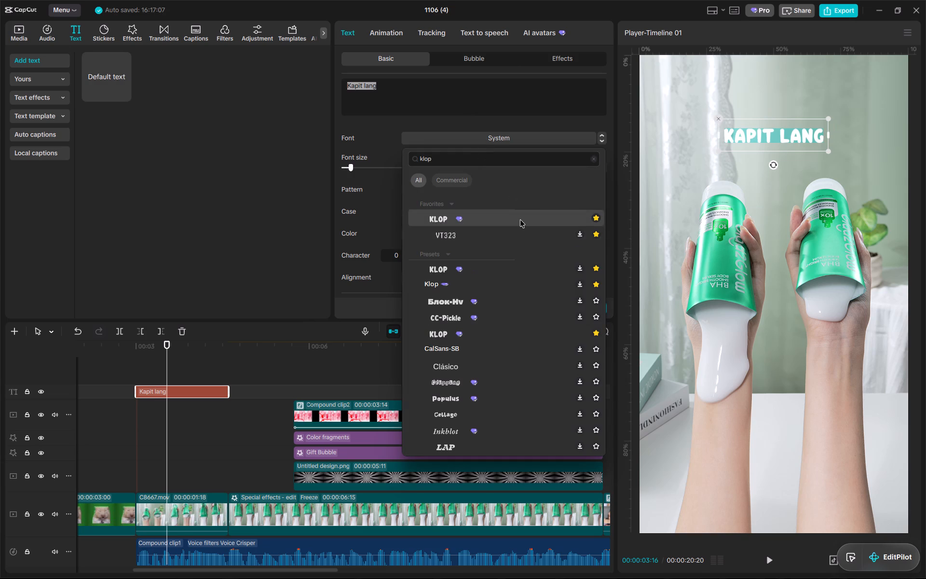
{"action": "left_click", "coordinate": [520, 220]}
Enlarge the "Kapit lang" text to about four fifths of the frame width and place it just above the bottles.
{"action": "left_click_drag", "start_coordinate": [829, 156], "coordinate": [906, 204]}
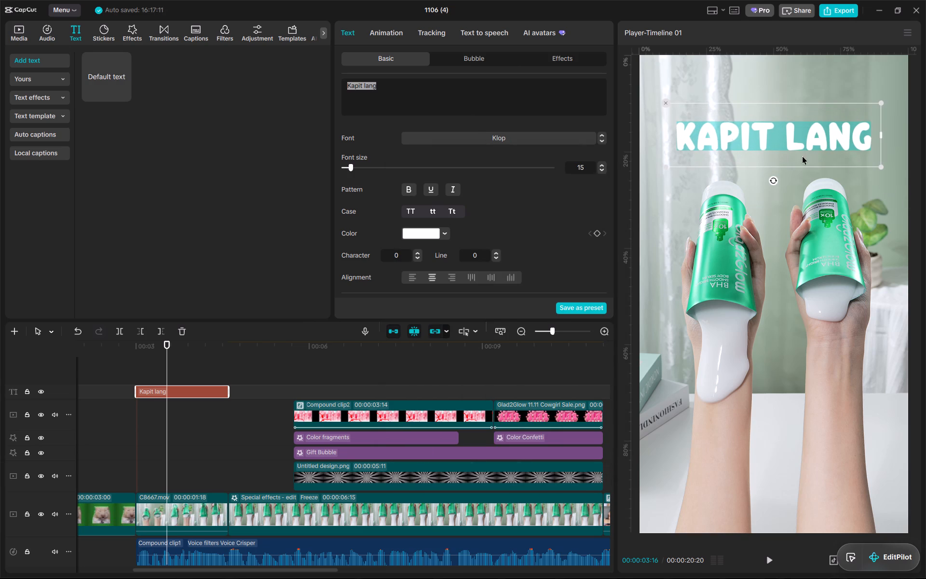
{"action": "left_click_drag", "start_coordinate": [792, 150], "coordinate": [794, 176]}
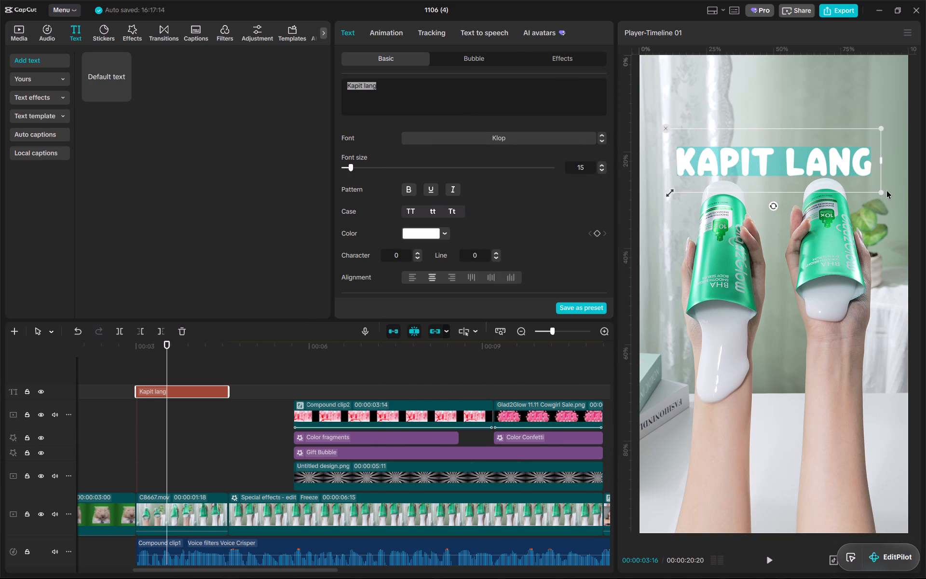
{"action": "left_click_drag", "start_coordinate": [883, 192], "coordinate": [892, 188]}
{"action": "left_click_drag", "start_coordinate": [835, 166], "coordinate": [838, 136]}
Try favourited text effects on "Kapit lang", settle on cream letters with a soft green outline, and shrink the text slightly.
{"action": "left_click", "coordinate": [500, 138]}
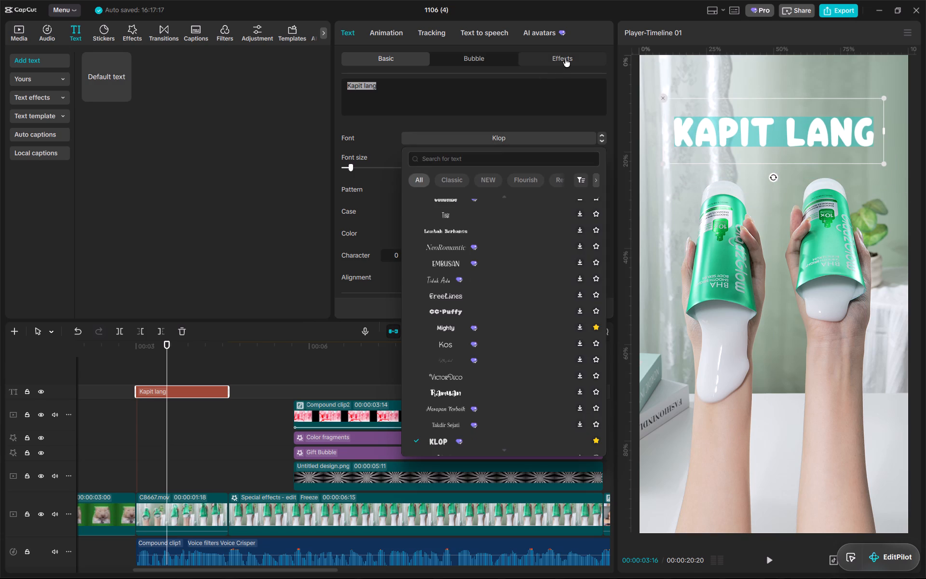
{"action": "left_click", "coordinate": [567, 57]}
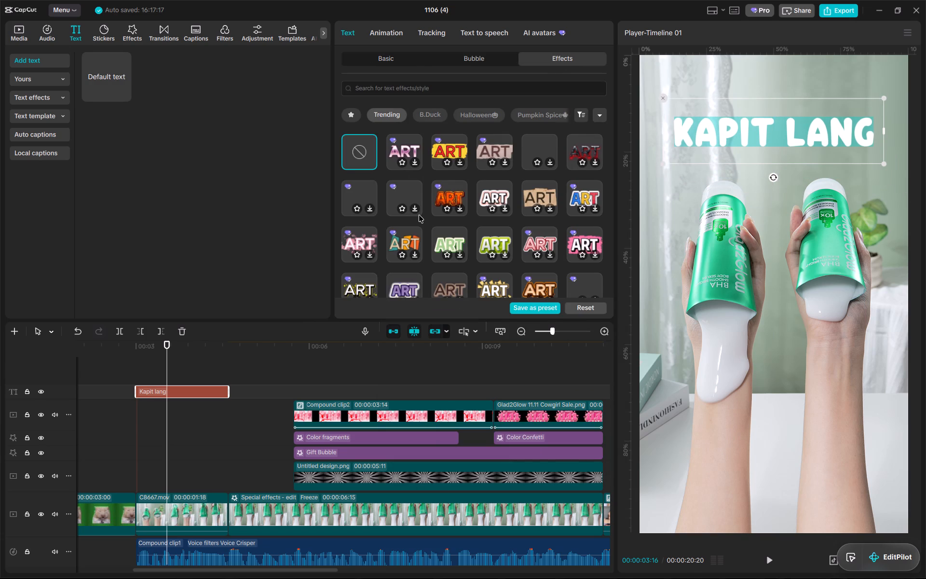
{"action": "left_click", "coordinate": [349, 118]}
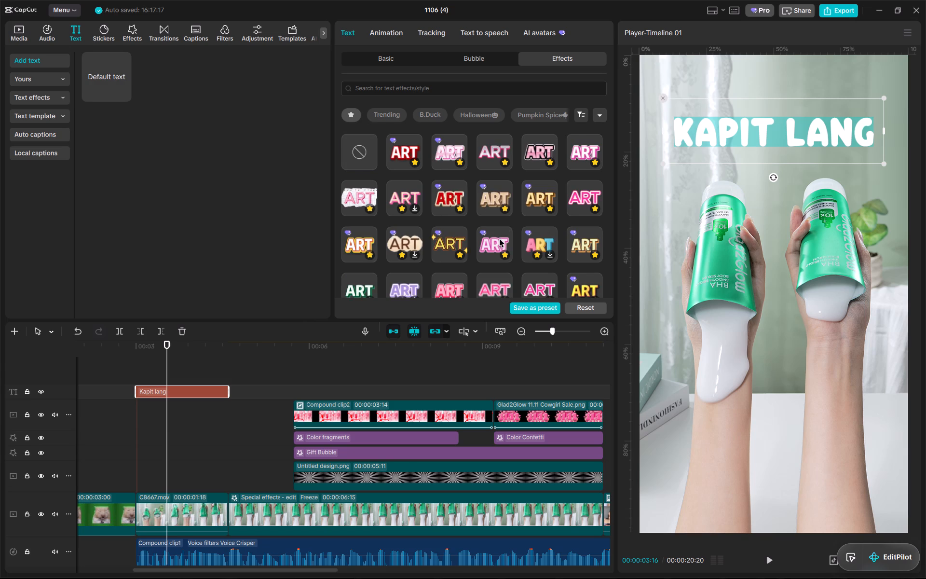
{"action": "scroll", "coordinate": [499, 239], "scroll_direction": "down", "scroll_amount": 2}
{"action": "left_click", "coordinate": [497, 223]}
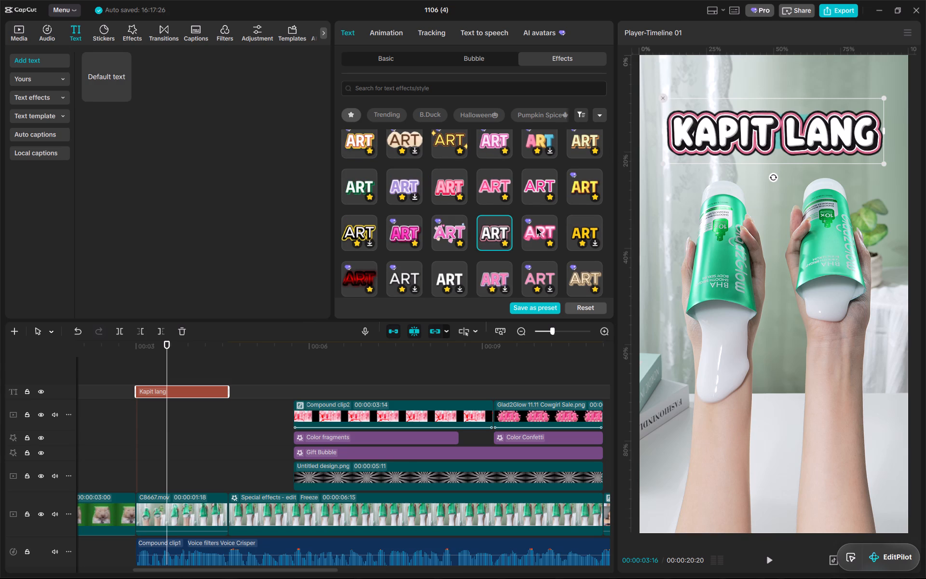
{"action": "left_click", "coordinate": [362, 177]}
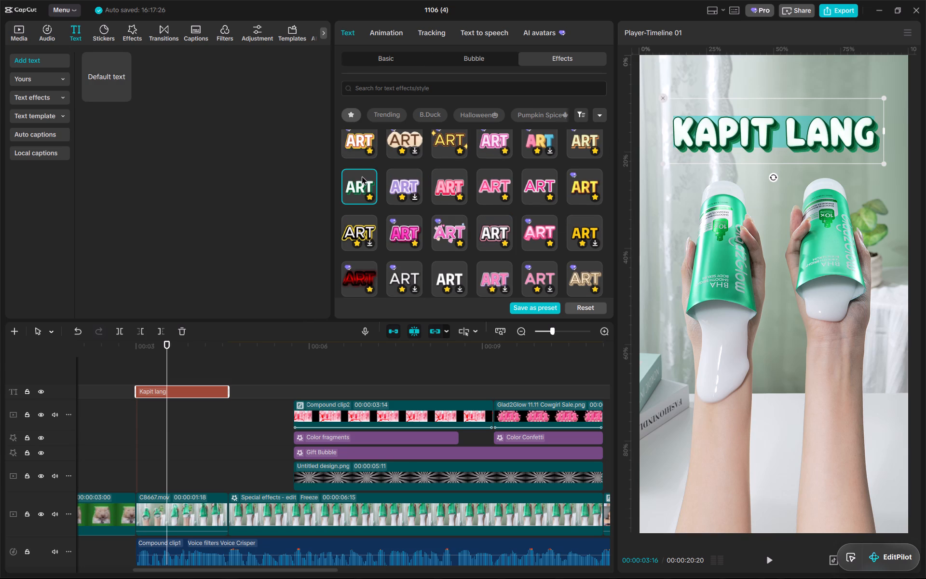
{"action": "left_click", "coordinate": [500, 241]}
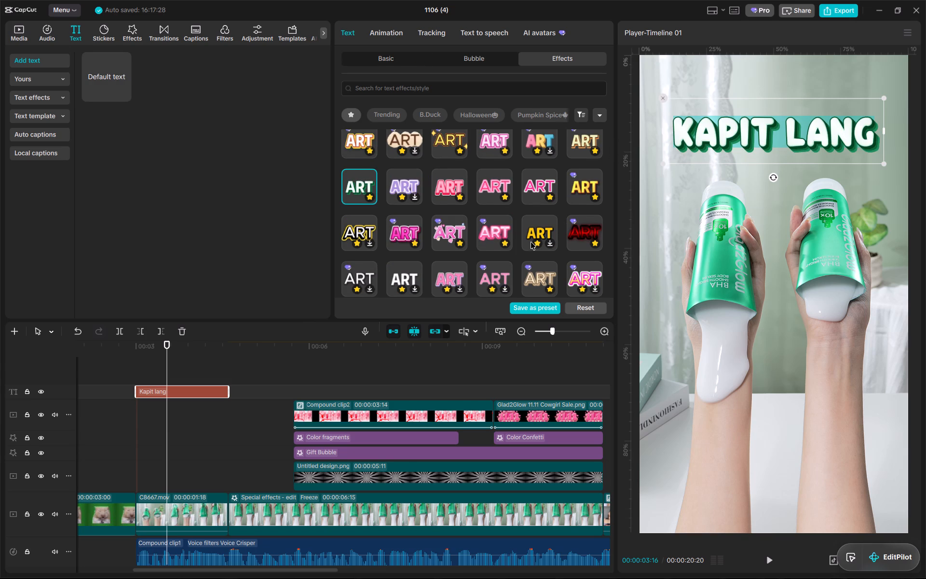
{"action": "scroll", "coordinate": [531, 243], "scroll_direction": "down", "scroll_amount": 1}
{"action": "left_click", "coordinate": [389, 216]}
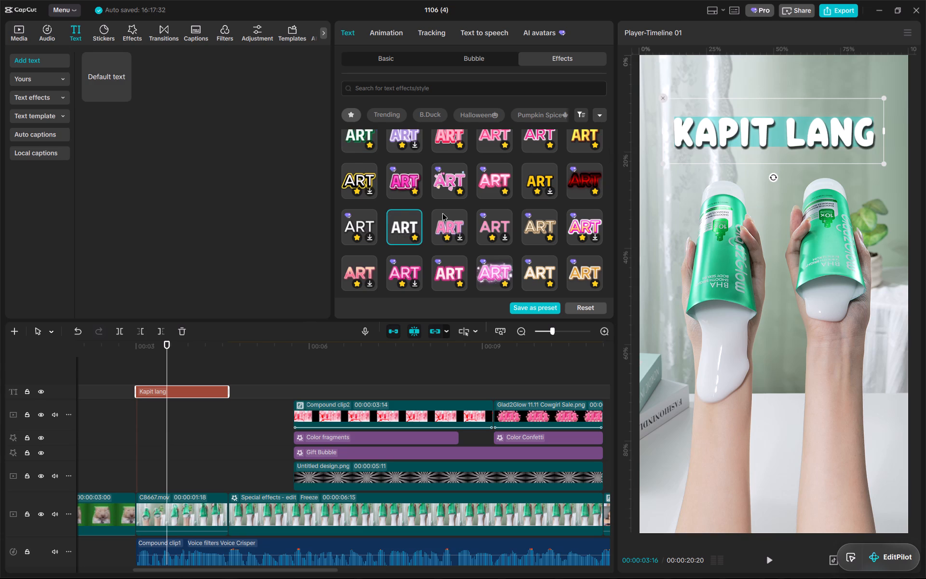
{"action": "scroll", "coordinate": [442, 213], "scroll_direction": "down", "scroll_amount": 1}
{"action": "scroll", "coordinate": [506, 234], "scroll_direction": "down", "scroll_amount": 3}
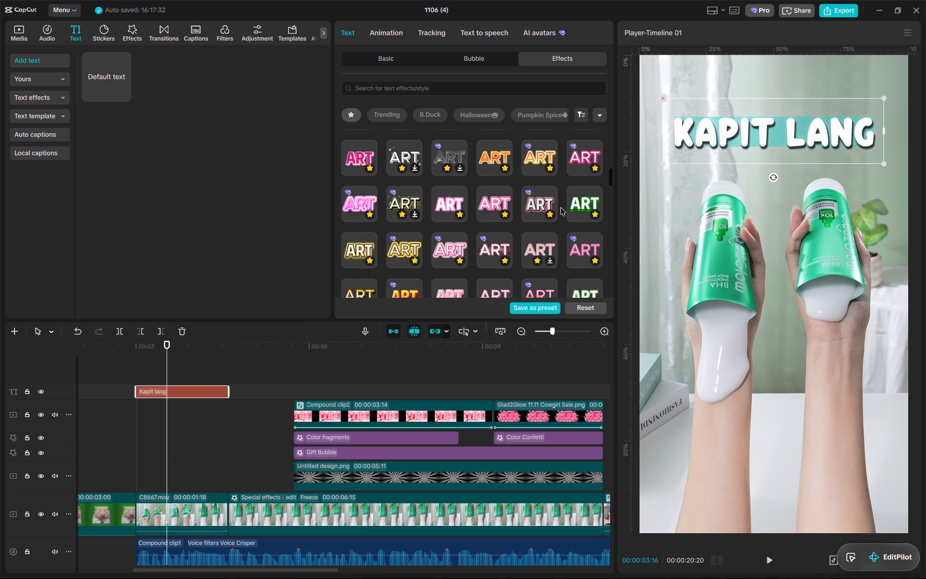
{"action": "left_click", "coordinate": [576, 197]}
{"action": "scroll", "coordinate": [534, 190], "scroll_direction": "down", "scroll_amount": 2}
{"action": "left_click", "coordinate": [586, 189]}
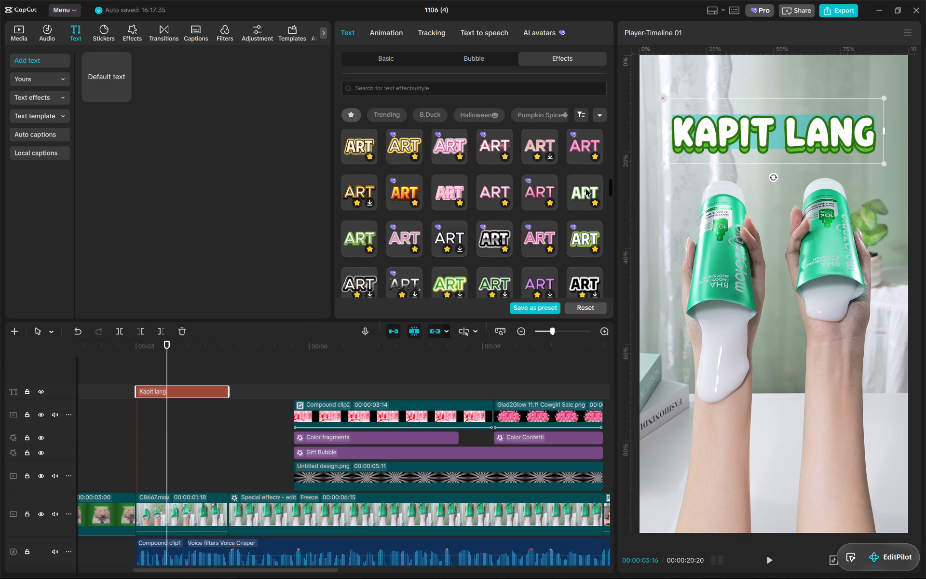
{"action": "left_click_drag", "start_coordinate": [883, 161], "coordinate": [867, 160]}
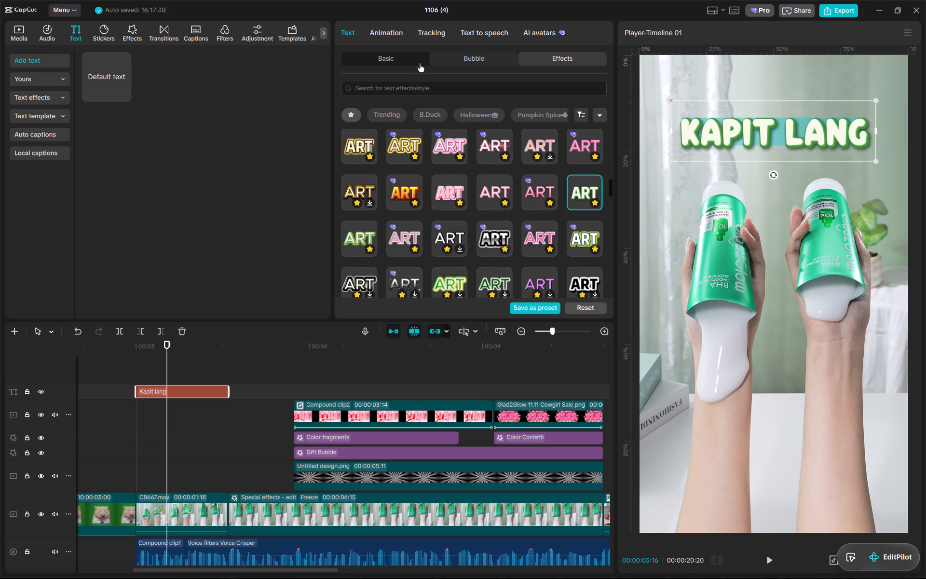
Curve the "Kapit lang" text into an upward arch with a strength of 34°.
{"action": "left_click", "coordinate": [399, 61]}
{"action": "scroll", "coordinate": [451, 168], "scroll_direction": "down", "scroll_amount": 15}
{"action": "left_click", "coordinate": [347, 280]}
{"action": "scroll", "coordinate": [425, 274], "scroll_direction": "down", "scroll_amount": 3}
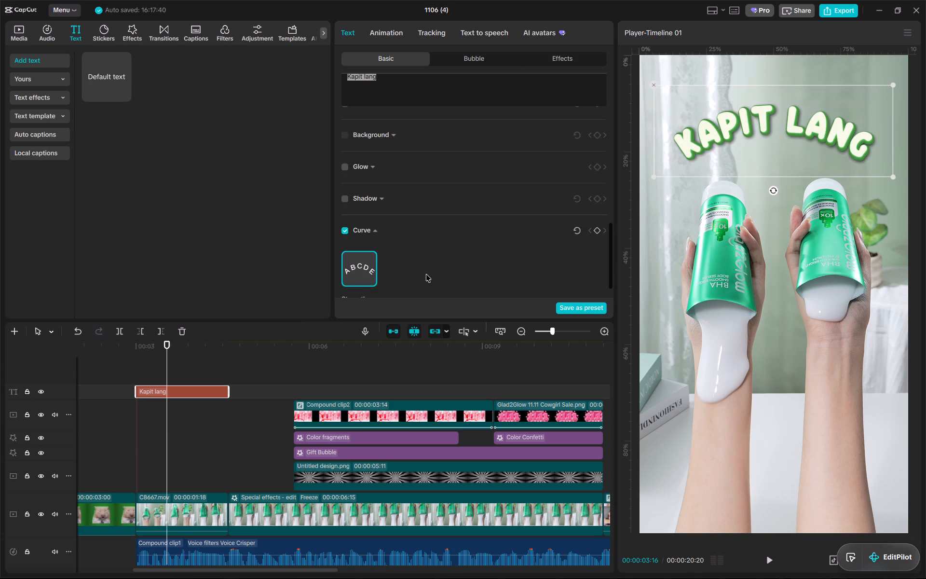
{"action": "left_click_drag", "start_coordinate": [457, 282], "coordinate": [444, 285]}
Play the opening of the text and duplicate "Kapit lang" on a track below from 00:00:03:18, ending with the original.
{"action": "left_click", "coordinate": [136, 351]}
{"action": "key", "text": "space"}
{"action": "key", "text": "space"}
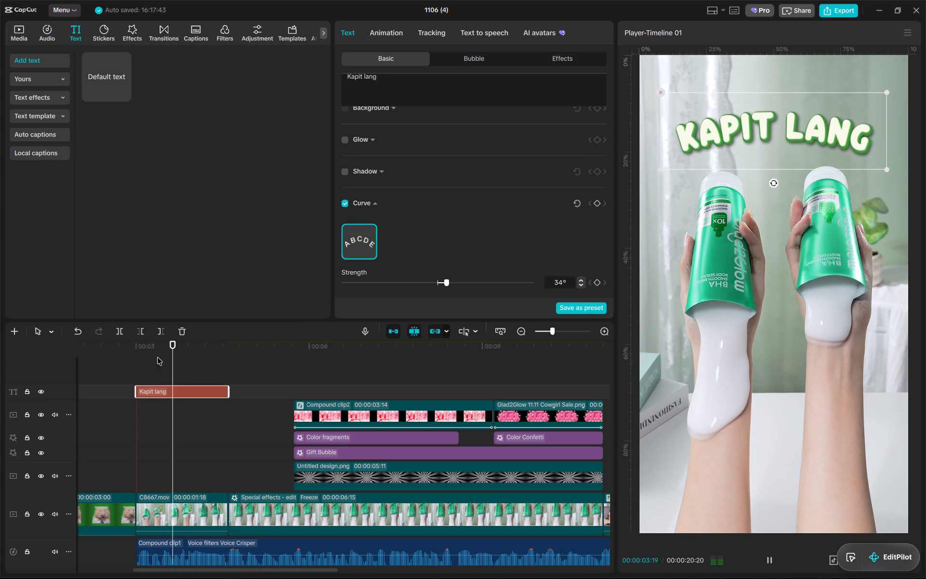
{"action": "left_click_drag", "start_coordinate": [155, 355], "coordinate": [171, 356]}
{"action": "key", "text": "space"}
{"action": "key", "text": "space"}
{"action": "left_click", "coordinate": [171, 356]}
{"action": "key", "text": "ctrl+c"}
{"action": "key", "text": "ctrl+v"}
{"action": "left_click_drag", "start_coordinate": [193, 389], "coordinate": [196, 414]}
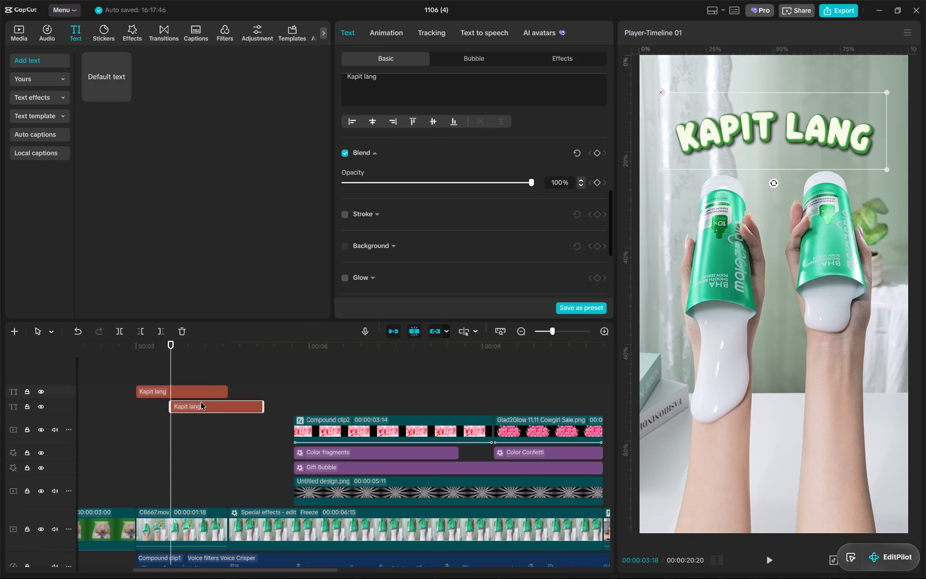
{"action": "left_click_drag", "start_coordinate": [223, 350], "coordinate": [216, 355]}
{"action": "key", "text": "w"}
Change the duplicated text to "mga bhie!!!" and set its curve strength to -34°.
{"action": "left_click_drag", "start_coordinate": [412, 86], "coordinate": [220, 46]}
{"action": "type", "text": "mga bhie!!!"}
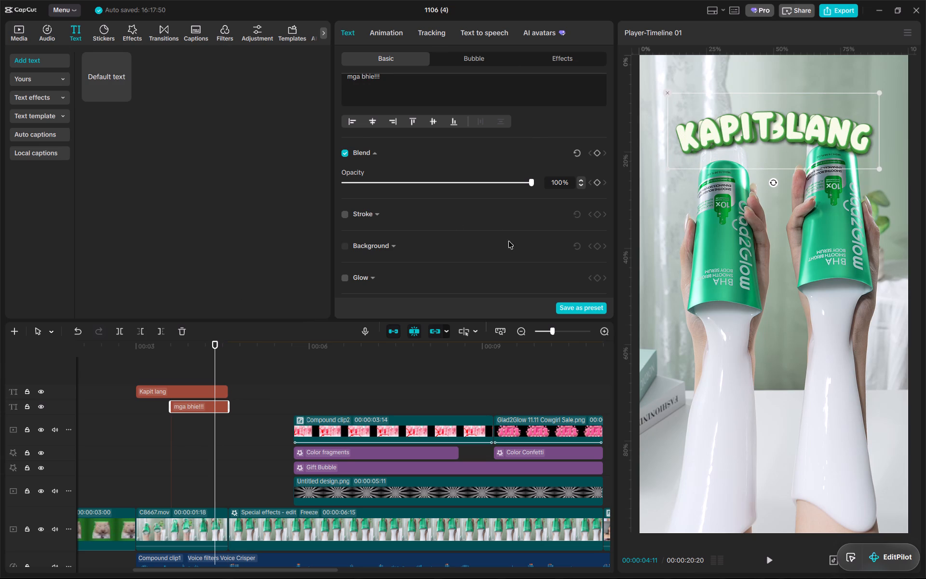
{"action": "scroll", "coordinate": [509, 245], "scroll_direction": "down", "scroll_amount": 4}
{"action": "left_click", "coordinate": [556, 282]}
{"action": "key", "text": "minus"}
{"action": "key", "text": "Return"}
Move "mga bhie!!!" to the lower part of the frame, fitting it above the caption area using the TikTok preview overlay.
{"action": "left_click_drag", "start_coordinate": [785, 124], "coordinate": [780, 435]}
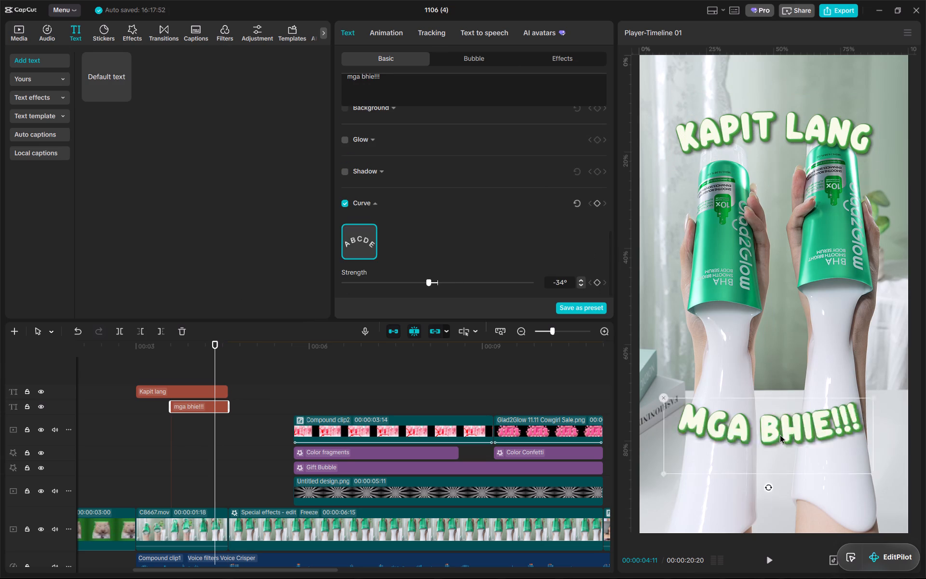
{"action": "left_click_drag", "start_coordinate": [780, 435], "coordinate": [784, 448]}
{"action": "left_click_drag", "start_coordinate": [861, 546], "coordinate": [597, 551]}
{"action": "left_click", "coordinate": [835, 565]}
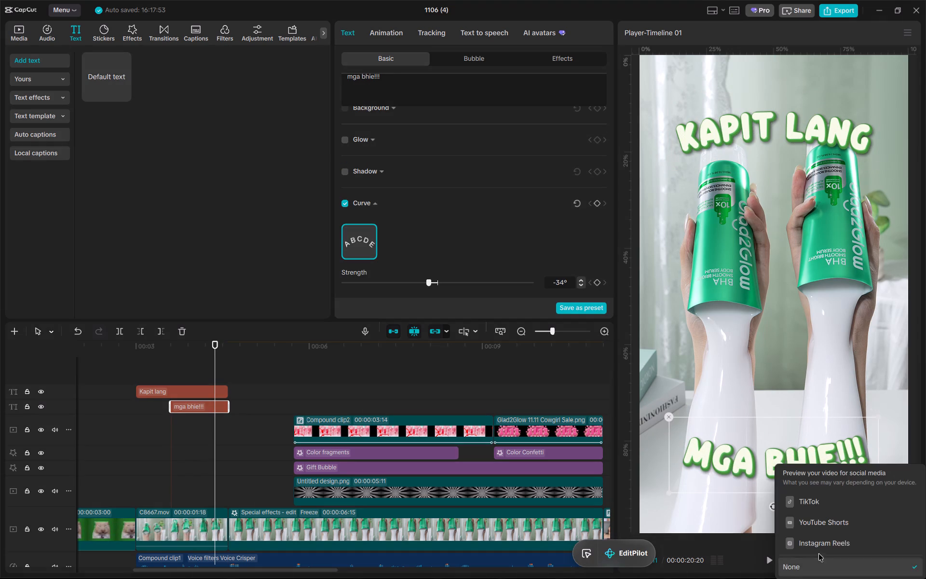
{"action": "left_click", "coordinate": [803, 504]}
{"action": "left_click_drag", "start_coordinate": [781, 467], "coordinate": [783, 456]}
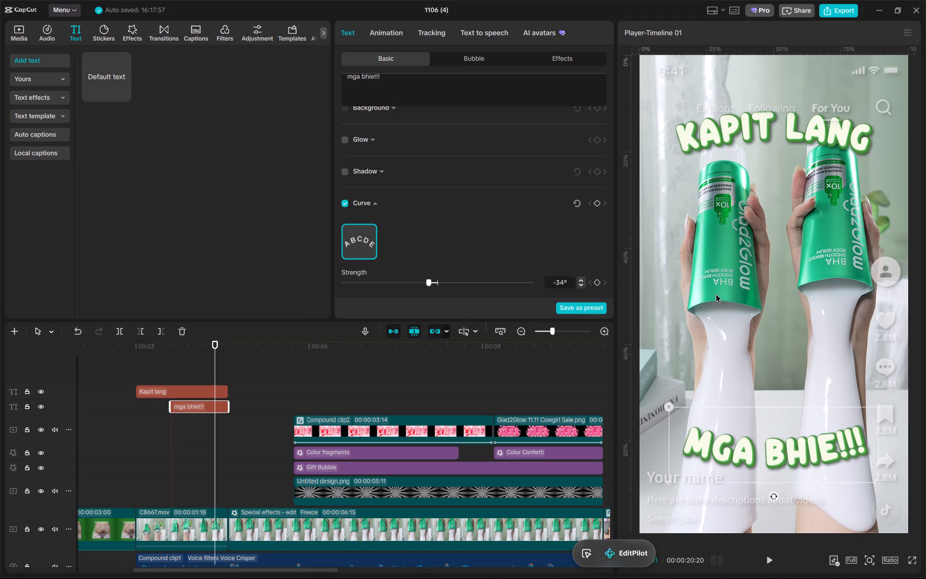
Give "mga bhie!!!" the favourited effect with white letters and a thick layered green outline, and nudge it up slightly.
{"action": "left_click", "coordinate": [585, 59]}
{"action": "scroll", "coordinate": [540, 188], "scroll_direction": "down", "scroll_amount": 2}
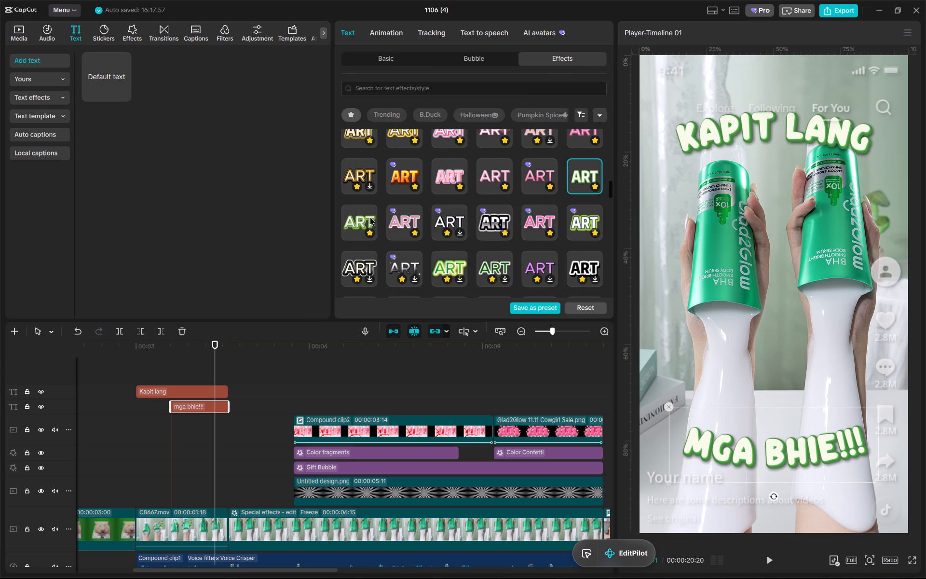
{"action": "left_click", "coordinate": [352, 220]}
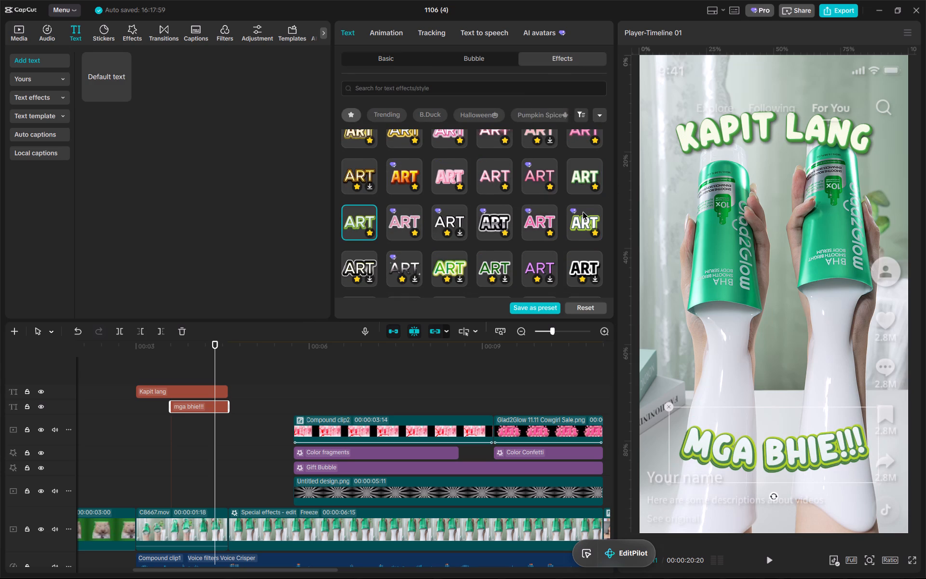
{"action": "left_click", "coordinate": [583, 212]}
{"action": "left_click", "coordinate": [362, 215]}
{"action": "left_click_drag", "start_coordinate": [790, 448], "coordinate": [791, 443]}
Play back the "Kapit lang" and "mga bhie!!!" texts from before the product clip to check their timing with the voiceover.
{"action": "left_click", "coordinate": [133, 349]}
{"action": "key", "text": "space"}
{"action": "scroll", "coordinate": [155, 380], "scroll_direction": "up", "scroll_amount": 10, "text": "ctrl"}
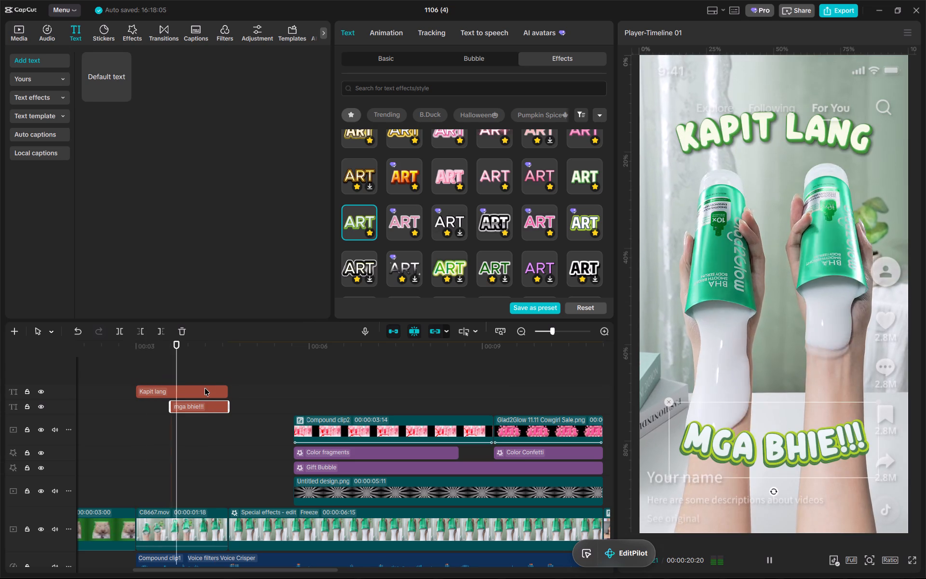
{"action": "scroll", "coordinate": [233, 391], "scroll_direction": "up", "scroll_amount": 9, "text": "alt"}
{"action": "key", "text": "space"}
{"action": "left_click_drag", "start_coordinate": [231, 354], "coordinate": [138, 363]}
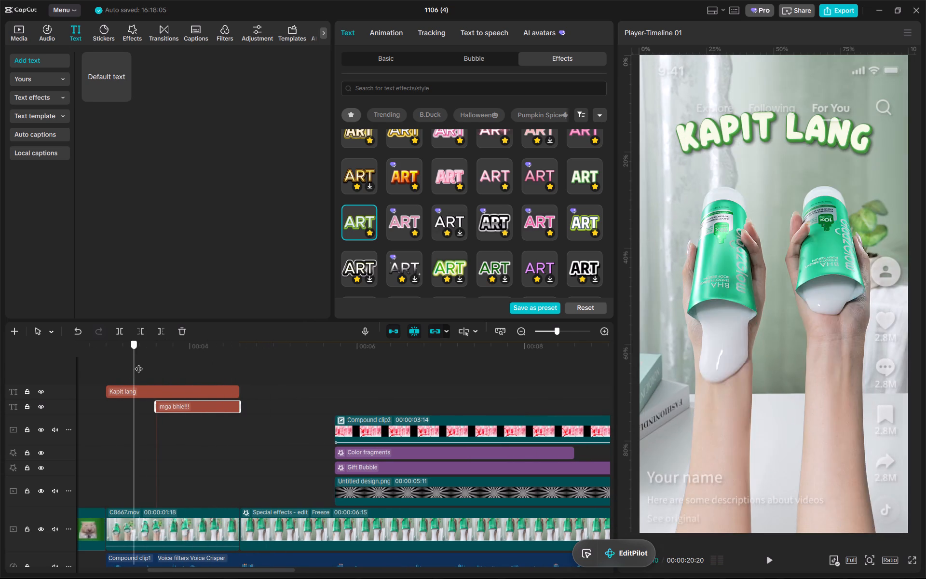
{"action": "left_click_drag", "start_coordinate": [138, 363], "coordinate": [106, 372]}
{"action": "key", "text": "space"}
{"action": "scroll", "coordinate": [347, 407], "scroll_direction": "up", "scroll_amount": 3, "text": "alt"}
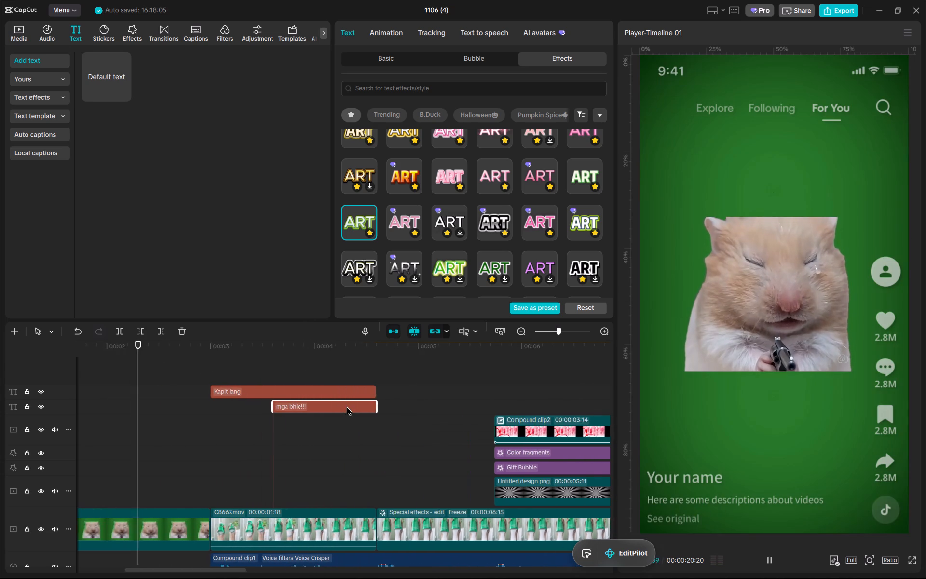
{"action": "scroll", "coordinate": [347, 407], "scroll_direction": "up", "scroll_amount": 1, "text": "alt"}
{"action": "scroll", "coordinate": [353, 405], "scroll_direction": "down", "scroll_amount": 6, "text": "alt"}
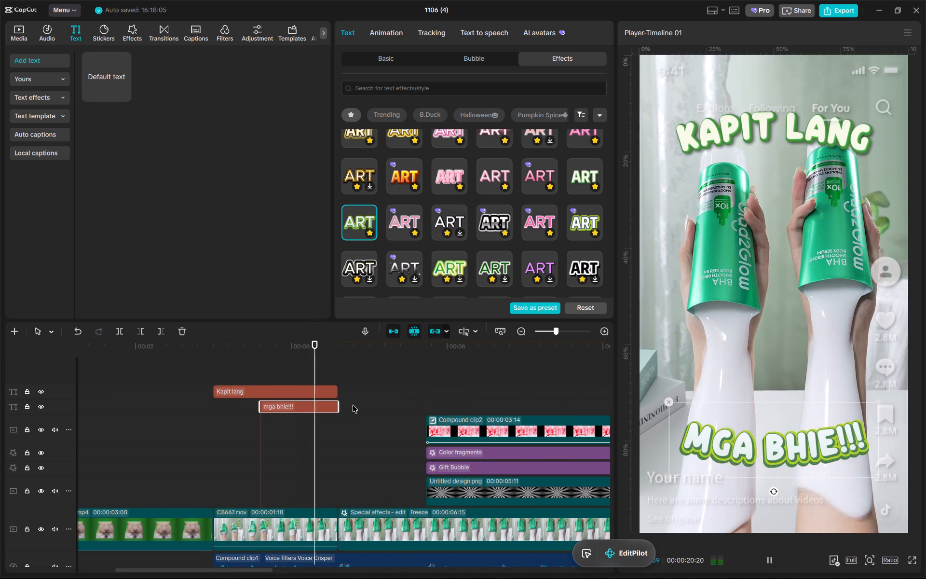
{"action": "scroll", "coordinate": [353, 405], "scroll_direction": "down", "scroll_amount": 2, "text": "alt"}
{"action": "key", "text": "space"}
Duplicate the C8667.mov product clip onto the track above, aligned with the original clip's start.
{"action": "left_click", "coordinate": [220, 358]}
{"action": "left_click", "coordinate": [263, 517]}
{"action": "key", "text": "ctrl+c"}
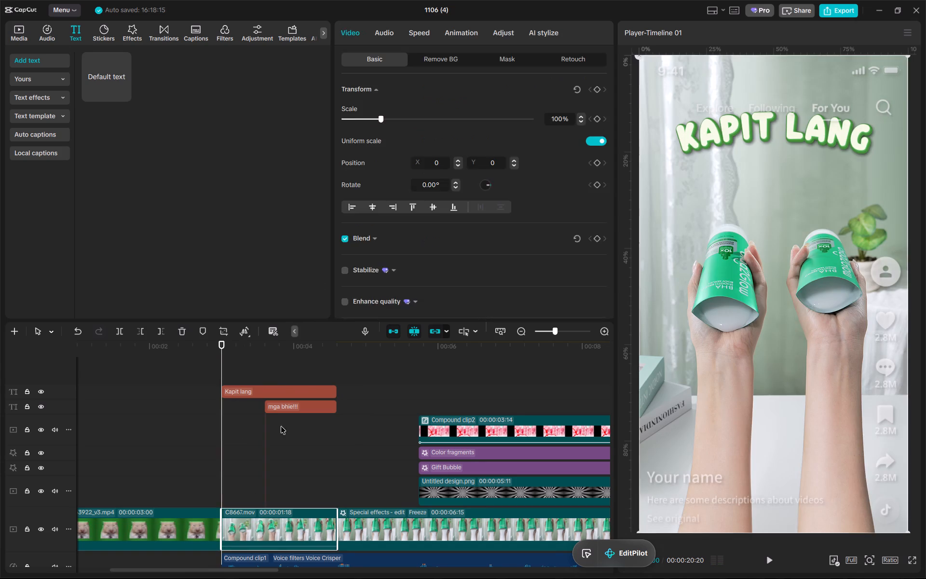
{"action": "key", "text": "ctrl+v"}
Cut out both hands and bottles in the duplicated clip with custom background removal, using a size 20 smart brush, and apply it.
{"action": "left_click", "coordinate": [443, 63]}
{"action": "left_click_drag", "start_coordinate": [315, 349], "coordinate": [318, 345]}
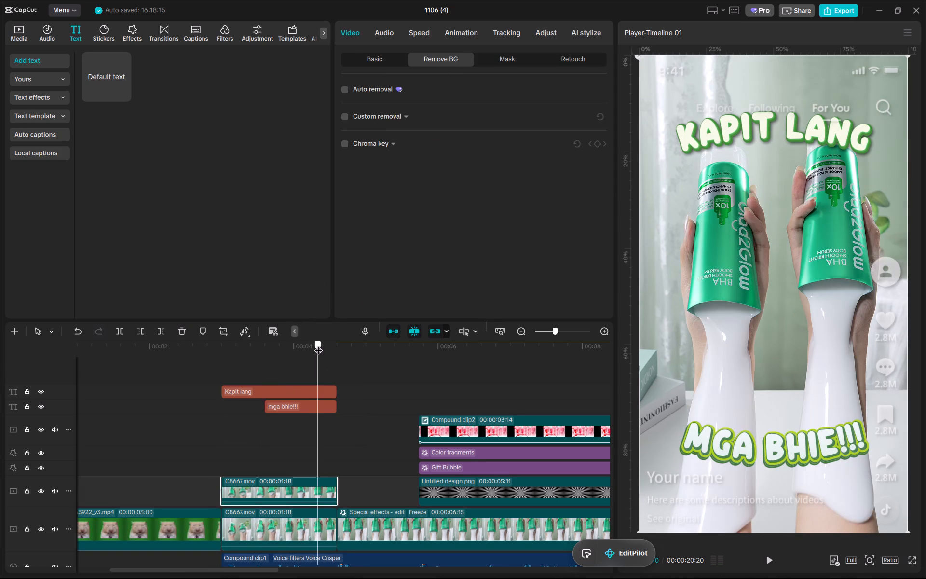
{"action": "left_click_drag", "start_coordinate": [318, 345], "coordinate": [320, 345]}
{"action": "left_click", "coordinate": [348, 112]}
{"action": "left_click", "coordinate": [344, 113]}
{"action": "left_click", "coordinate": [343, 115]}
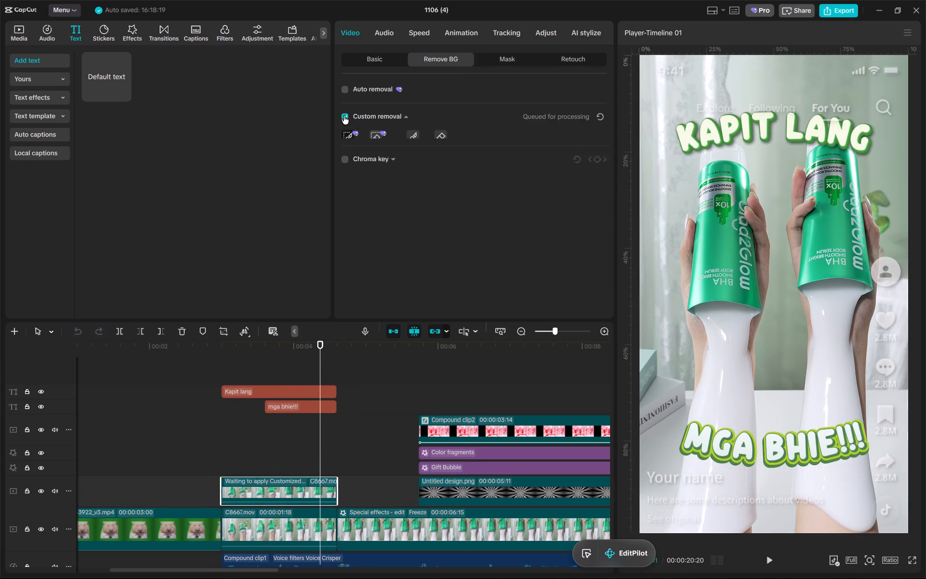
{"action": "left_click", "coordinate": [345, 140]}
{"action": "left_click_drag", "start_coordinate": [727, 181], "coordinate": [724, 512]}
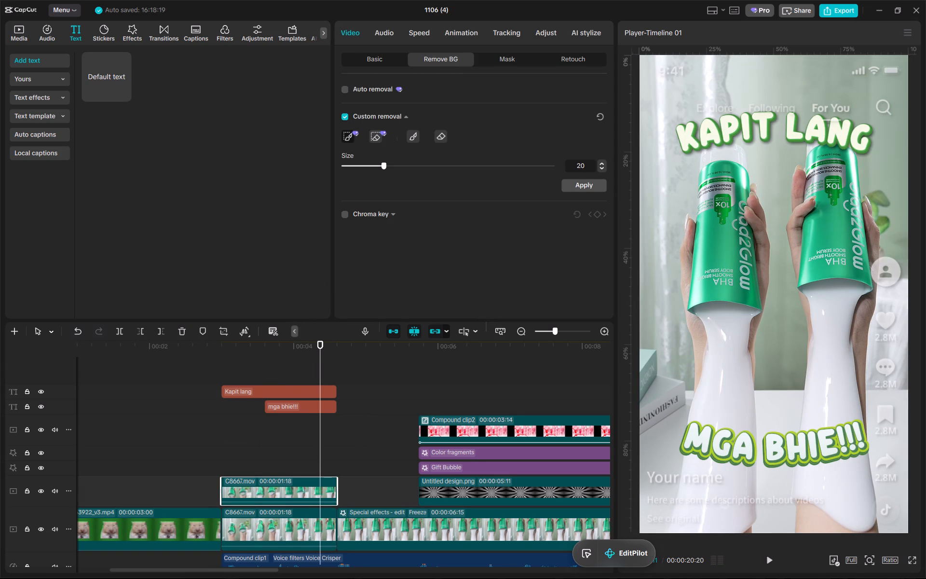
{"action": "left_click_drag", "start_coordinate": [713, 460], "coordinate": [695, 492]}
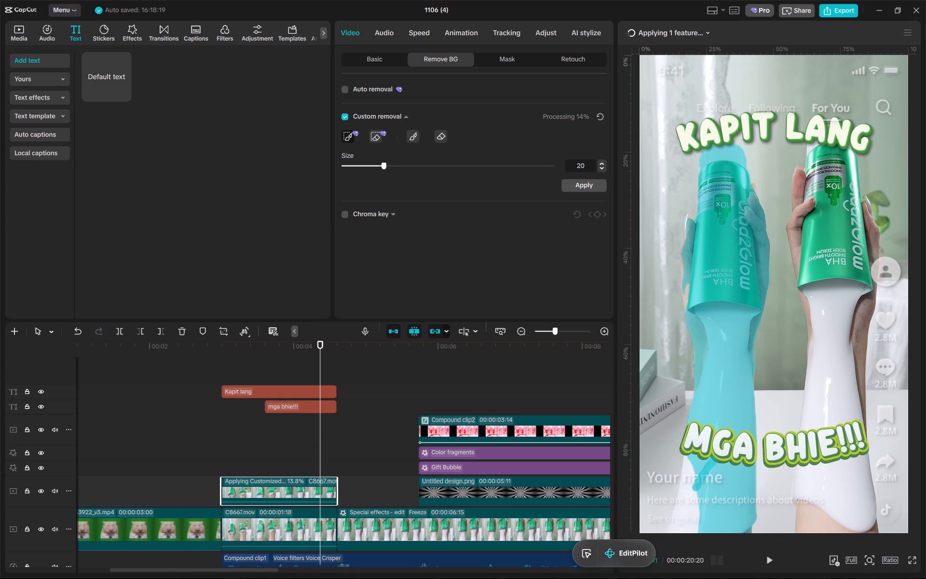
{"action": "left_click_drag", "start_coordinate": [695, 492], "coordinate": [694, 502]}
{"action": "left_click_drag", "start_coordinate": [840, 179], "coordinate": [869, 248]}
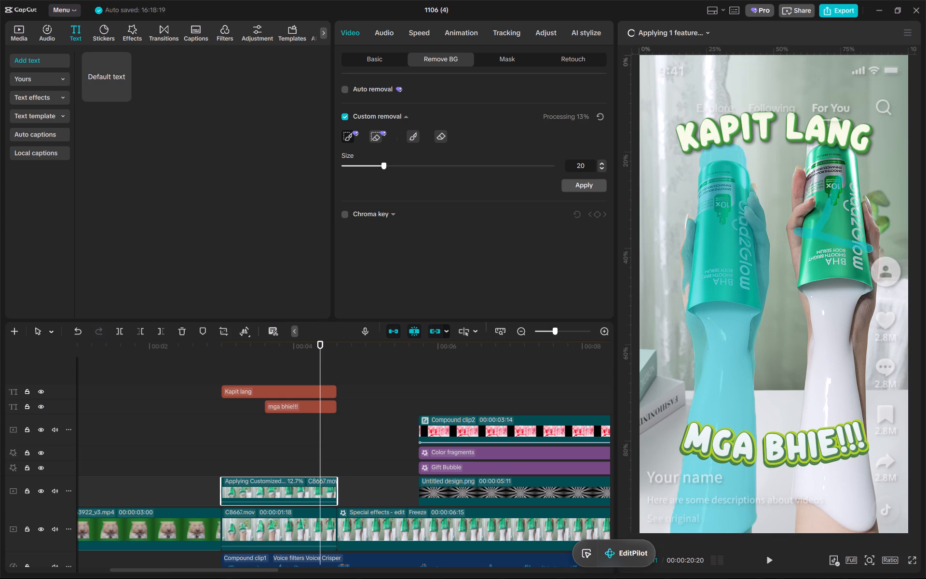
{"action": "left_click_drag", "start_coordinate": [869, 248], "coordinate": [831, 501]}
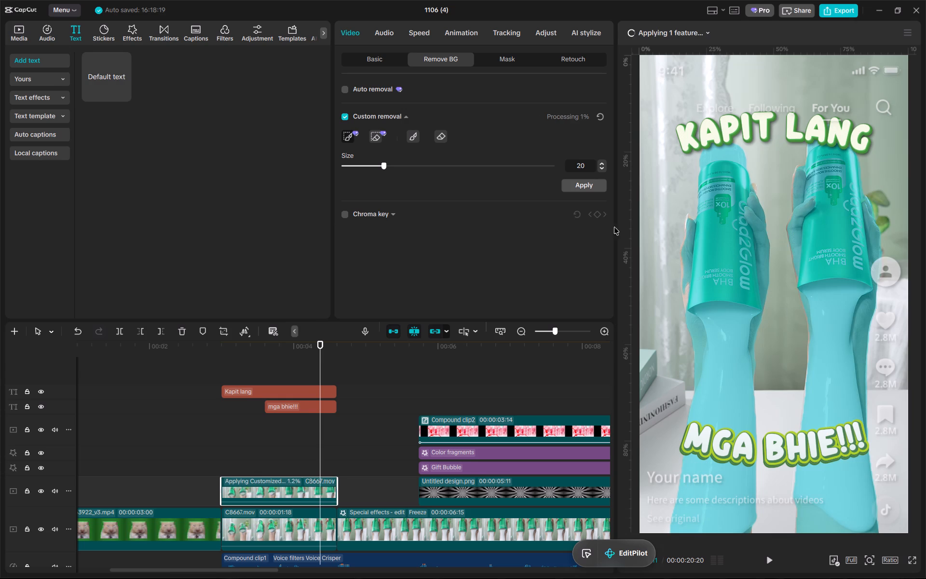
{"action": "left_click", "coordinate": [577, 188]}
Move the "Kapit lang" text layer between the main clip and its cutout copy, placing it behind the bottles, and play it back.
{"action": "left_click", "coordinate": [282, 496]}
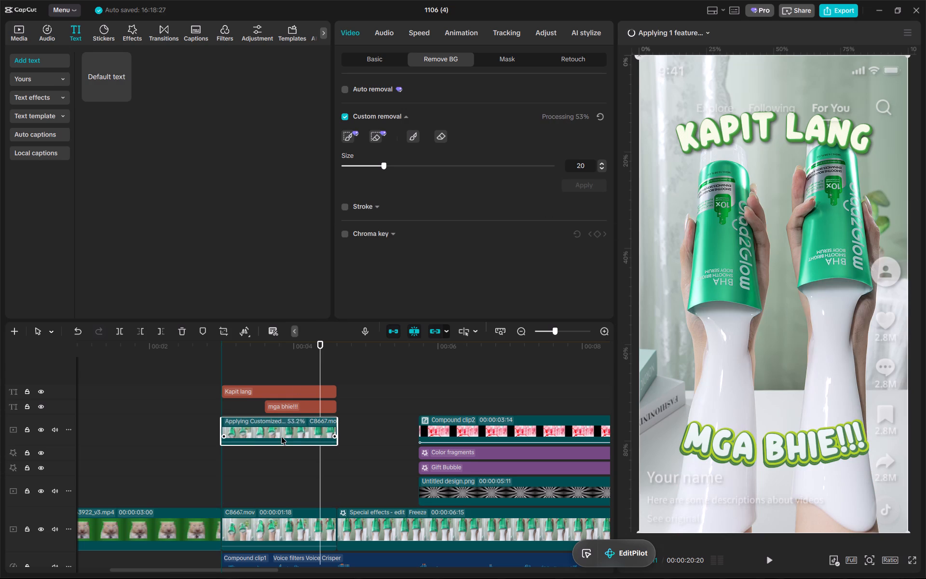
{"action": "left_click", "coordinate": [297, 407]}
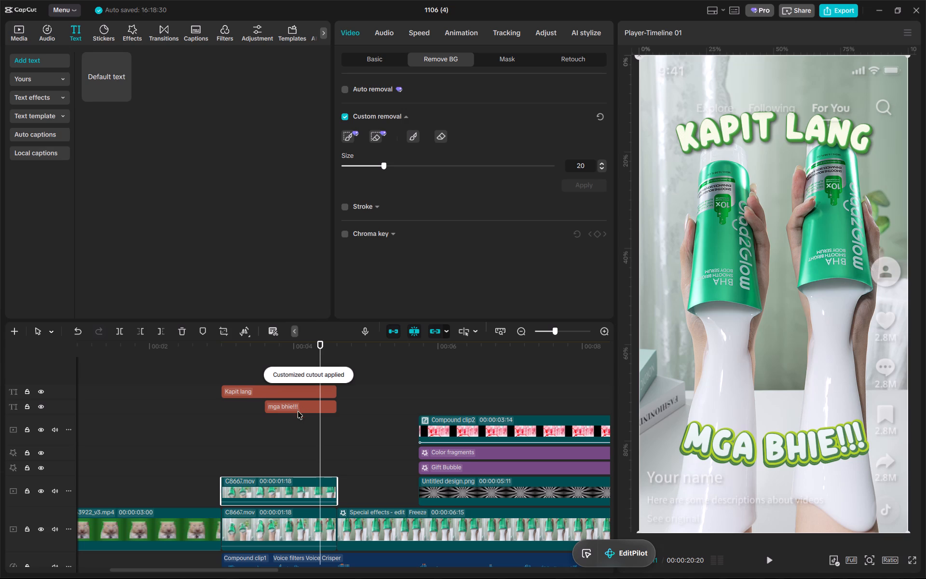
{"action": "left_click_drag", "start_coordinate": [287, 393], "coordinate": [288, 519]}
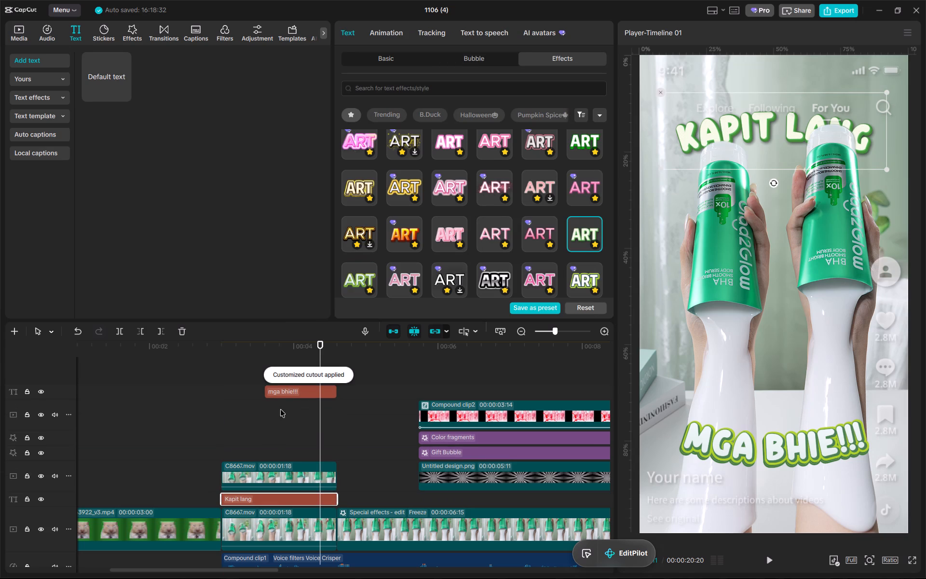
{"action": "left_click", "coordinate": [225, 351]}
{"action": "key", "text": "space"}
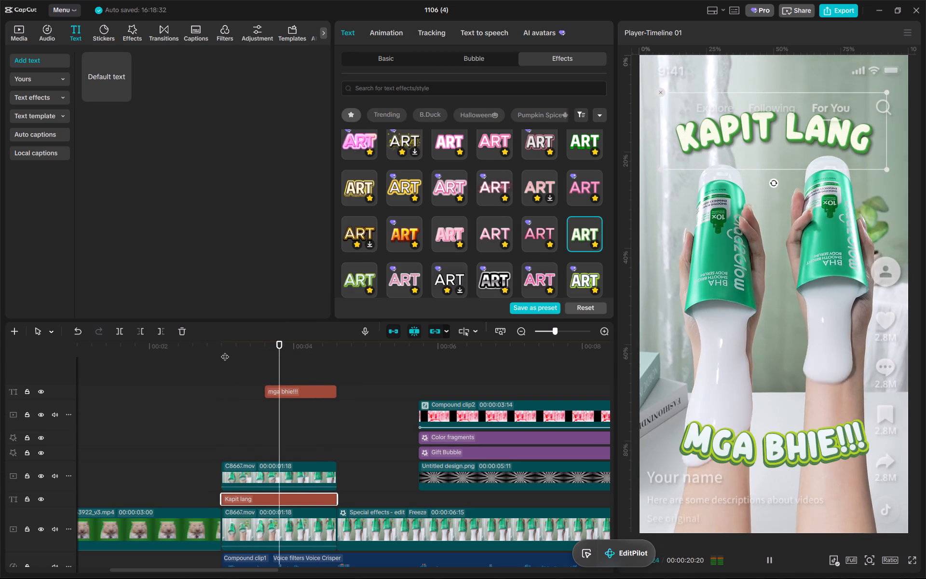
Give "Kapit lang" the favourited "Chee...unce" In animation.
{"action": "left_click", "coordinate": [225, 351]}
{"action": "left_click", "coordinate": [391, 26]}
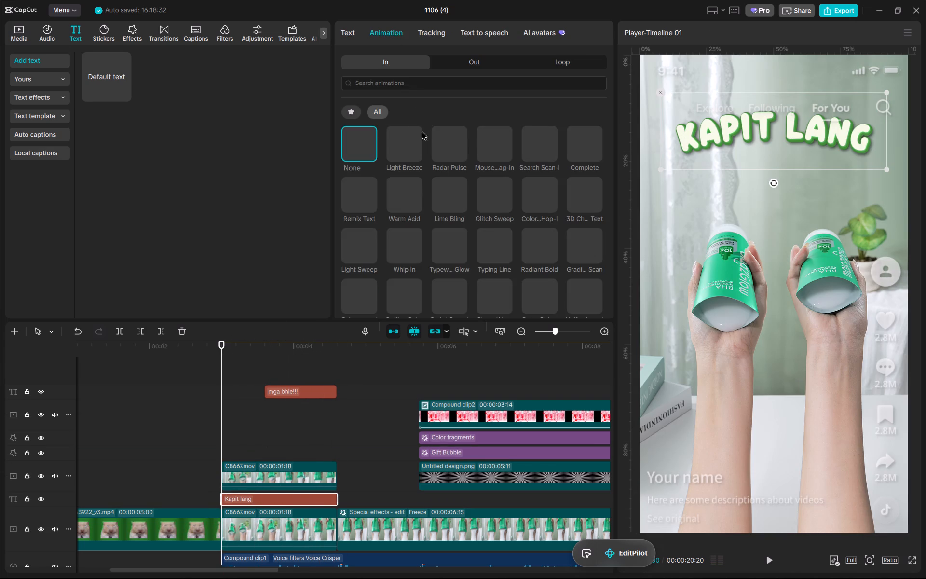
{"action": "left_click", "coordinate": [353, 117]}
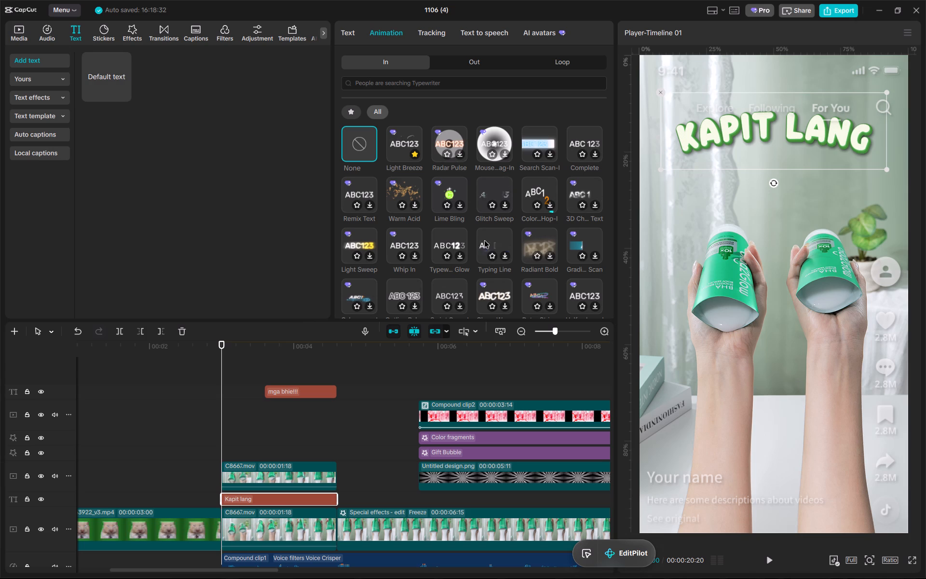
{"action": "left_click", "coordinate": [355, 106]}
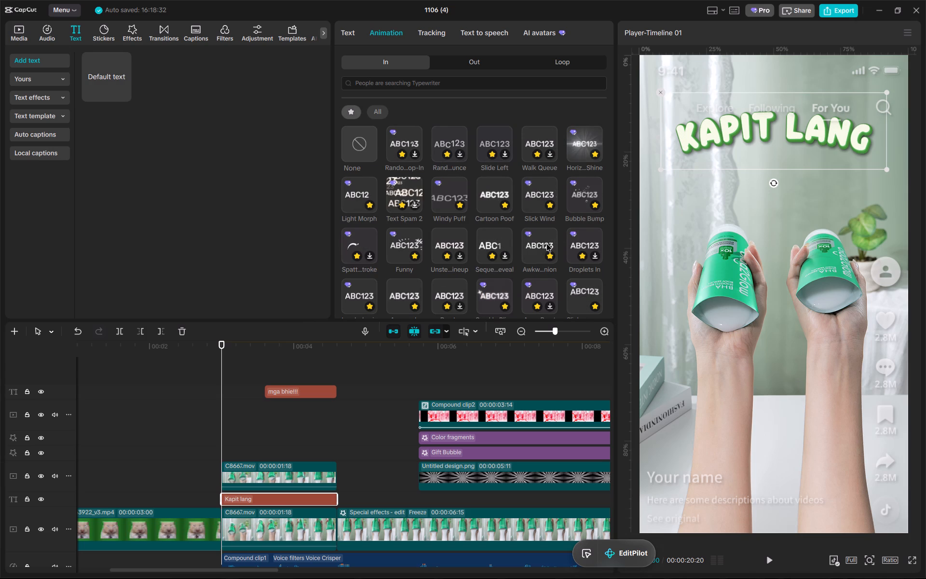
{"action": "scroll", "coordinate": [546, 244], "scroll_direction": "down", "scroll_amount": 1}
{"action": "scroll", "coordinate": [541, 286], "scroll_direction": "down", "scroll_amount": 1}
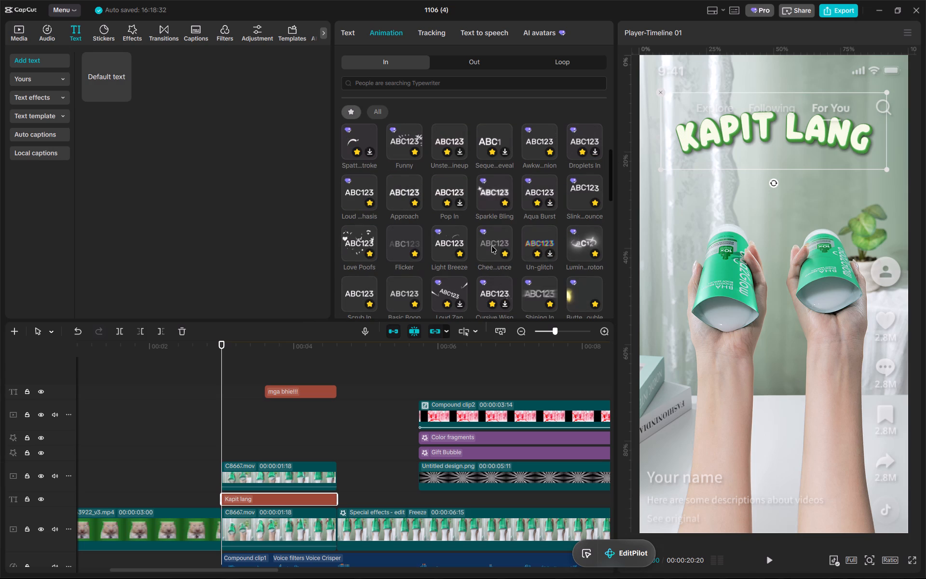
{"action": "left_click", "coordinate": [491, 237]}
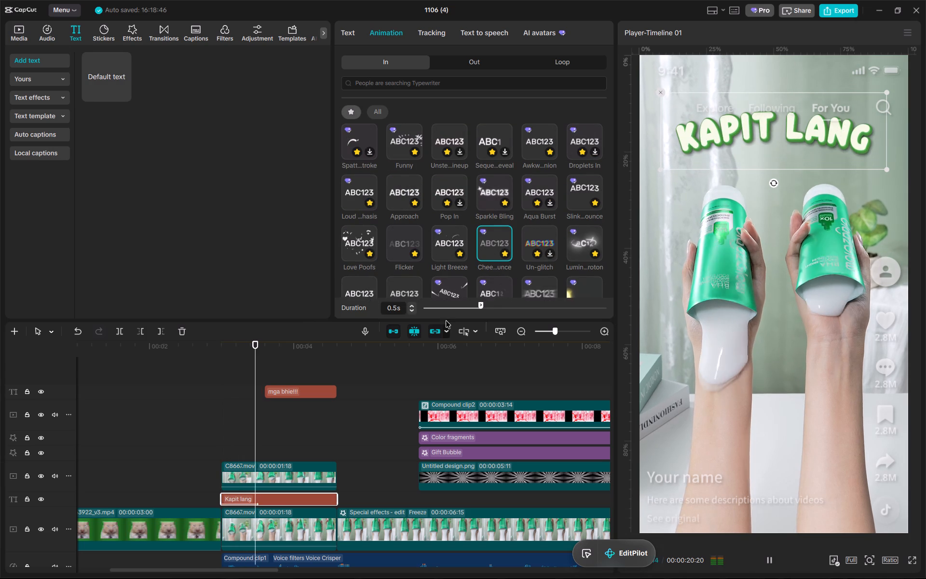
{"action": "key", "text": "space"}
Give the "mga bhie!!!" text the favourited Funny In animation.
{"action": "left_click", "coordinate": [309, 391]}
{"action": "left_click", "coordinate": [378, 29]}
{"action": "key", "text": "space"}
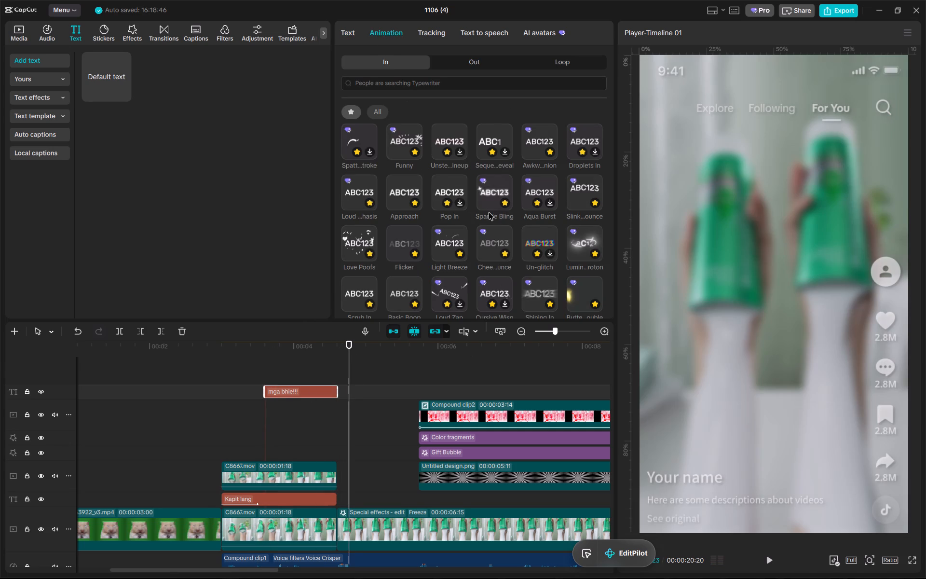
{"action": "scroll", "coordinate": [480, 225], "scroll_direction": "down", "scroll_amount": 2}
{"action": "scroll", "coordinate": [478, 231], "scroll_direction": "up", "scroll_amount": 2}
{"action": "scroll", "coordinate": [526, 149], "scroll_direction": "up", "scroll_amount": 3}
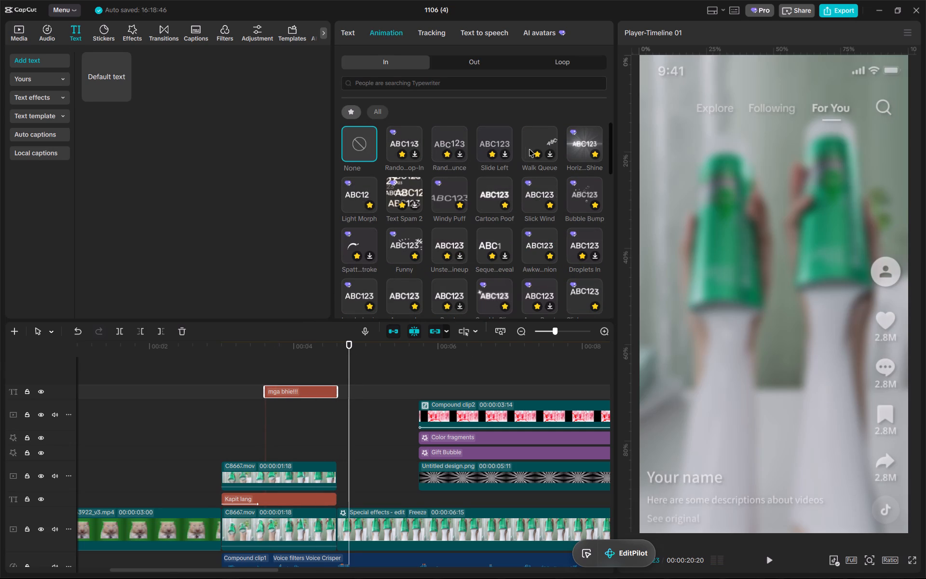
{"action": "scroll", "coordinate": [529, 149], "scroll_direction": "up", "scroll_amount": 3}
{"action": "scroll", "coordinate": [500, 208], "scroll_direction": "up", "scroll_amount": 4}
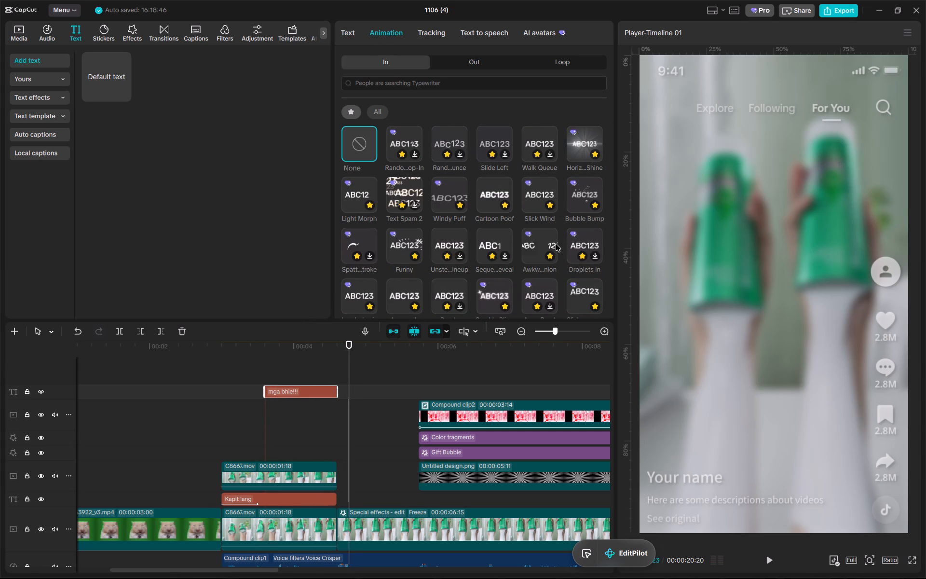
{"action": "left_click", "coordinate": [404, 237]}
{"action": "key", "text": "space"}
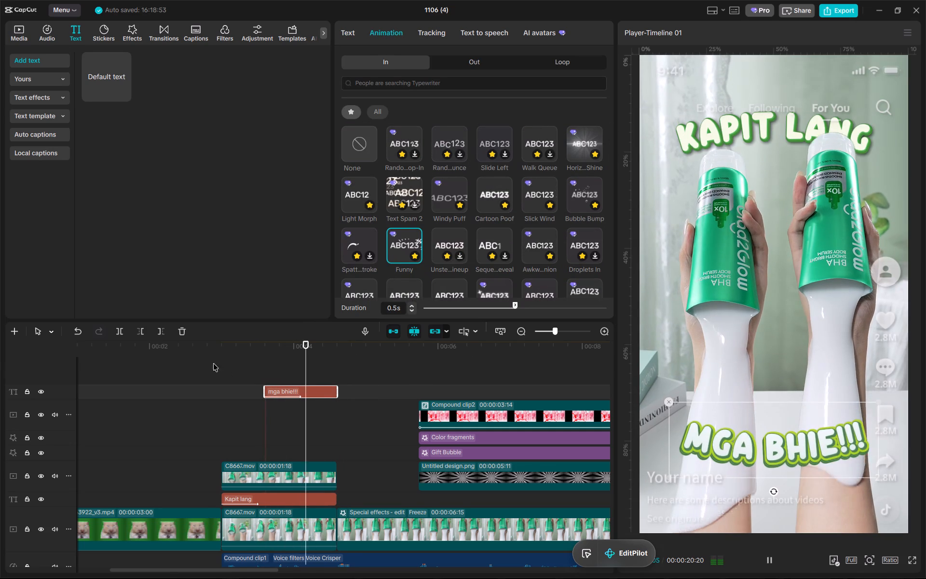
Play back the animated texts from the product clip's start through the price page and 11.11 sale section.
{"action": "left_click", "coordinate": [221, 357]}
{"action": "key", "text": "space"}
{"action": "key", "text": "space"}
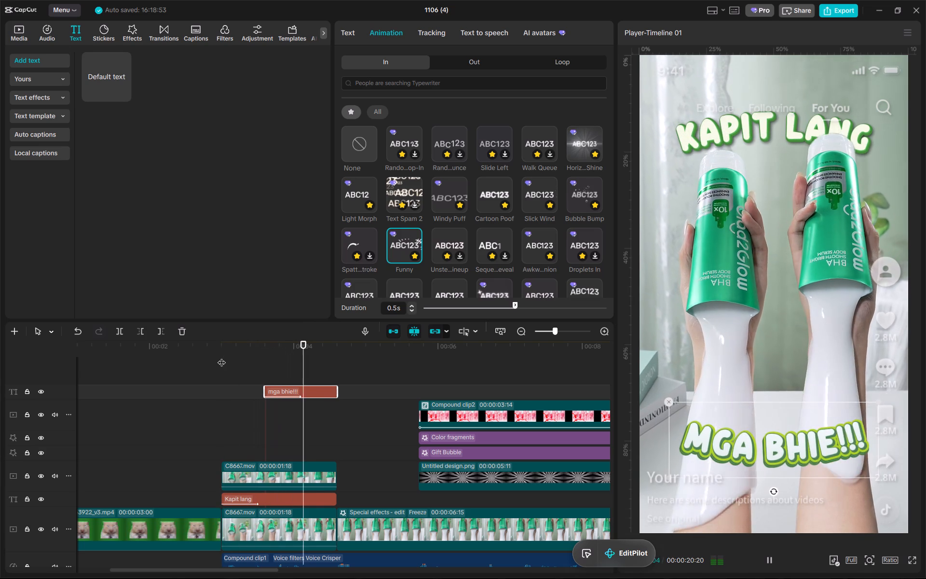
{"action": "left_click_drag", "start_coordinate": [347, 357], "coordinate": [431, 352]}
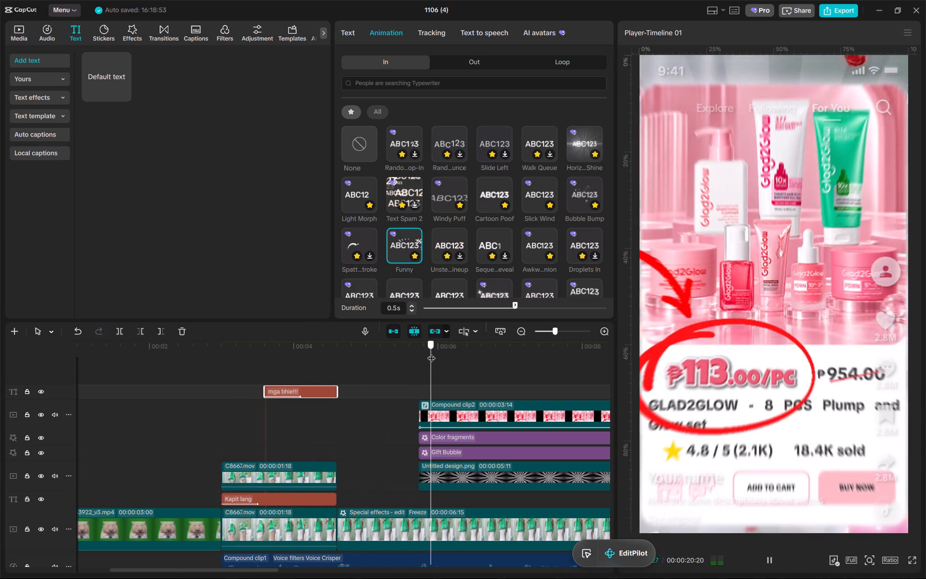
{"action": "left_click_drag", "start_coordinate": [431, 352], "coordinate": [411, 353]}
{"action": "key", "text": "space"}
{"action": "key", "text": "space"}
{"action": "scroll", "coordinate": [434, 382], "scroll_direction": "down", "scroll_amount": 2, "text": "alt"}
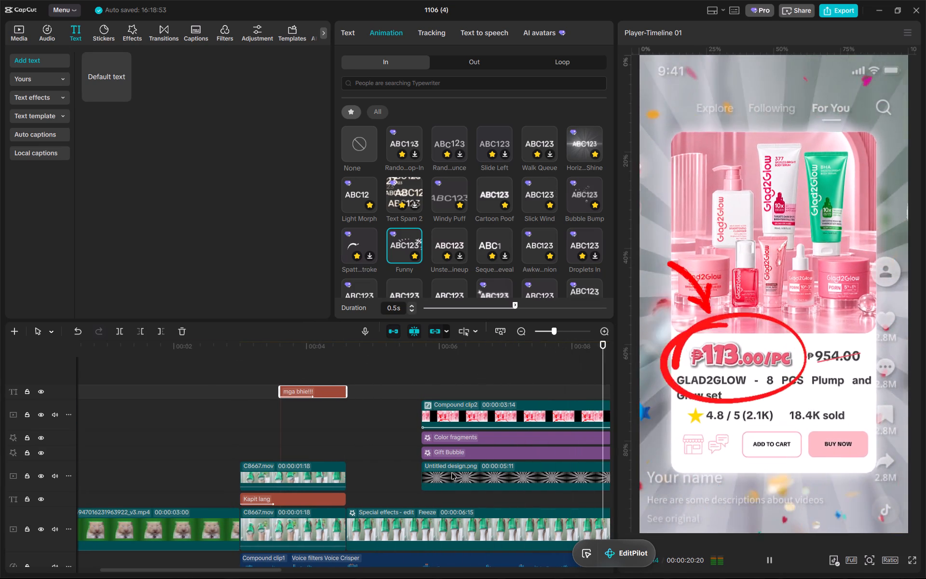
{"action": "scroll", "coordinate": [451, 472], "scroll_direction": "down", "scroll_amount": 9, "text": "alt"}
{"action": "scroll", "coordinate": [451, 472], "scroll_direction": "right", "scroll_amount": 6}
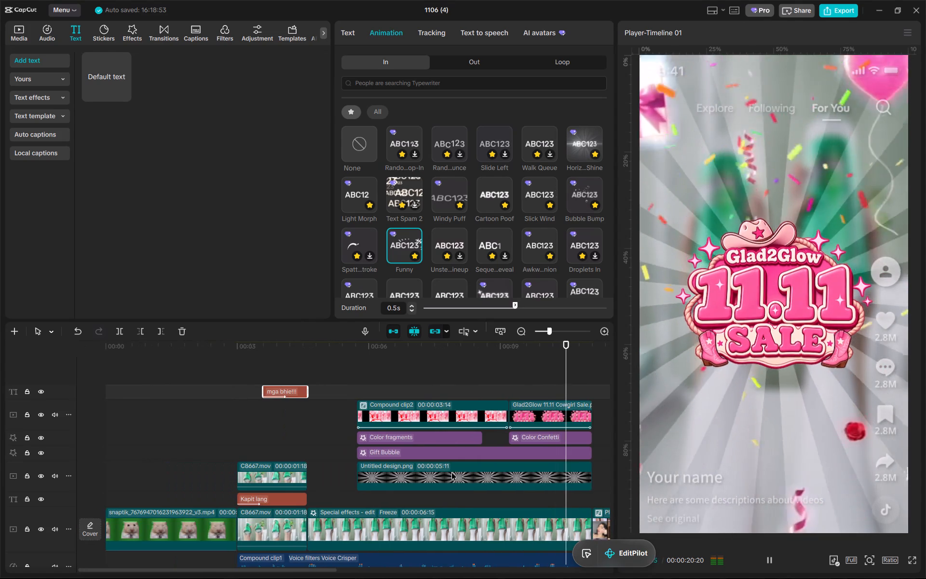
Replay the product clip and scrub through the "mga bhie!!!" animation to check its look and timing, ending after the clip.
{"action": "left_click", "coordinate": [245, 350]}
{"action": "scroll", "coordinate": [277, 416], "scroll_direction": "right", "scroll_amount": 4}
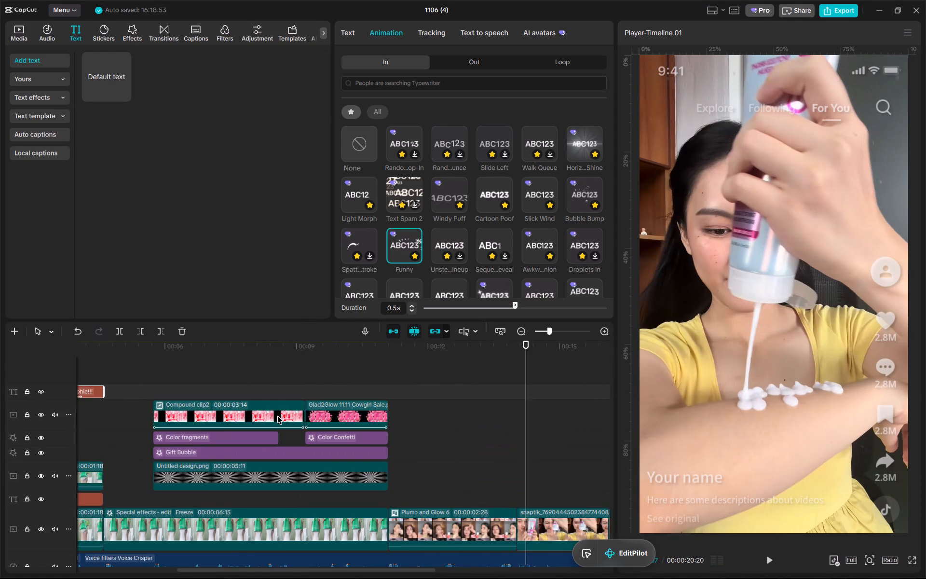
{"action": "scroll", "coordinate": [277, 416], "scroll_direction": "right", "scroll_amount": 8}
{"action": "left_click", "coordinate": [231, 352]}
{"action": "key", "text": "space"}
{"action": "scroll", "coordinate": [293, 401], "scroll_direction": "up", "scroll_amount": 10, "text": "alt"}
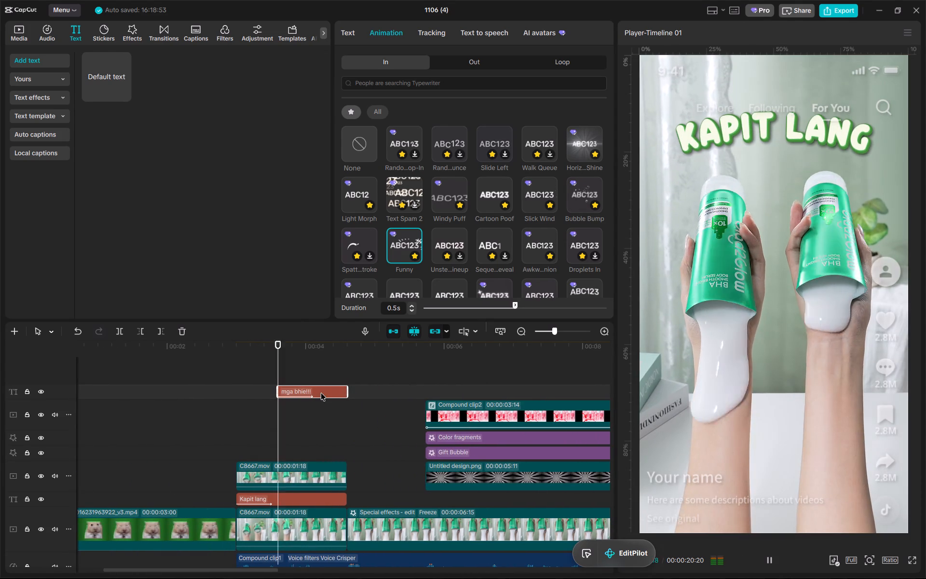
{"action": "key", "text": "space"}
{"action": "left_click_drag", "start_coordinate": [268, 348], "coordinate": [297, 347]}
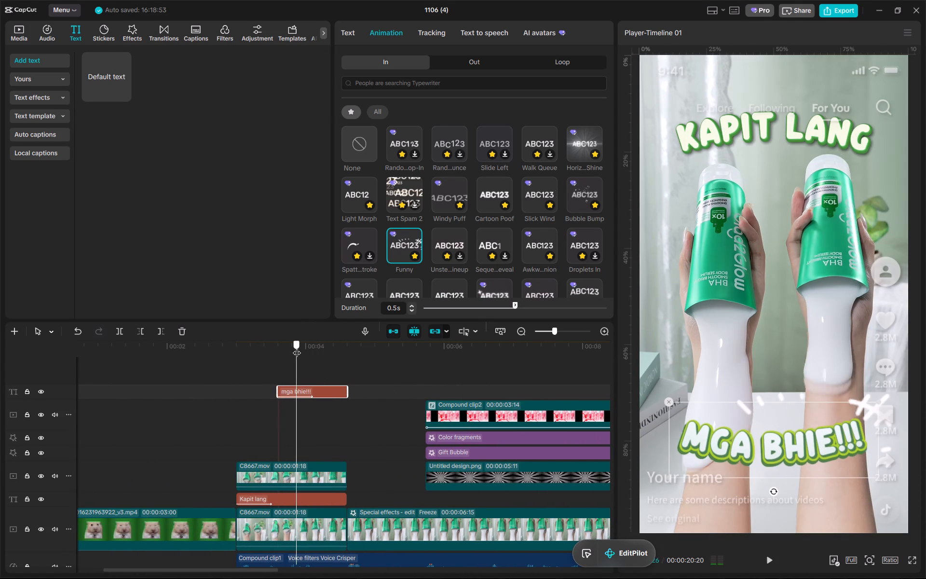
{"action": "left_click_drag", "start_coordinate": [297, 347], "coordinate": [298, 347]}
{"action": "left_click", "coordinate": [307, 388]}
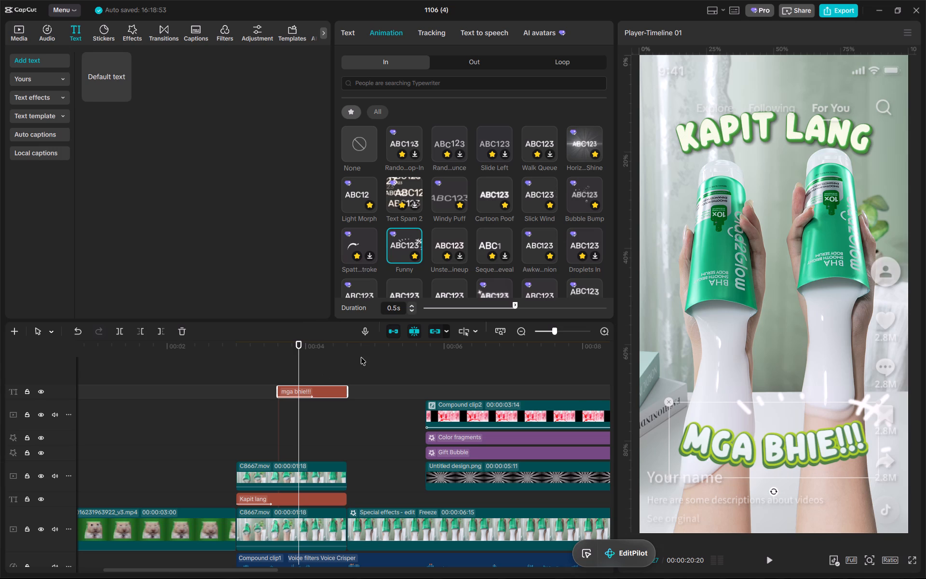
{"action": "key", "text": "space"}
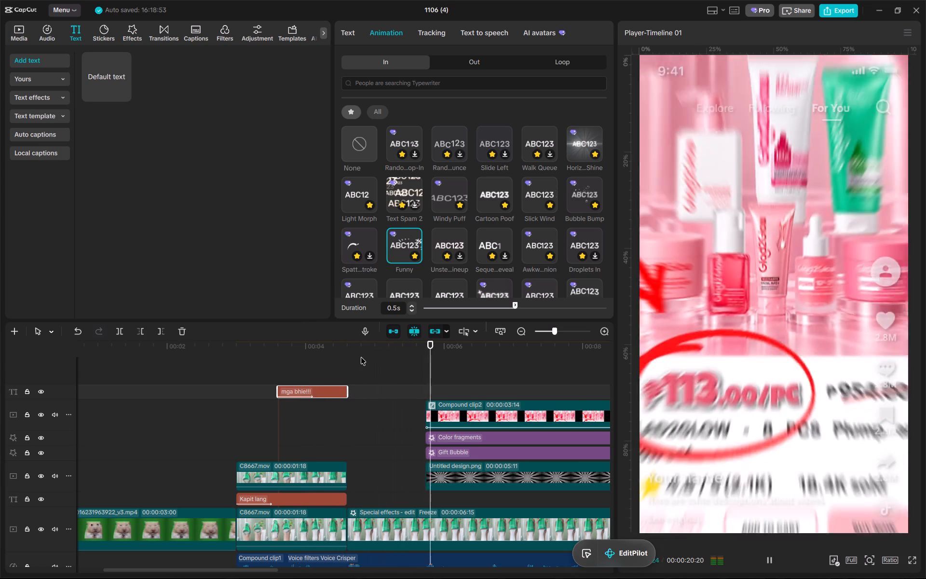
{"action": "left_click", "coordinate": [361, 357]}
{"action": "left_click", "coordinate": [351, 350]}
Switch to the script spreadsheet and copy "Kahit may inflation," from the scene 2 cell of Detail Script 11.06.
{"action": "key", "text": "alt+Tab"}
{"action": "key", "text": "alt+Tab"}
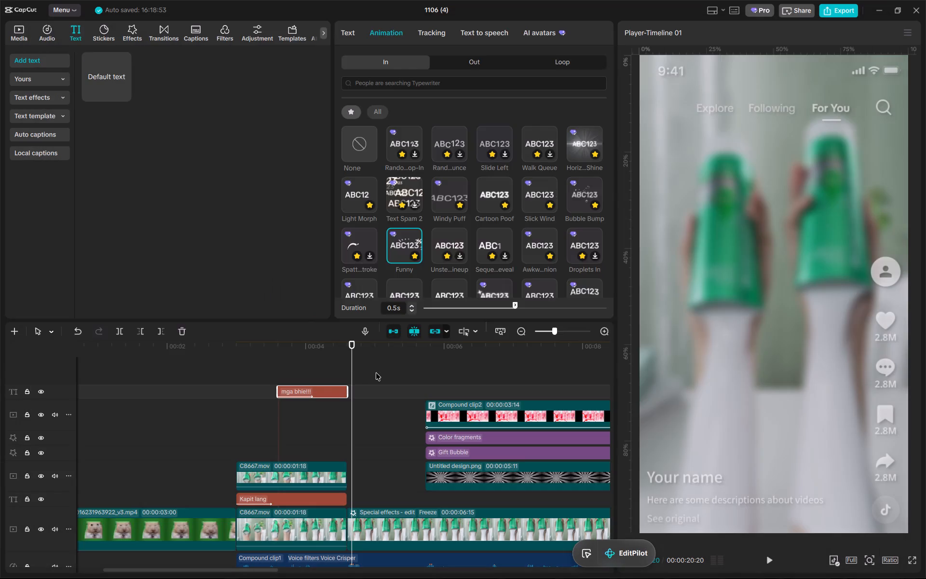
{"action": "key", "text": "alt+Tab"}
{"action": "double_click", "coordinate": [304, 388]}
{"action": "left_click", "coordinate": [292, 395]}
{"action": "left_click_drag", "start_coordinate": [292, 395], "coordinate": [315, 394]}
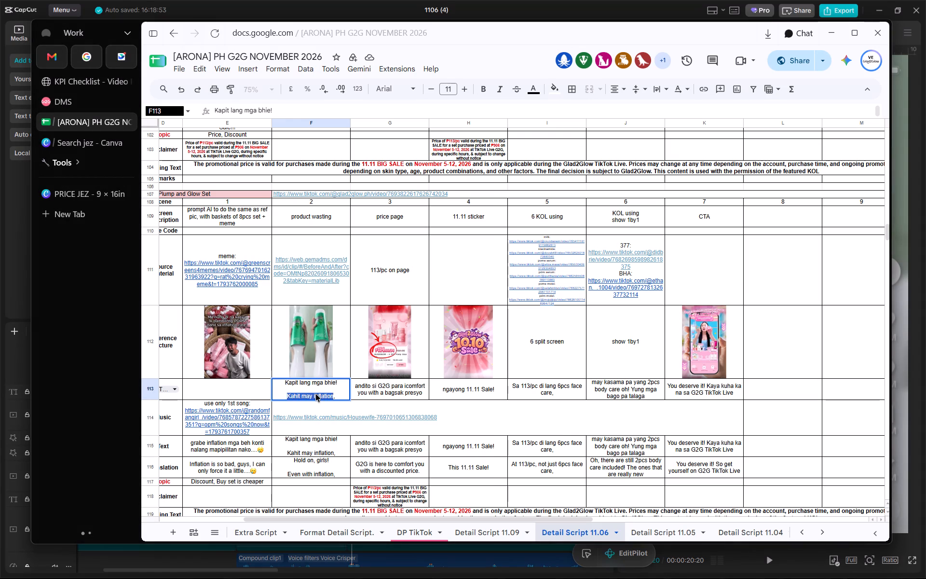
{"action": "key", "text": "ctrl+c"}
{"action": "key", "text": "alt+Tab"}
Duplicate the "mga bhie!!!" text at the product clip's end and extend the copy to the start of Compound clip2.
{"action": "left_click", "coordinate": [327, 389]}
{"action": "left_click", "coordinate": [349, 345]}
{"action": "key", "text": "ctrl+c"}
{"action": "key", "text": "ctrl+v"}
{"action": "left_click_drag", "start_coordinate": [348, 344], "coordinate": [423, 344]}
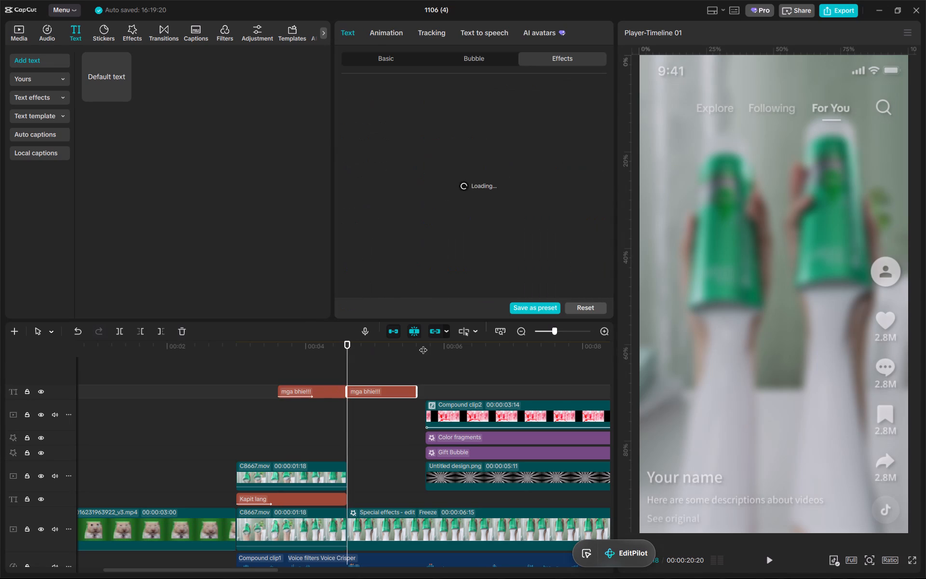
{"action": "left_click_drag", "start_coordinate": [423, 344], "coordinate": [420, 347]}
{"action": "left_click_drag", "start_coordinate": [414, 389], "coordinate": [425, 393]}
Replace the duplicated text's wording with "Kahit may inflation," copied from the scene 2 cell of the script spreadsheet.
{"action": "left_click", "coordinate": [402, 351]}
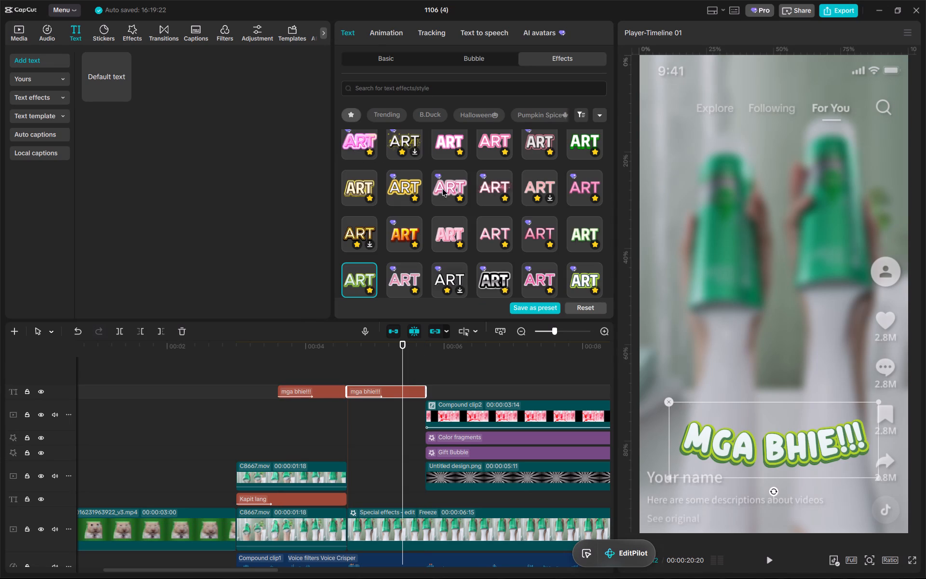
{"action": "key", "text": "alt+Tab"}
{"action": "left_click", "coordinate": [286, 393]}
{"action": "left_click", "coordinate": [292, 394]}
{"action": "left_click_drag", "start_coordinate": [292, 394], "coordinate": [300, 394]}
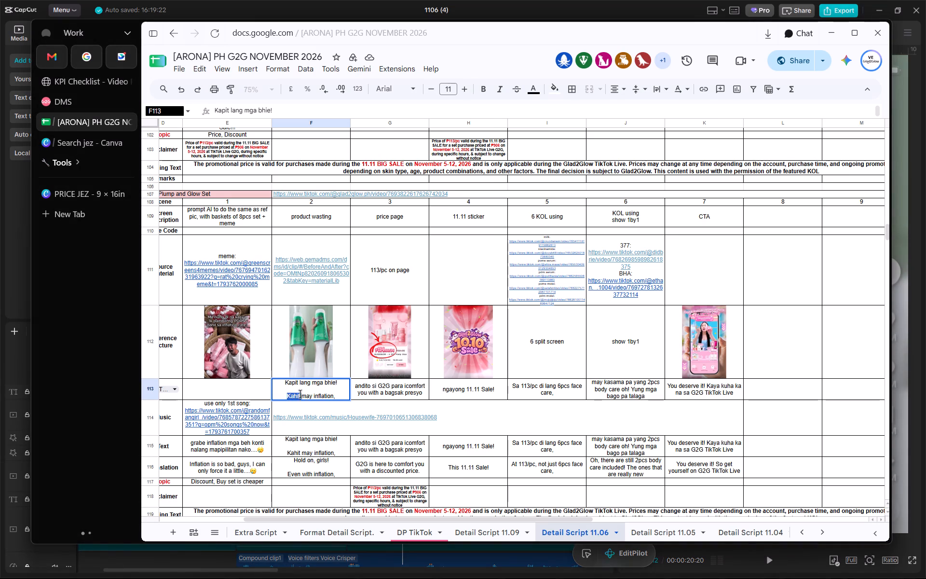
{"action": "left_click_drag", "start_coordinate": [300, 394], "coordinate": [340, 396]}
{"action": "key", "text": "ctrl+c"}
{"action": "key", "text": "alt+Tab"}
{"action": "left_click", "coordinate": [395, 63]}
{"action": "left_click", "coordinate": [409, 98]}
{"action": "key", "text": "ctrl+a"}
{"action": "key", "text": "ctrl+v"}
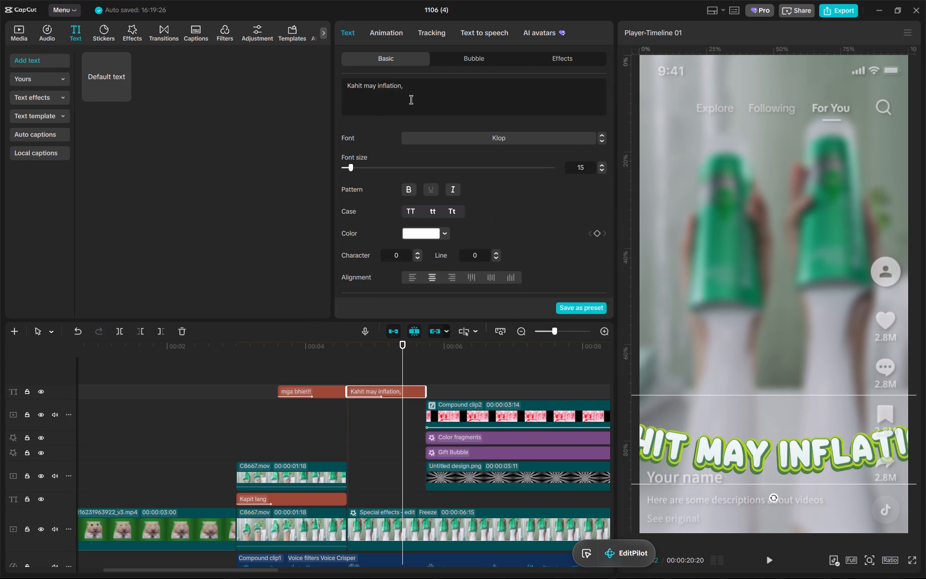
Replace the comma in the new text with an ellipsis so it reads "Kahit may inflation...".
{"action": "key", "text": "BackSpace"}
{"action": "key", "text": "BackSpace"}
{"action": "type", "text": "n..."}
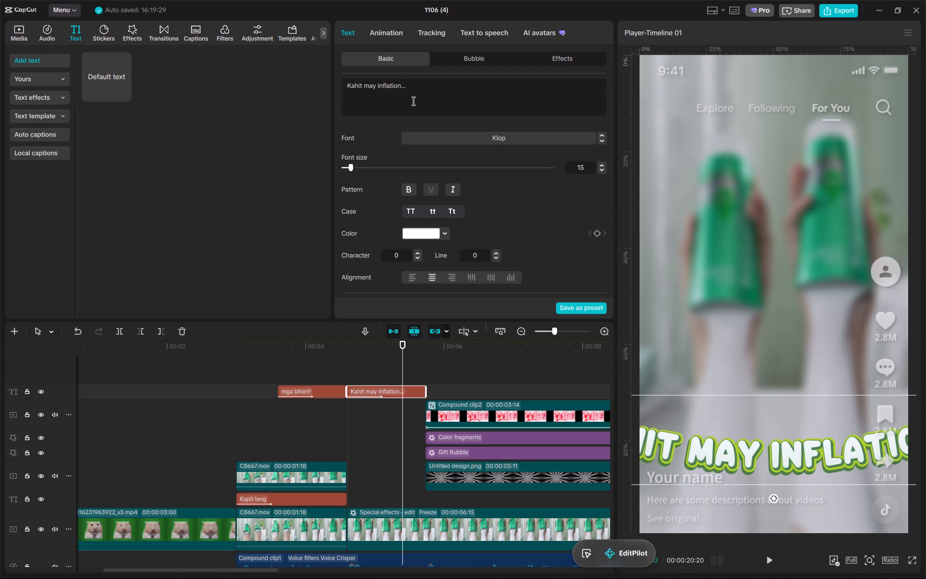
Remove the curve from the "Kahit may inflation..." text, scale it down and move it up to the middle of the products.
{"action": "scroll", "coordinate": [474, 174], "scroll_direction": "down", "scroll_amount": 12}
{"action": "left_click", "coordinate": [343, 201]}
{"action": "scroll", "coordinate": [515, 224], "scroll_direction": "up", "scroll_amount": 7, "text": "ctrl"}
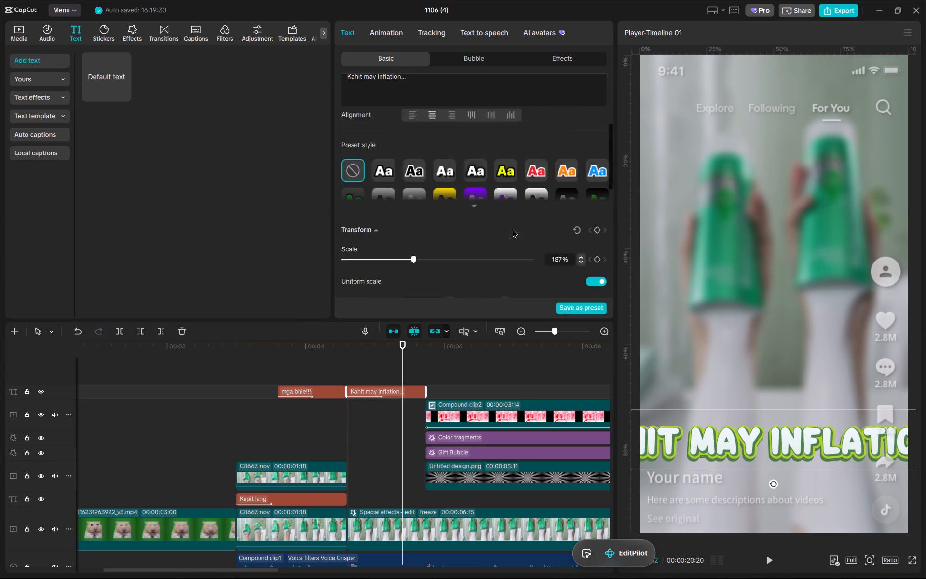
{"action": "scroll", "coordinate": [513, 230], "scroll_direction": "up", "scroll_amount": 3, "text": "ctrl"}
{"action": "scroll", "coordinate": [370, 210], "scroll_direction": "up", "scroll_amount": 3, "text": "ctrl"}
{"action": "scroll", "coordinate": [360, 195], "scroll_direction": "down", "scroll_amount": 6}
{"action": "scroll", "coordinate": [460, 222], "scroll_direction": "up", "scroll_amount": 2}
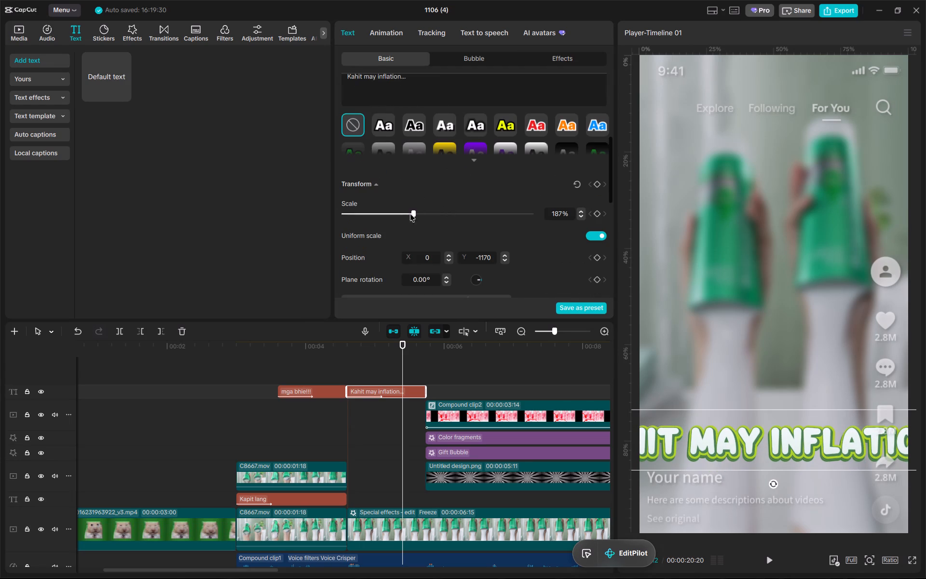
{"action": "left_click_drag", "start_coordinate": [410, 214], "coordinate": [384, 213]}
{"action": "left_click_drag", "start_coordinate": [765, 441], "coordinate": [763, 260]}
Break the text into two lines, "Kahit may" and "inflation...".
{"action": "left_click", "coordinate": [378, 76]}
{"action": "key", "text": "BackSpace"}
{"action": "key", "text": "Return"}
Restyle the text with the favourite text effect that has white letters and a dark green shadow, after trying a pink one.
{"action": "left_click", "coordinate": [530, 60]}
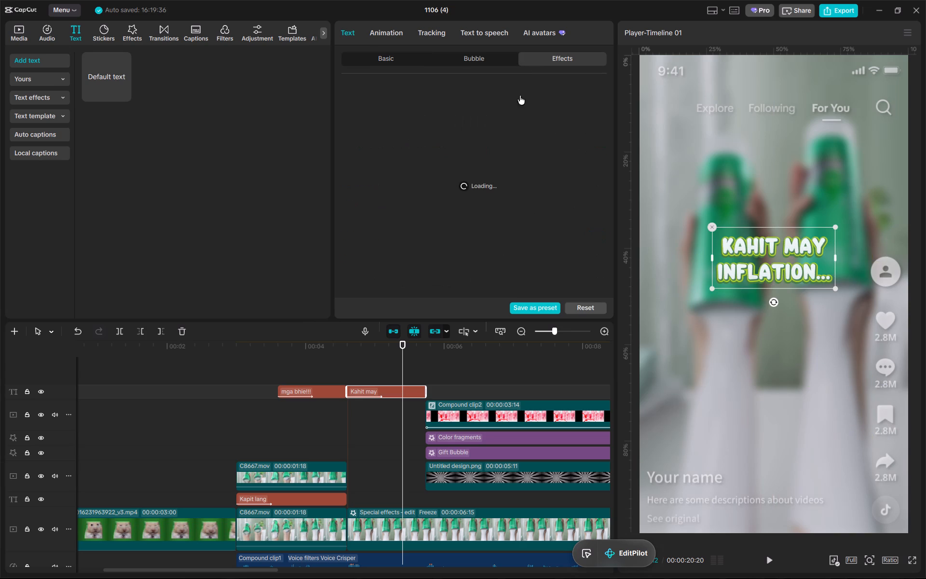
{"action": "scroll", "coordinate": [592, 232], "scroll_direction": "up", "scroll_amount": 1}
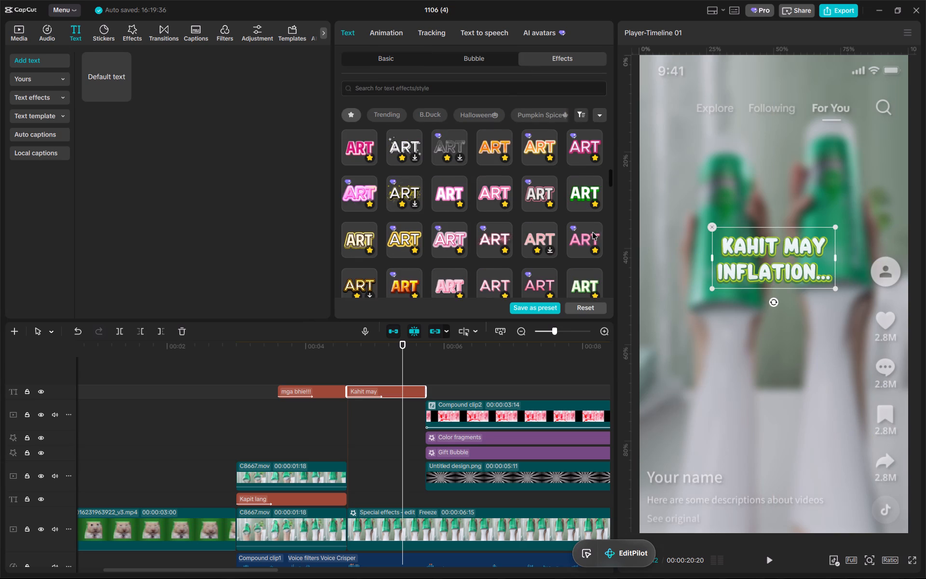
{"action": "left_click", "coordinate": [360, 138]}
{"action": "scroll", "coordinate": [497, 191], "scroll_direction": "up", "scroll_amount": 3}
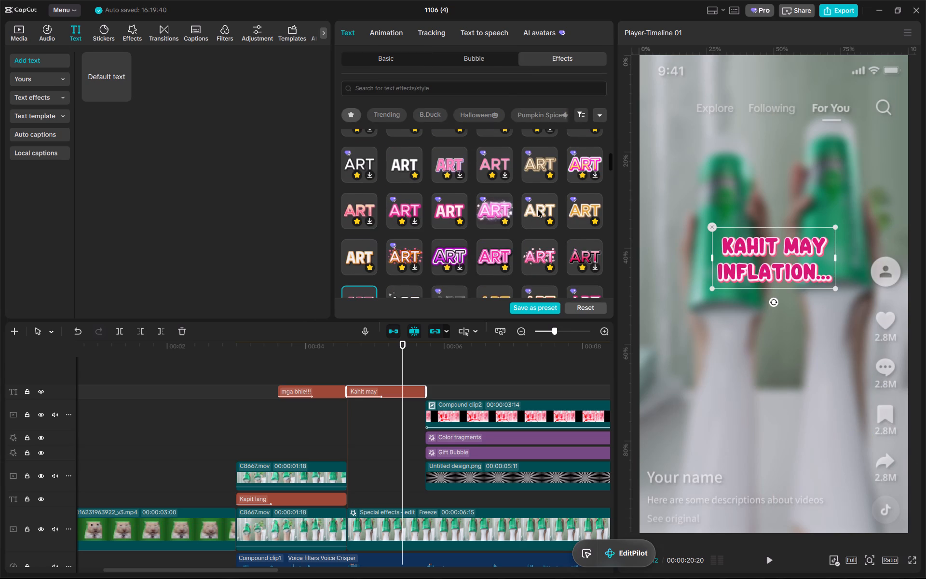
{"action": "scroll", "coordinate": [473, 234], "scroll_direction": "up", "scroll_amount": 2}
{"action": "scroll", "coordinate": [517, 216], "scroll_direction": "up", "scroll_amount": 1}
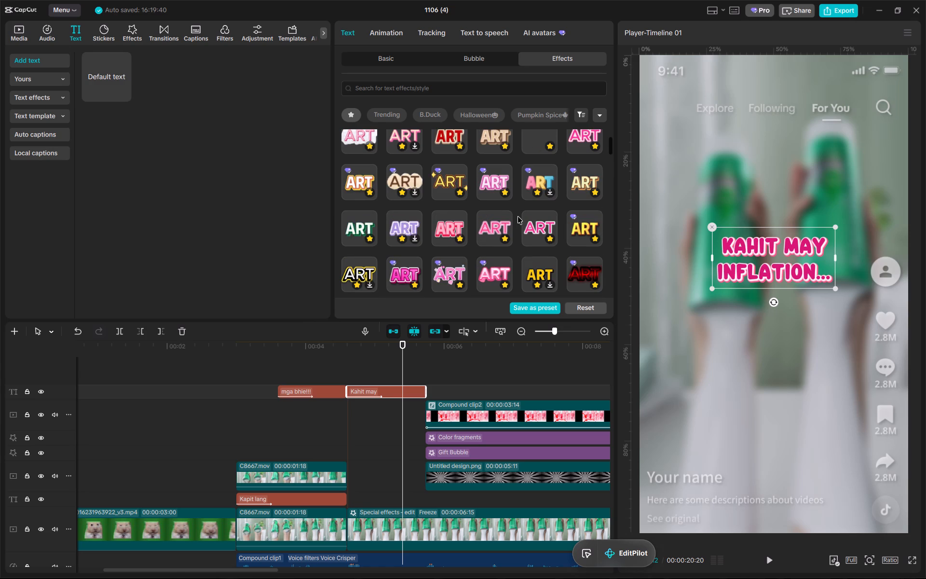
{"action": "left_click", "coordinate": [358, 223]}
Move the two-line text slightly lower over the products and enlarge it a little.
{"action": "left_click_drag", "start_coordinate": [790, 265], "coordinate": [789, 303]}
{"action": "left_click_drag", "start_coordinate": [840, 329], "coordinate": [851, 333]}
Set the text's line spacing to -4.
{"action": "left_click", "coordinate": [395, 56]}
{"action": "scroll", "coordinate": [500, 202], "scroll_direction": "down", "scroll_amount": 1}
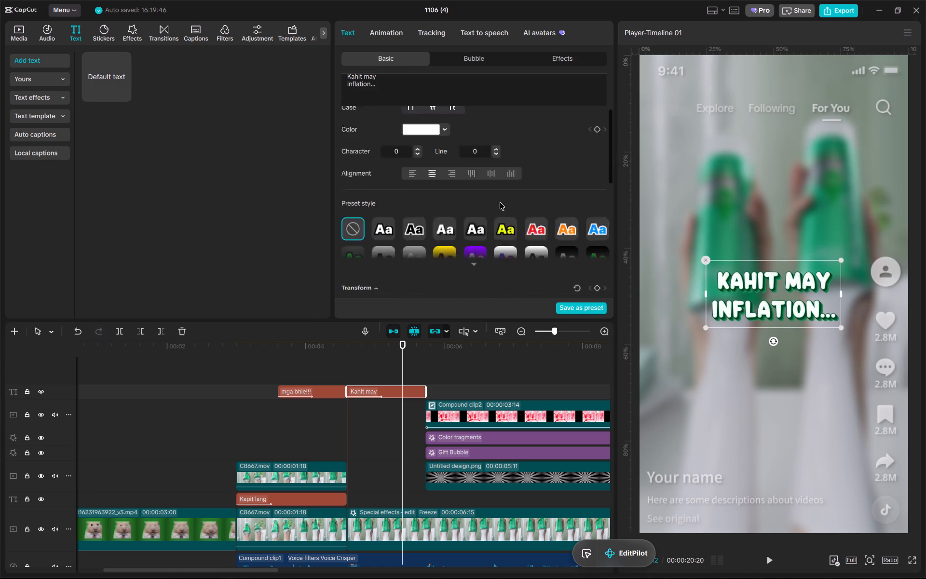
{"action": "scroll", "coordinate": [500, 202], "scroll_direction": "down", "scroll_amount": 2}
{"action": "scroll", "coordinate": [501, 146], "scroll_direction": "up", "scroll_amount": 1}
{"action": "triple_click", "coordinate": [496, 154]}
{"action": "left_click", "coordinate": [496, 154]}
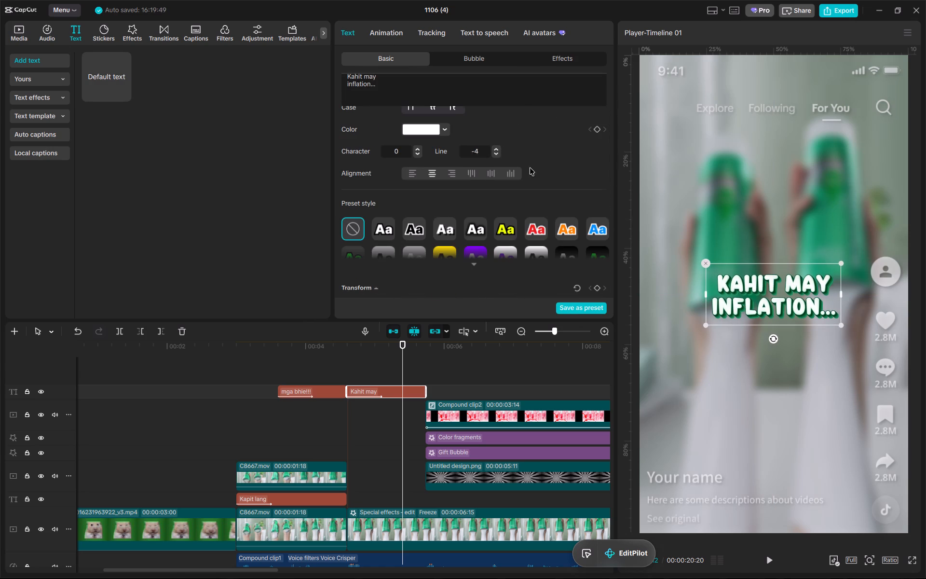
Increase the font size of the "Kahit may" line and reduce the font size of the "inflation..." line.
{"action": "scroll", "coordinate": [535, 167], "scroll_direction": "up", "scroll_amount": 5}
{"action": "left_click_drag", "start_coordinate": [384, 83], "coordinate": [324, 83]}
{"action": "double_click", "coordinate": [602, 165]}
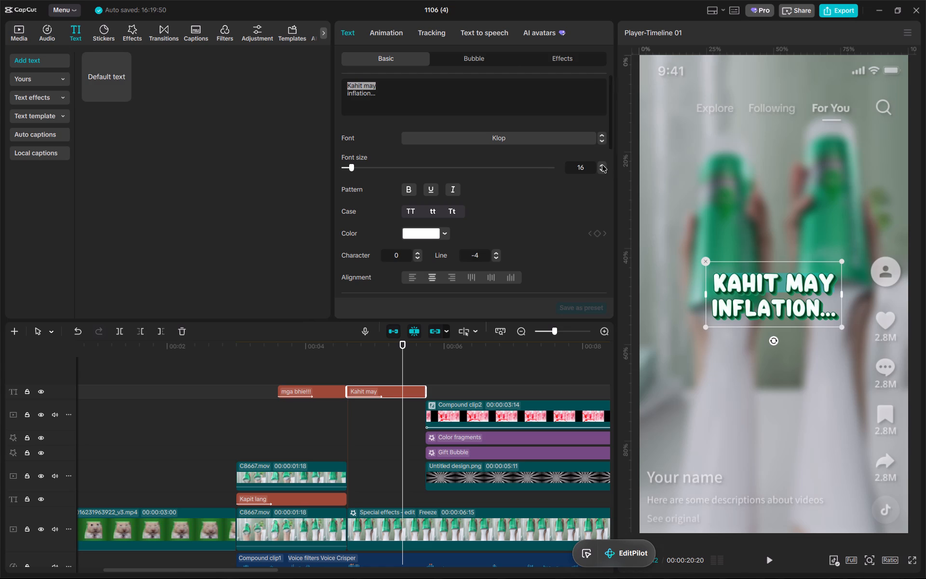
{"action": "left_click", "coordinate": [529, 100]}
{"action": "scroll", "coordinate": [605, 210], "scroll_direction": "up", "scroll_amount": 2}
{"action": "left_click_drag", "start_coordinate": [415, 92], "coordinate": [286, 92]}
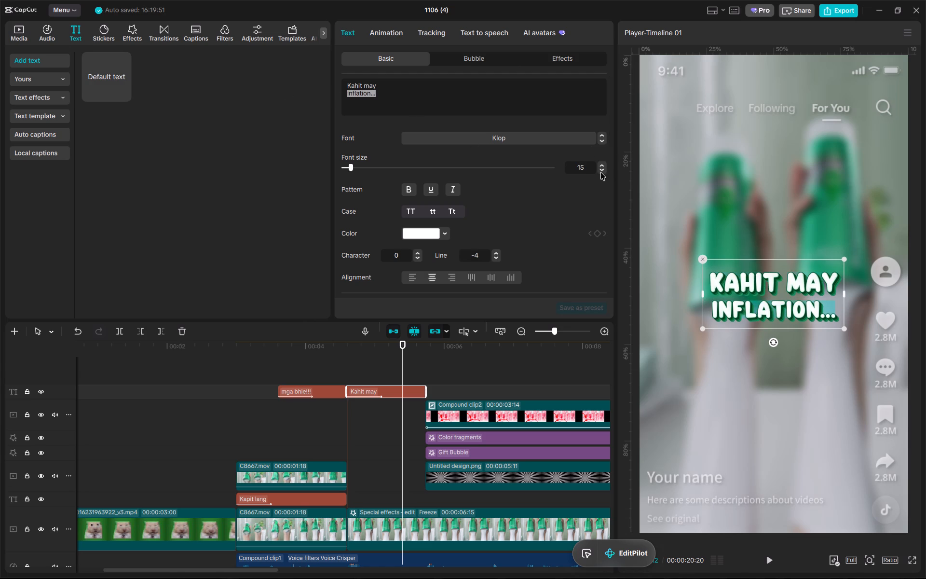
{"action": "double_click", "coordinate": [601, 171]}
{"action": "left_click", "coordinate": [539, 98]}
Tighten the text's line spacing to -6 and enlarge the whole text slightly.
{"action": "double_click", "coordinate": [499, 261]}
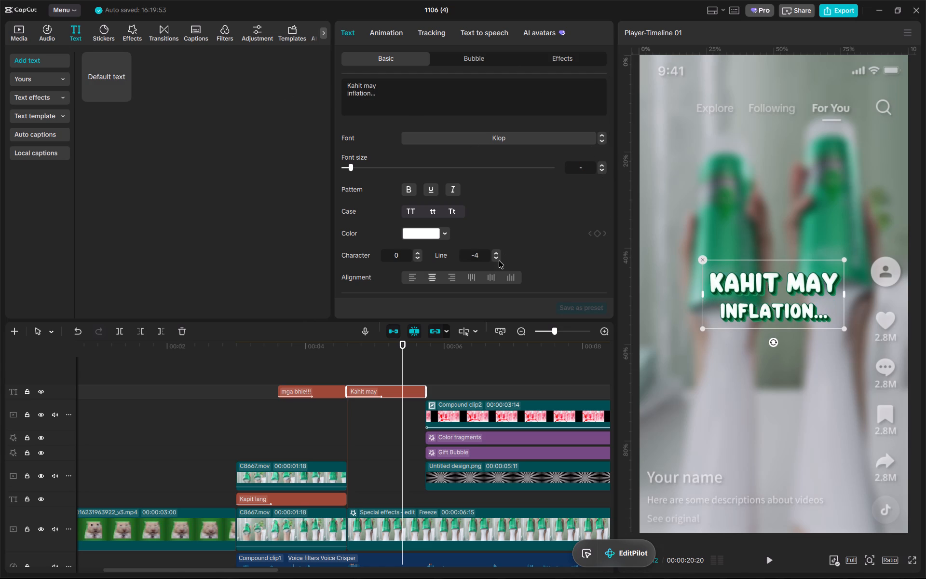
{"action": "left_click", "coordinate": [497, 258]}
{"action": "left_click", "coordinate": [458, 131]}
{"action": "left_click_drag", "start_coordinate": [844, 325], "coordinate": [861, 335]}
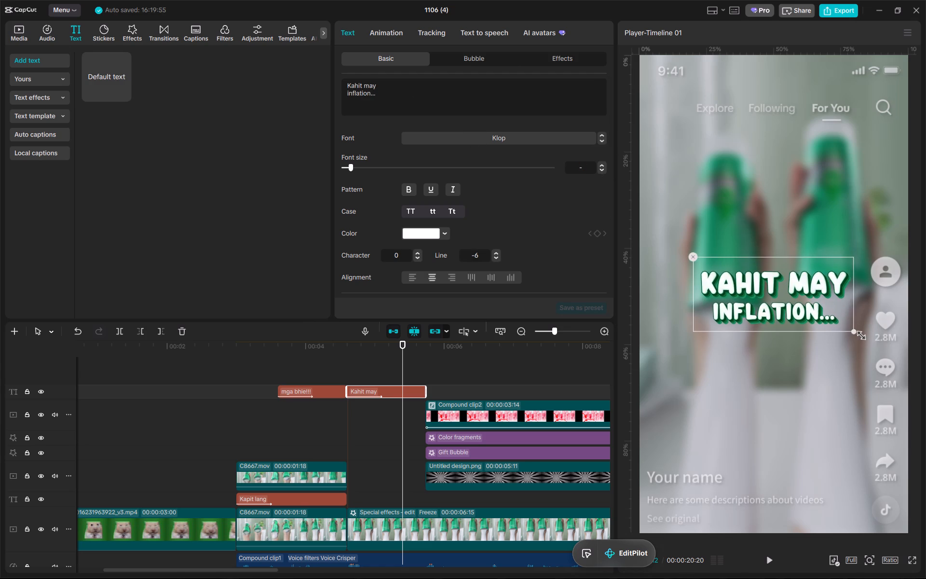
{"action": "left_click_drag", "start_coordinate": [861, 335], "coordinate": [846, 334]}
Try the favourite entrance animation Flicker on the text, and settle on Cursive Wisp.
{"action": "left_click", "coordinate": [398, 31]}
{"action": "left_click", "coordinate": [353, 113]}
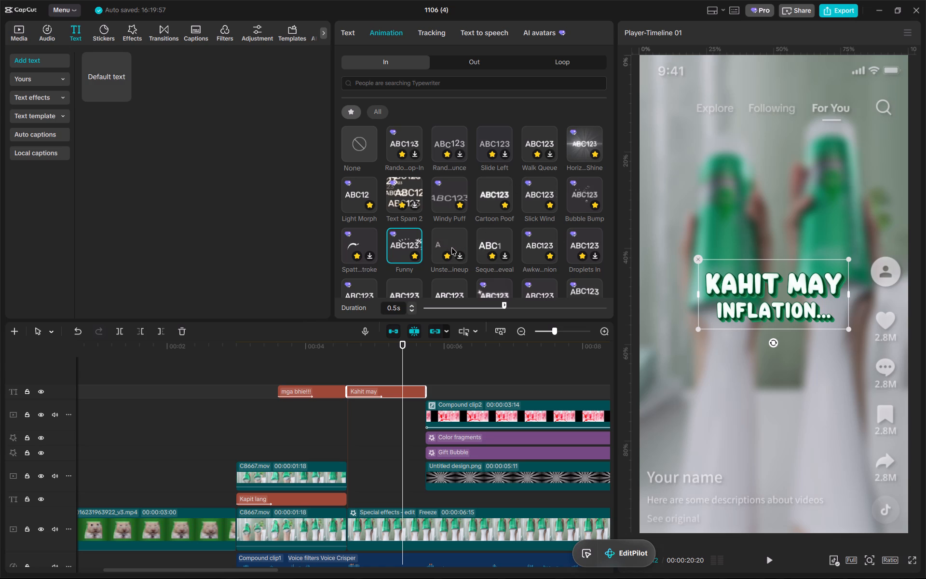
{"action": "scroll", "coordinate": [451, 248], "scroll_direction": "down", "scroll_amount": 1}
{"action": "scroll", "coordinate": [547, 240], "scroll_direction": "down", "scroll_amount": 1}
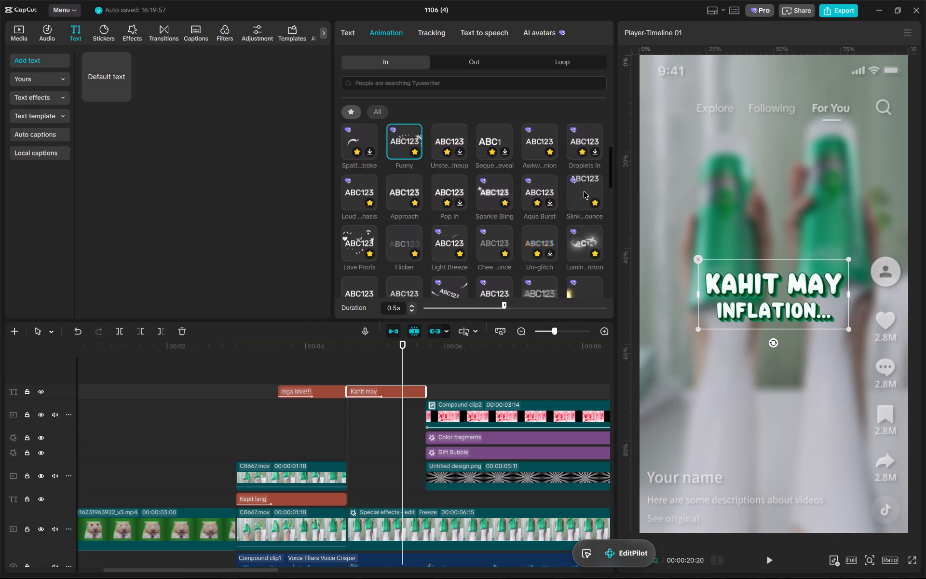
{"action": "left_click", "coordinate": [419, 240]}
{"action": "scroll", "coordinate": [425, 248], "scroll_direction": "down", "scroll_amount": 1}
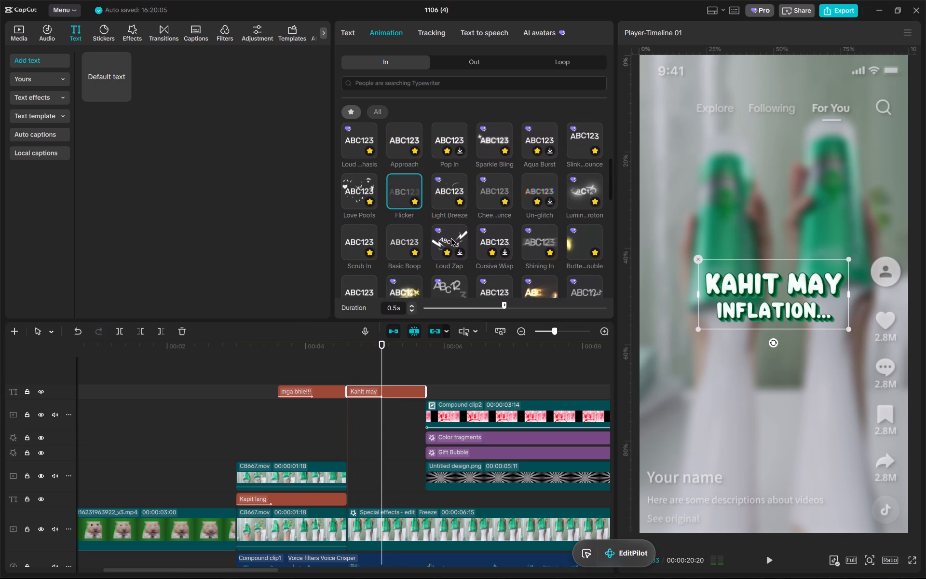
{"action": "left_click", "coordinate": [485, 240]}
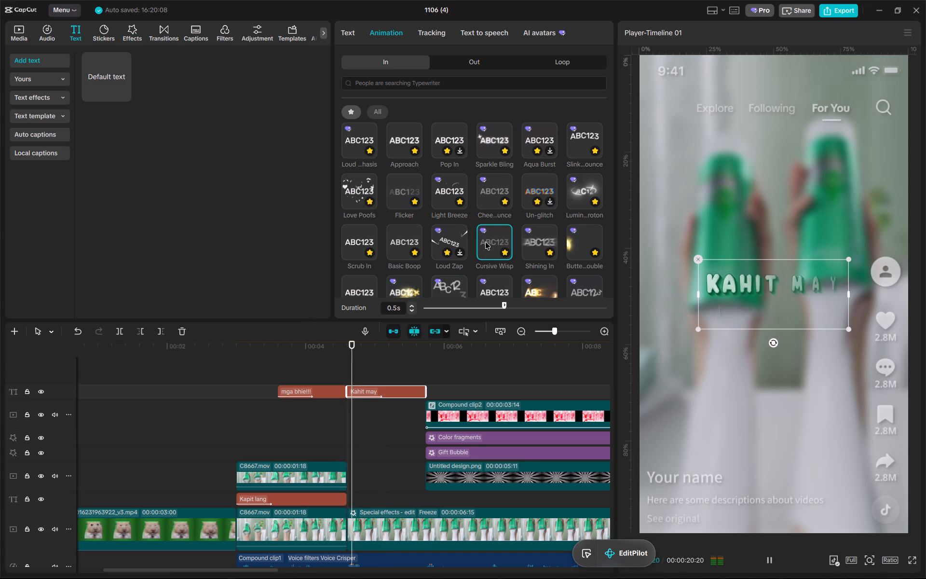
Search the text's exit animations for "puff".
{"action": "left_click", "coordinate": [552, 55]}
{"action": "left_click", "coordinate": [554, 59]}
{"action": "left_click", "coordinate": [473, 63]}
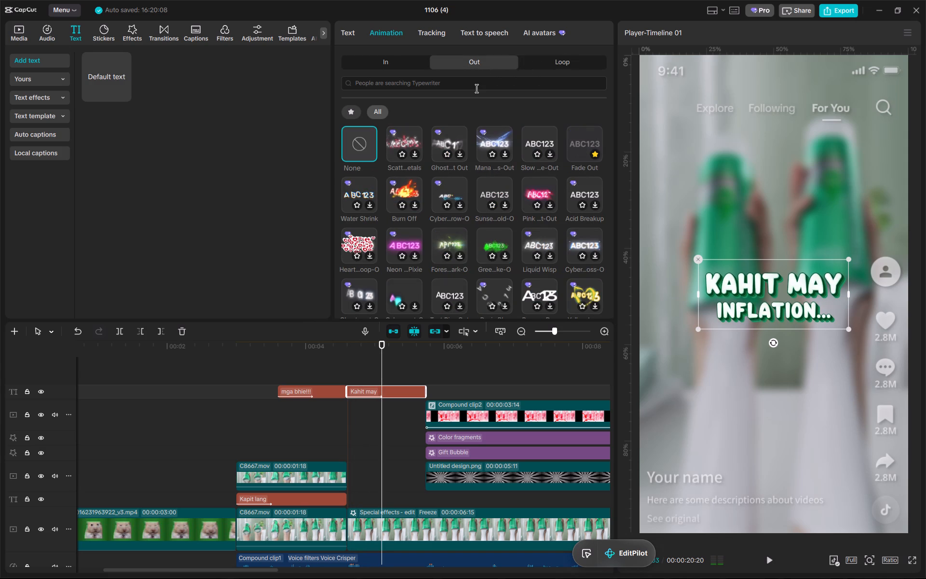
{"action": "left_click", "coordinate": [477, 89]}
{"action": "type", "text": "oy"}
{"action": "key", "text": "BackSpace"}
{"action": "key", "text": "BackSpace"}
{"action": "type", "text": "puff"}
{"action": "key", "text": "Return"}
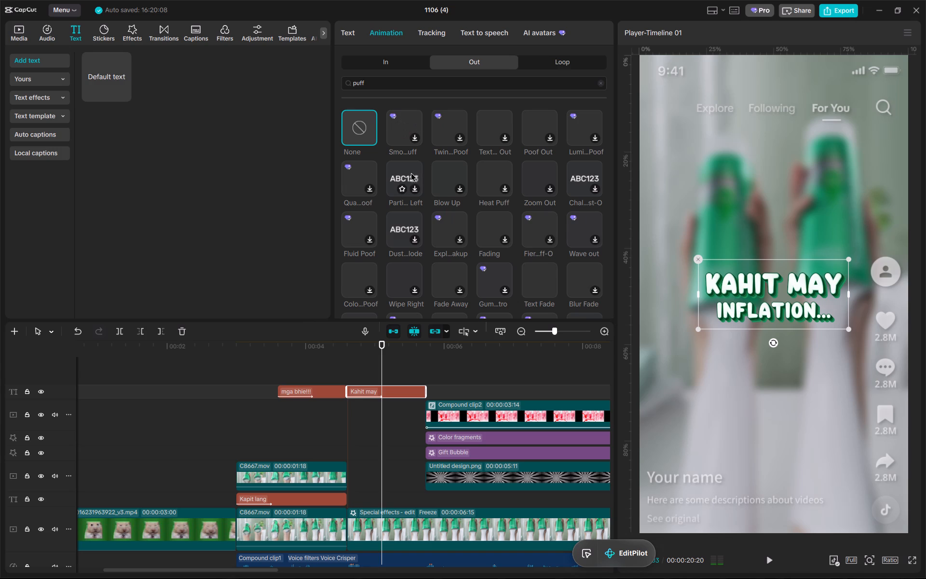
Search the exit animations for "inflate", apply Blow Up to the text and play it back.
{"action": "double_click", "coordinate": [401, 83]}
{"action": "type", "text": "inflate"}
{"action": "key", "text": "Return"}
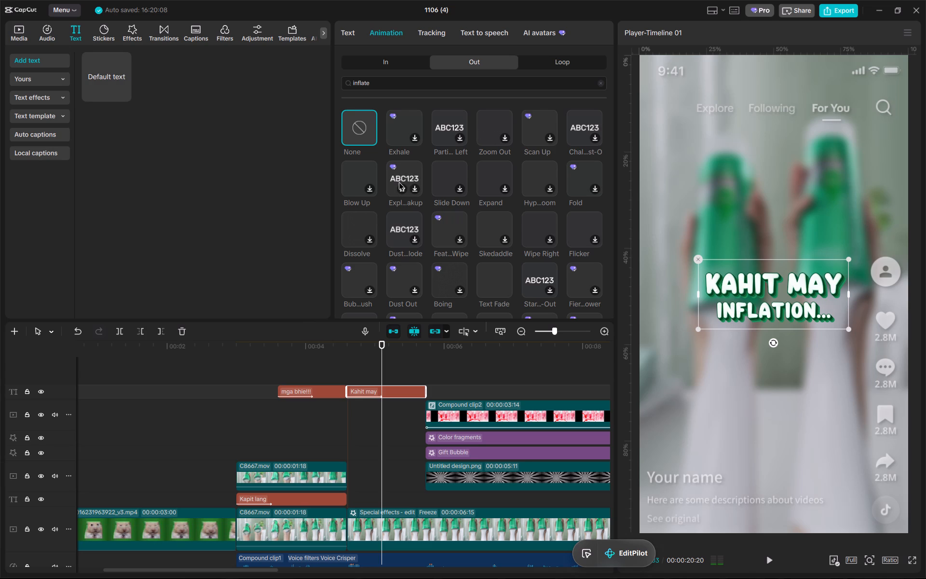
{"action": "left_click", "coordinate": [365, 168]}
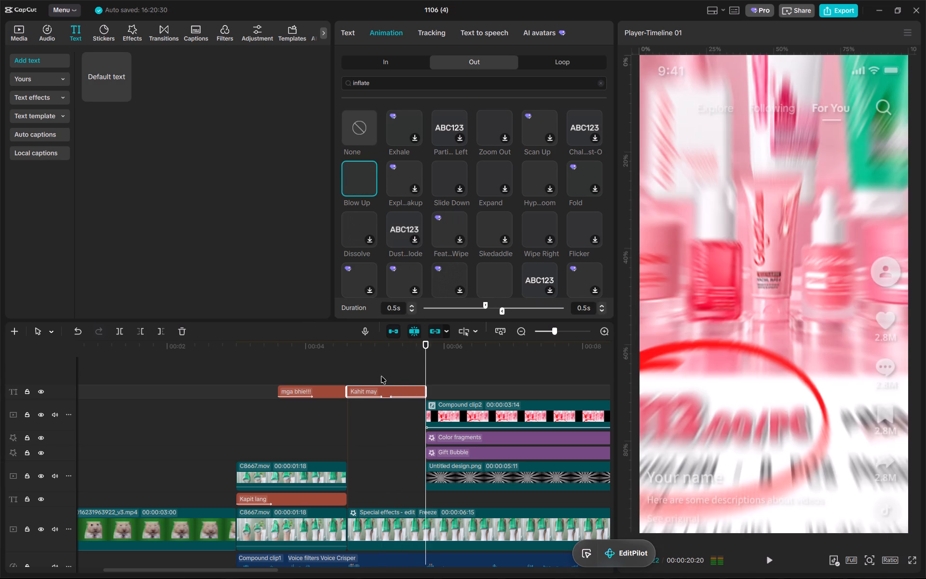
{"action": "left_click", "coordinate": [346, 349]}
{"action": "key", "text": "space"}
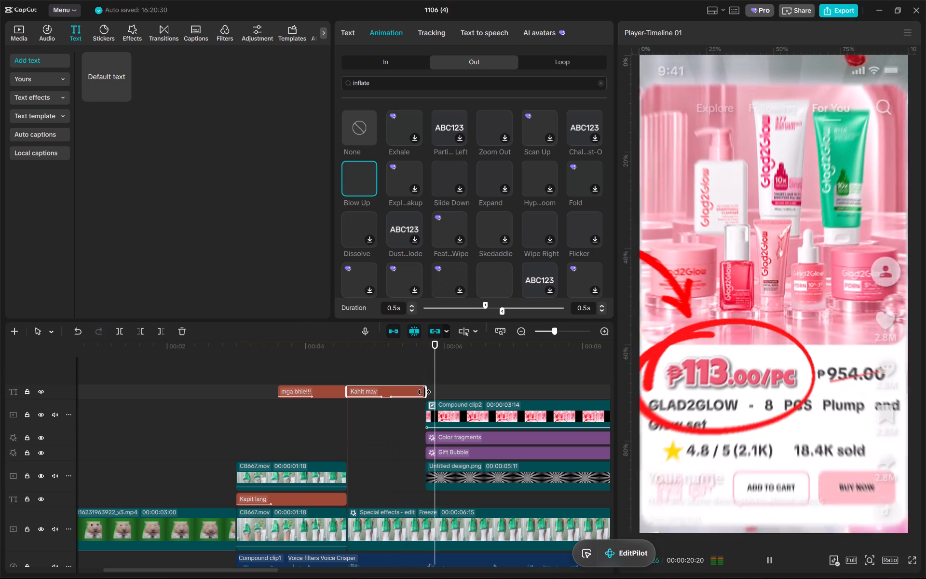
{"action": "key", "text": "space"}
Move the text onto the "Kapit lang" track and extend its end slightly past the start of Compound clip2, checking playback.
{"action": "left_click_drag", "start_coordinate": [409, 389], "coordinate": [407, 497]}
{"action": "left_click_drag", "start_coordinate": [425, 495], "coordinate": [448, 497]}
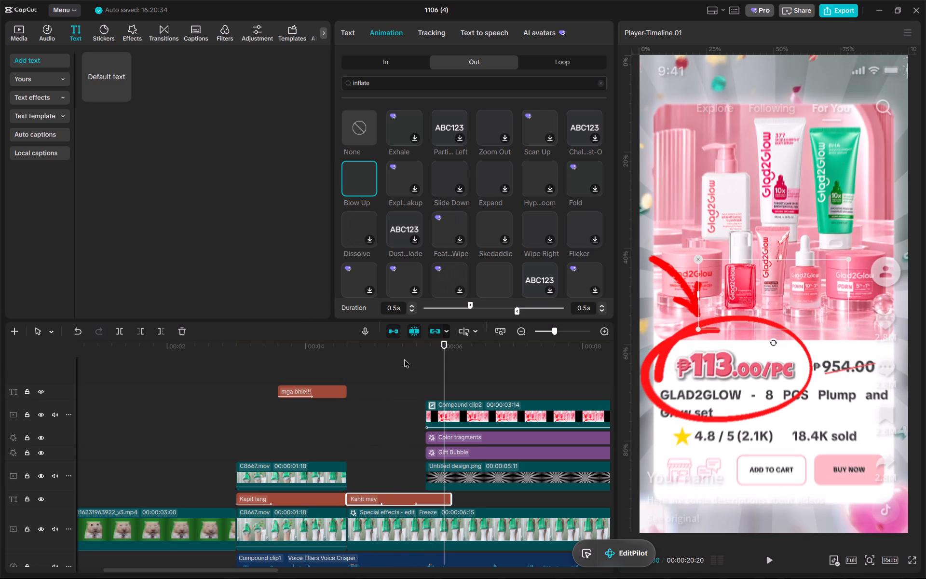
{"action": "left_click", "coordinate": [394, 350]}
{"action": "key", "text": "space"}
{"action": "key", "text": "space"}
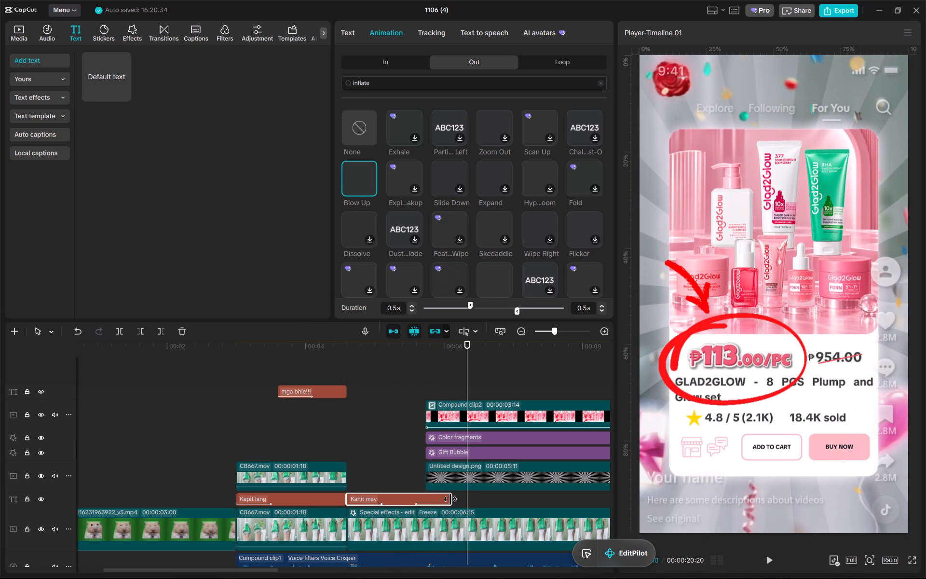
{"action": "left_click_drag", "start_coordinate": [449, 498], "coordinate": [435, 500]}
{"action": "left_click", "coordinate": [385, 356]}
{"action": "key", "text": "space"}
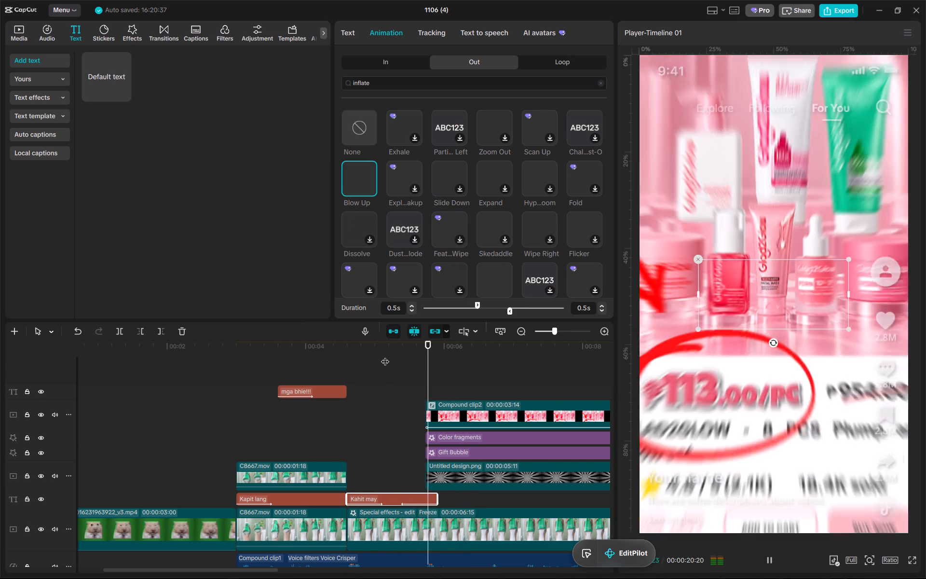
{"action": "left_click", "coordinate": [324, 356]}
{"action": "key", "text": "space"}
{"action": "key", "text": "space"}
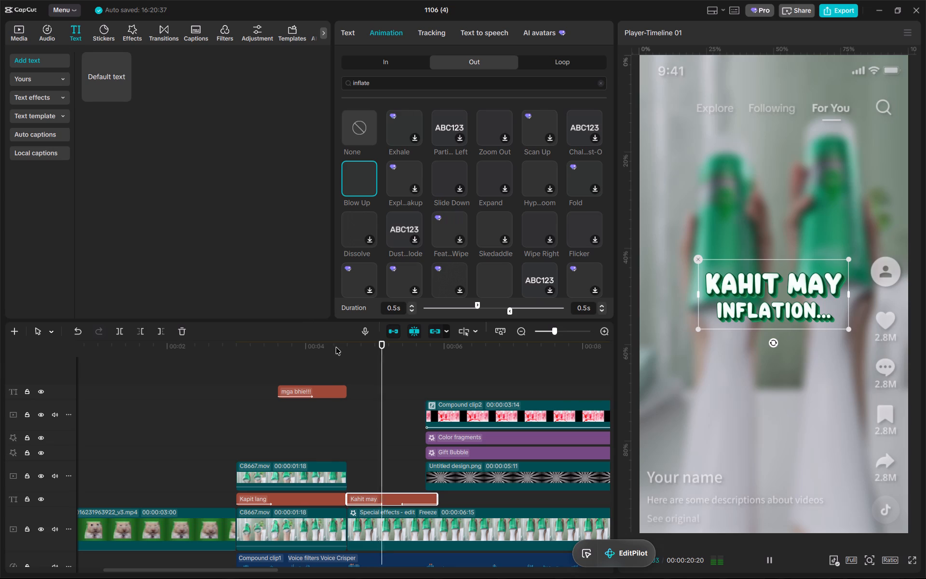
{"action": "key", "text": "space"}
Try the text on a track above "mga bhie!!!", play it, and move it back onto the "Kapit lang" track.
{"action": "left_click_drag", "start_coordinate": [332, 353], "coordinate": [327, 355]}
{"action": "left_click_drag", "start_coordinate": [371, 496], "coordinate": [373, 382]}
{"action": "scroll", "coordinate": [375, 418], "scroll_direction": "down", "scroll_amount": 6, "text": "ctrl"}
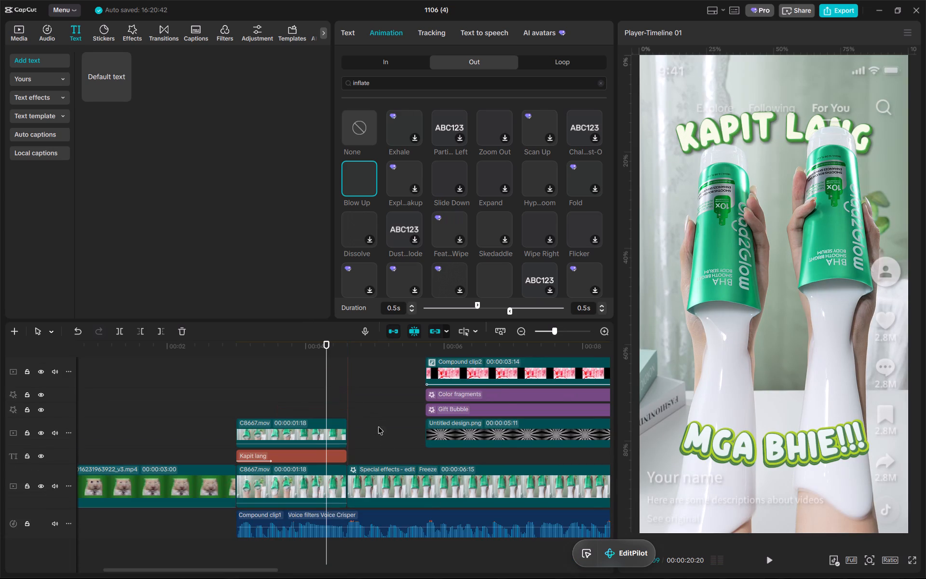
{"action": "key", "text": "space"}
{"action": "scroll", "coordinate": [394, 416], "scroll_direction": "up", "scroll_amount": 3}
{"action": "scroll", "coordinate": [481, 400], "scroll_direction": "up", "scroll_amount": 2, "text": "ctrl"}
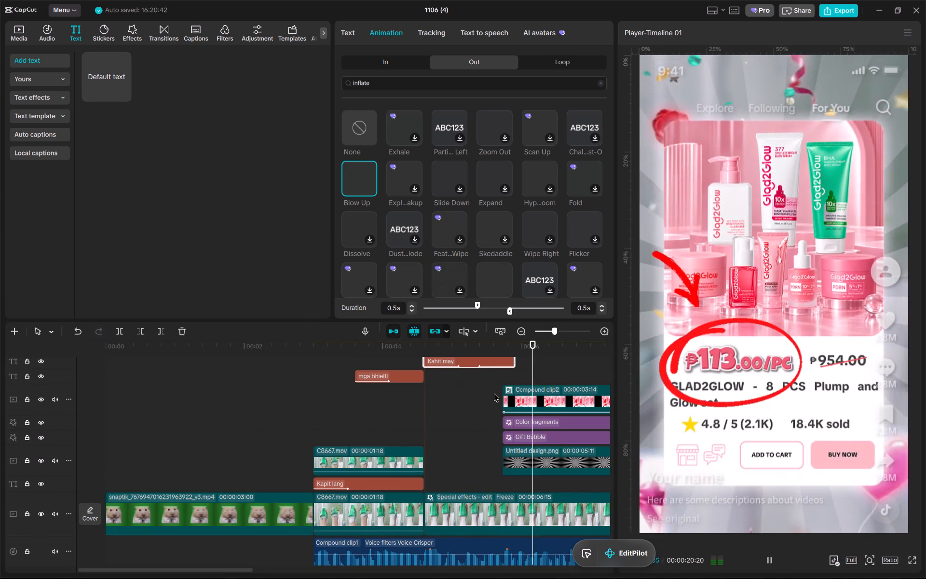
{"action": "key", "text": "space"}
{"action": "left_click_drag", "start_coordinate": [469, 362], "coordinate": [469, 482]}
Search the video effects for "jitter" and add Jitter Flash above the Freeze clip, starting where the "Kahit may" text bursts apart.
{"action": "left_click", "coordinate": [483, 353]}
{"action": "key", "text": "space"}
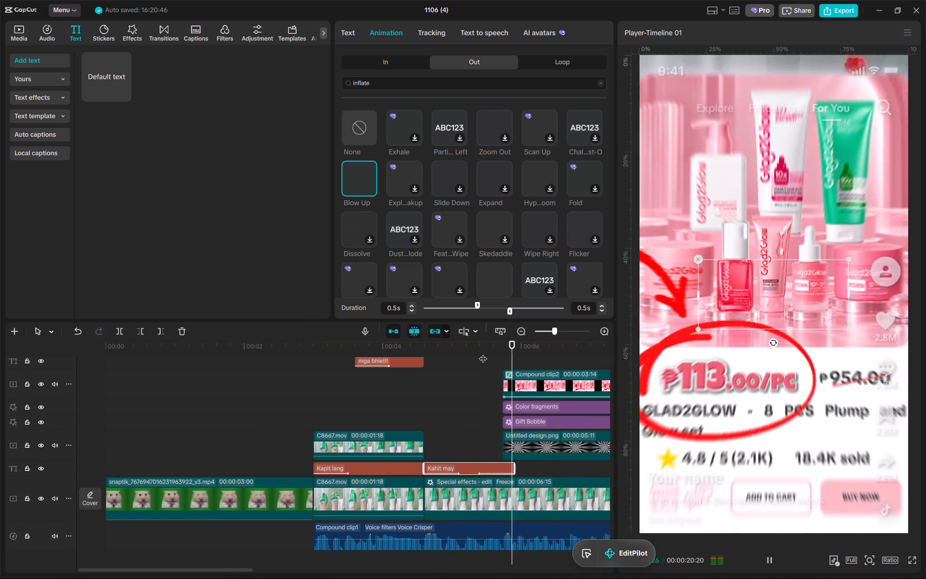
{"action": "left_click_drag", "start_coordinate": [470, 351], "coordinate": [478, 349]}
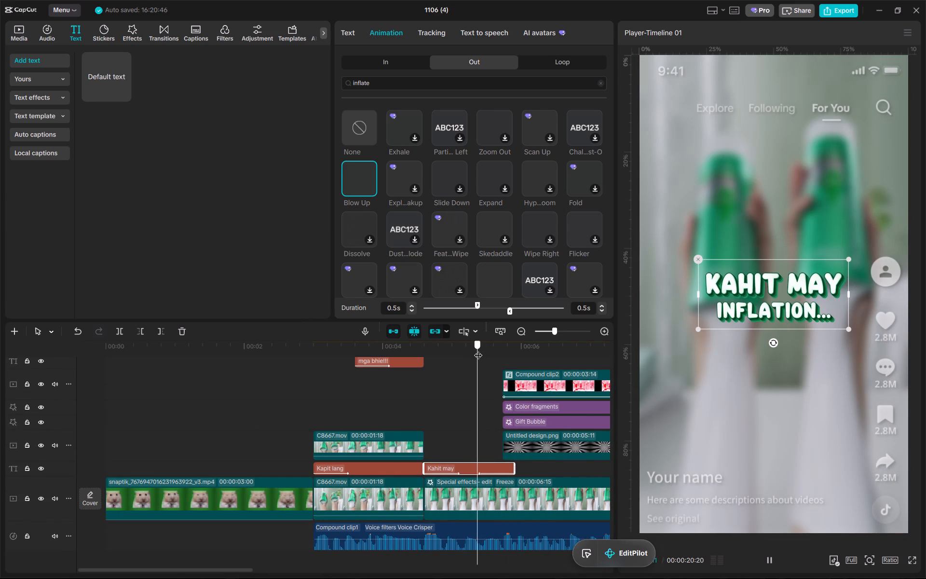
{"action": "left_click_drag", "start_coordinate": [478, 349], "coordinate": [481, 348]}
{"action": "left_click", "coordinate": [106, 29]}
{"action": "left_click", "coordinate": [124, 34]}
{"action": "left_click", "coordinate": [59, 59]}
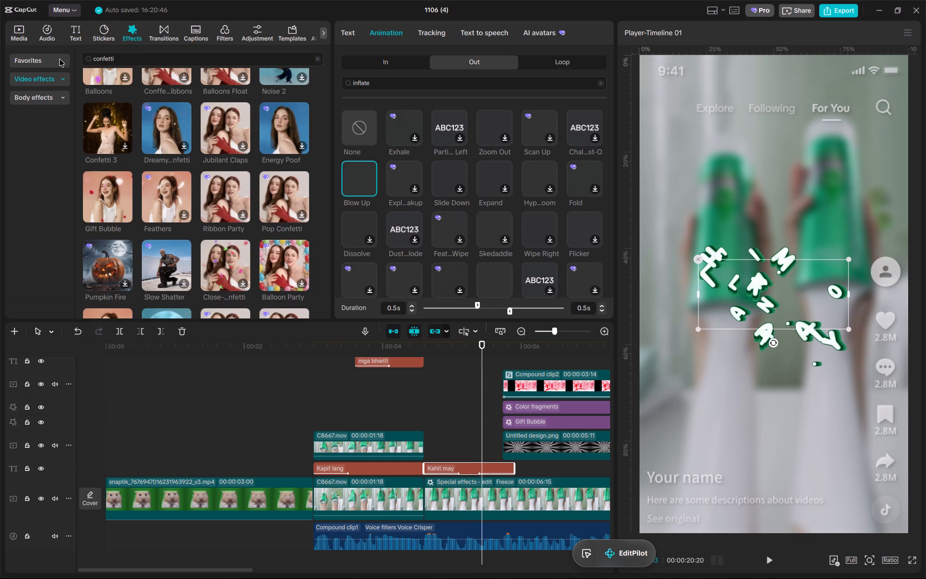
{"action": "left_click", "coordinate": [52, 78]}
{"action": "left_click", "coordinate": [123, 57]}
{"action": "type", "text": "jitter"}
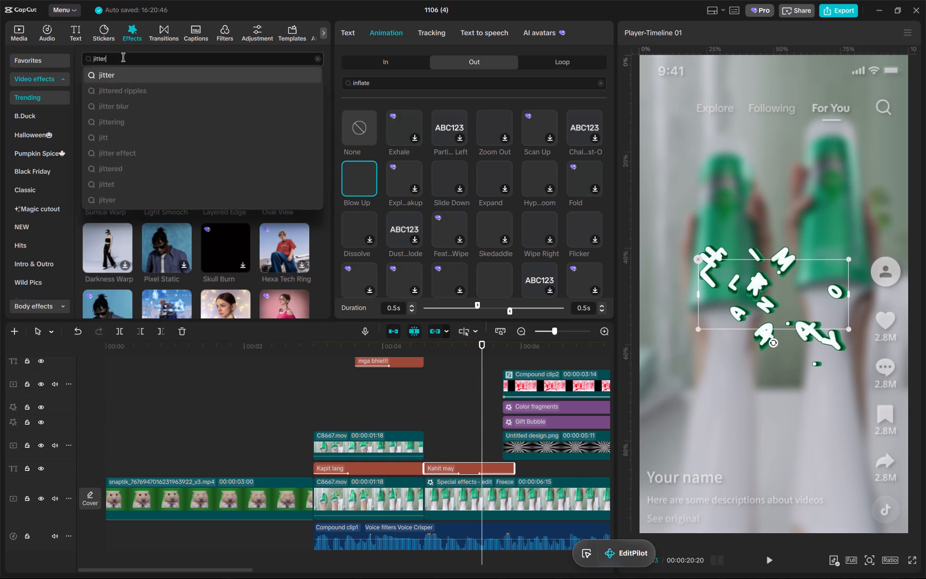
{"action": "key", "text": "Return"}
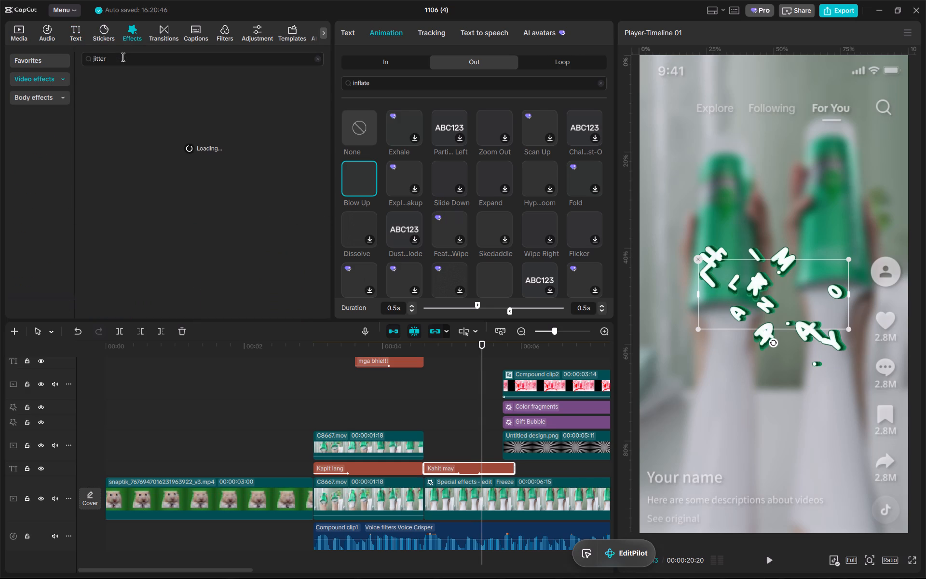
{"action": "scroll", "coordinate": [368, 443], "scroll_direction": "left", "scroll_amount": 2}
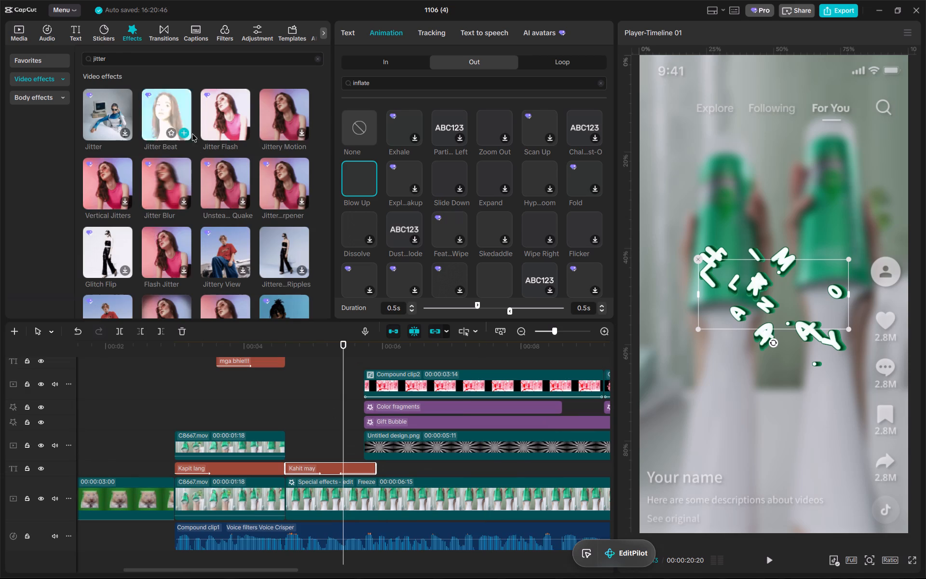
{"action": "left_click_drag", "start_coordinate": [213, 115], "coordinate": [290, 198]}
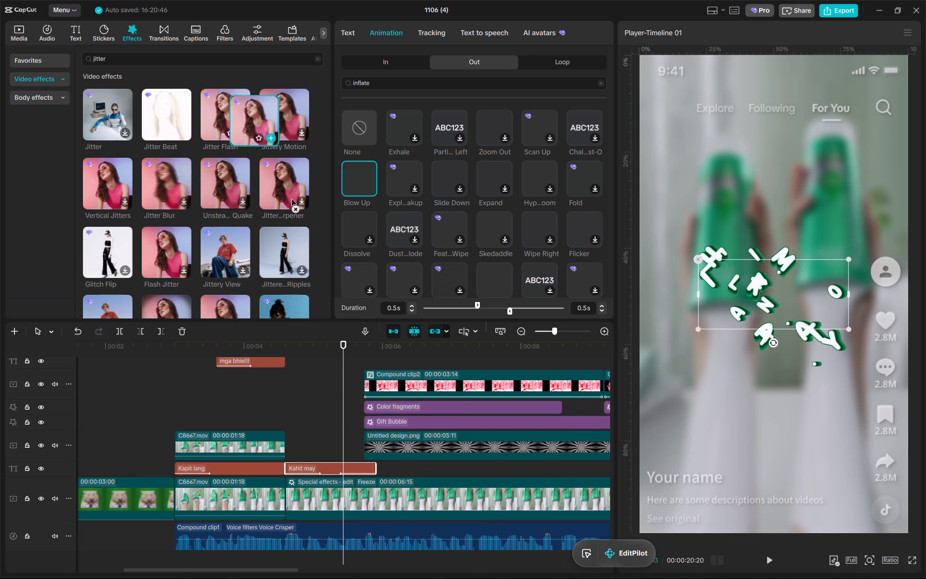
{"action": "left_click_drag", "start_coordinate": [290, 198], "coordinate": [343, 476]}
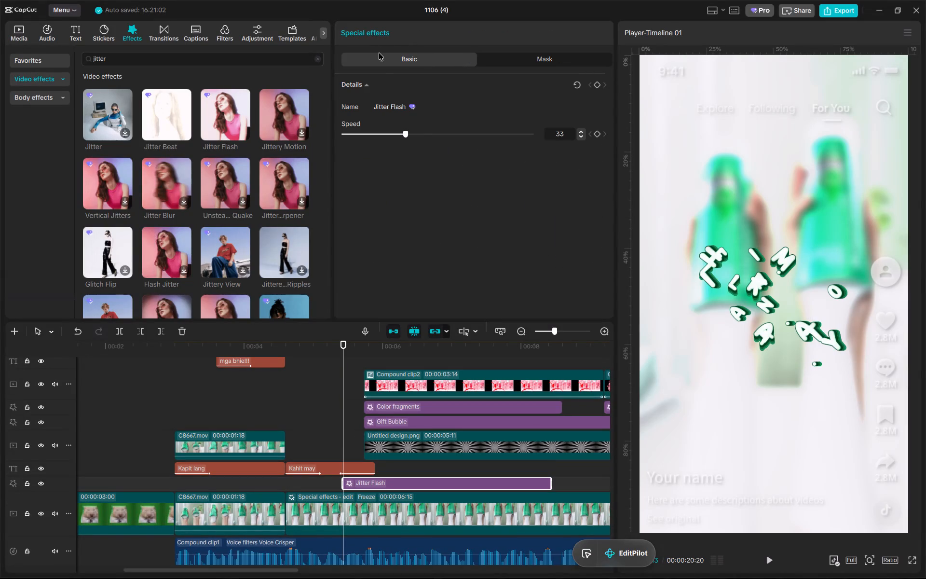
Set the Jitter Flash speed to 0 and trim its end slightly past the start of Compound clip2.
{"action": "left_click_drag", "start_coordinate": [418, 131], "coordinate": [209, 213]}
{"action": "left_click_drag", "start_coordinate": [344, 349], "coordinate": [407, 350]}
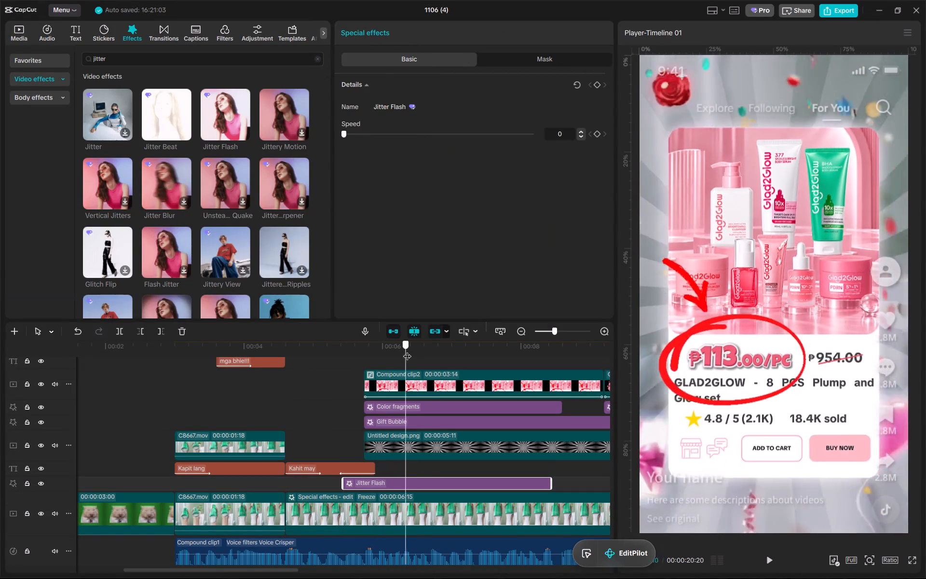
{"action": "left_click_drag", "start_coordinate": [407, 350], "coordinate": [411, 356]}
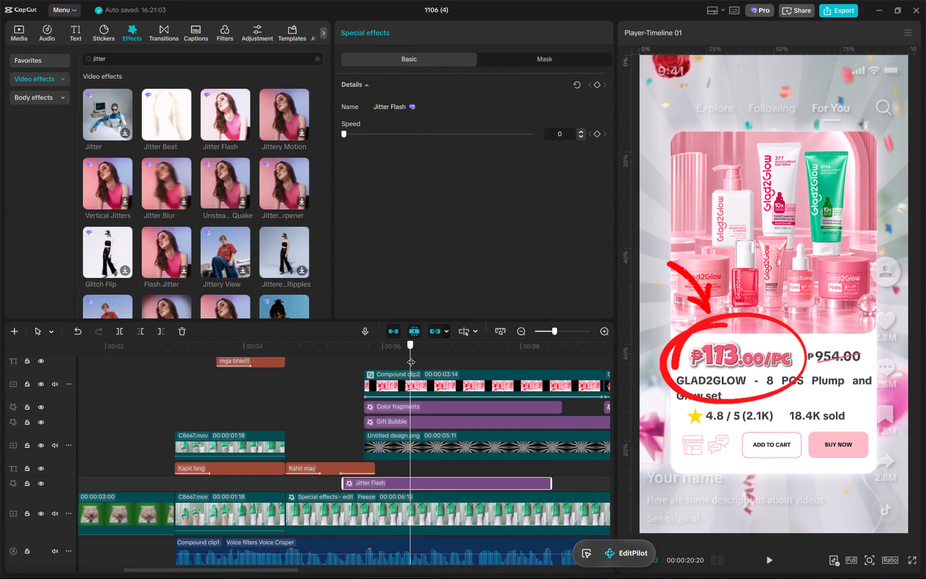
{"action": "left_click_drag", "start_coordinate": [411, 356], "coordinate": [337, 364]}
{"action": "key", "text": "w"}
Play the "Kahit may" text into the price page several times, including from the start of the C8667.mov clip, to review the effects.
{"action": "key", "text": "space"}
{"action": "left_click", "coordinate": [336, 360]}
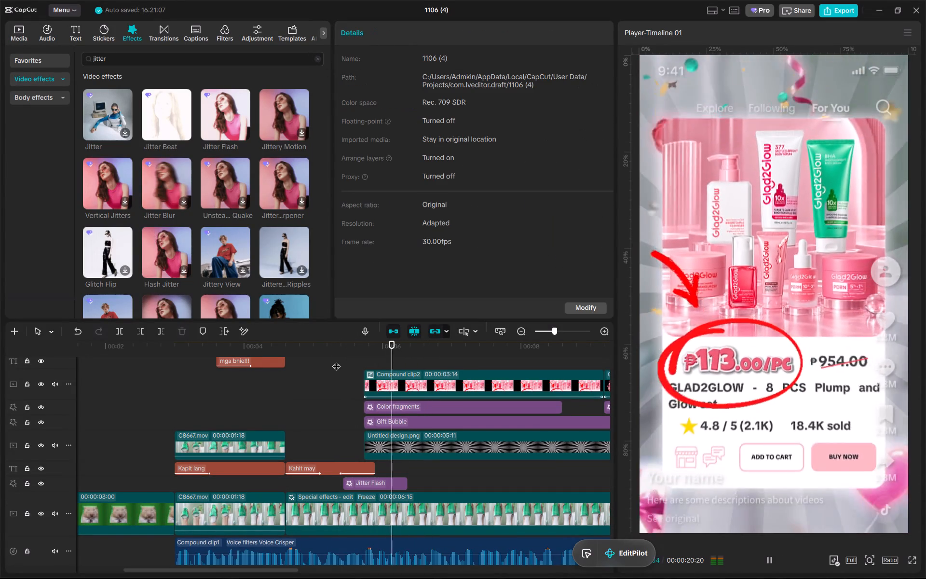
{"action": "key", "text": "space"}
{"action": "left_click", "coordinate": [336, 359]}
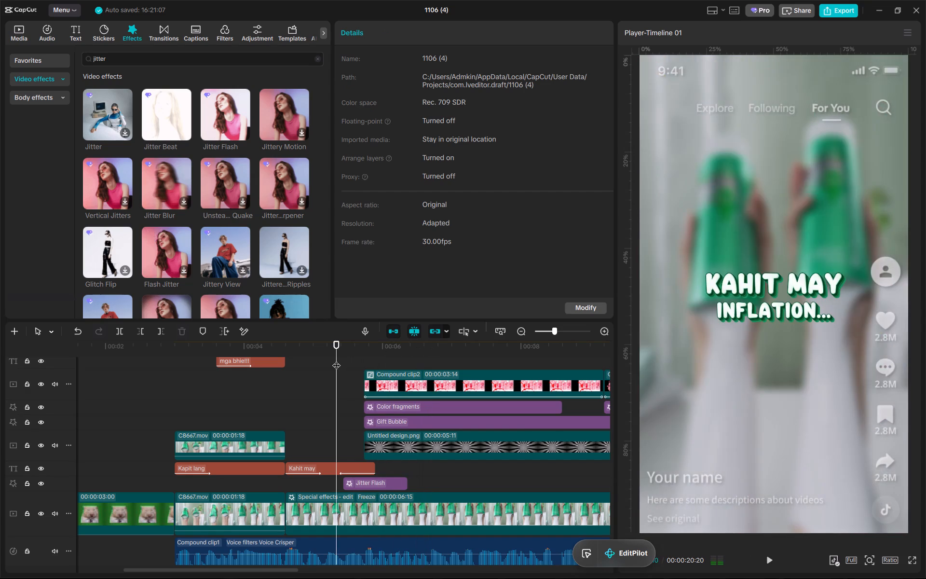
{"action": "key", "text": "space"}
{"action": "left_click", "coordinate": [336, 359]}
{"action": "key", "text": "space"}
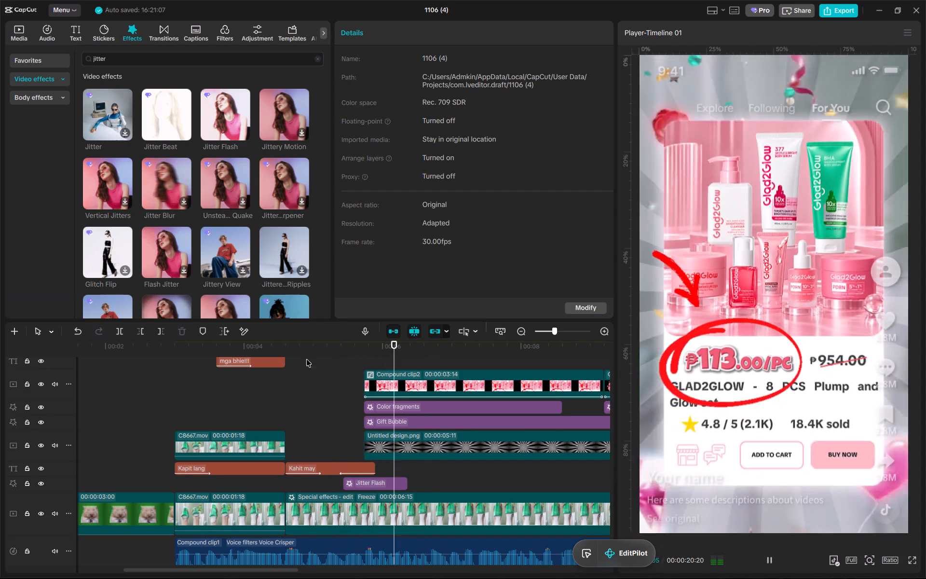
{"action": "left_click", "coordinate": [286, 354]}
{"action": "key", "text": "space"}
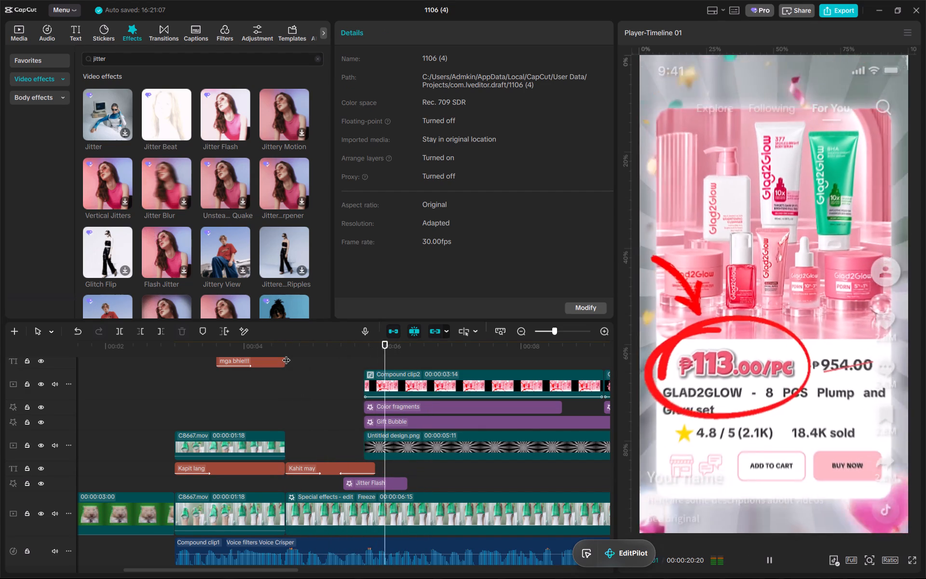
{"action": "left_click", "coordinate": [286, 354]}
{"action": "key", "text": "space"}
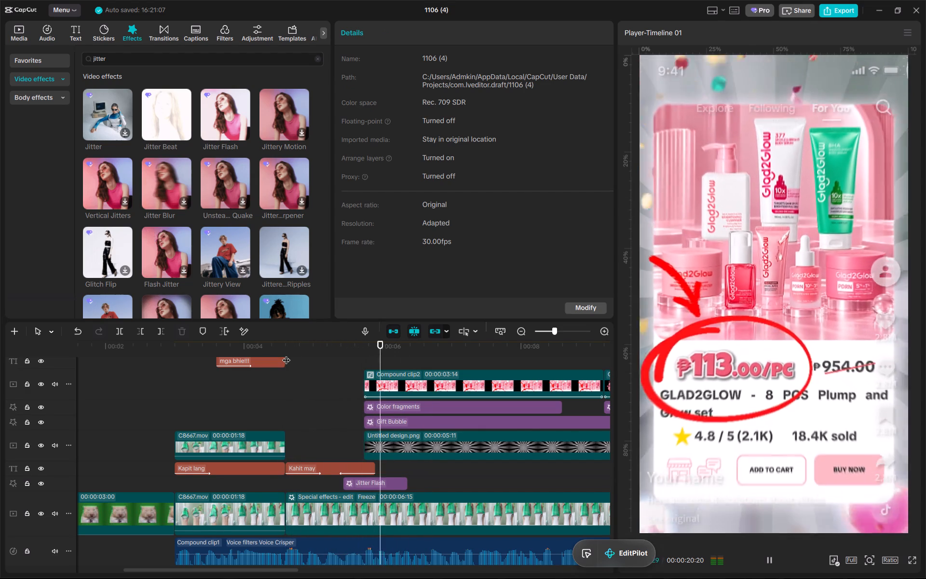
{"action": "key", "text": "space"}
{"action": "left_click", "coordinate": [286, 354]}
{"action": "key", "text": "space"}
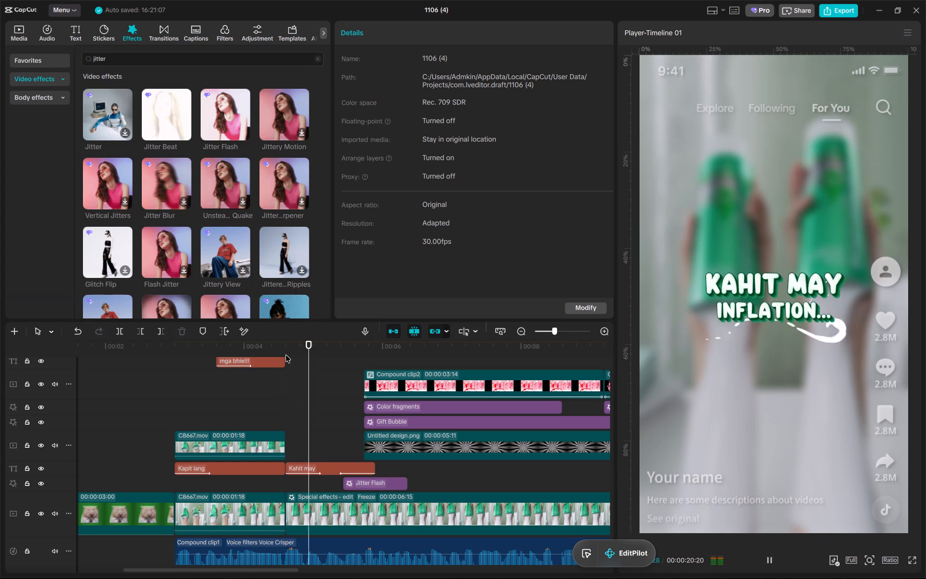
{"action": "key", "text": "space"}
{"action": "double_click", "coordinate": [171, 344]}
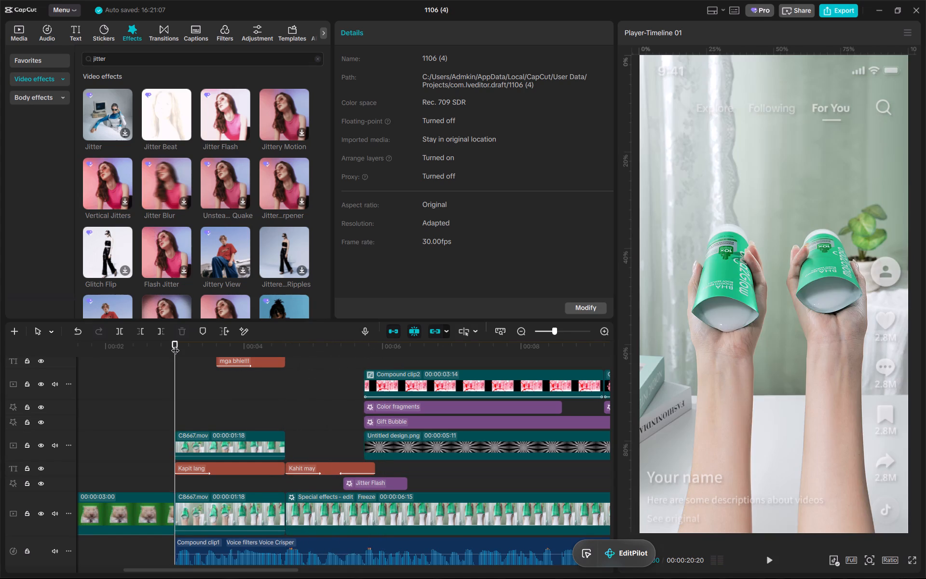
{"action": "key", "text": "space"}
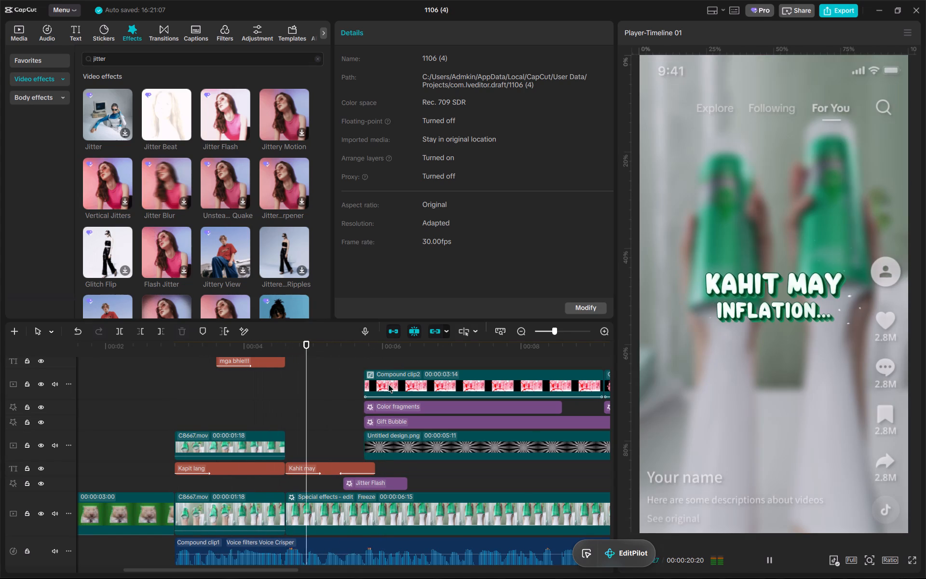
{"action": "key", "text": "space"}
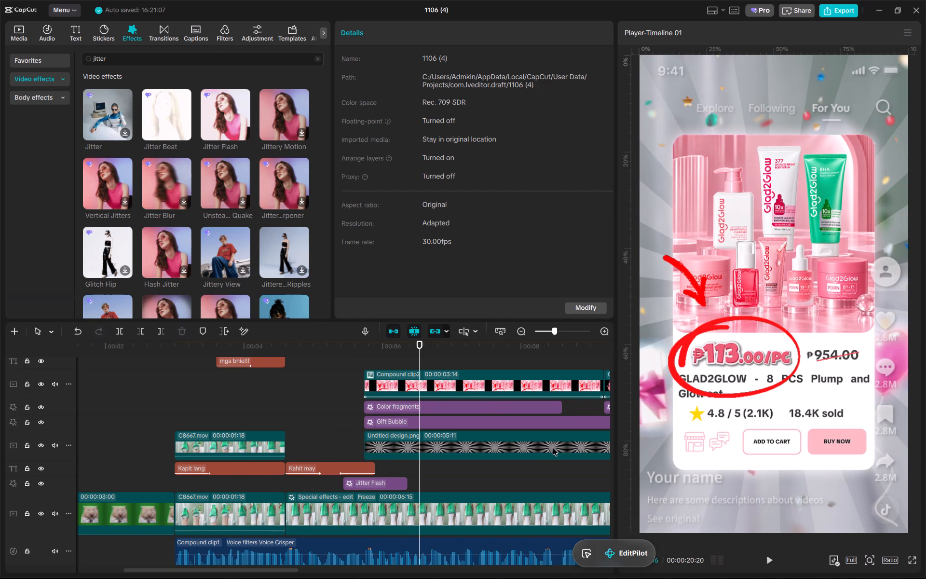
Turn the Glad2Glow 11.11 Cowgirl clip after Compound clip2 into a compound clip.
{"action": "scroll", "coordinate": [553, 448], "scroll_direction": "down", "scroll_amount": 15, "text": "alt"}
{"action": "left_click_drag", "start_coordinate": [332, 345], "coordinate": [375, 339]}
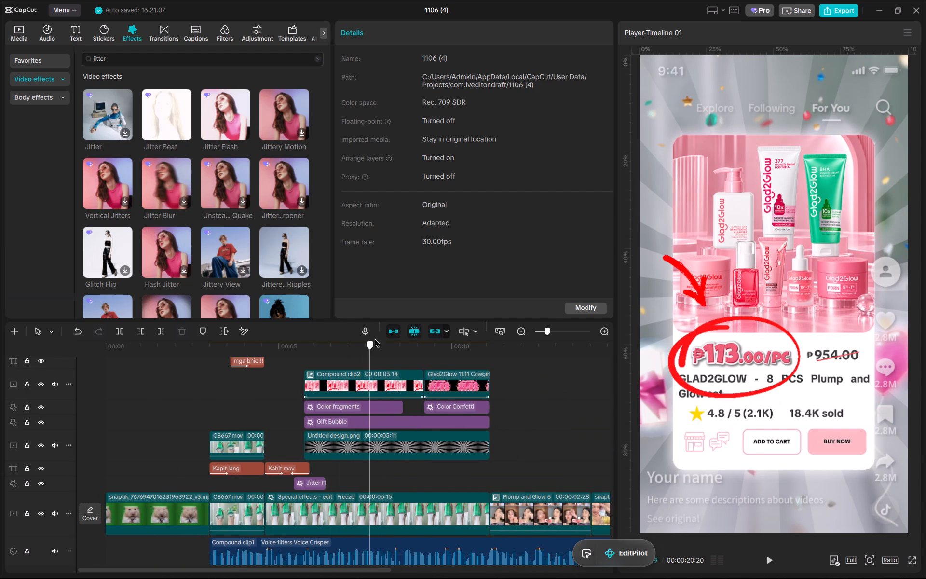
{"action": "left_click_drag", "start_coordinate": [375, 339], "coordinate": [486, 333]}
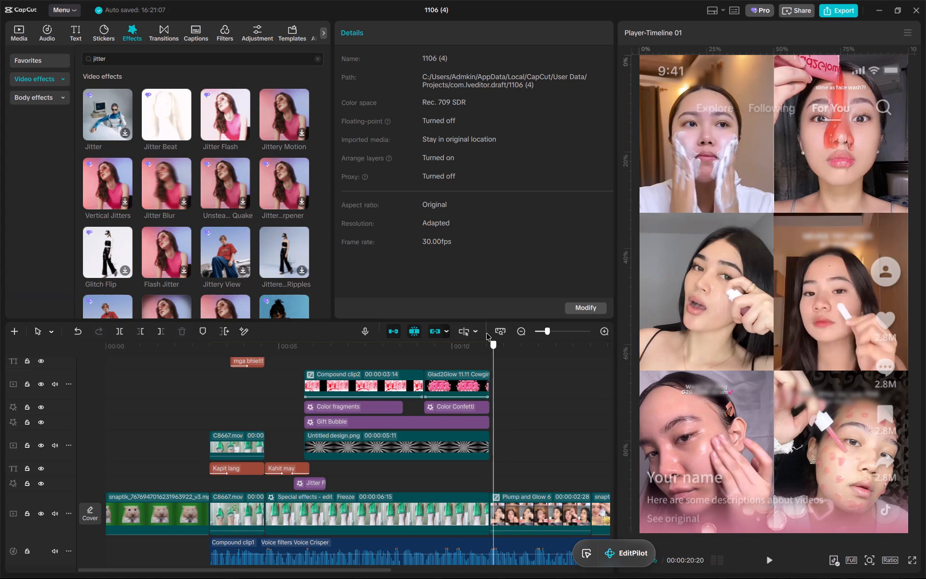
{"action": "left_click_drag", "start_coordinate": [486, 333], "coordinate": [456, 339]}
{"action": "scroll", "coordinate": [494, 384], "scroll_direction": "up", "scroll_amount": 3, "text": "ctrl"}
{"action": "left_click", "coordinate": [467, 414]}
{"action": "left_click", "coordinate": [425, 347]}
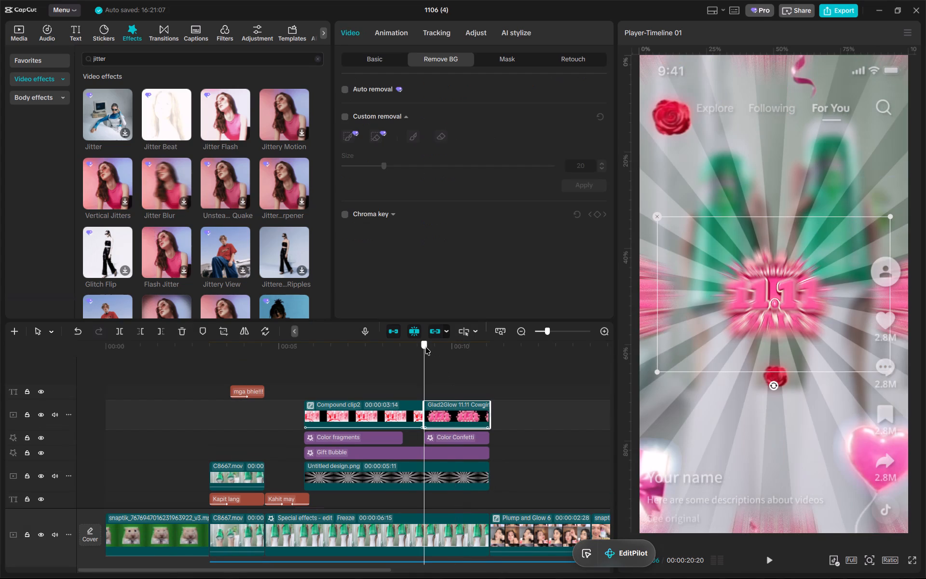
{"action": "right_click", "coordinate": [463, 414]}
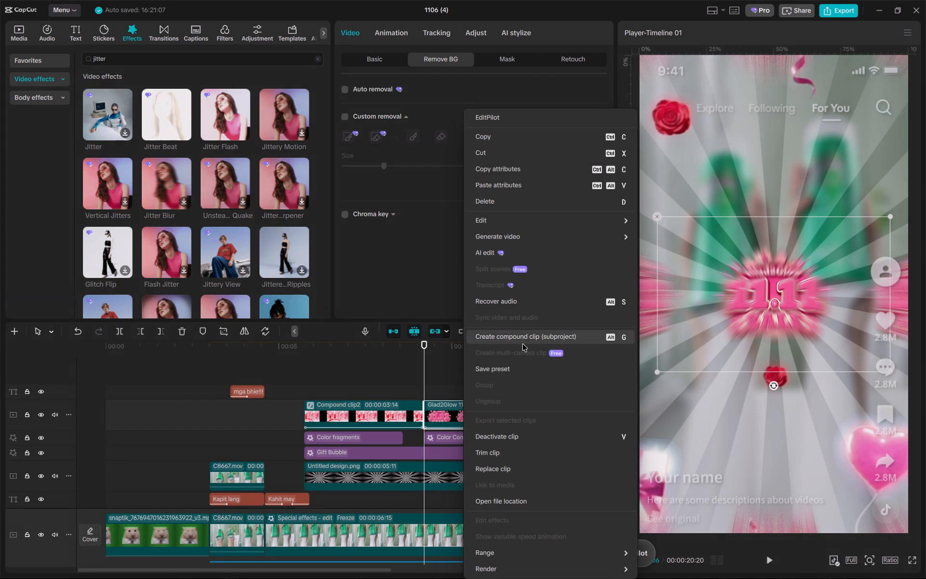
{"action": "left_click", "coordinate": [446, 416]}
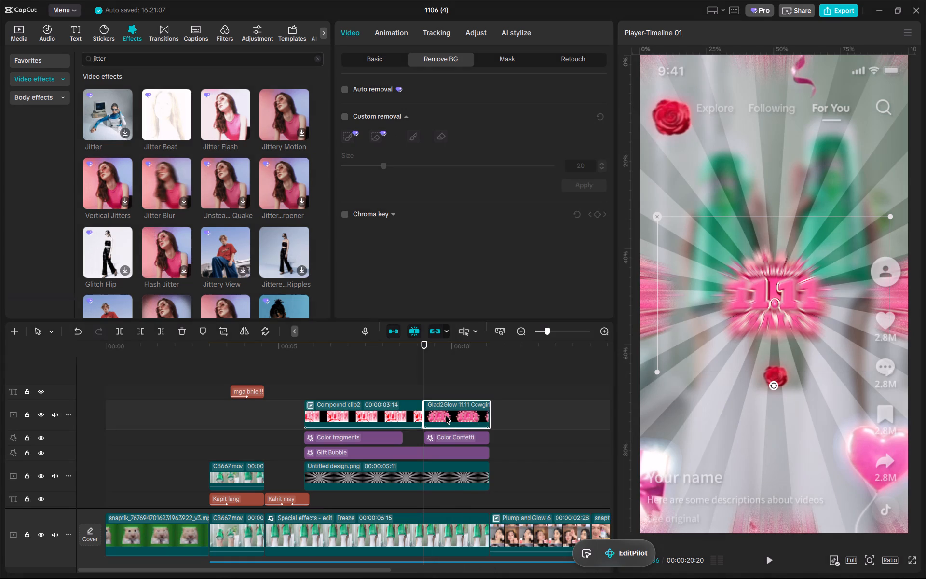
{"action": "right_click", "coordinate": [446, 416]}
{"action": "left_click", "coordinate": [516, 328]}
{"action": "left_click", "coordinate": [512, 335]}
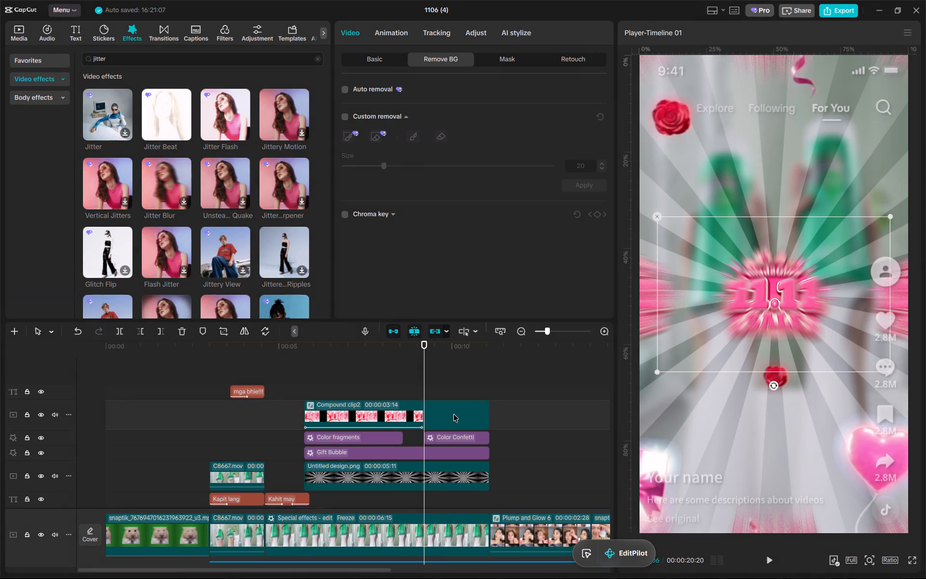
Duplicate the 11.11 compound clip onto the track directly above it.
{"action": "key", "text": "ctrl+c"}
{"action": "key", "text": "ctrl+v"}
Search the video effects for "blur" and apply Blur to the lower 11.11 compound clip.
{"action": "left_click", "coordinate": [466, 442]}
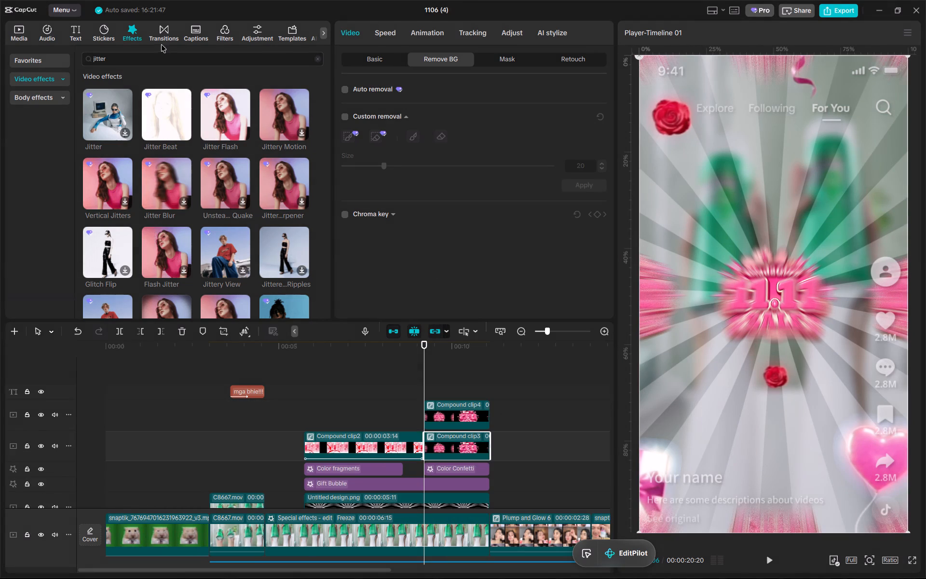
{"action": "double_click", "coordinate": [137, 57]}
{"action": "type", "text": "blur"}
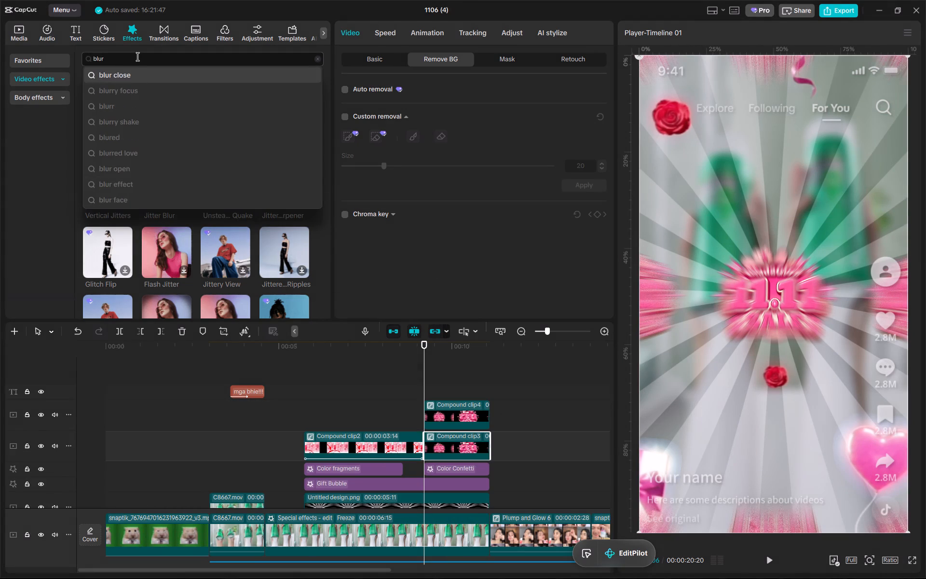
{"action": "key", "text": "Return"}
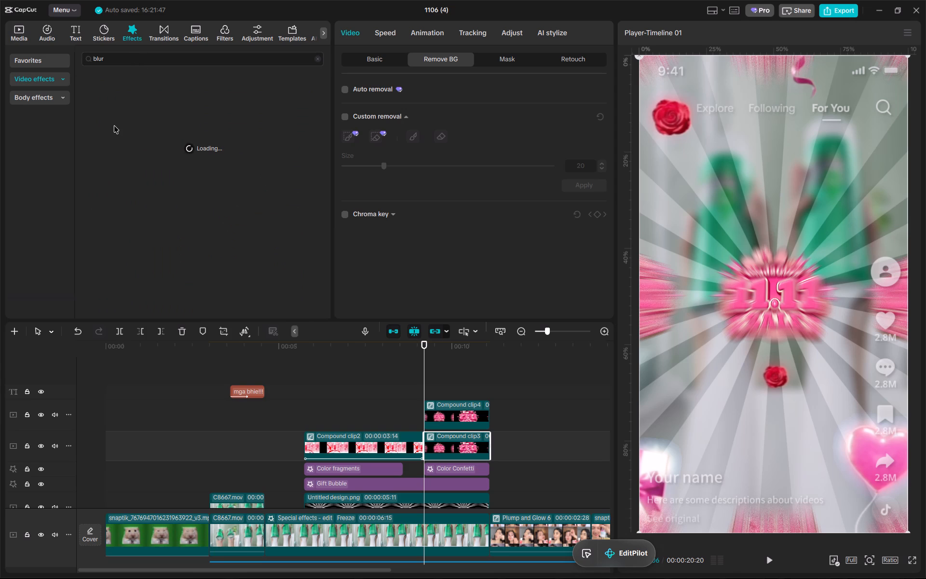
{"action": "left_click_drag", "start_coordinate": [111, 119], "coordinate": [446, 438]}
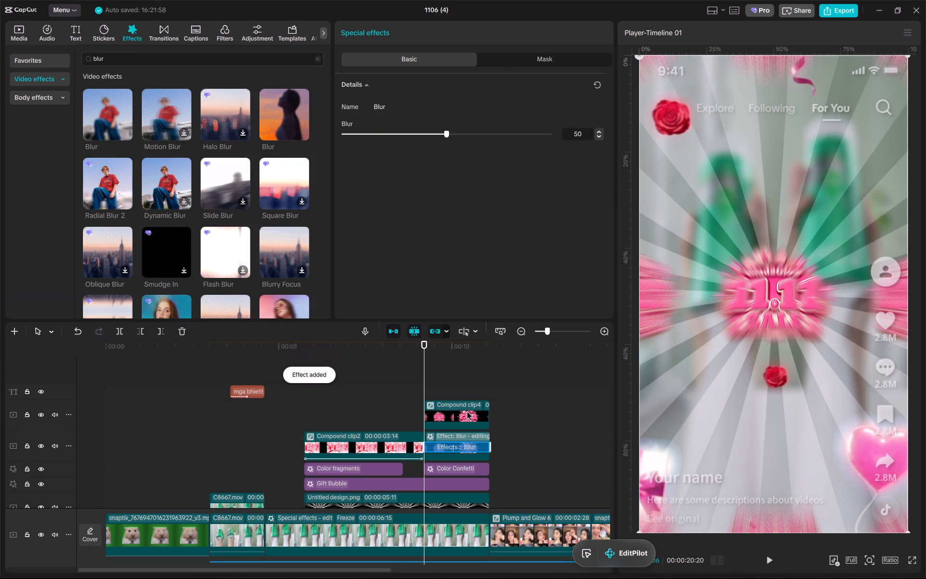
Raise the black point of the lower 11.11 clip's Luma curve to the maximum and play back the section.
{"action": "left_click", "coordinate": [479, 434]}
{"action": "left_click", "coordinate": [477, 455]}
{"action": "left_click", "coordinate": [508, 26]}
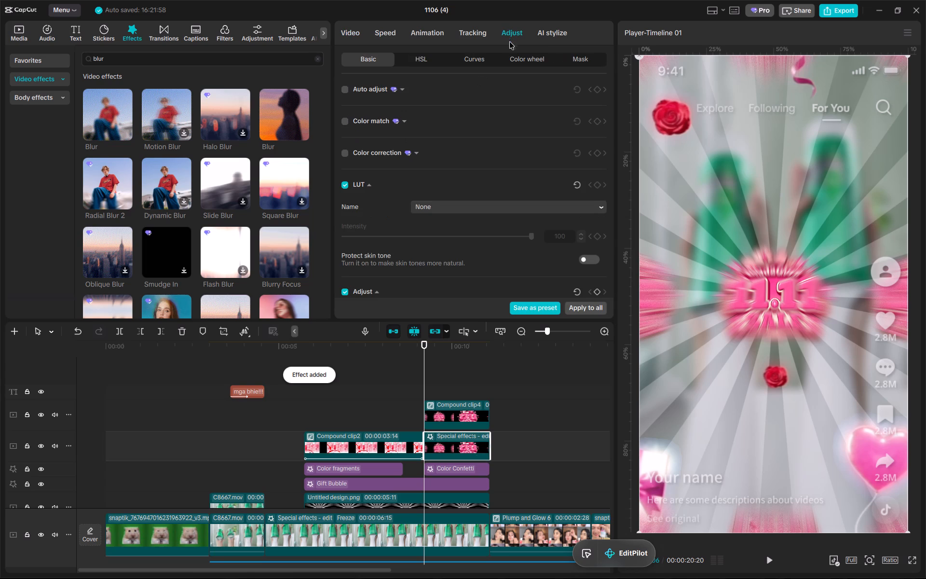
{"action": "left_click", "coordinate": [476, 50]}
{"action": "left_click", "coordinate": [480, 69]}
{"action": "left_click", "coordinate": [479, 59]}
{"action": "left_click_drag", "start_coordinate": [343, 293], "coordinate": [341, 25]}
{"action": "key", "text": "space"}
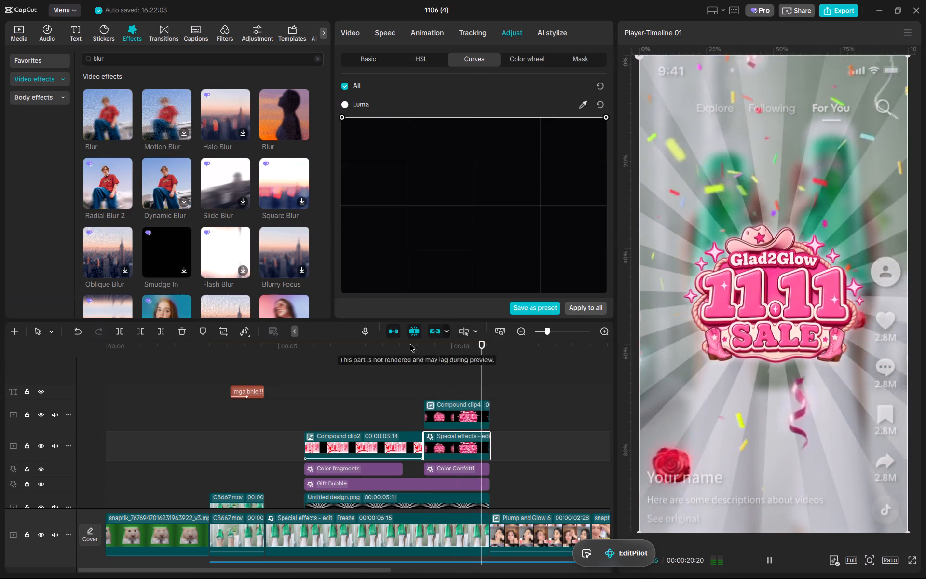
{"action": "key", "text": "space"}
{"action": "left_click_drag", "start_coordinate": [470, 356], "coordinate": [491, 354]}
Switch to the script spreadsheet and examine the 1106-8 voiceover lines for the split-screen KOL scene and its neighbouring scenes.
{"action": "key", "text": "alt+Tab"}
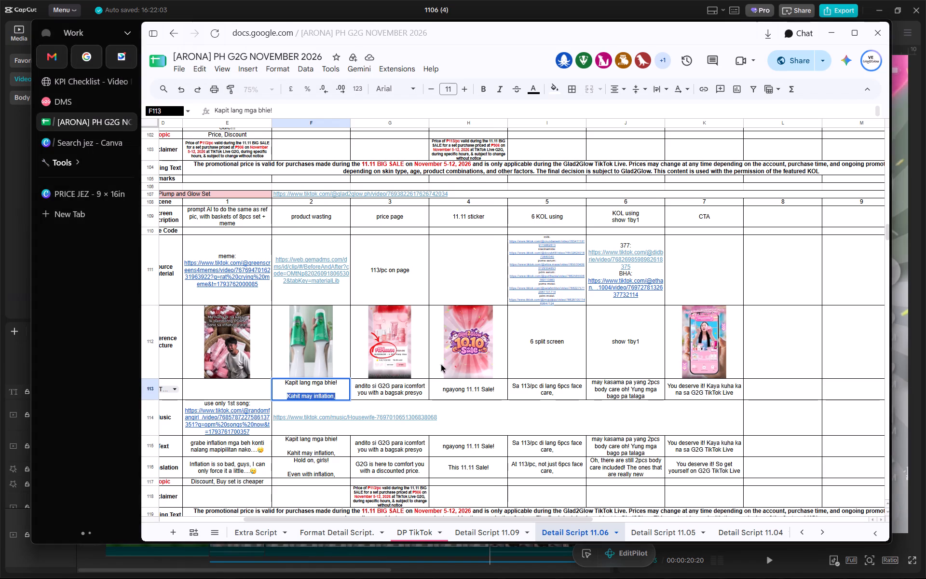
{"action": "double_click", "coordinate": [403, 385]}
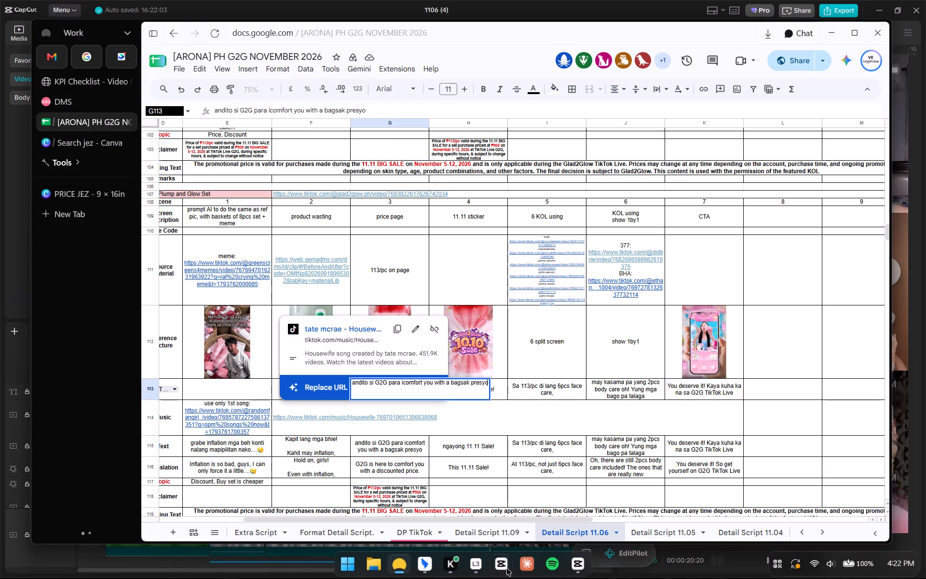
{"action": "left_click", "coordinate": [600, 462]}
{"action": "scroll", "coordinate": [514, 408], "scroll_direction": "right", "scroll_amount": 2}
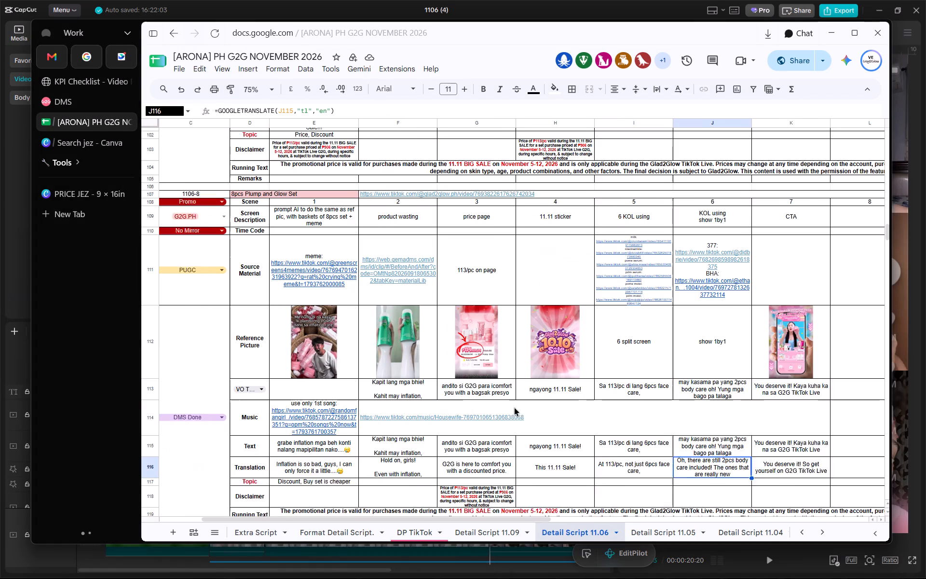
{"action": "scroll", "coordinate": [518, 411], "scroll_direction": "left", "scroll_amount": 1}
{"action": "double_click", "coordinate": [579, 384]}
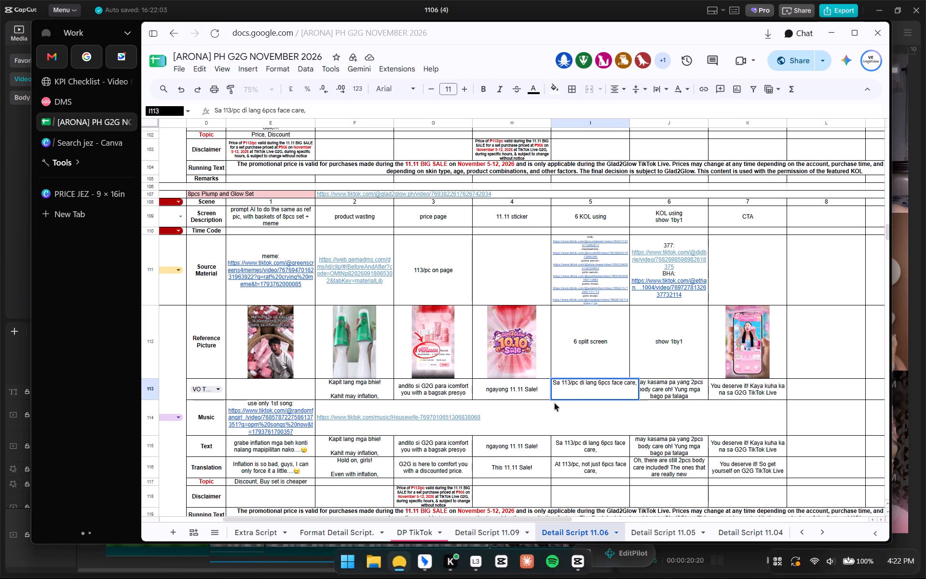
{"action": "left_click", "coordinate": [685, 447]}
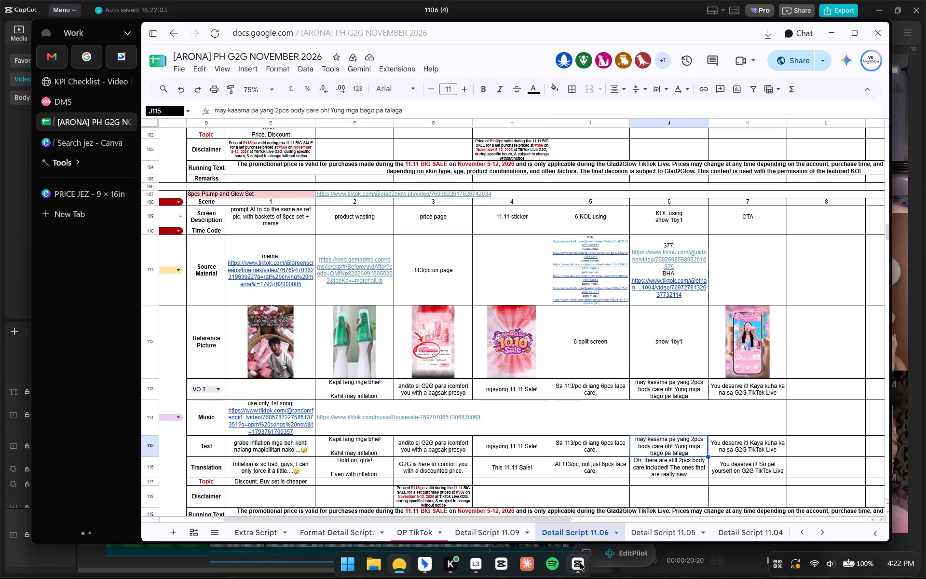
Back in CapCut, copy the "mga bhie!!!" text clip to the start of the Plump and Glow 6 clip.
{"action": "left_click", "coordinate": [580, 563]}
{"action": "scroll", "coordinate": [509, 403], "scroll_direction": "left", "scroll_amount": 5}
{"action": "scroll", "coordinate": [509, 403], "scroll_direction": "down", "scroll_amount": 13, "text": "ctrl"}
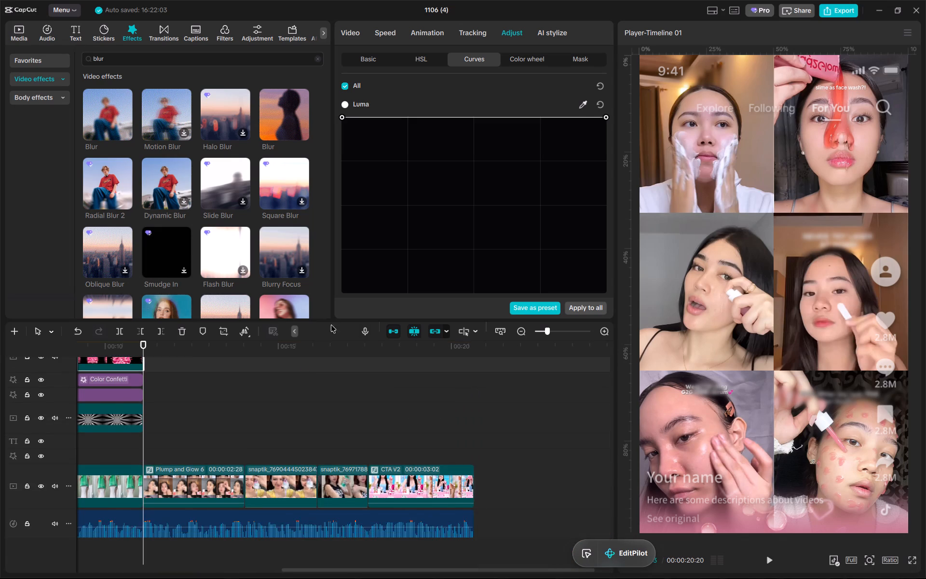
{"action": "scroll", "coordinate": [297, 360], "scroll_direction": "right", "scroll_amount": 4}
{"action": "scroll", "coordinate": [450, 423], "scroll_direction": "up", "scroll_amount": 6, "text": "ctrl"}
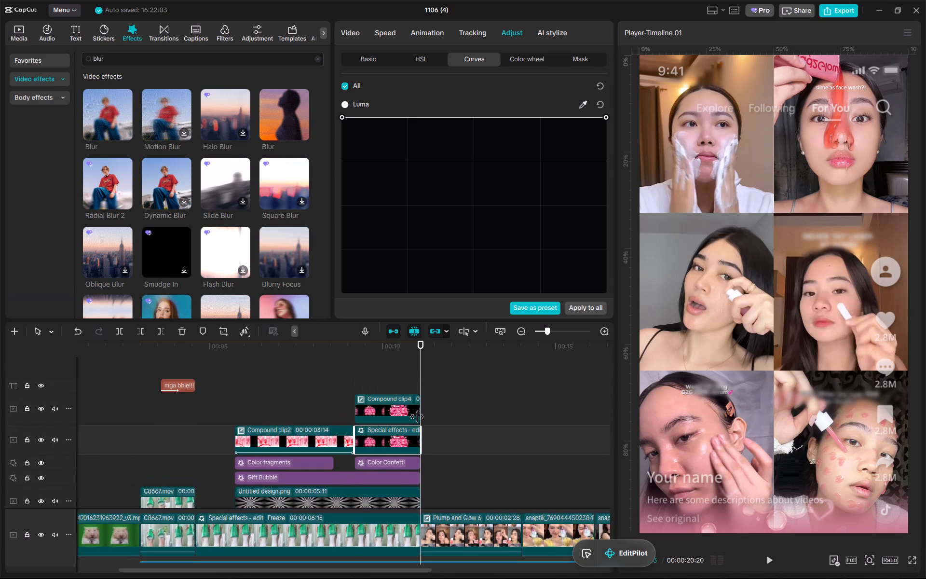
{"action": "left_click", "coordinate": [200, 347]}
{"action": "left_click", "coordinate": [190, 345]}
{"action": "left_click", "coordinate": [184, 348]}
{"action": "scroll", "coordinate": [252, 385], "scroll_direction": "down", "scroll_amount": 2, "text": "ctrl"}
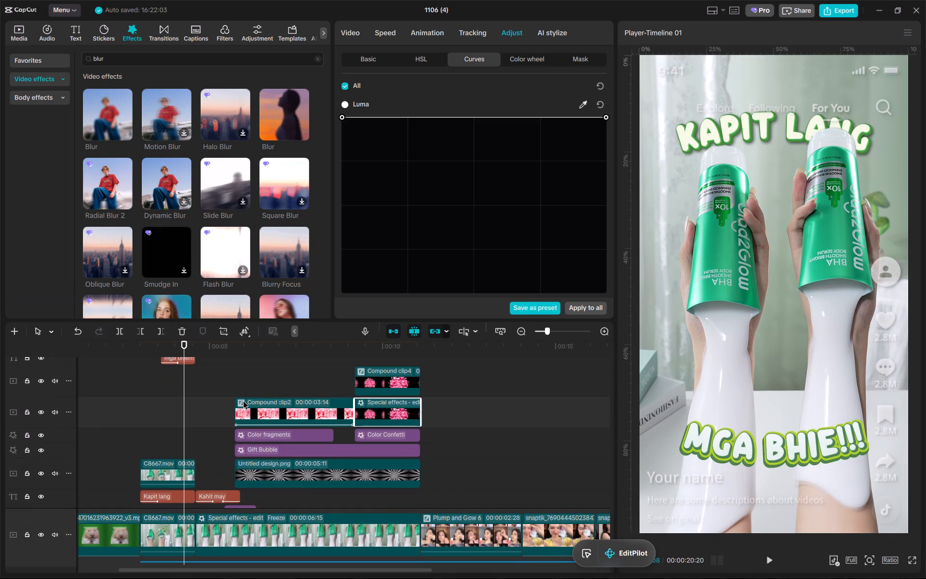
{"action": "left_click", "coordinate": [182, 364]}
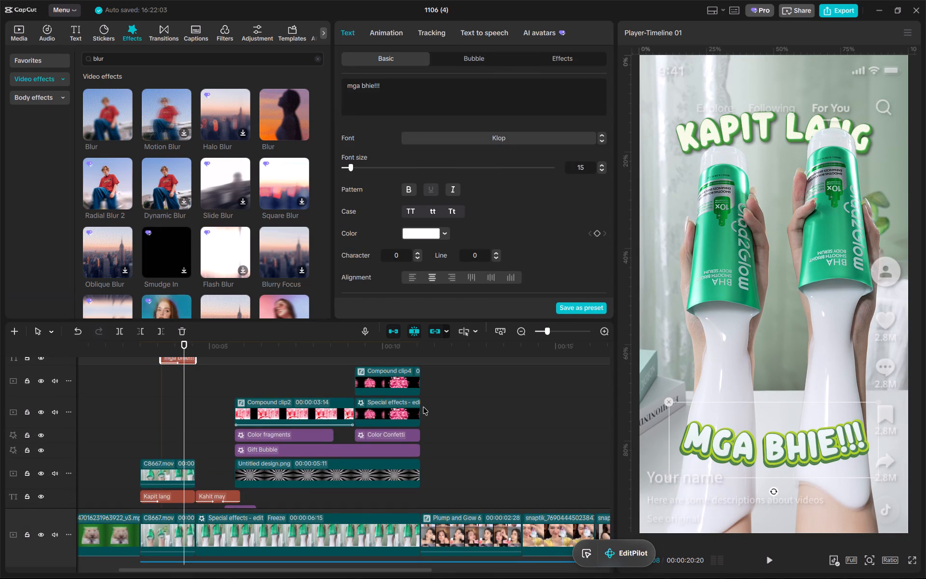
{"action": "key", "text": "ctrl+c"}
{"action": "double_click", "coordinate": [425, 346]}
{"action": "key", "text": "ctrl+v"}
Replace the copied text with "113/pc", taken from the scene 5 voiceover line in the script spreadsheet.
{"action": "key", "text": "alt+Tab"}
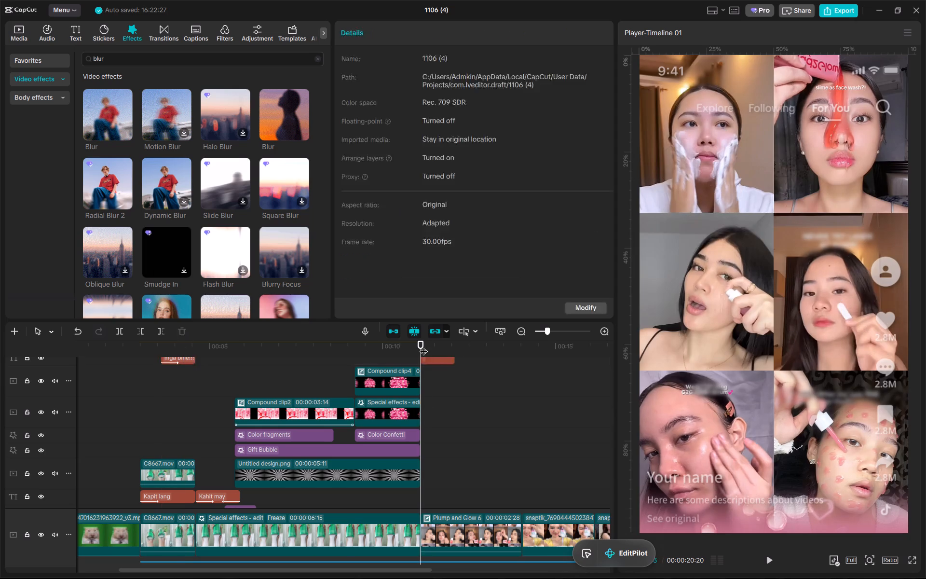
{"action": "double_click", "coordinate": [577, 399]}
{"action": "double_click", "coordinate": [554, 381]}
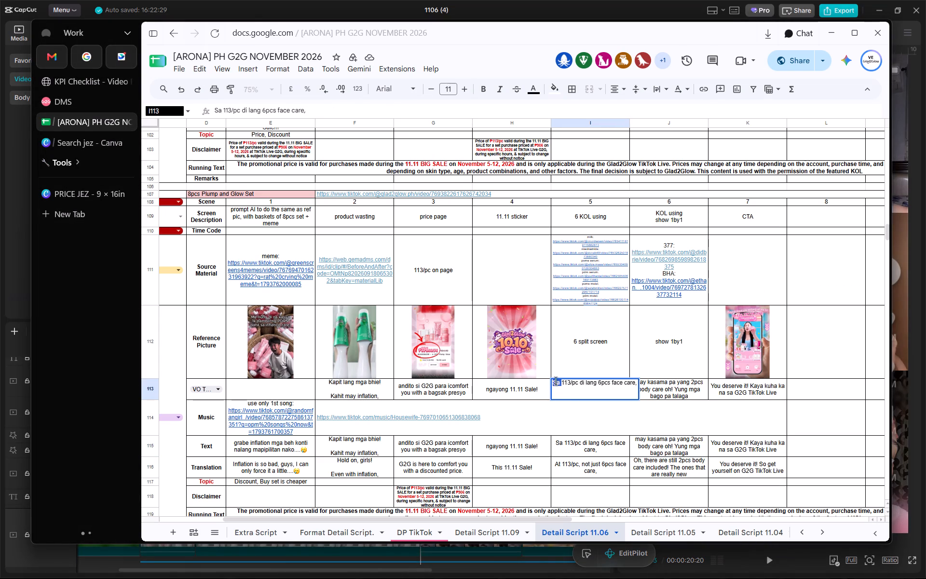
{"action": "double_click", "coordinate": [567, 382]}
{"action": "key", "text": "ctrl+c"}
{"action": "key", "text": "alt+Tab"}
{"action": "key", "text": "alt+Tab"}
{"action": "left_click", "coordinate": [564, 385]}
{"action": "left_click_drag", "start_coordinate": [564, 385], "coordinate": [576, 382]}
{"action": "key", "text": "ctrl+c"}
{"action": "key", "text": "alt+Tab"}
{"action": "scroll", "coordinate": [512, 398], "scroll_direction": "up", "scroll_amount": 5, "text": "ctrl"}
{"action": "left_click", "coordinate": [448, 346]}
{"action": "left_click", "coordinate": [433, 102]}
{"action": "key", "text": "ctrl+a"}
{"action": "key", "text": "ctrl+v"}
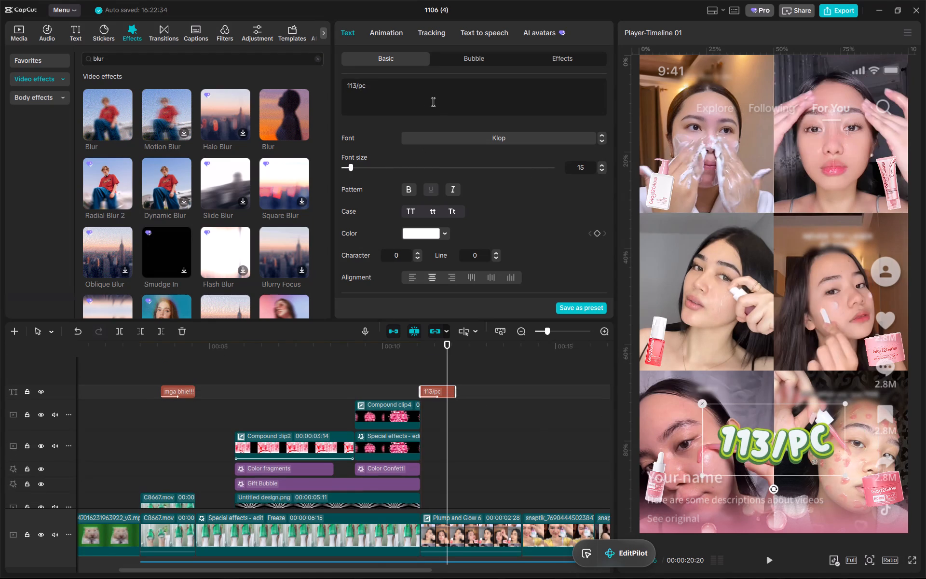
Apply the white text effect with a yellow outline to "113/pc" and move it to the upper third of the frame.
{"action": "left_click", "coordinate": [583, 53]}
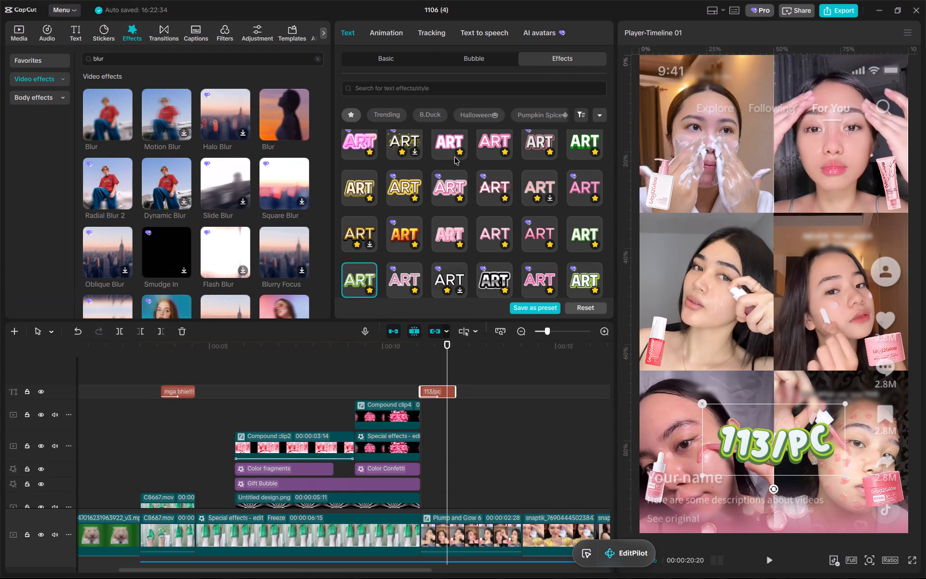
{"action": "left_click", "coordinate": [405, 189]}
{"action": "left_click_drag", "start_coordinate": [794, 437], "coordinate": [796, 206]}
Set the curve strength of the "113/pc" text to 30°.
{"action": "left_click", "coordinate": [391, 61]}
{"action": "scroll", "coordinate": [470, 183], "scroll_direction": "down", "scroll_amount": 13}
{"action": "left_click_drag", "start_coordinate": [431, 286], "coordinate": [442, 286]}
{"action": "double_click", "coordinate": [558, 284]}
{"action": "type", "text": "-30"}
{"action": "key", "text": "Return"}
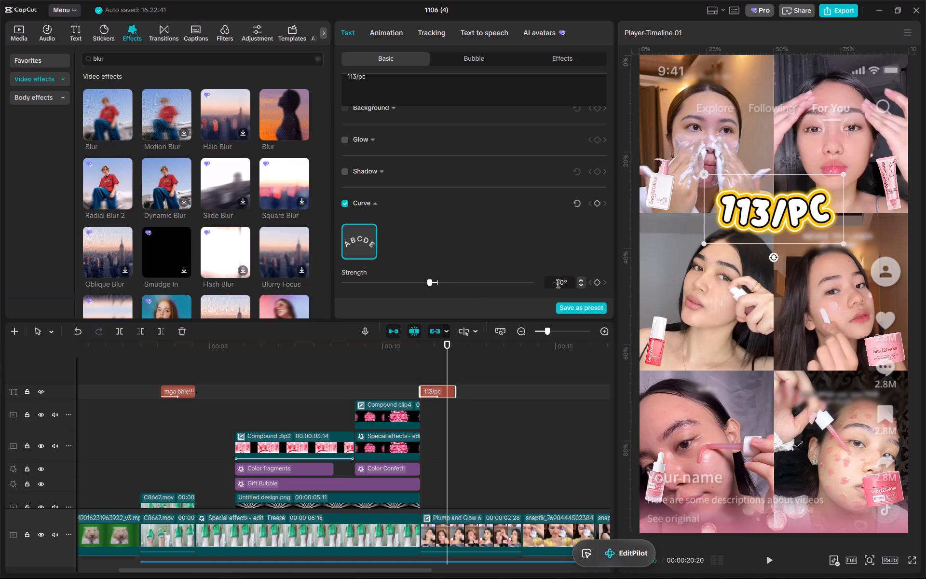
{"action": "triple_click", "coordinate": [562, 286]}
{"action": "type", "text": "30"}
{"action": "key", "text": "Return"}
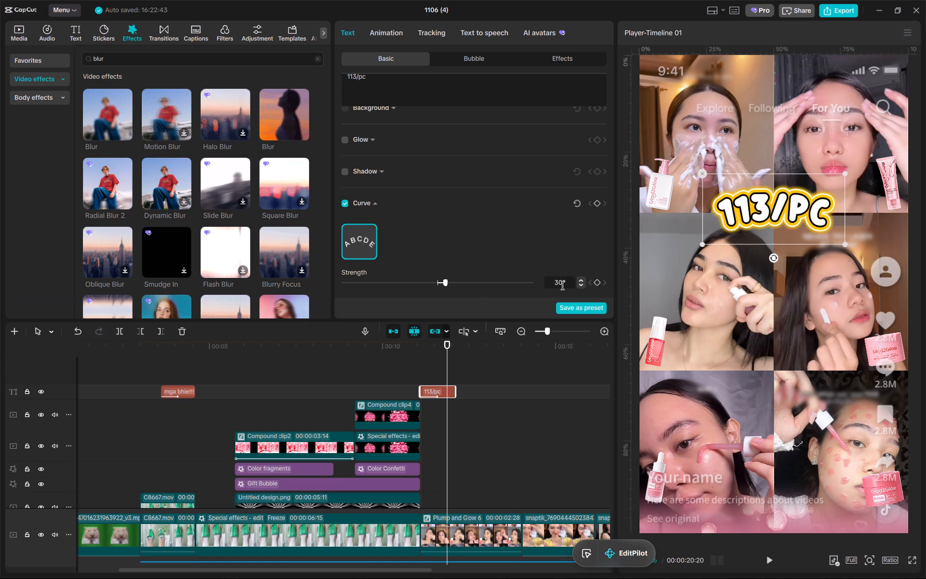
Duplicate the "113/pc" text at the Plump and Glow 6 clip's start and change the copy to "Sa" from the script spreadsheet.
{"action": "left_click_drag", "start_coordinate": [425, 334], "coordinate": [422, 340]}
{"action": "left_click", "coordinate": [422, 340]}
{"action": "key", "text": "ctrl+c"}
{"action": "key", "text": "ctrl+v"}
{"action": "key", "text": "alt+Tab"}
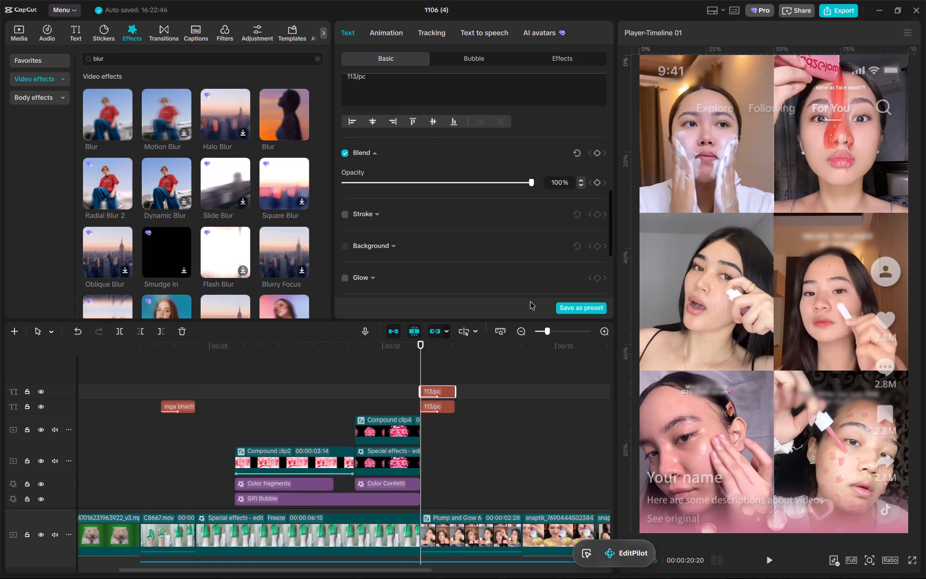
{"action": "double_click", "coordinate": [557, 380]}
{"action": "key", "text": "ctrl+c"}
{"action": "key", "text": "alt+Tab"}
{"action": "left_click", "coordinate": [380, 62]}
{"action": "left_click", "coordinate": [388, 82]}
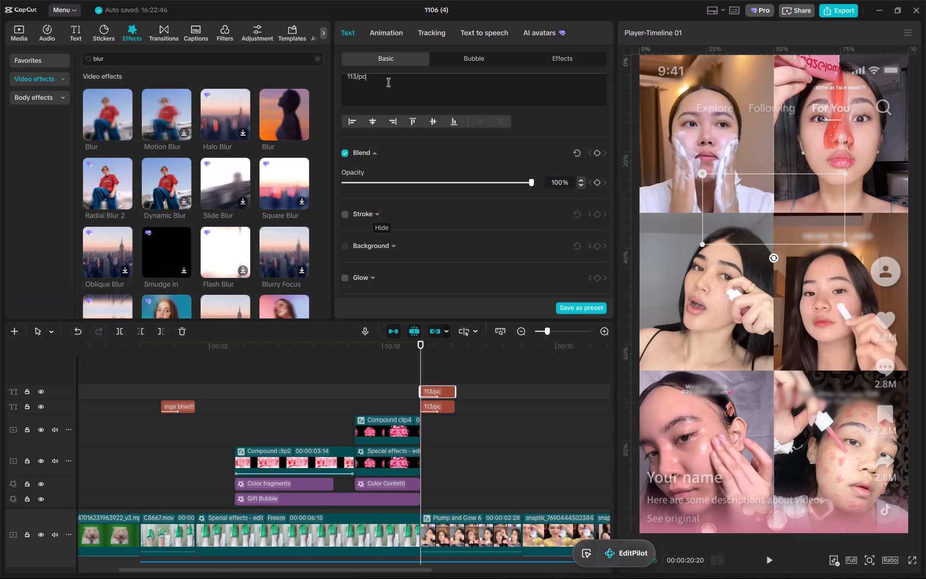
{"action": "key", "text": "ctrl+a"}
{"action": "key", "text": "ctrl+v"}
{"action": "left_click", "coordinate": [444, 336]}
{"action": "left_click", "coordinate": [453, 340]}
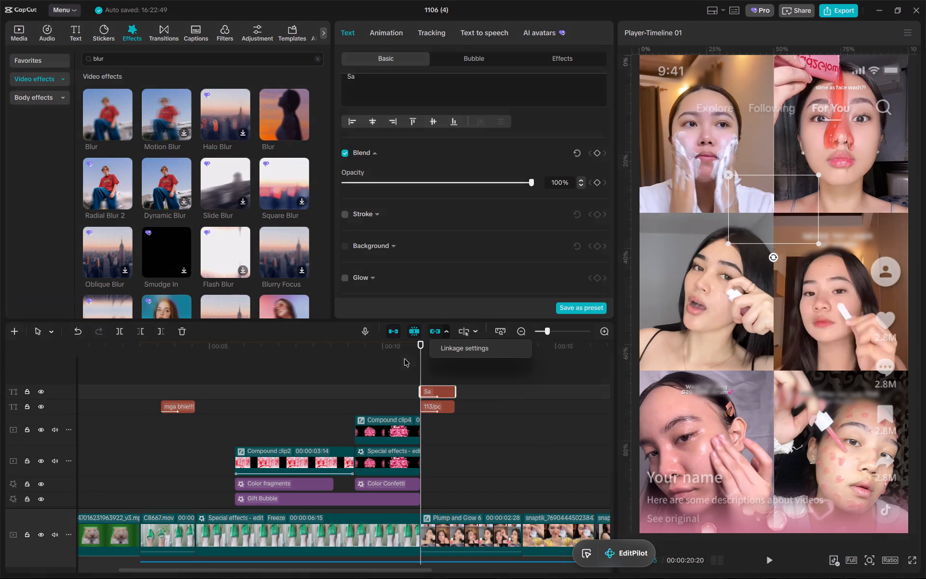
{"action": "left_click", "coordinate": [403, 359]}
Shrink the "Sa" text and place it centred just above "113/pc".
{"action": "left_click", "coordinate": [444, 349]}
{"action": "left_click_drag", "start_coordinate": [764, 212], "coordinate": [765, 163]}
{"action": "left_click_drag", "start_coordinate": [815, 192], "coordinate": [798, 172]}
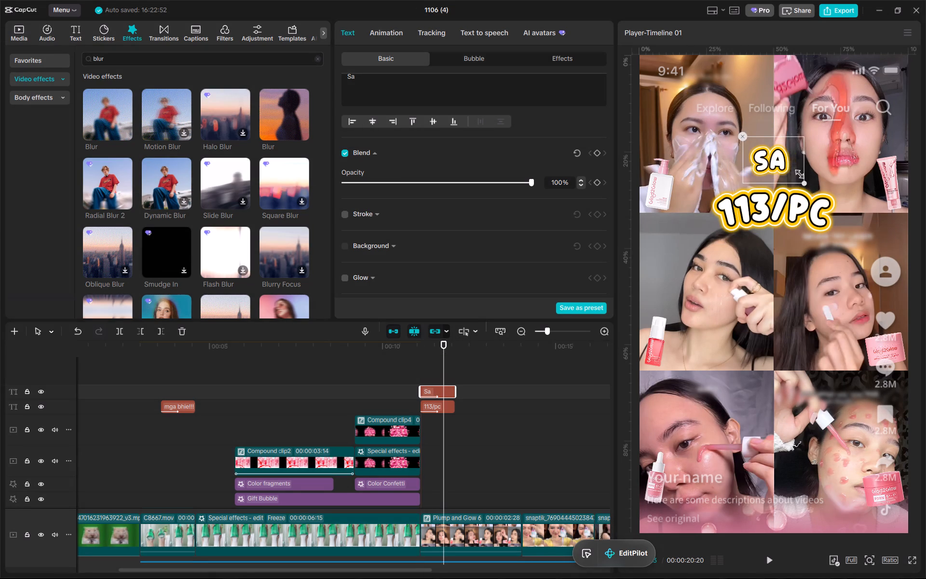
{"action": "left_click_drag", "start_coordinate": [798, 172], "coordinate": [795, 170]}
{"action": "left_click_drag", "start_coordinate": [774, 157], "coordinate": [775, 167]}
{"action": "left_click_drag", "start_coordinate": [777, 179], "coordinate": [779, 173]}
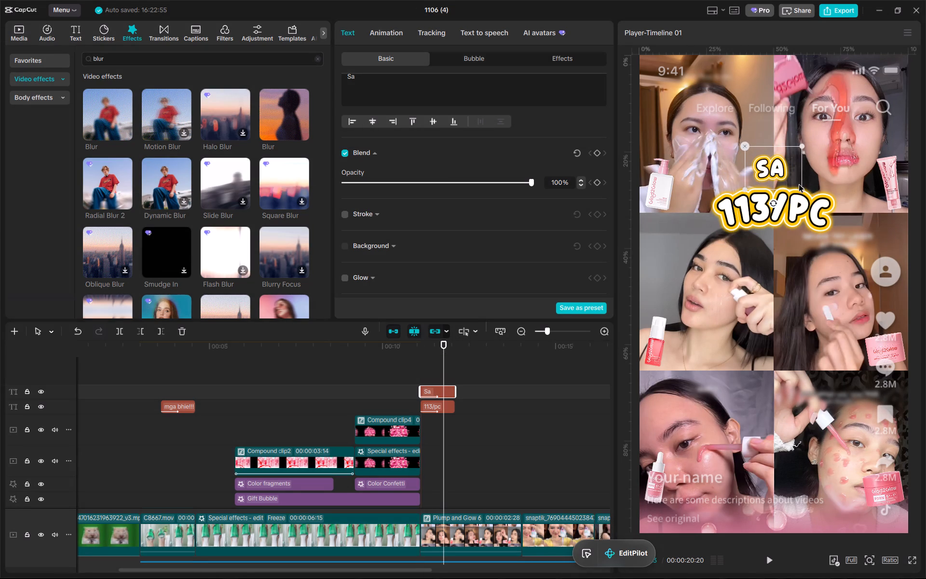
{"action": "left_click_drag", "start_coordinate": [801, 189], "coordinate": [805, 192]}
Apply the pink text effect with a white outline to the "Sa" text.
{"action": "left_click", "coordinate": [585, 59]}
{"action": "scroll", "coordinate": [566, 185], "scroll_direction": "up", "scroll_amount": 5}
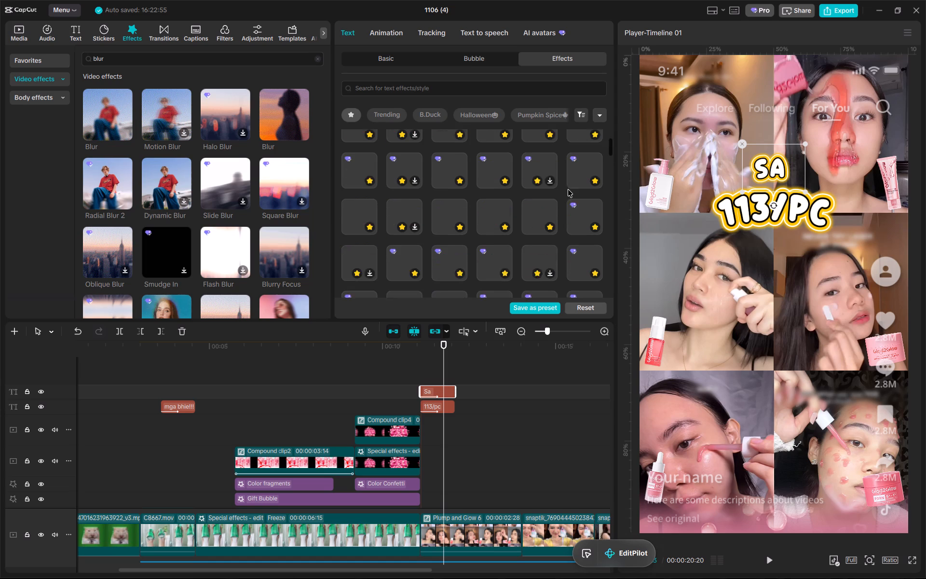
{"action": "scroll", "coordinate": [568, 189], "scroll_direction": "up", "scroll_amount": 12}
{"action": "left_click", "coordinate": [587, 139]}
{"action": "left_click", "coordinate": [803, 193]}
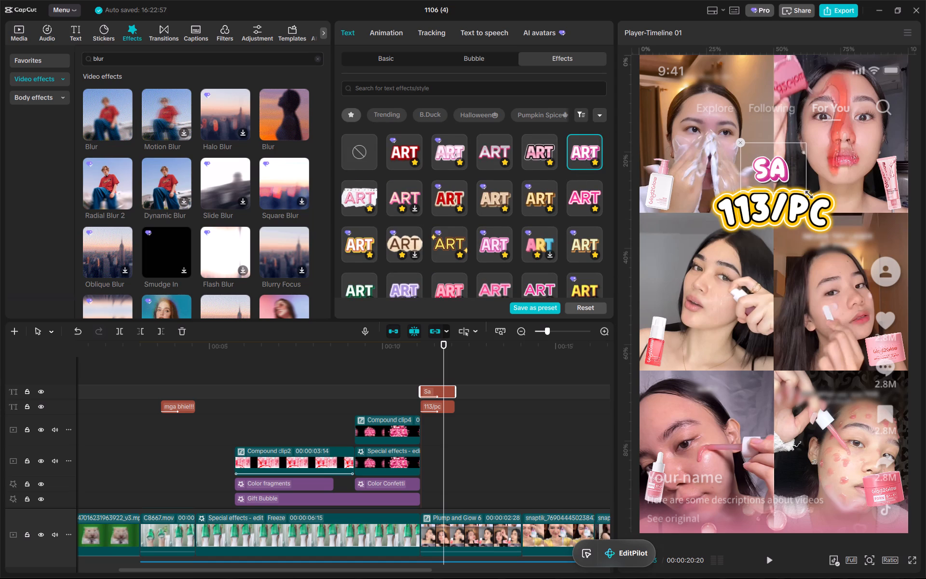
Extend the "Sa" and "113/pc" text clips to the end of the Plump and Glow 6 clip.
{"action": "left_click_drag", "start_coordinate": [509, 419], "coordinate": [423, 373]}
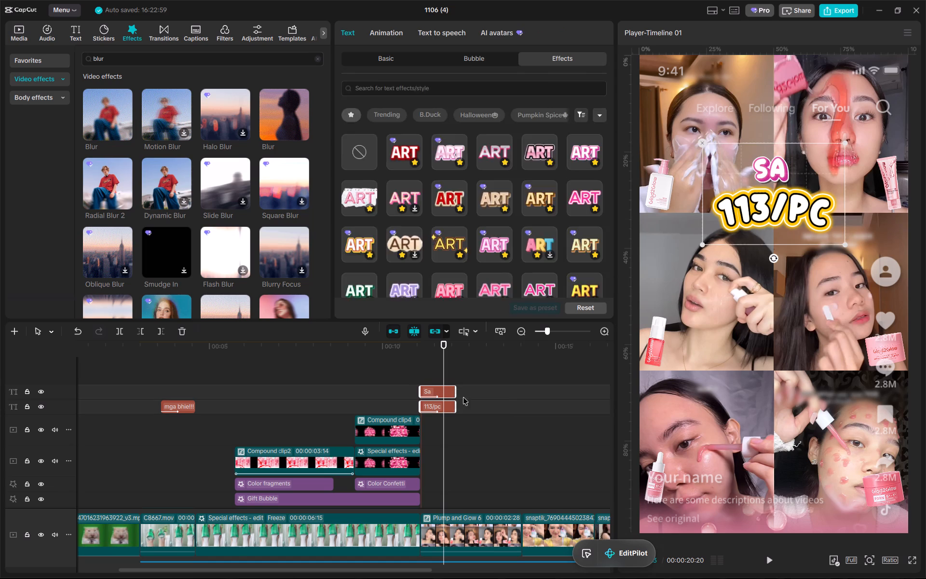
{"action": "left_click_drag", "start_coordinate": [458, 391], "coordinate": [530, 396]}
{"action": "left_click_drag", "start_coordinate": [509, 388], "coordinate": [442, 439]}
{"action": "left_click_drag", "start_coordinate": [456, 406], "coordinate": [512, 412]}
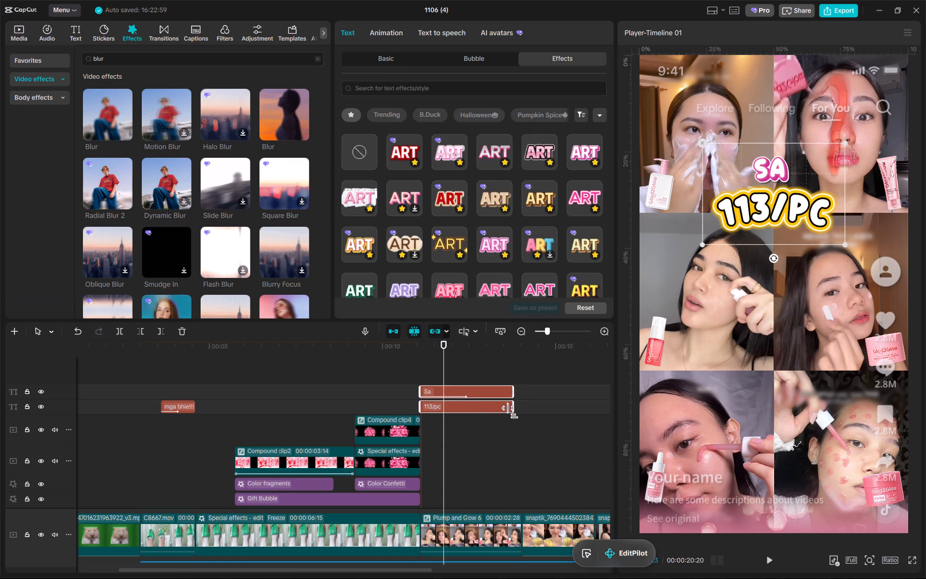
{"action": "left_click_drag", "start_coordinate": [512, 412], "coordinate": [517, 414]}
Scale both texts down together, nudge them slightly lower, and play back from the Plump and Glow 6 clip's start.
{"action": "left_click_drag", "start_coordinate": [845, 248], "coordinate": [817, 234]}
{"action": "left_click_drag", "start_coordinate": [800, 196], "coordinate": [802, 207]}
{"action": "left_click", "coordinate": [420, 340]}
{"action": "key", "text": "space"}
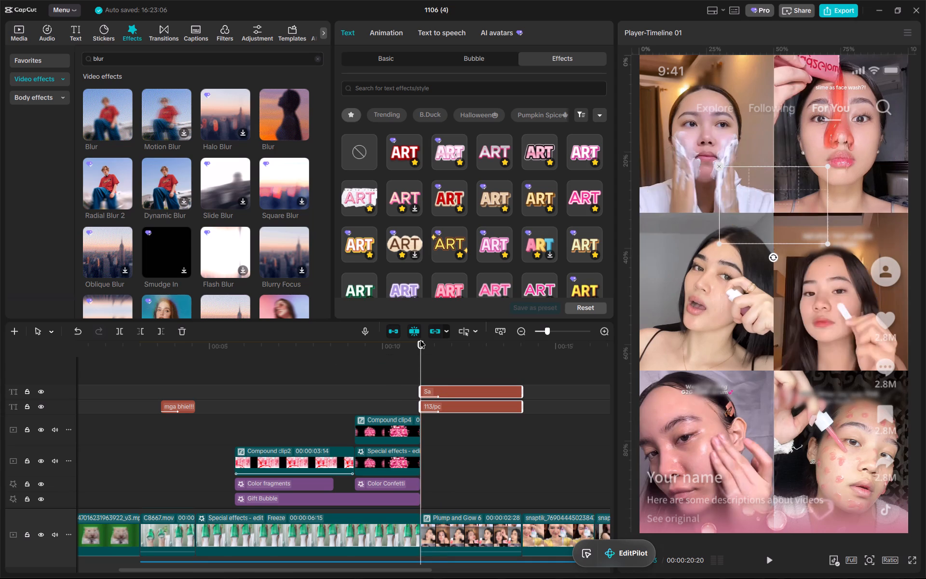
{"action": "key", "text": "space"}
Play back the start of the Plump and Glow 6 clip to find where the voiceover phrase after "Sa 113/pc" begins.
{"action": "left_click", "coordinate": [420, 343]}
{"action": "left_click", "coordinate": [458, 410]}
{"action": "key", "text": "alt+Tab"}
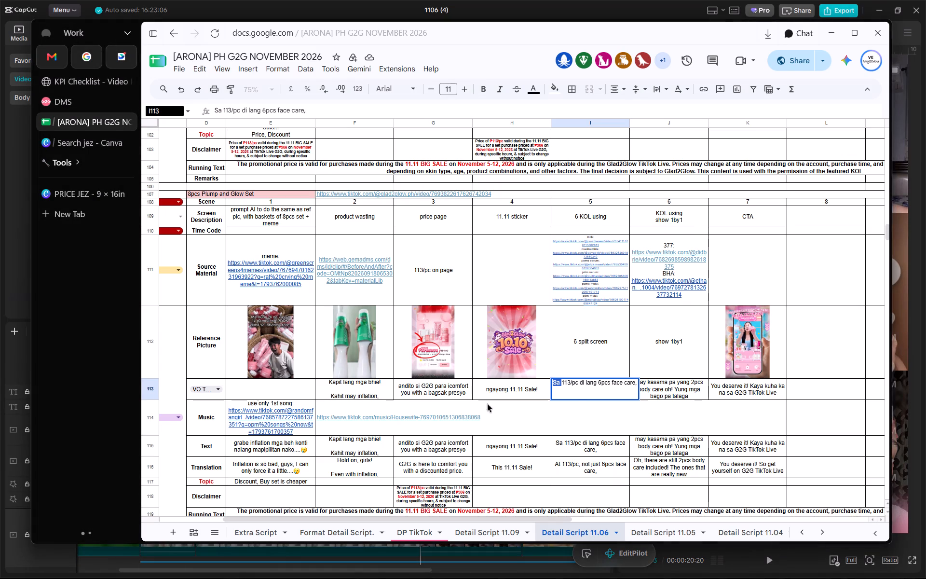
{"action": "key", "text": "alt+Tab"}
{"action": "left_click", "coordinate": [475, 358]}
{"action": "left_click", "coordinate": [472, 390]}
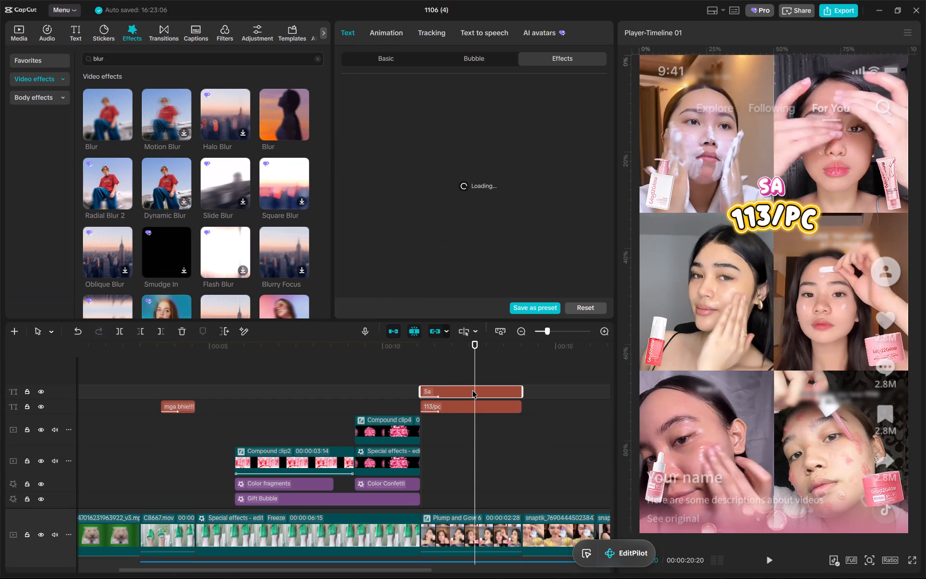
{"action": "left_click", "coordinate": [417, 353]}
{"action": "scroll", "coordinate": [449, 405], "scroll_direction": "down", "scroll_amount": 5, "text": "ctrl"}
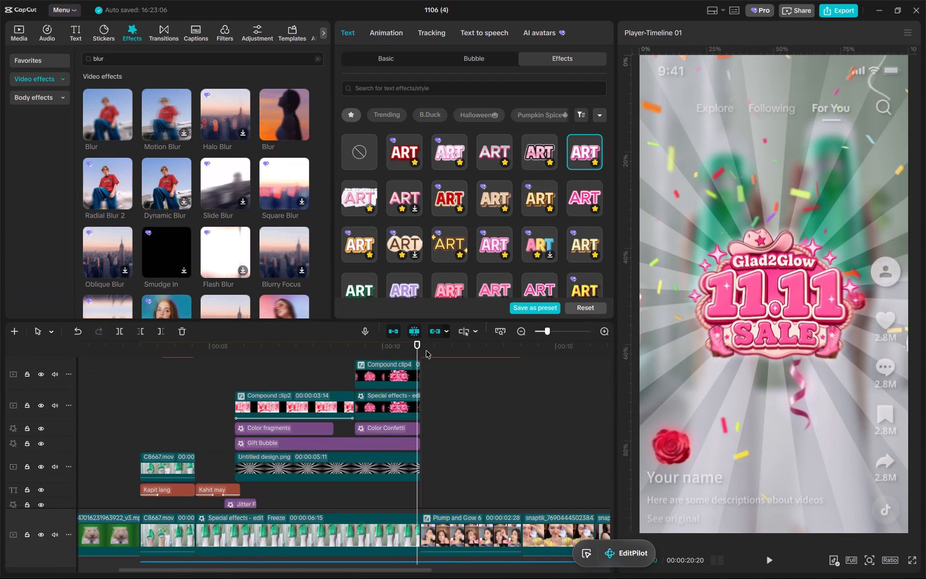
{"action": "left_click", "coordinate": [426, 350]}
{"action": "key", "text": "alt+Tab"}
{"action": "key", "text": "alt+Tab"}
{"action": "key", "text": "space"}
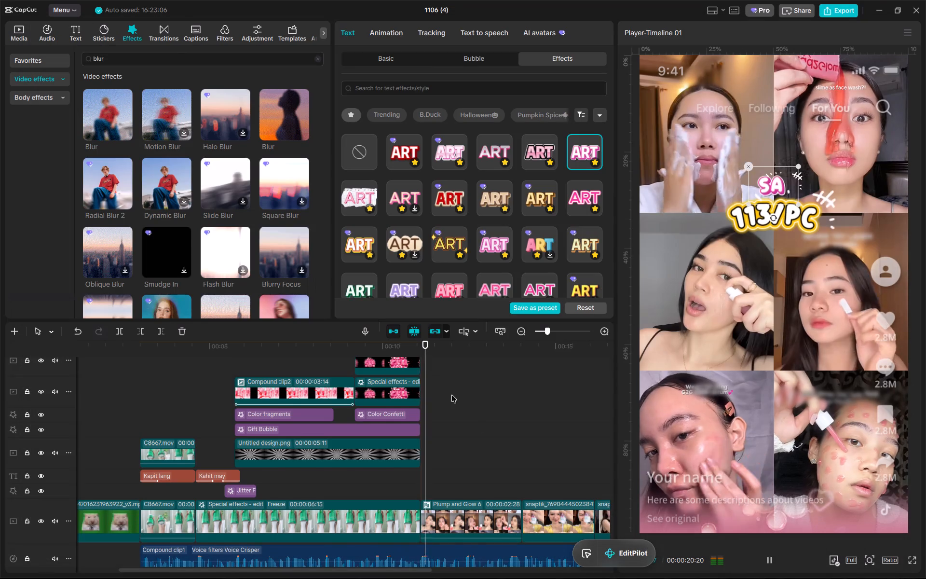
{"action": "scroll", "coordinate": [475, 421], "scroll_direction": "down", "scroll_amount": 5, "text": "ctrl"}
{"action": "scroll", "coordinate": [485, 399], "scroll_direction": "up", "scroll_amount": 4, "text": "ctrl"}
{"action": "scroll", "coordinate": [478, 388], "scroll_direction": "down", "scroll_amount": 5, "text": "ctrl"}
{"action": "key", "text": "space"}
{"action": "left_click_drag", "start_coordinate": [452, 351], "coordinate": [461, 349]}
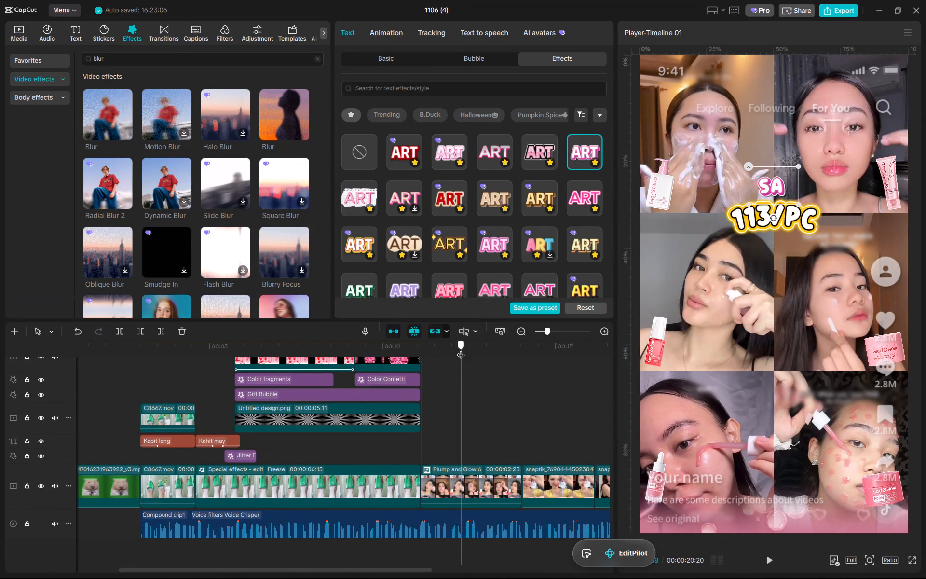
{"action": "left_click_drag", "start_coordinate": [461, 349], "coordinate": [466, 347]}
{"action": "key", "text": "space"}
{"action": "left_click", "coordinate": [466, 347]}
{"action": "key", "text": "space"}
Duplicate the "Sa" text at the next voiceover phrase and place the copy on a track below "113/pc".
{"action": "scroll", "coordinate": [491, 385], "scroll_direction": "up", "scroll_amount": 5, "text": "ctrl"}
{"action": "key", "text": "ctrl+c"}
{"action": "key", "text": "ctrl+v"}
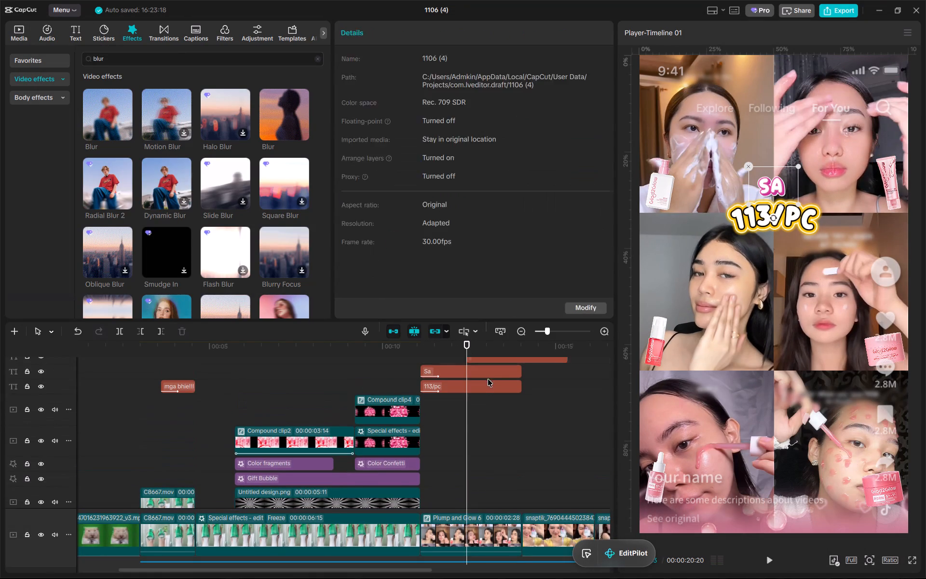
{"action": "left_click_drag", "start_coordinate": [489, 357], "coordinate": [487, 391]}
{"action": "left_click_drag", "start_coordinate": [473, 359], "coordinate": [470, 398]}
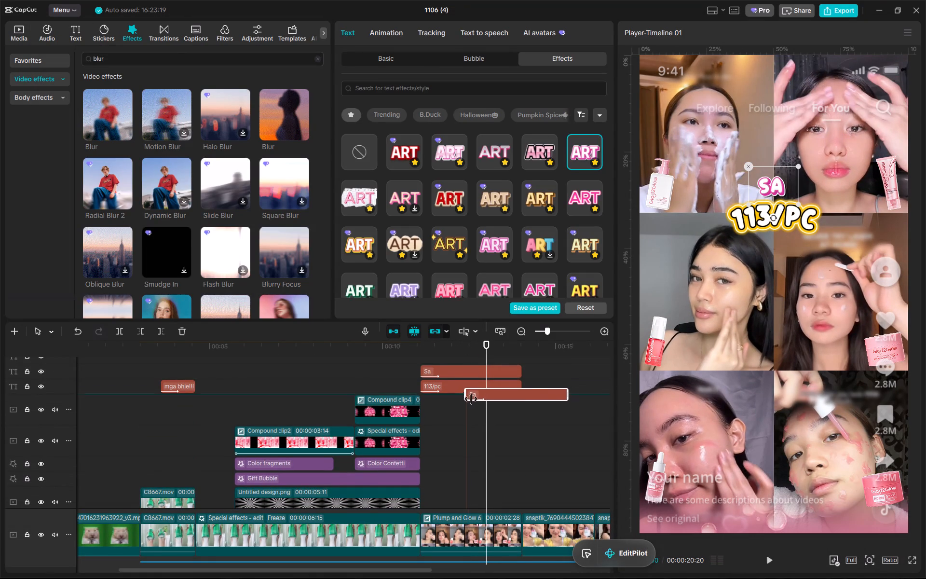
{"action": "left_click_drag", "start_coordinate": [470, 398], "coordinate": [470, 399]}
Align the duplicated "Sa" text's start with the voiceover phrase and trim its end to the end of the Plump and Glow 6 clip.
{"action": "left_click", "coordinate": [466, 341]}
{"action": "scroll", "coordinate": [475, 403], "scroll_direction": "down", "scroll_amount": 7, "text": "ctrl"}
{"action": "scroll", "coordinate": [475, 404], "scroll_direction": "up", "scroll_amount": 2, "text": "ctrl"}
{"action": "scroll", "coordinate": [475, 404], "scroll_direction": "down", "scroll_amount": 2, "text": "ctrl"}
{"action": "scroll", "coordinate": [475, 395], "scroll_direction": "up", "scroll_amount": 10, "text": "alt"}
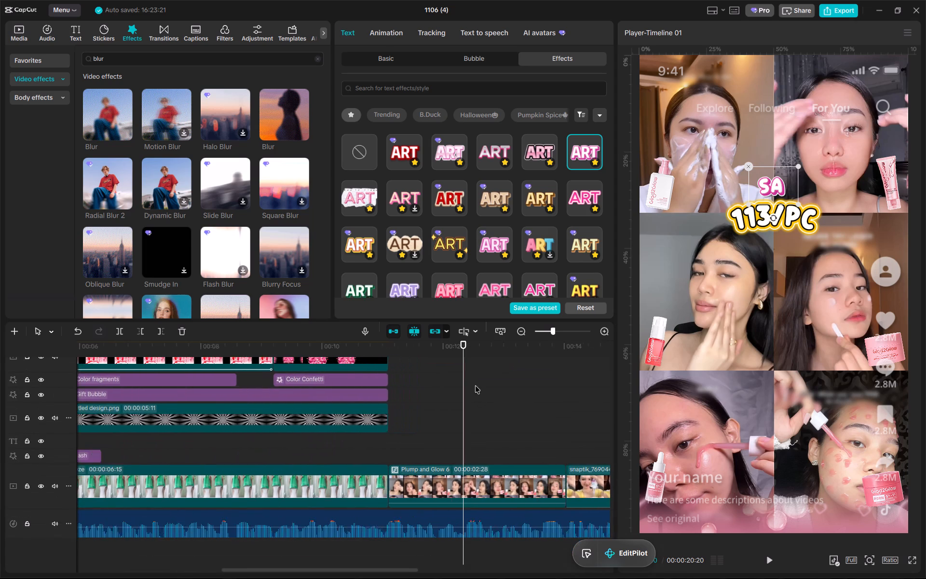
{"action": "scroll", "coordinate": [475, 386], "scroll_direction": "up", "scroll_amount": 7, "text": "alt"}
{"action": "left_click", "coordinate": [464, 343]}
{"action": "scroll", "coordinate": [474, 367], "scroll_direction": "up", "scroll_amount": 5, "text": "ctrl"}
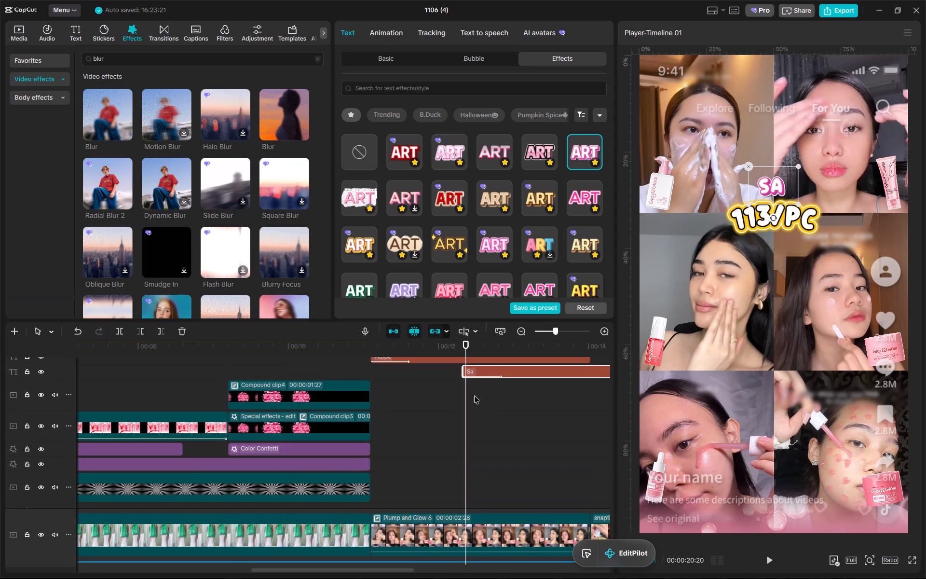
{"action": "left_click_drag", "start_coordinate": [477, 372], "coordinate": [481, 372]}
{"action": "left_click_drag", "start_coordinate": [590, 348], "coordinate": [573, 352]}
{"action": "key", "text": "w"}
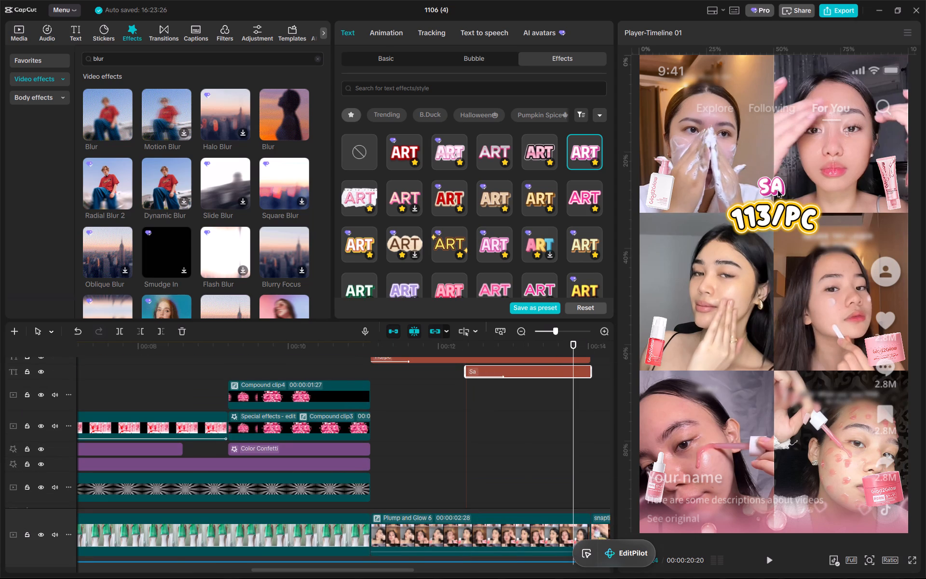
Change the duplicate's text to "'di lang" using the scene 5 script wording, and move it down to the lower seam of the split screen.
{"action": "left_click", "coordinate": [548, 350]}
{"action": "key", "text": "alt+Tab"}
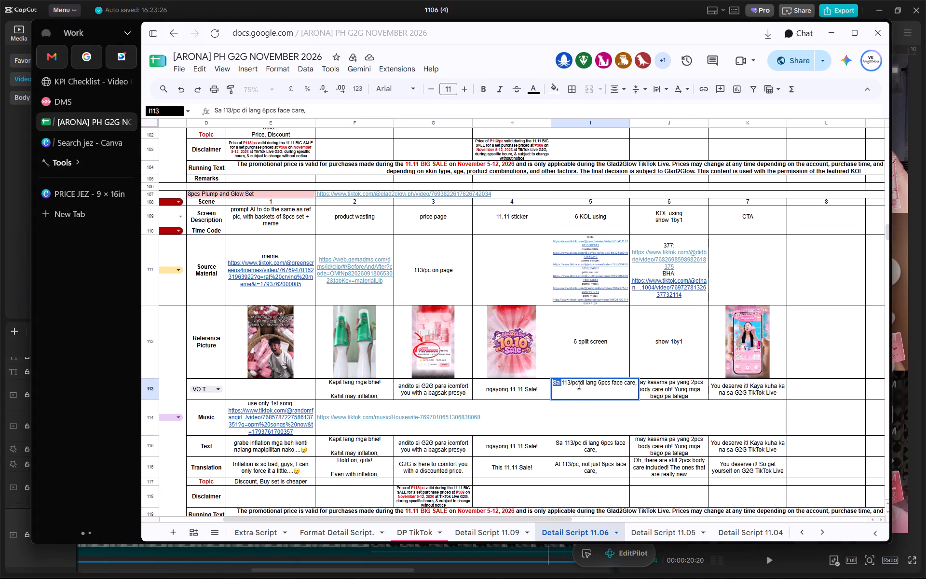
{"action": "left_click", "coordinate": [582, 382]}
{"action": "left_click_drag", "start_coordinate": [582, 382], "coordinate": [590, 383]}
{"action": "key", "text": "ctrl+c"}
{"action": "key", "text": "alt+Tab"}
{"action": "left_click", "coordinate": [403, 65]}
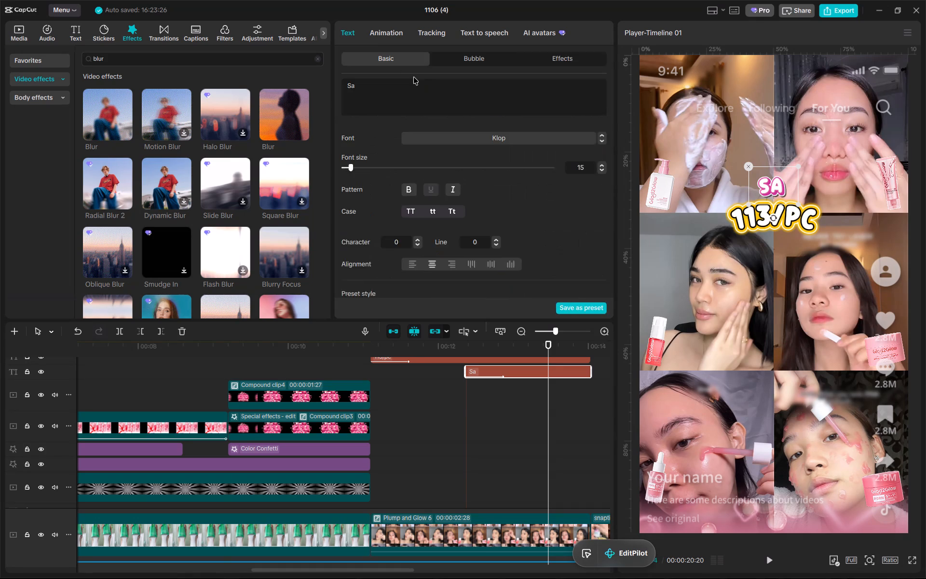
{"action": "left_click", "coordinate": [413, 77]}
{"action": "key", "text": "ctrl+a"}
{"action": "left_click", "coordinate": [497, 375]}
{"action": "left_click", "coordinate": [411, 114]}
{"action": "key", "text": "ctrl+a"}
{"action": "key", "text": "ctrl+v"}
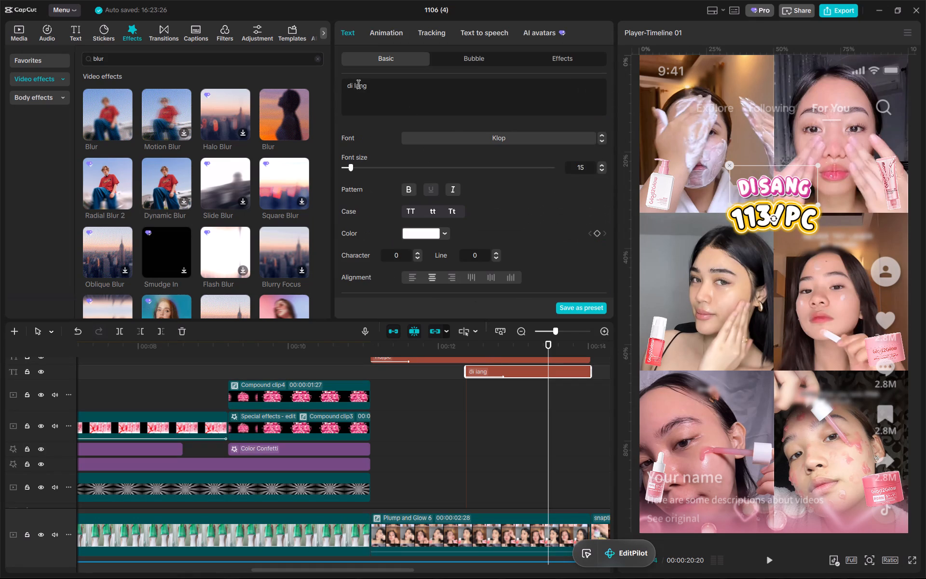
{"action": "left_click", "coordinate": [348, 86]}
{"action": "key", "text": "apostrophe"}
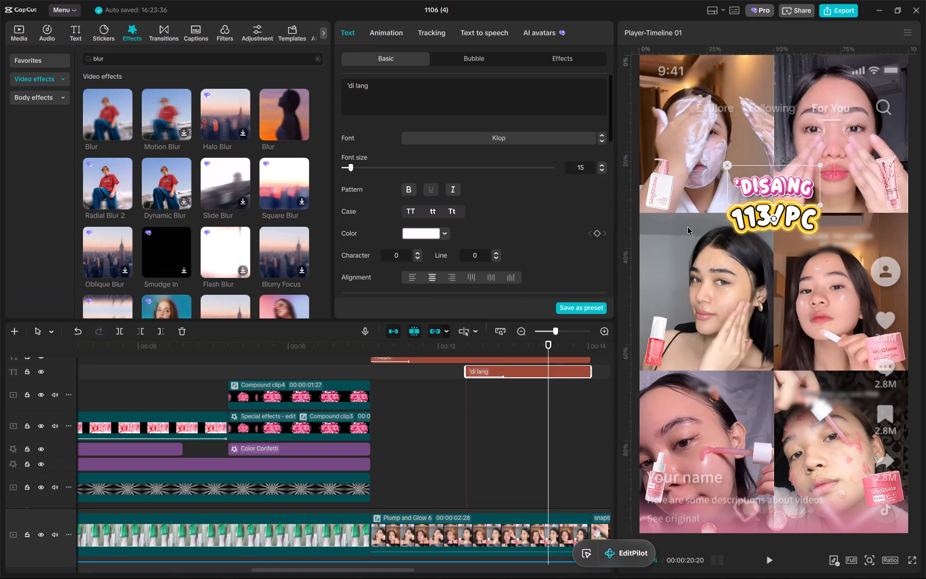
{"action": "left_click_drag", "start_coordinate": [790, 184], "coordinate": [788, 352]}
Duplicate the "113/pc" text at the start of "'di lang" and place the copy on a track below it.
{"action": "left_click", "coordinate": [481, 363]}
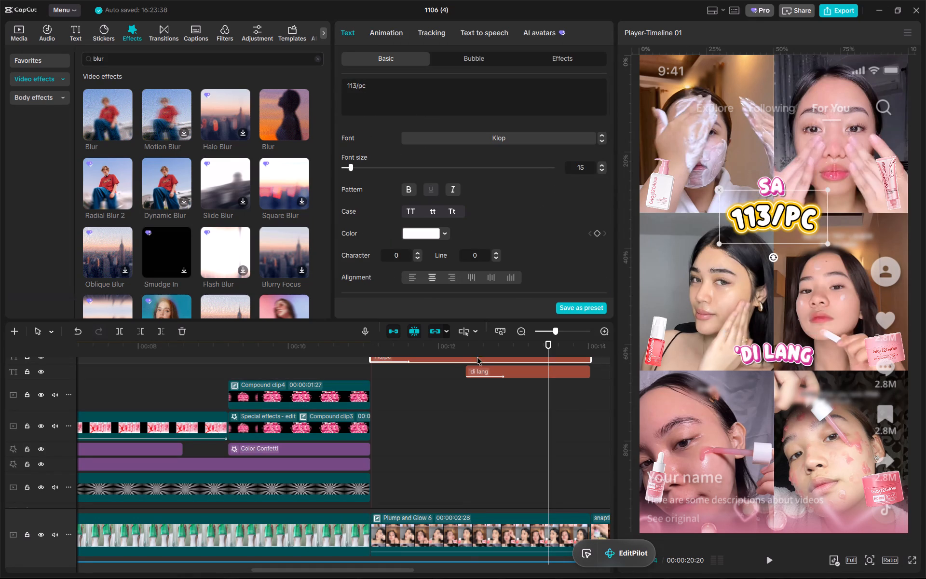
{"action": "left_click", "coordinate": [472, 350]}
{"action": "left_click", "coordinate": [466, 350]}
{"action": "key", "text": "ctrl+c"}
{"action": "key", "text": "ctrl+v"}
{"action": "left_click_drag", "start_coordinate": [486, 358], "coordinate": [486, 400]}
Trim the copied "113/pc" text to run from the next voiceover phrase to the end of the Plump and Glow 6 clip.
{"action": "key", "text": "space"}
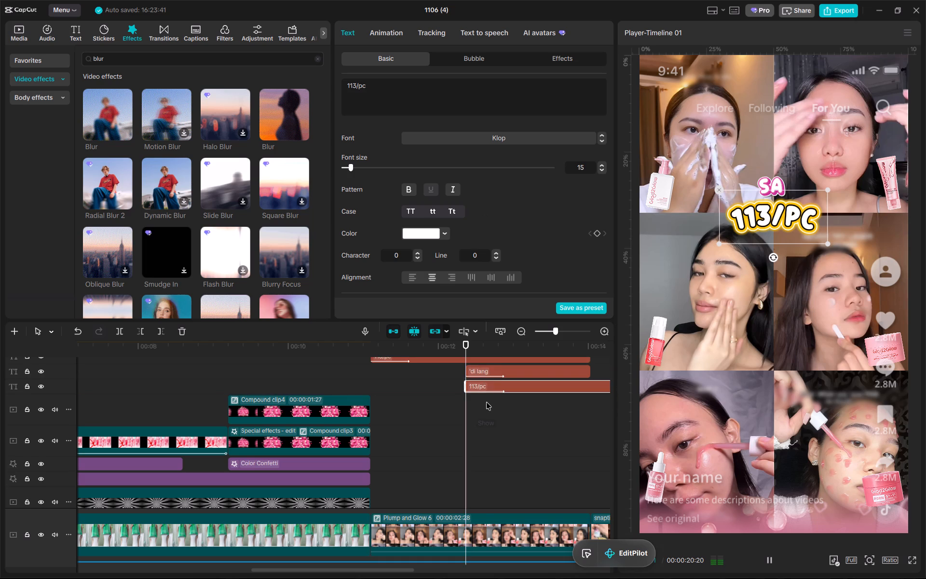
{"action": "scroll", "coordinate": [515, 420], "scroll_direction": "down", "scroll_amount": 12, "text": "ctrl"}
{"action": "key", "text": "space"}
{"action": "left_click", "coordinate": [463, 343]}
{"action": "key", "text": "space"}
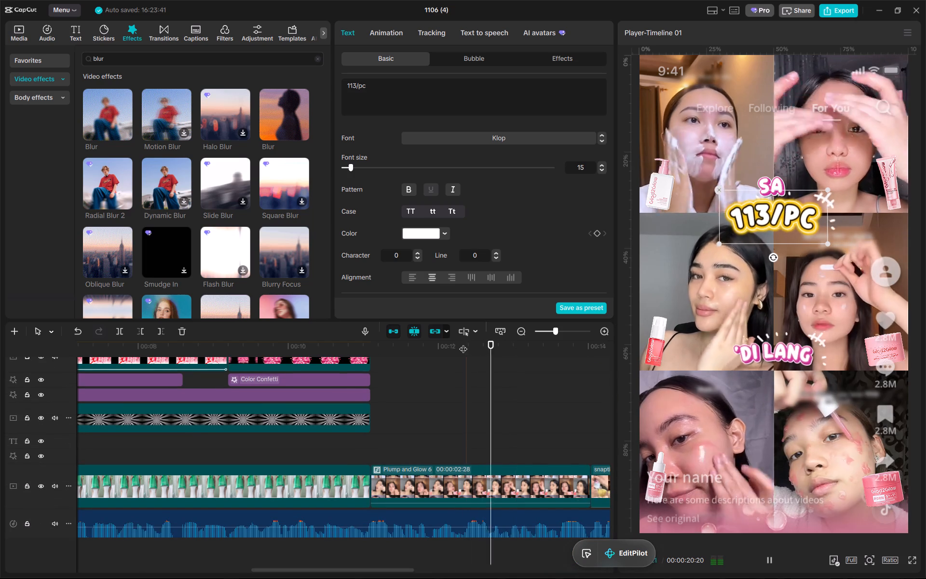
{"action": "left_click_drag", "start_coordinate": [463, 343], "coordinate": [481, 342]}
{"action": "key", "text": "space"}
{"action": "key", "text": "space"}
{"action": "left_click_drag", "start_coordinate": [481, 342], "coordinate": [492, 342]}
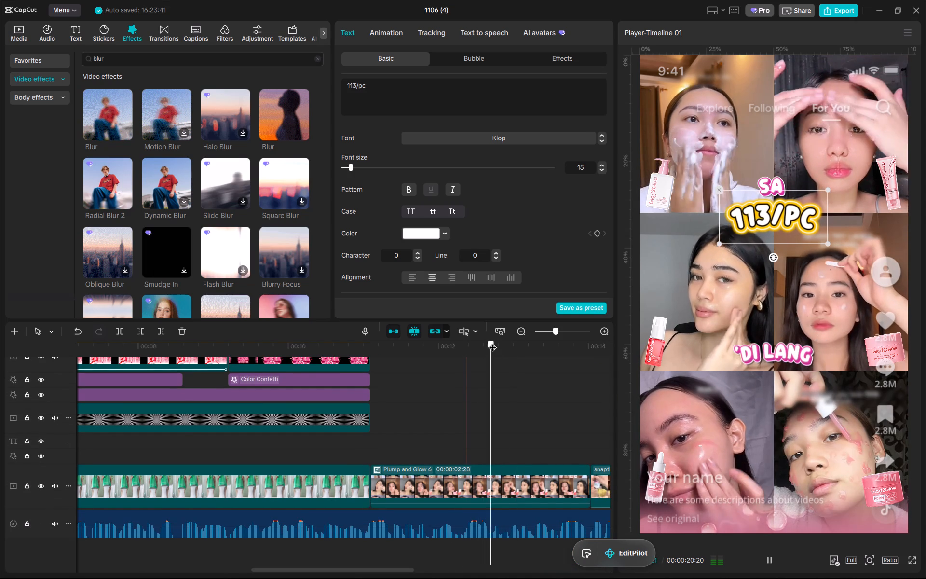
{"action": "left_click_drag", "start_coordinate": [492, 342], "coordinate": [492, 341]}
{"action": "key", "text": "q"}
{"action": "scroll", "coordinate": [531, 388], "scroll_direction": "up", "scroll_amount": 10, "text": "ctrl"}
{"action": "left_click_drag", "start_coordinate": [570, 352], "coordinate": [591, 348]}
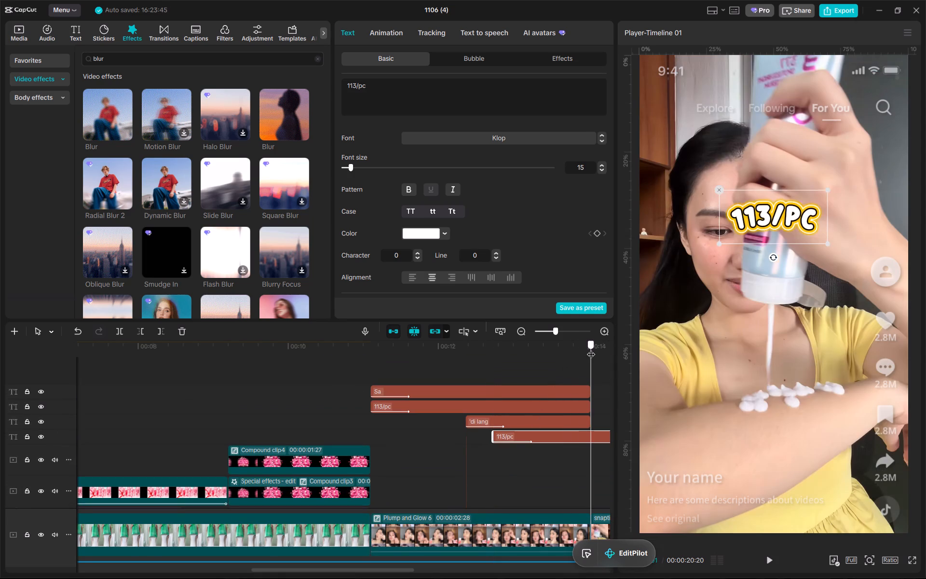
{"action": "left_click_drag", "start_coordinate": [591, 348], "coordinate": [588, 347]}
{"action": "key", "text": "w"}
Replace the copied "113/pc" text with "6pcs face care" from the scene 5 script and place it just below "'di lang" in the frame.
{"action": "left_click_drag", "start_coordinate": [450, 89], "coordinate": [285, 80]}
{"action": "key", "text": "alt+Tab"}
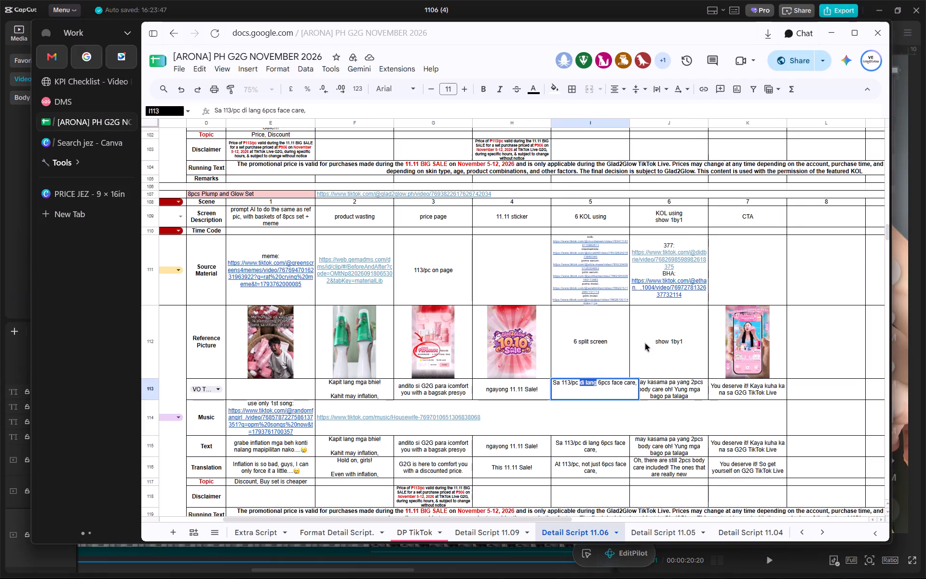
{"action": "left_click", "coordinate": [602, 382]}
{"action": "left_click_drag", "start_coordinate": [602, 382], "coordinate": [631, 384]}
{"action": "key", "text": "ctrl+c"}
{"action": "key", "text": "alt+Tab"}
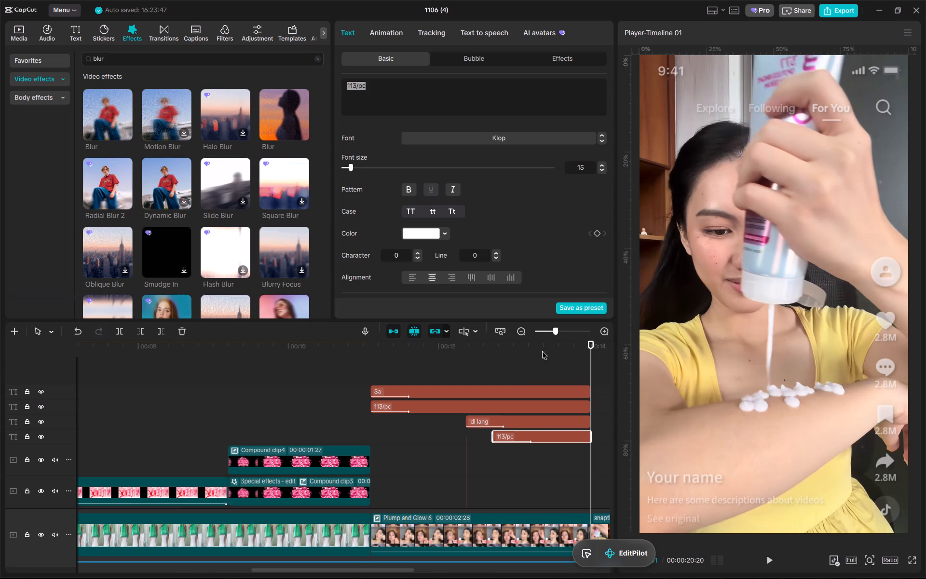
{"action": "left_click", "coordinate": [542, 351]}
{"action": "key", "text": "ctrl+v"}
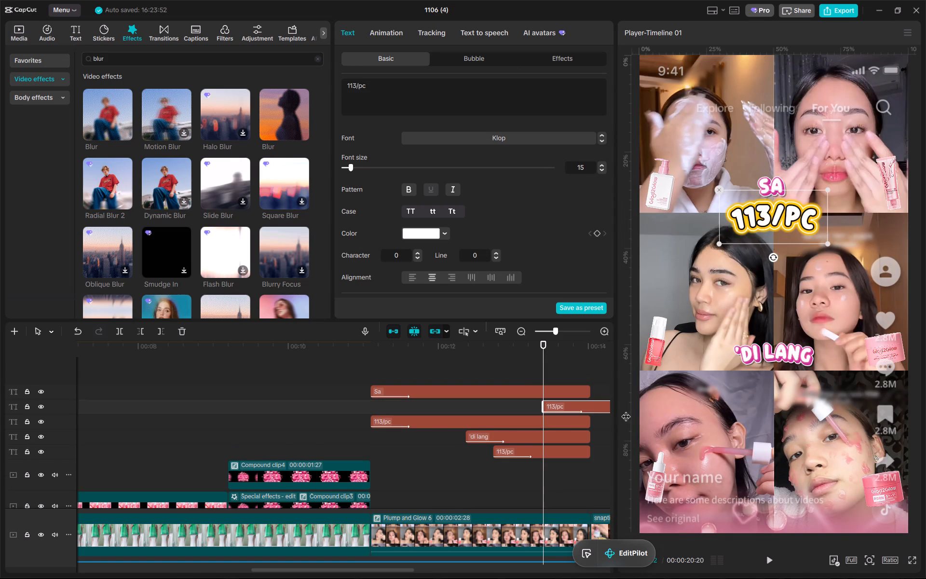
{"action": "key", "text": "ctrl+z"}
{"action": "left_click", "coordinate": [554, 433]}
{"action": "left_click", "coordinate": [413, 115]}
{"action": "left_click", "coordinate": [420, 97]}
{"action": "key", "text": "ctrl+a"}
{"action": "key", "text": "ctrl+v"}
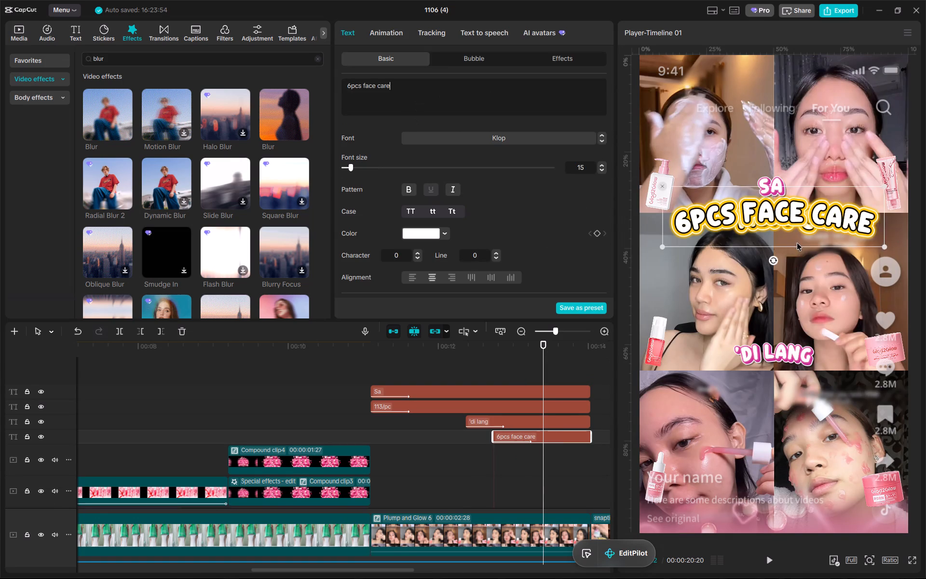
{"action": "left_click_drag", "start_coordinate": [790, 230], "coordinate": [788, 399]}
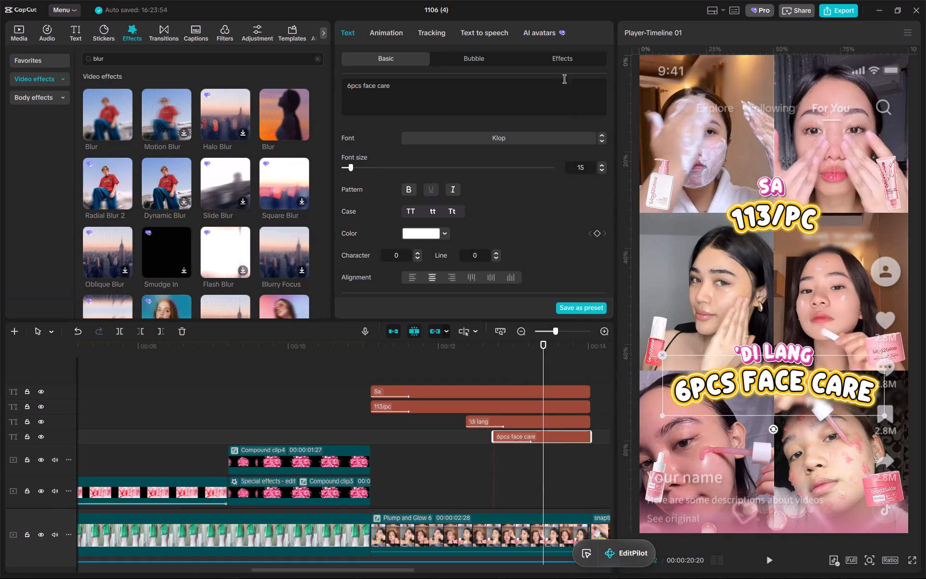
Apply a coral-pink text effect with a white outline to "6pcs face care".
{"action": "left_click", "coordinate": [561, 64]}
{"action": "scroll", "coordinate": [562, 195], "scroll_direction": "up", "scroll_amount": 14}
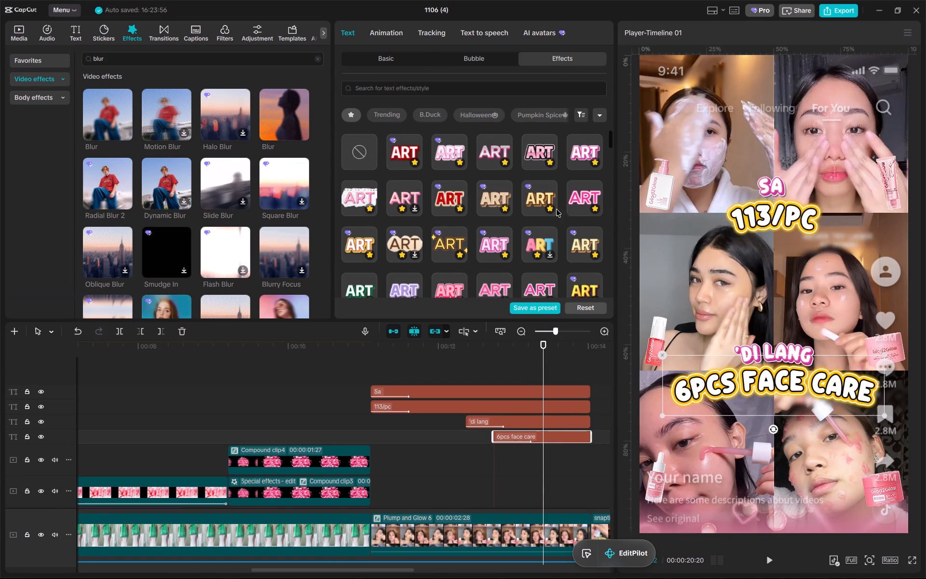
{"action": "scroll", "coordinate": [547, 190], "scroll_direction": "down", "scroll_amount": 1}
{"action": "left_click", "coordinate": [452, 227]}
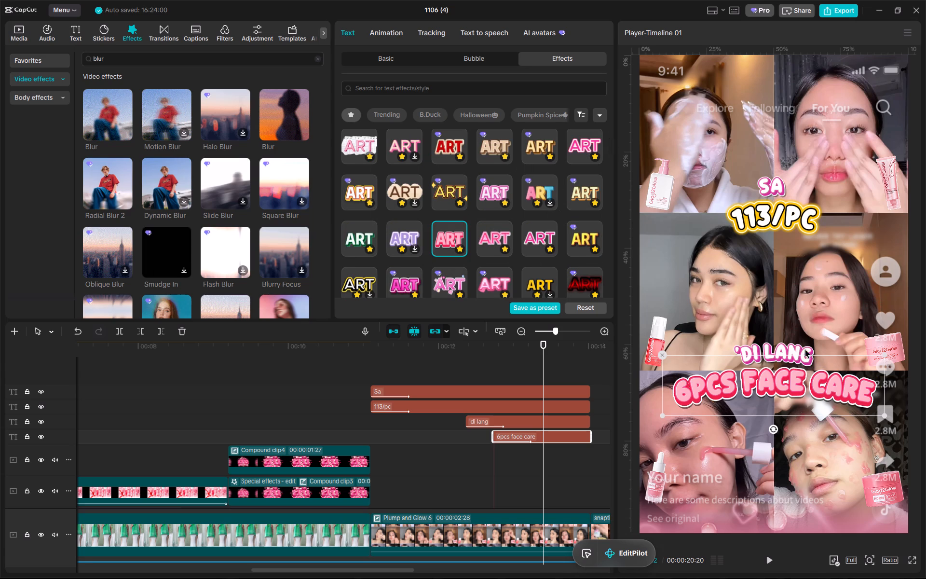
Try pink text effects on "'di lang" and apply the pink-lettered one with a white outline.
{"action": "left_click", "coordinate": [509, 422]}
{"action": "left_click_drag", "start_coordinate": [542, 459], "coordinate": [519, 416]}
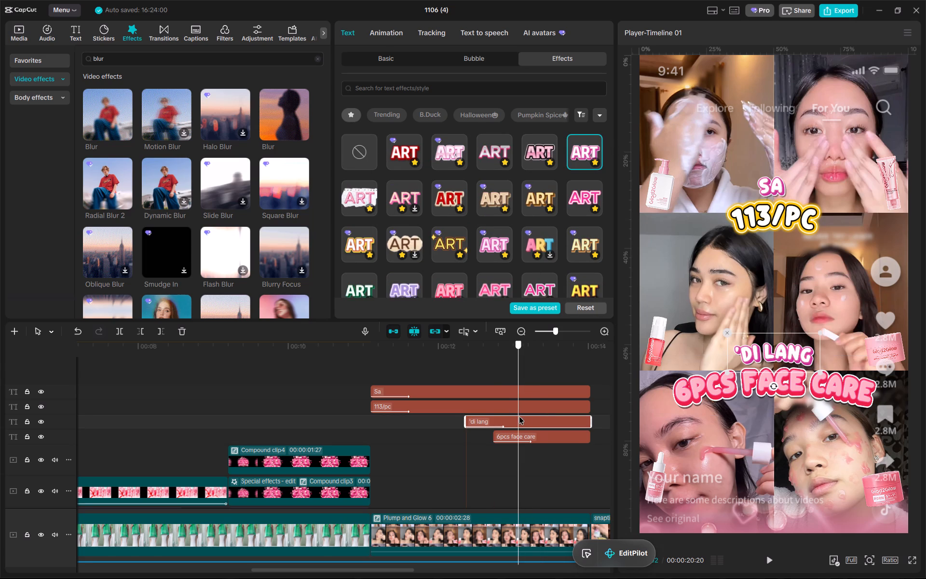
{"action": "left_click_drag", "start_coordinate": [519, 416], "coordinate": [518, 416]}
{"action": "left_click_drag", "start_coordinate": [582, 447], "coordinate": [563, 422]}
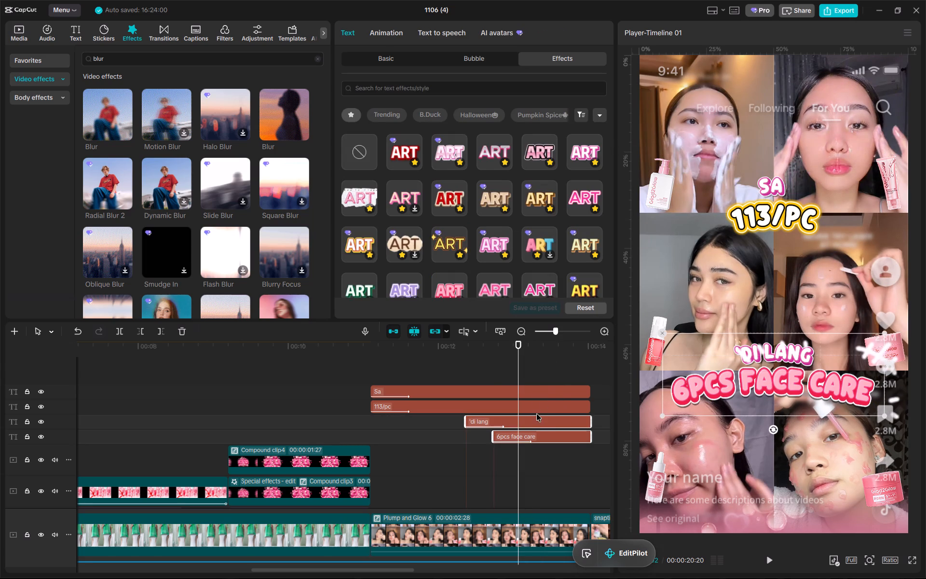
{"action": "left_click", "coordinate": [542, 422]}
{"action": "scroll", "coordinate": [558, 231], "scroll_direction": "down", "scroll_amount": 1}
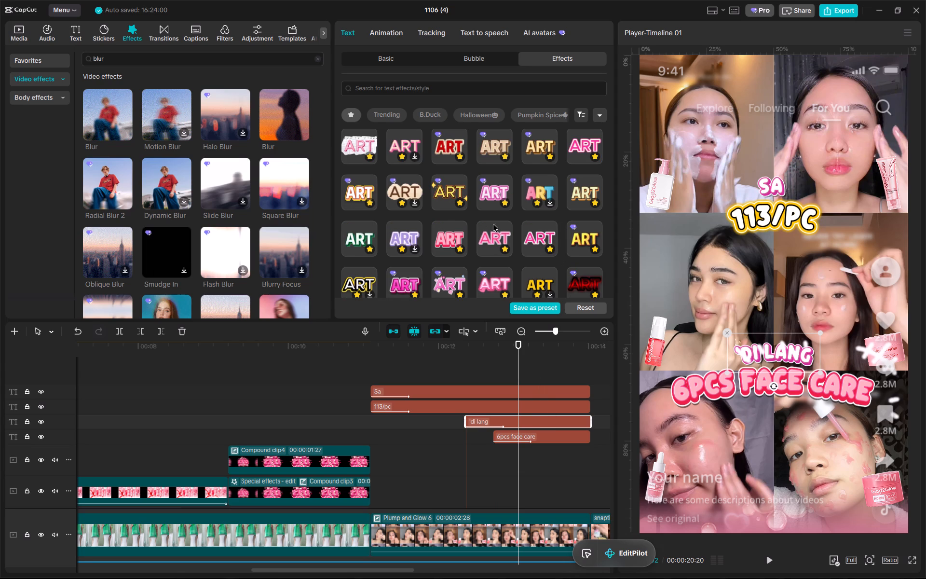
{"action": "left_click", "coordinate": [493, 224]}
{"action": "left_click", "coordinate": [539, 225]}
{"action": "left_click", "coordinate": [489, 223]}
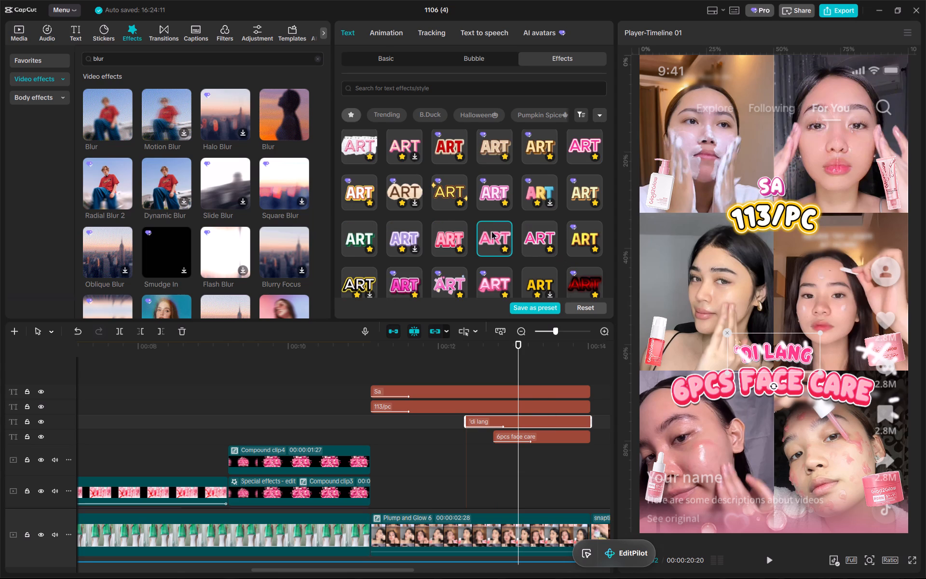
Set the curve strength of "'di lang" and "6pcs face care" together to about -29°.
{"action": "left_click_drag", "start_coordinate": [577, 472], "coordinate": [560, 424]}
{"action": "left_click", "coordinate": [558, 337]}
{"action": "left_click", "coordinate": [562, 345]}
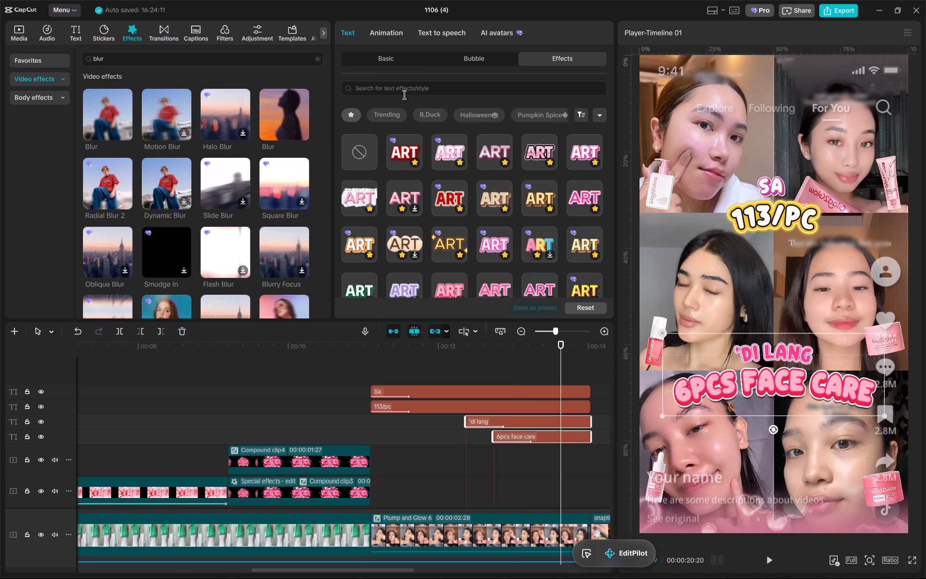
{"action": "left_click", "coordinate": [397, 54]}
{"action": "scroll", "coordinate": [492, 172], "scroll_direction": "down", "scroll_amount": 19}
{"action": "left_click_drag", "start_coordinate": [442, 283], "coordinate": [431, 284]}
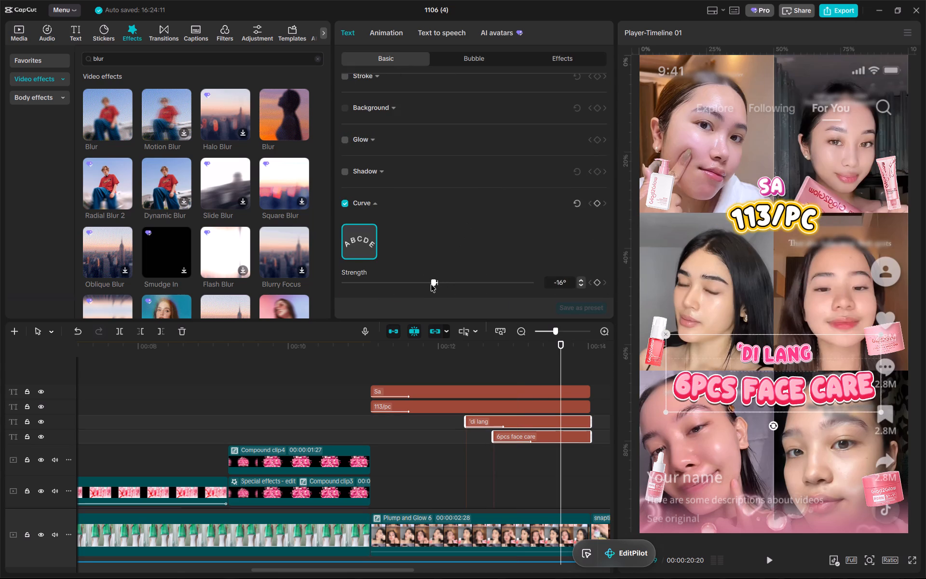
{"action": "left_click_drag", "start_coordinate": [431, 284], "coordinate": [428, 284]}
Move both lower texts up slightly together, and bring "'di lang" down closer to "6pcs face care".
{"action": "left_click_drag", "start_coordinate": [812, 407], "coordinate": [813, 390]}
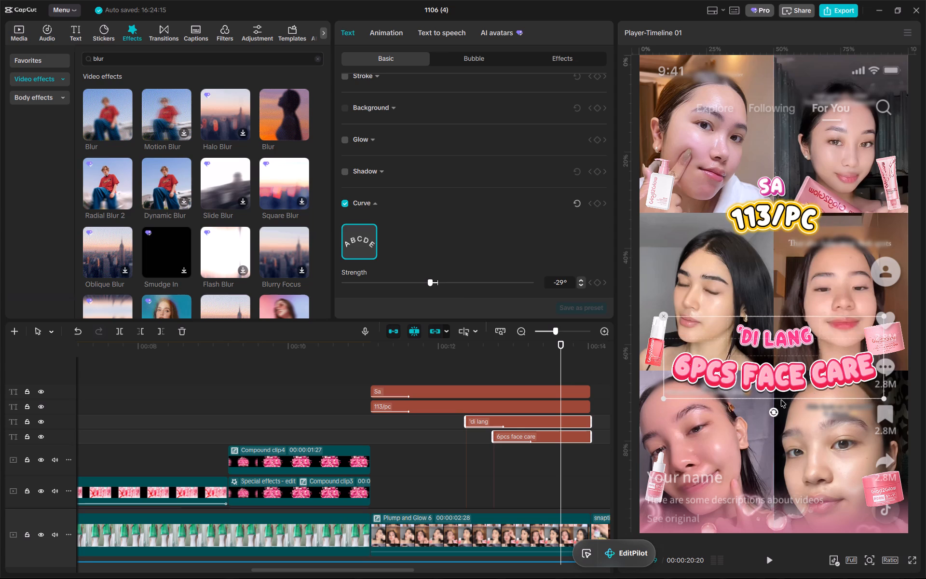
{"action": "left_click", "coordinate": [510, 423]}
{"action": "left_click_drag", "start_coordinate": [800, 331], "coordinate": [801, 340]}
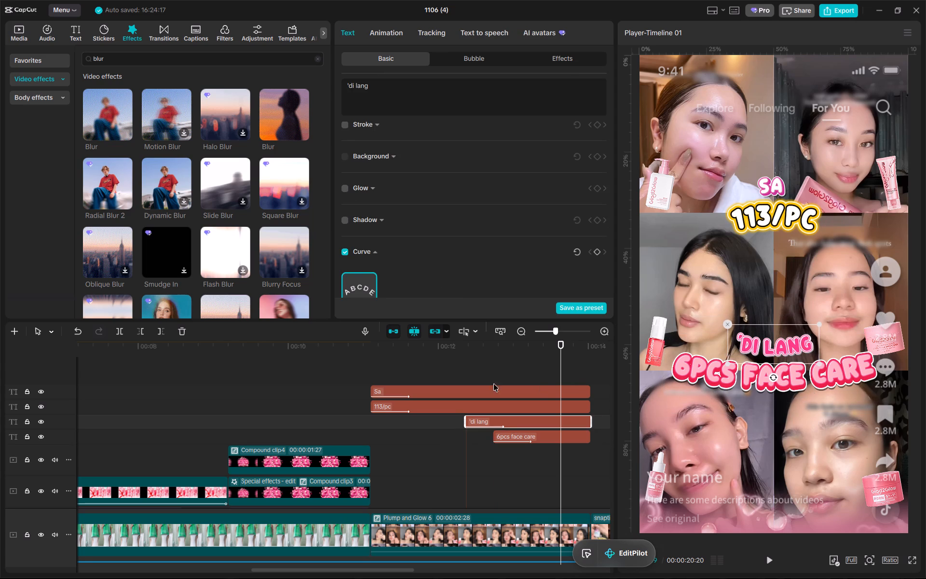
Play back from the start of "'di lang" into the following snaptik clip to check the texts' timing.
{"action": "left_click", "coordinate": [466, 343]}
{"action": "key", "text": "space"}
{"action": "scroll", "coordinate": [545, 433], "scroll_direction": "left", "scroll_amount": 4}
{"action": "scroll", "coordinate": [420, 413], "scroll_direction": "down", "scroll_amount": 1, "text": "alt"}
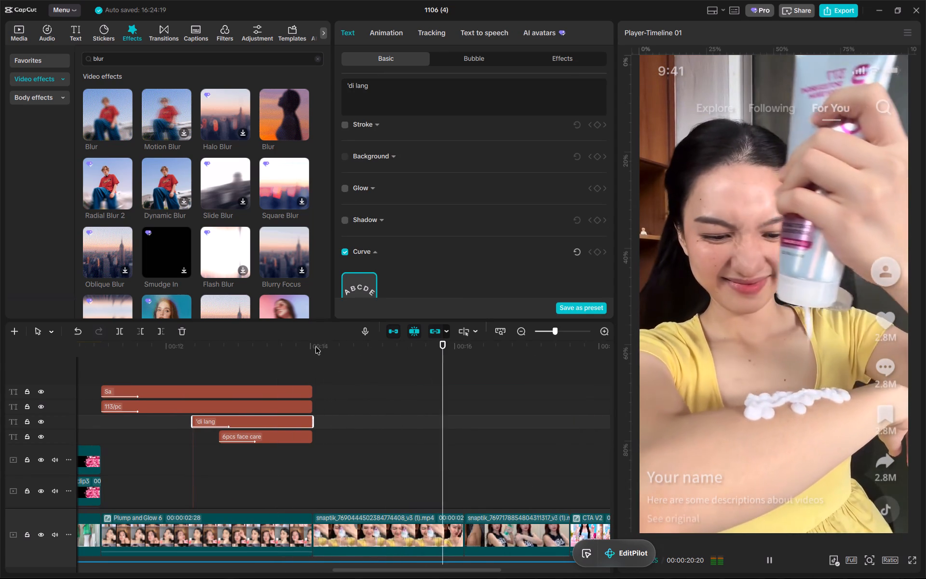
{"action": "key", "text": "space"}
{"action": "left_click", "coordinate": [315, 346]}
{"action": "scroll", "coordinate": [377, 369], "scroll_direction": "down", "scroll_amount": 5, "text": "alt"}
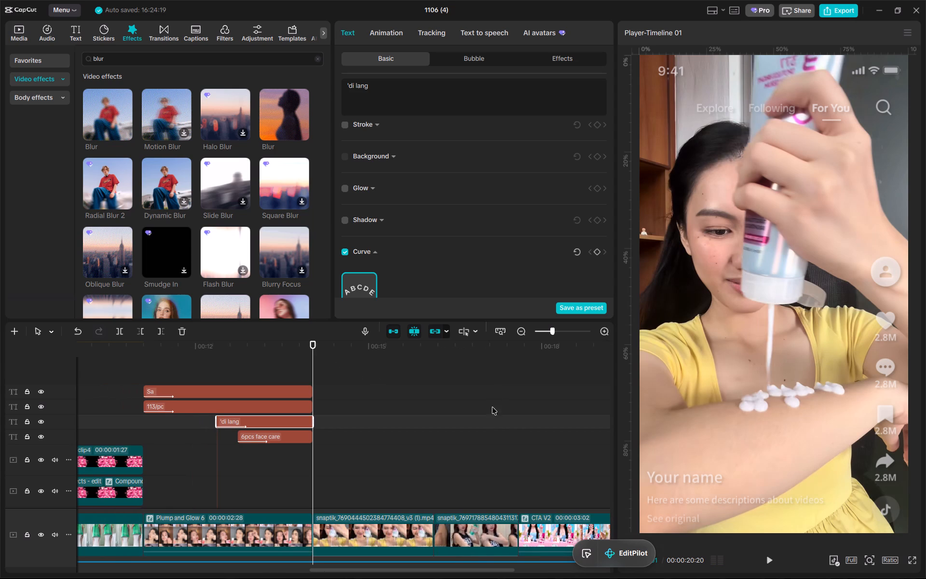
Add the Blur video effect to the snaptik clip just before CTA V2.
{"action": "left_click", "coordinate": [482, 362]}
{"action": "left_click", "coordinate": [483, 523]}
{"action": "left_click", "coordinate": [120, 59]}
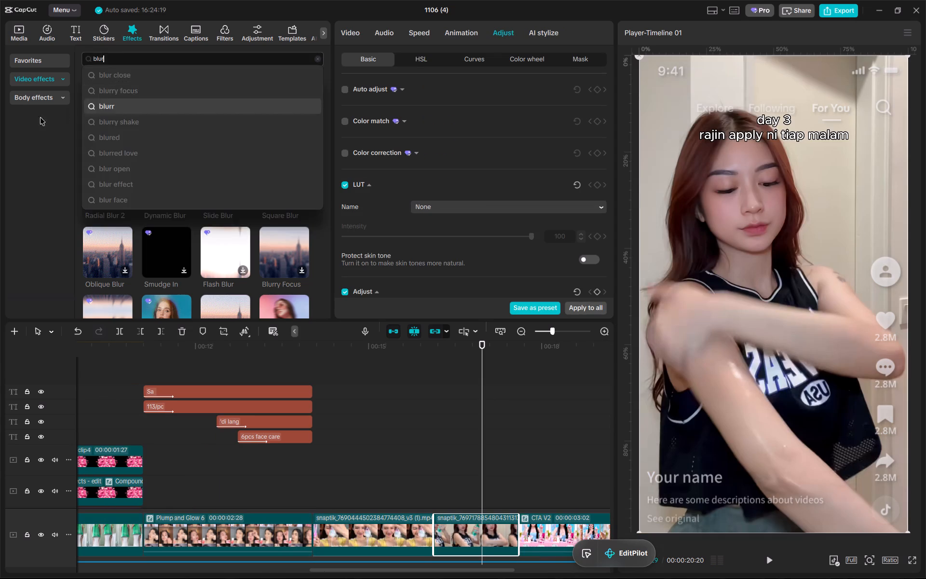
{"action": "left_click_drag", "start_coordinate": [31, 123], "coordinate": [37, 123]}
{"action": "left_click_drag", "start_coordinate": [102, 121], "coordinate": [452, 528]}
Limit the blur to the burned-in caption with a rectangle mask at X 0, Y 670, sized 691 by 146.
{"action": "left_click", "coordinate": [544, 55]}
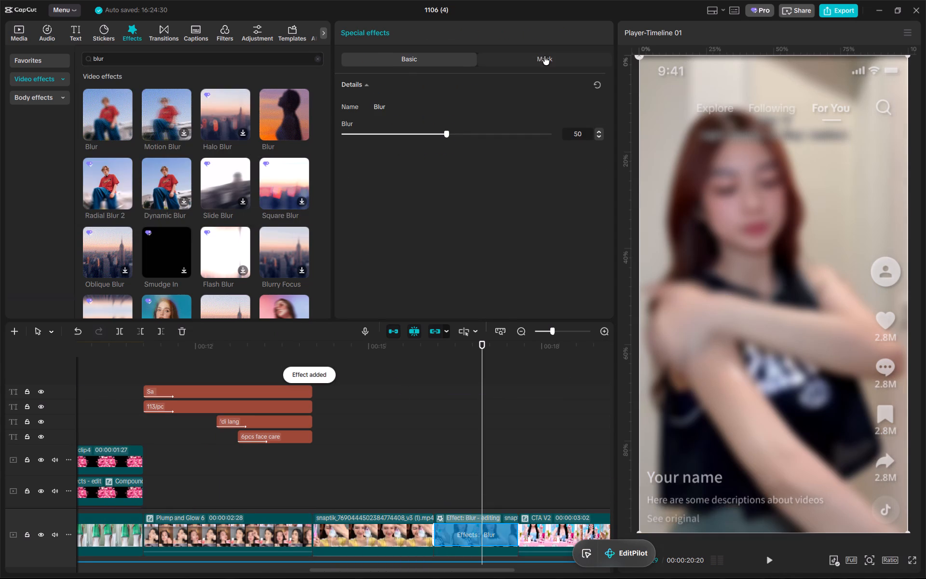
{"action": "left_click", "coordinate": [387, 107]}
{"action": "left_click", "coordinate": [395, 111]}
{"action": "left_click", "coordinate": [493, 148]}
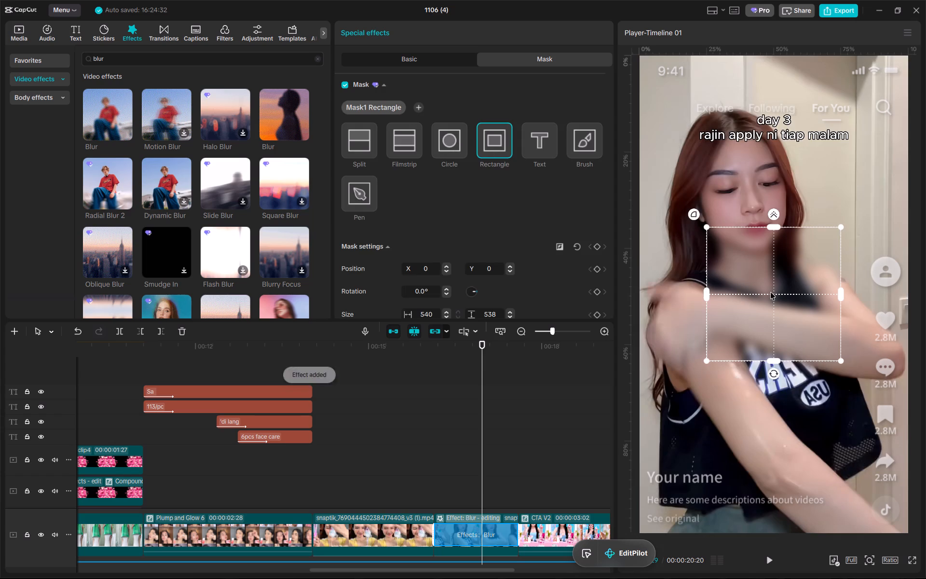
{"action": "left_click_drag", "start_coordinate": [772, 302], "coordinate": [777, 140]}
{"action": "left_click", "coordinate": [821, 166]}
{"action": "left_click", "coordinate": [811, 157]}
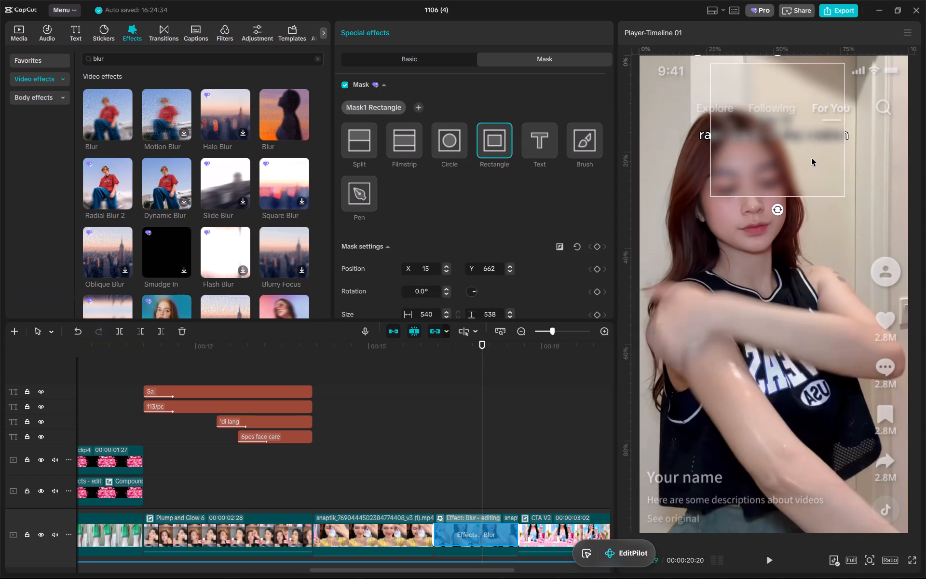
{"action": "left_click_drag", "start_coordinate": [840, 127], "coordinate": [858, 127]}
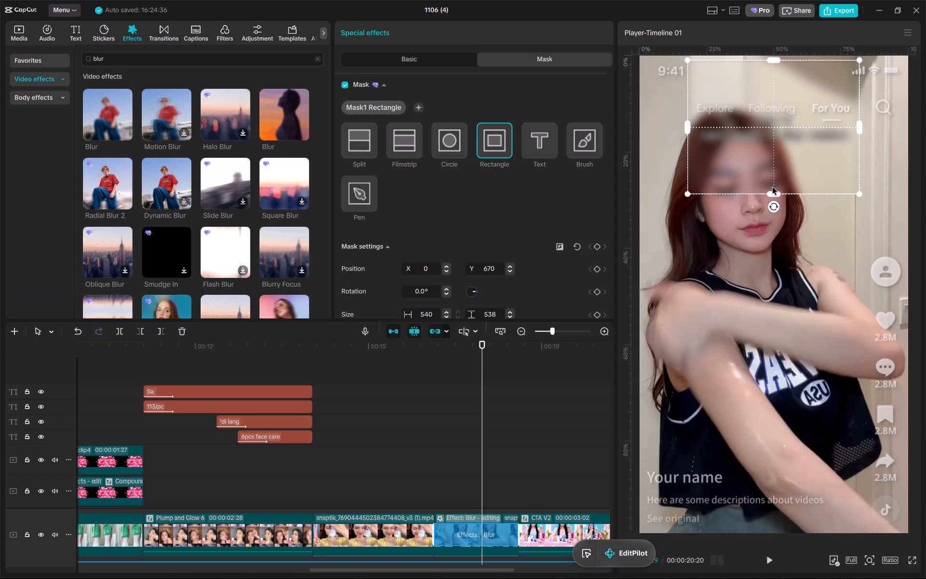
{"action": "left_click_drag", "start_coordinate": [772, 192], "coordinate": [776, 143]}
Set the blur mask's feather to 10.
{"action": "scroll", "coordinate": [581, 168], "scroll_direction": "down", "scroll_amount": 6}
{"action": "double_click", "coordinate": [561, 262]}
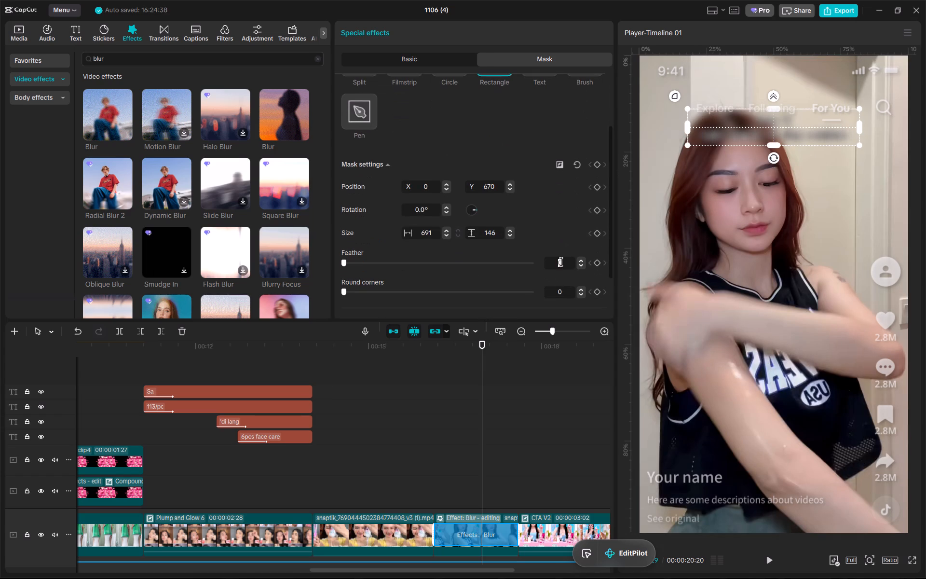
{"action": "type", "text": "10"}
{"action": "key", "text": "Return"}
Play back the Plump and Glow scene from the start of its texts to check their timing and animations.
{"action": "left_click_drag", "start_coordinate": [492, 345], "coordinate": [301, 360]}
{"action": "key", "text": "space"}
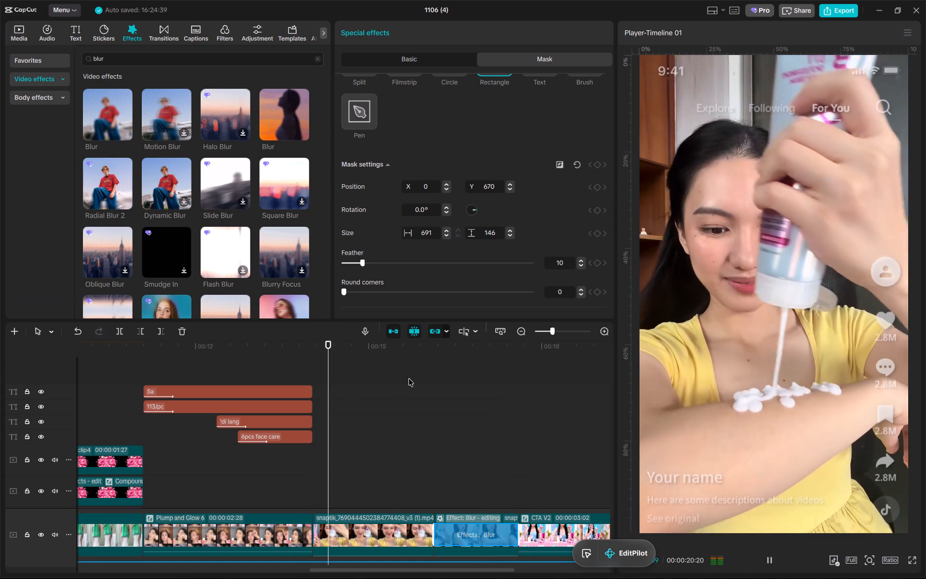
{"action": "key", "text": "space"}
{"action": "left_click", "coordinate": [146, 350]}
{"action": "key", "text": "space"}
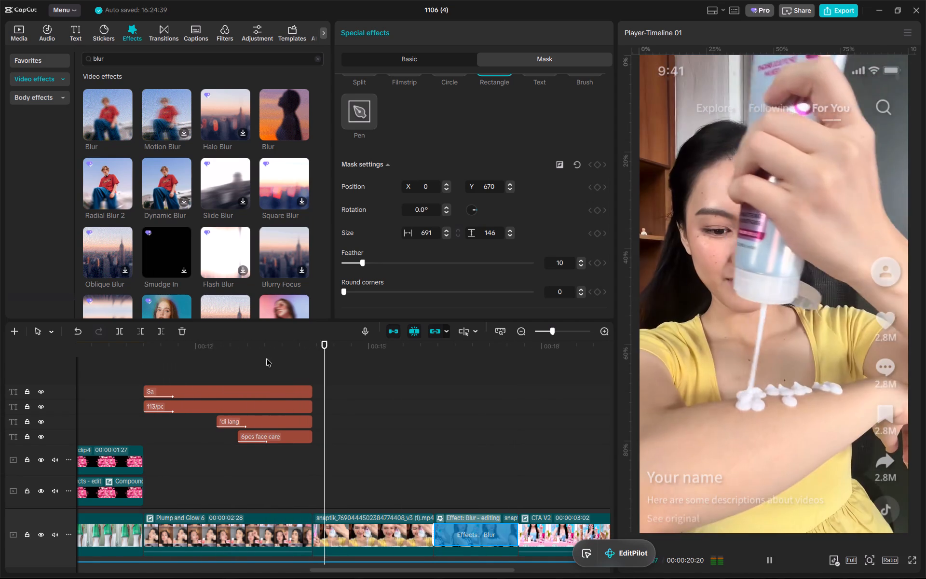
{"action": "key", "text": "space"}
{"action": "left_click_drag", "start_coordinate": [309, 361], "coordinate": [310, 351]}
{"action": "left_click", "coordinate": [310, 351]}
Change the "Sa" text's entrance animation from the favorites to "Loud ...hasis".
{"action": "left_click", "coordinate": [300, 395]}
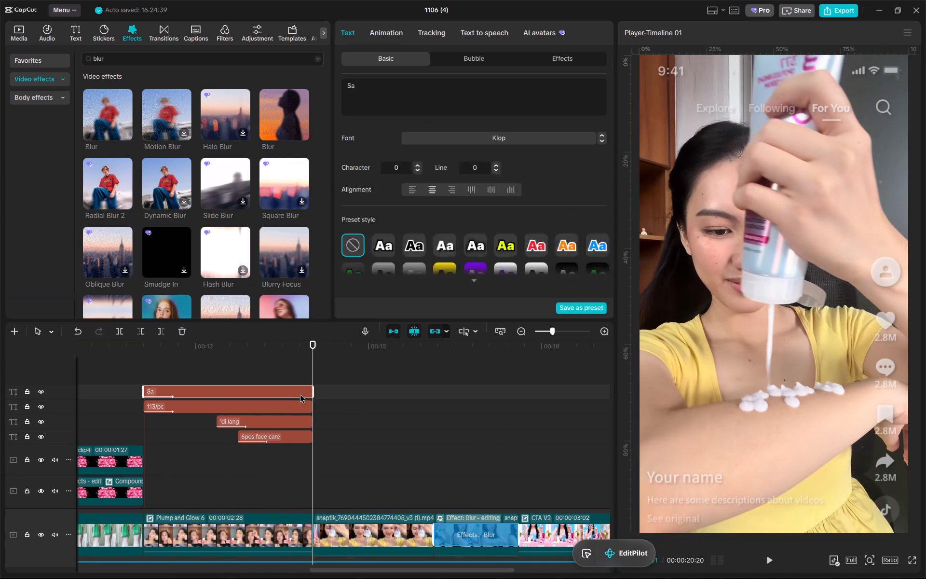
{"action": "left_click", "coordinate": [279, 364]}
{"action": "left_click", "coordinate": [288, 394]}
{"action": "left_click", "coordinate": [396, 34]}
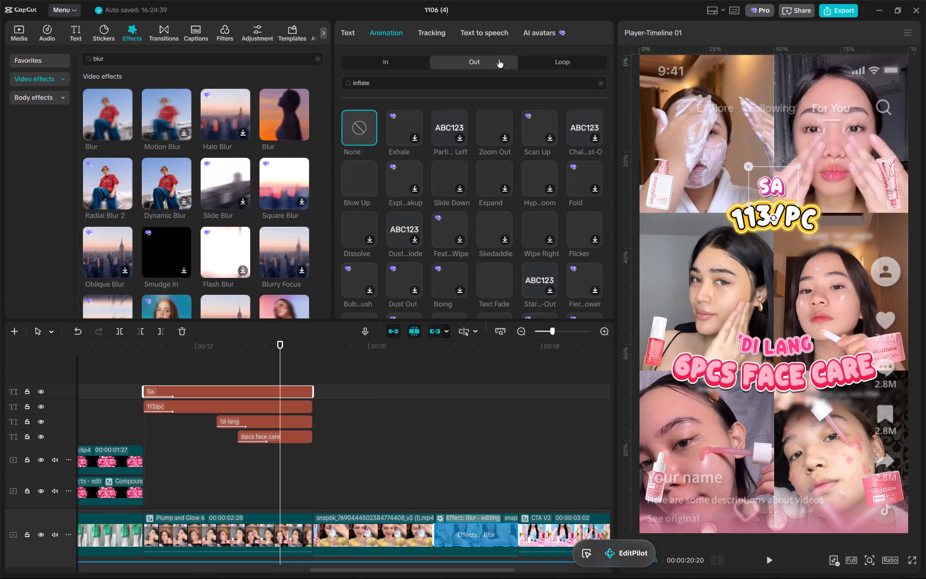
{"action": "left_click", "coordinate": [535, 62]}
{"action": "left_click", "coordinate": [384, 70]}
{"action": "left_click", "coordinate": [382, 65]}
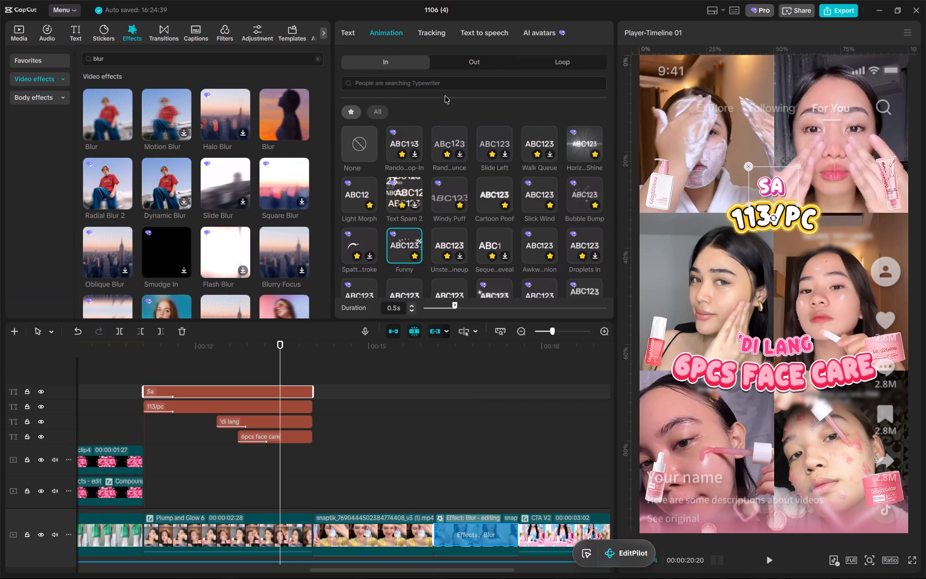
{"action": "scroll", "coordinate": [463, 136], "scroll_direction": "up", "scroll_amount": 1}
{"action": "scroll", "coordinate": [483, 199], "scroll_direction": "down", "scroll_amount": 2}
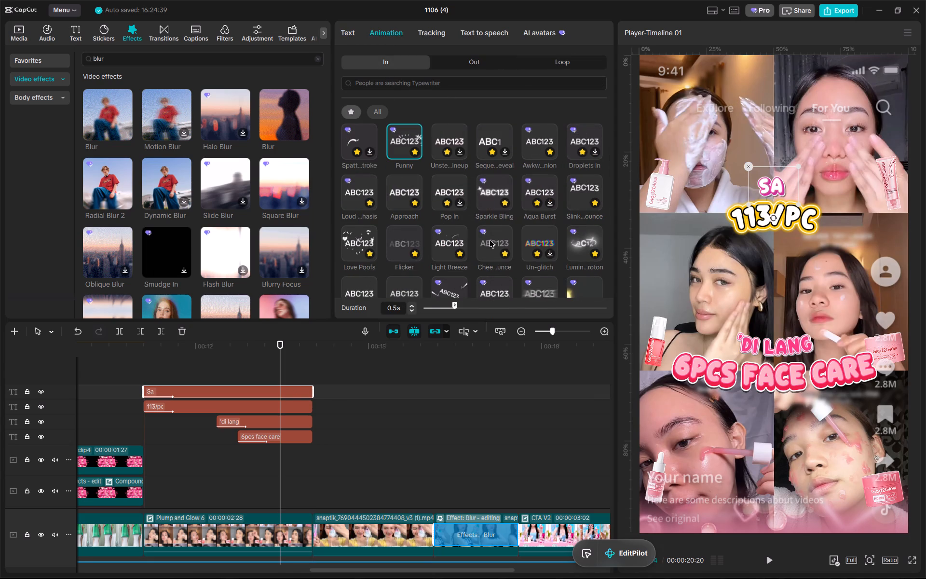
{"action": "left_click", "coordinate": [371, 188]}
Browse the favorite entrance animations for the "'di lang" text and apply Bounce Left.
{"action": "left_click", "coordinate": [290, 416]}
{"action": "left_click", "coordinate": [390, 28]}
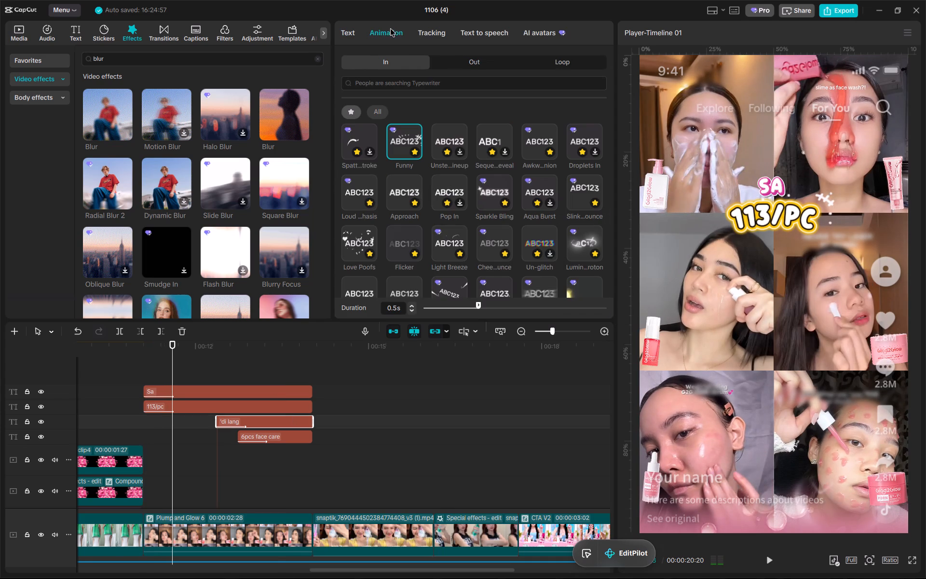
{"action": "scroll", "coordinate": [410, 247], "scroll_direction": "down", "scroll_amount": 2}
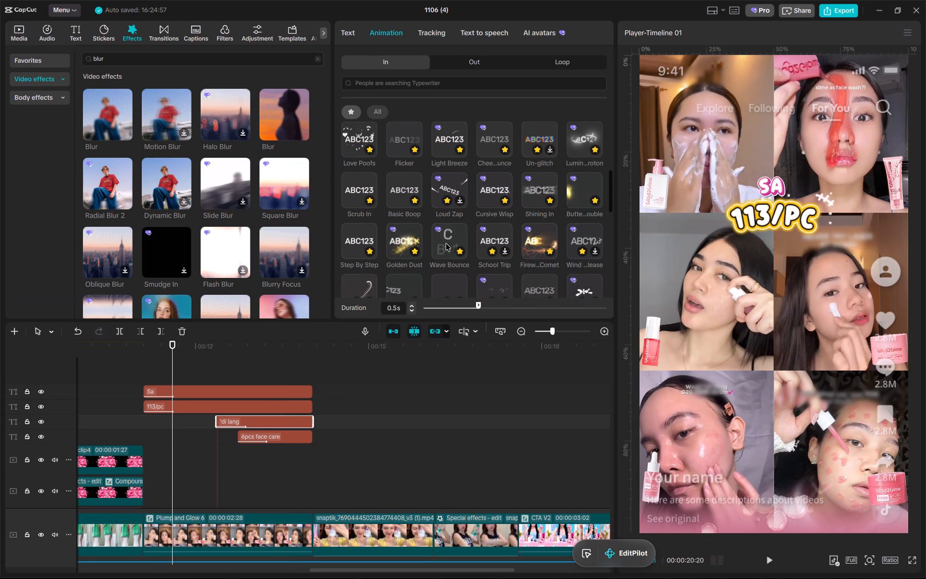
{"action": "scroll", "coordinate": [446, 243], "scroll_direction": "down", "scroll_amount": 1}
{"action": "scroll", "coordinate": [442, 243], "scroll_direction": "up", "scroll_amount": 2}
{"action": "scroll", "coordinate": [480, 234], "scroll_direction": "up", "scroll_amount": 1}
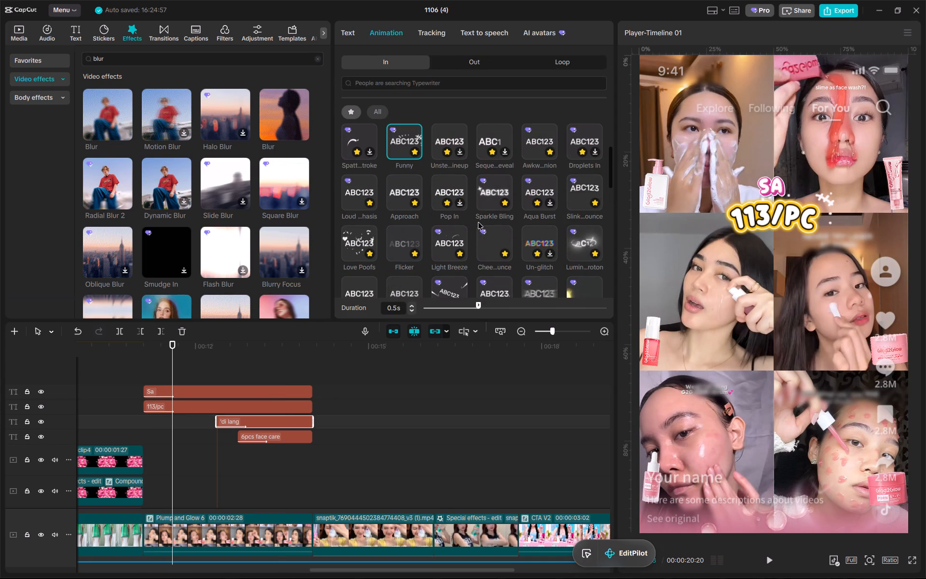
{"action": "scroll", "coordinate": [460, 195], "scroll_direction": "down", "scroll_amount": 1}
{"action": "scroll", "coordinate": [510, 241], "scroll_direction": "down", "scroll_amount": 2}
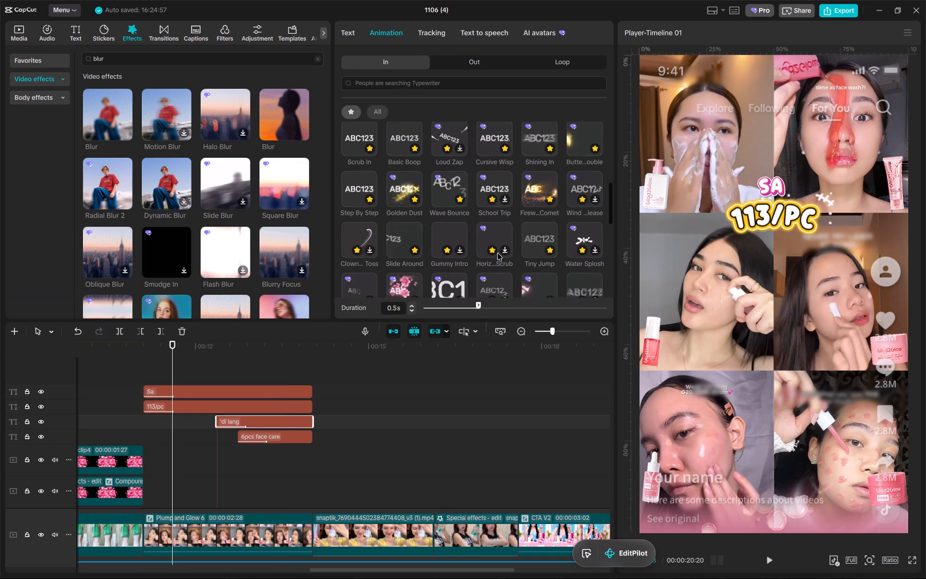
{"action": "scroll", "coordinate": [497, 253], "scroll_direction": "up", "scroll_amount": 6}
{"action": "scroll", "coordinate": [453, 237], "scroll_direction": "down", "scroll_amount": 1}
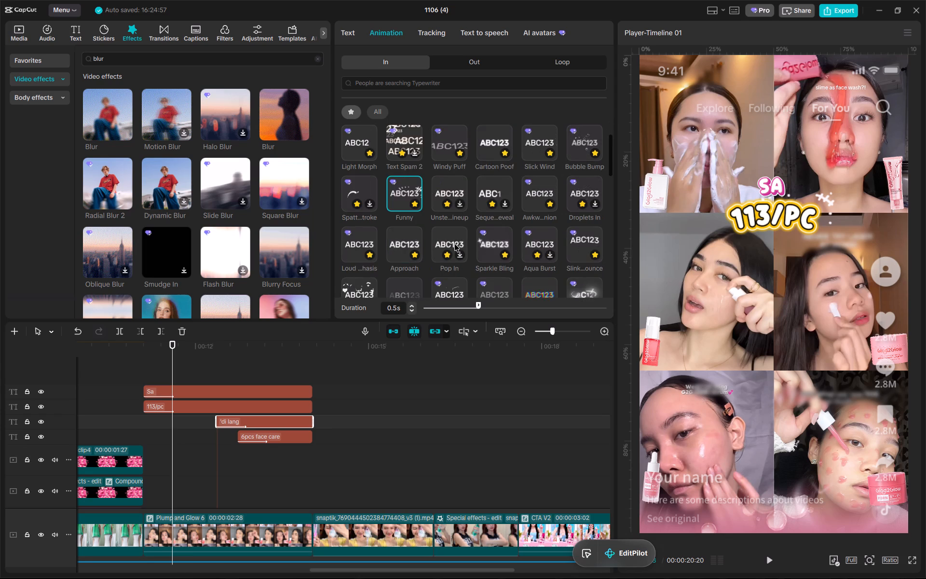
{"action": "scroll", "coordinate": [454, 244], "scroll_direction": "down", "scroll_amount": 2}
{"action": "scroll", "coordinate": [411, 244], "scroll_direction": "down", "scroll_amount": 1}
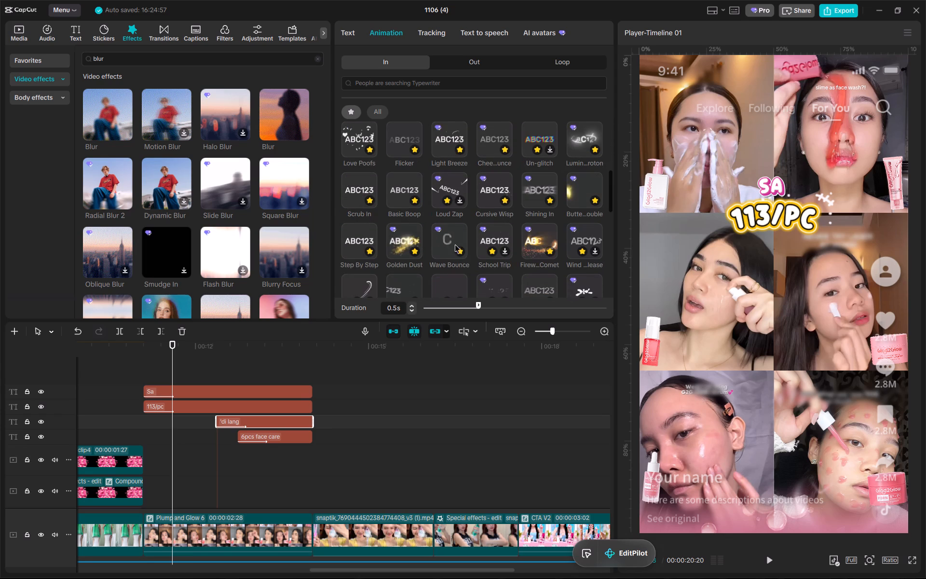
{"action": "scroll", "coordinate": [449, 242], "scroll_direction": "down", "scroll_amount": 4}
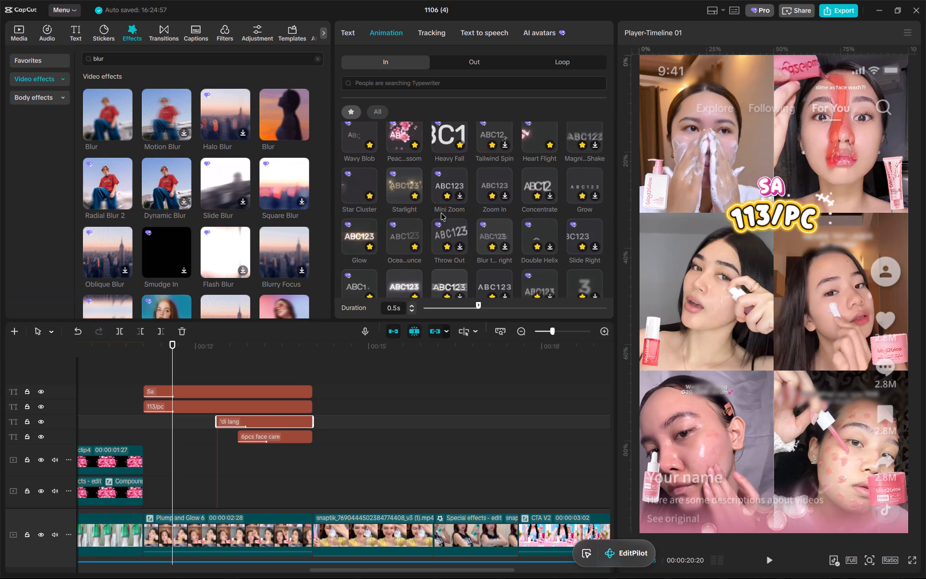
{"action": "scroll", "coordinate": [414, 232], "scroll_direction": "up", "scroll_amount": 4}
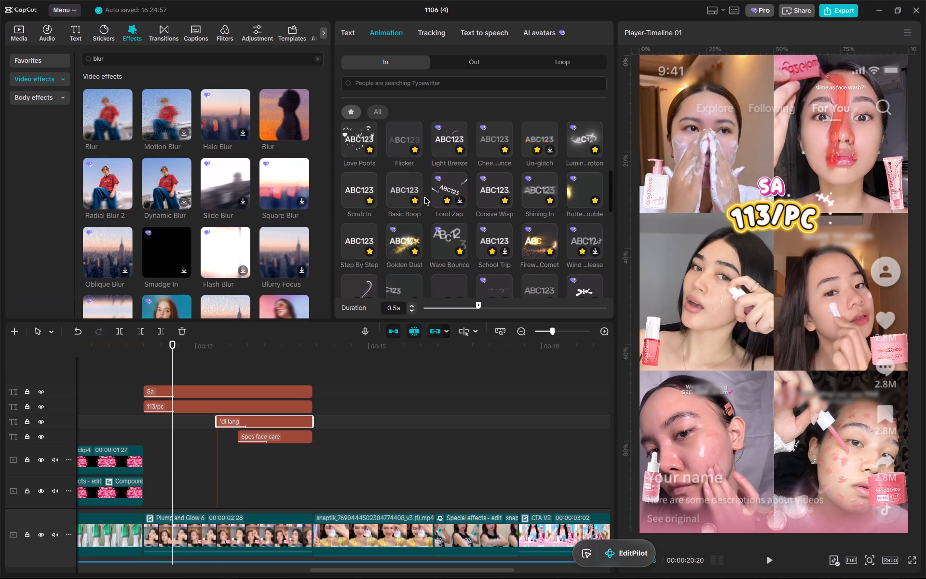
{"action": "scroll", "coordinate": [422, 191], "scroll_direction": "up", "scroll_amount": 2}
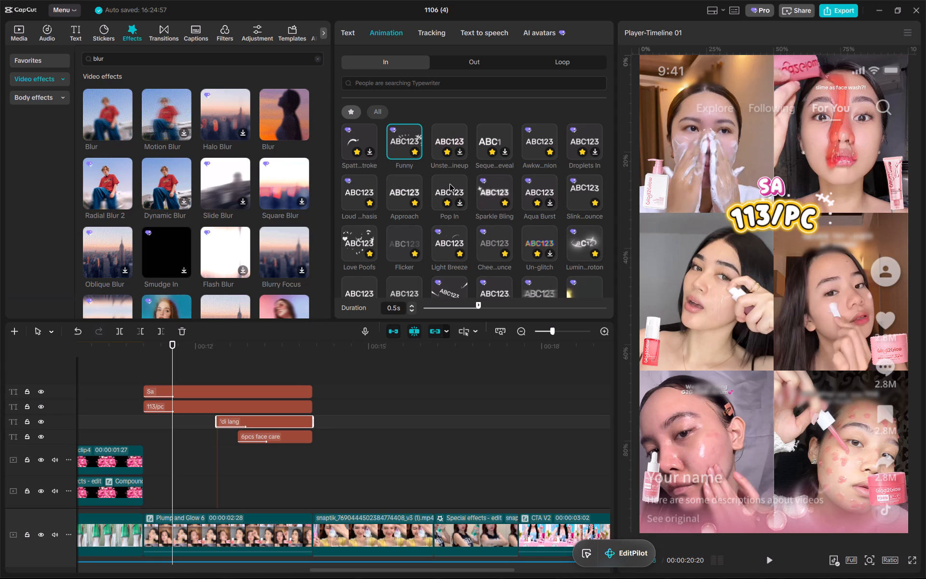
{"action": "scroll", "coordinate": [449, 184], "scroll_direction": "up", "scroll_amount": 2}
{"action": "scroll", "coordinate": [452, 179], "scroll_direction": "down", "scroll_amount": 1}
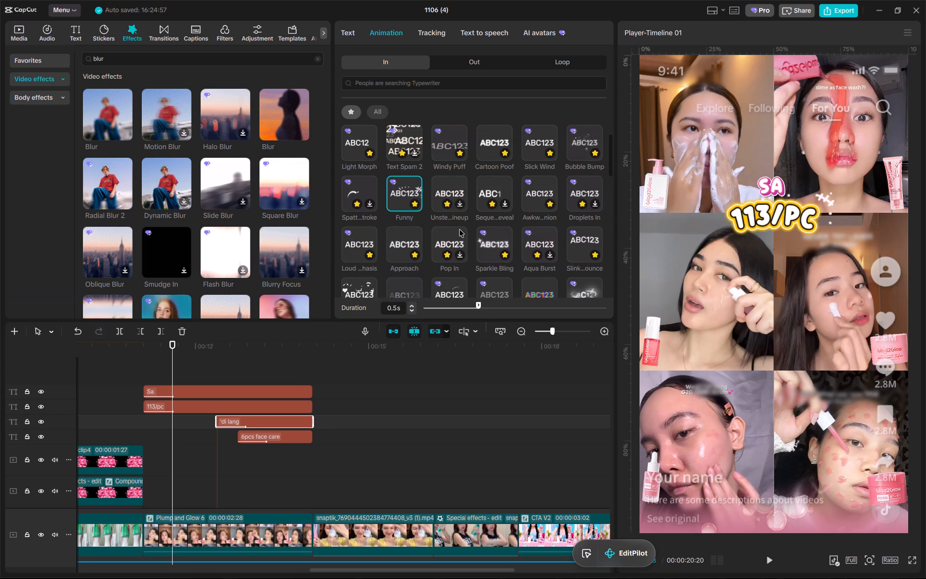
{"action": "scroll", "coordinate": [459, 229], "scroll_direction": "down", "scroll_amount": 2}
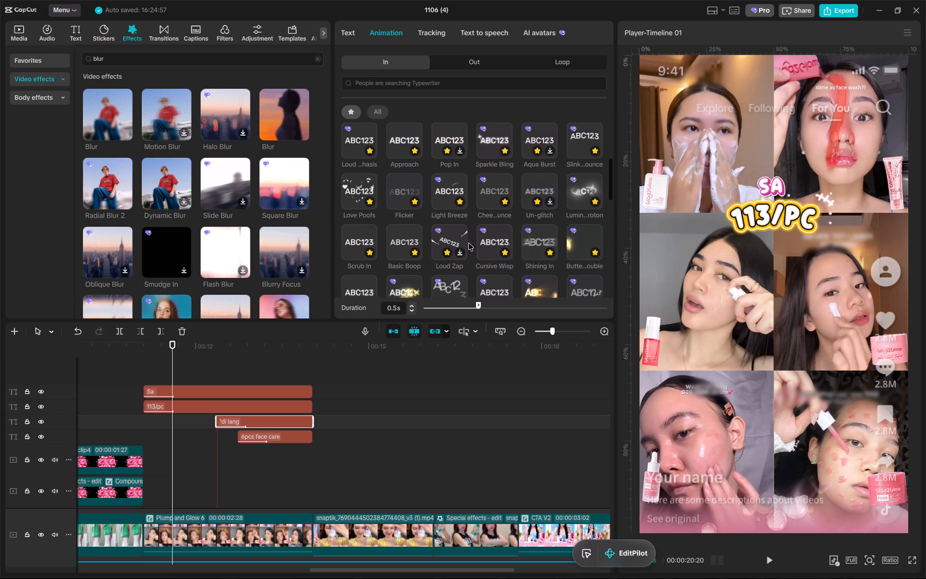
{"action": "scroll", "coordinate": [460, 242], "scroll_direction": "up", "scroll_amount": 2}
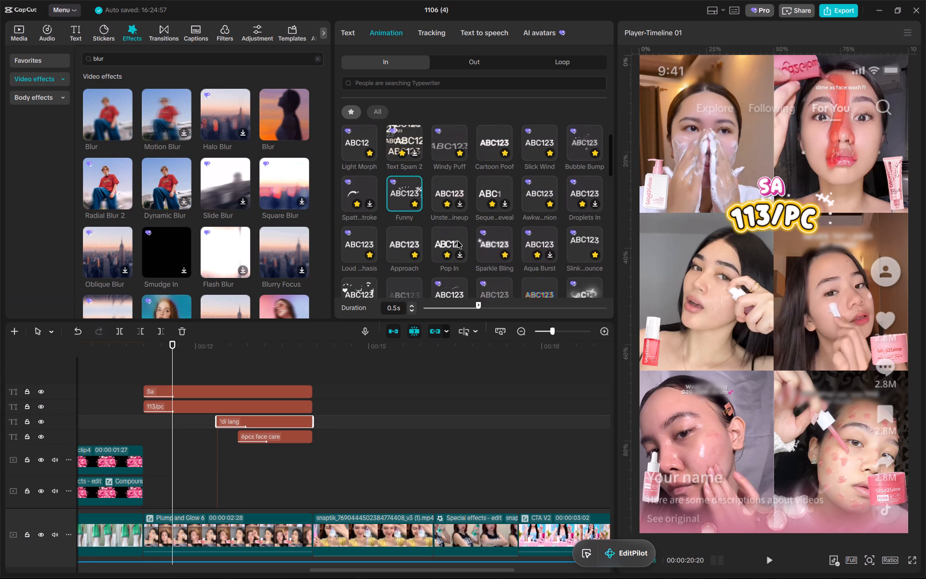
{"action": "scroll", "coordinate": [454, 238], "scroll_direction": "up", "scroll_amount": 2}
{"action": "scroll", "coordinate": [451, 190], "scroll_direction": "down", "scroll_amount": 1}
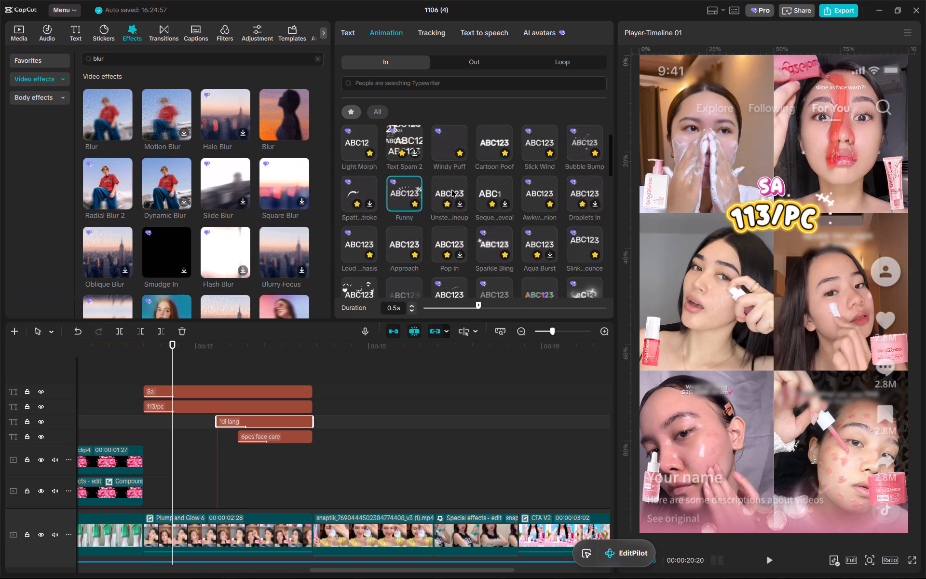
{"action": "scroll", "coordinate": [451, 190], "scroll_direction": "down", "scroll_amount": 2}
{"action": "scroll", "coordinate": [460, 242], "scroll_direction": "down", "scroll_amount": 1}
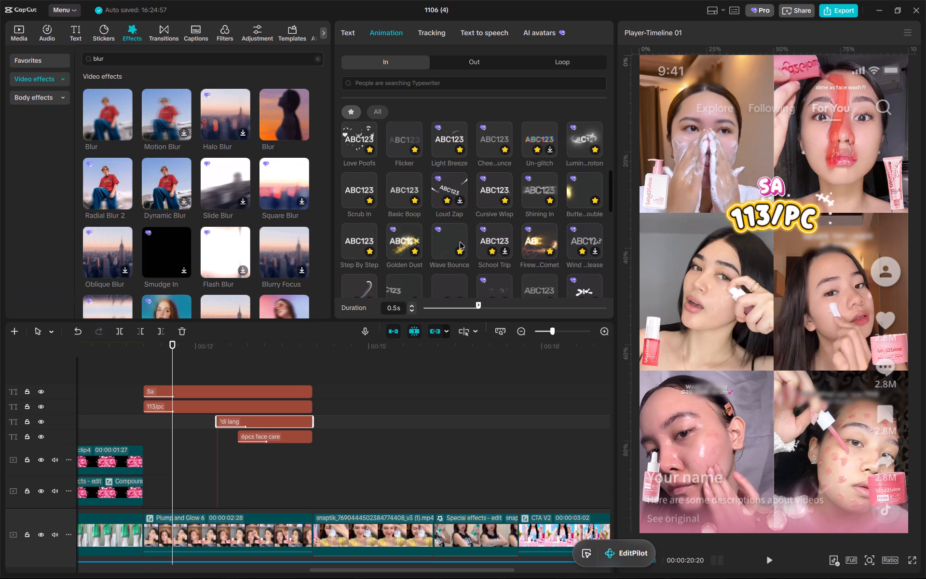
{"action": "scroll", "coordinate": [460, 244], "scroll_direction": "down", "scroll_amount": 3}
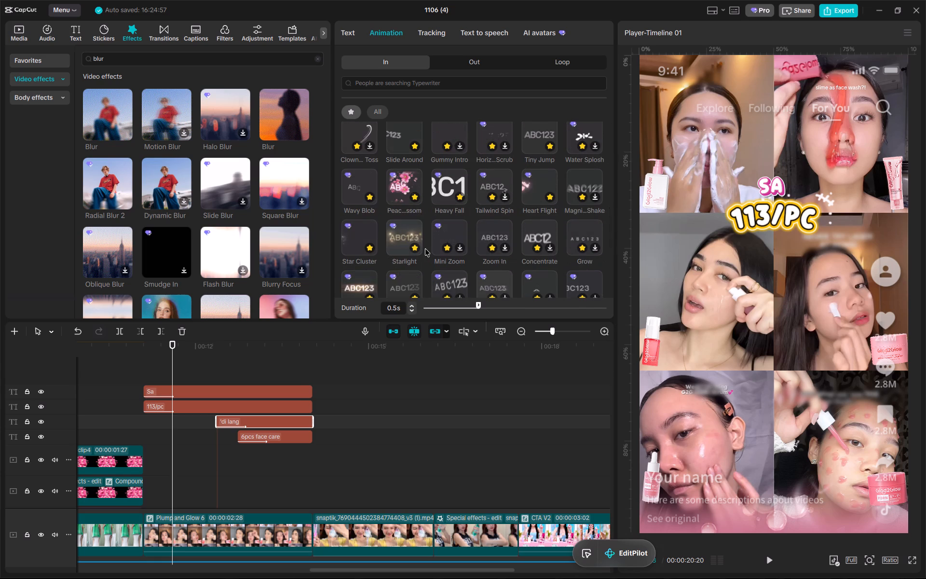
{"action": "scroll", "coordinate": [425, 248], "scroll_direction": "down", "scroll_amount": 2}
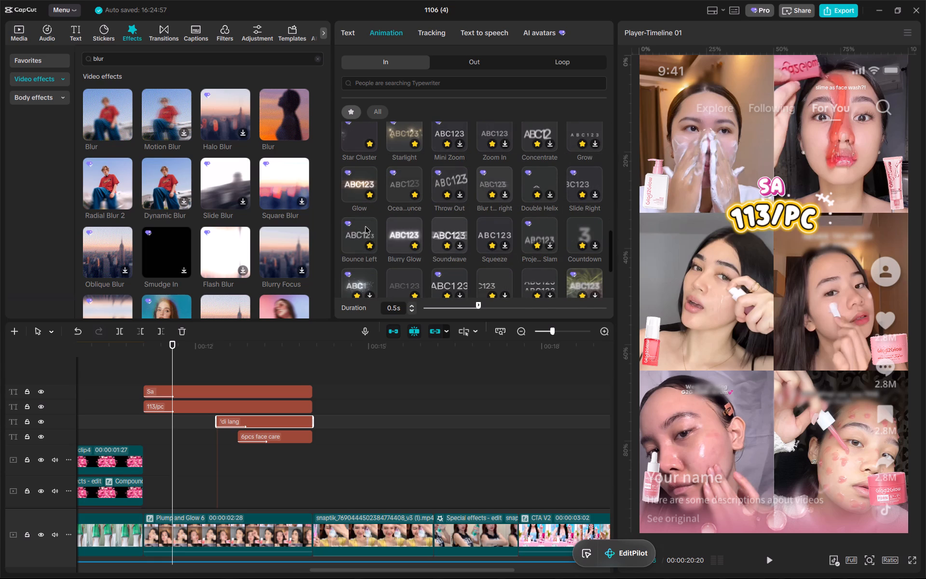
{"action": "left_click", "coordinate": [365, 226]}
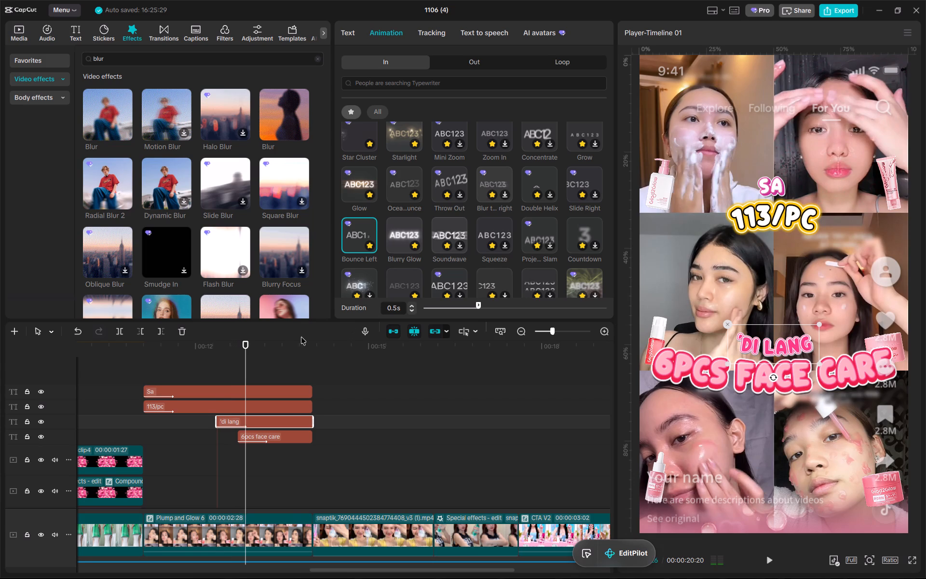
Search the entrance animations for "shine" and apply "Hori...hine" to the "113/pc" text.
{"action": "left_click", "coordinate": [288, 345]}
{"action": "left_click", "coordinate": [287, 406]}
{"action": "left_click", "coordinate": [388, 27]}
{"action": "scroll", "coordinate": [587, 136], "scroll_direction": "up", "scroll_amount": 5}
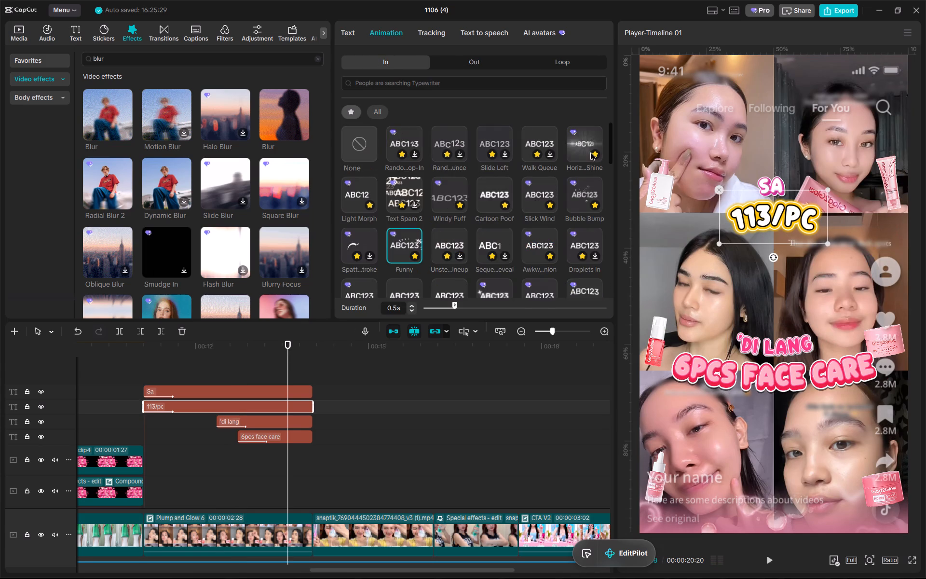
{"action": "scroll", "coordinate": [590, 152], "scroll_direction": "up", "scroll_amount": 2}
{"action": "left_click", "coordinate": [590, 152]}
{"action": "scroll", "coordinate": [611, 181], "scroll_direction": "up", "scroll_amount": 1}
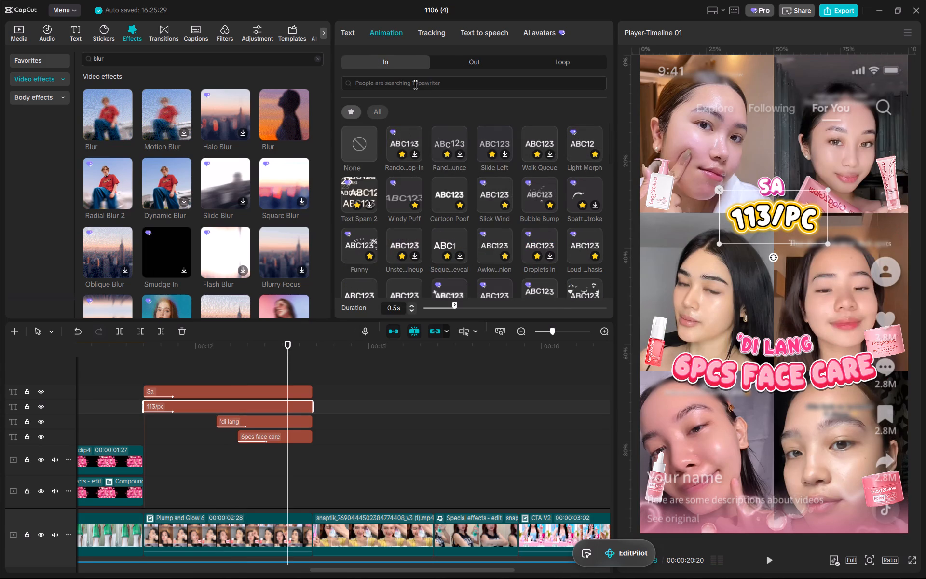
{"action": "left_click", "coordinate": [527, 91]}
{"action": "left_click", "coordinate": [522, 85]}
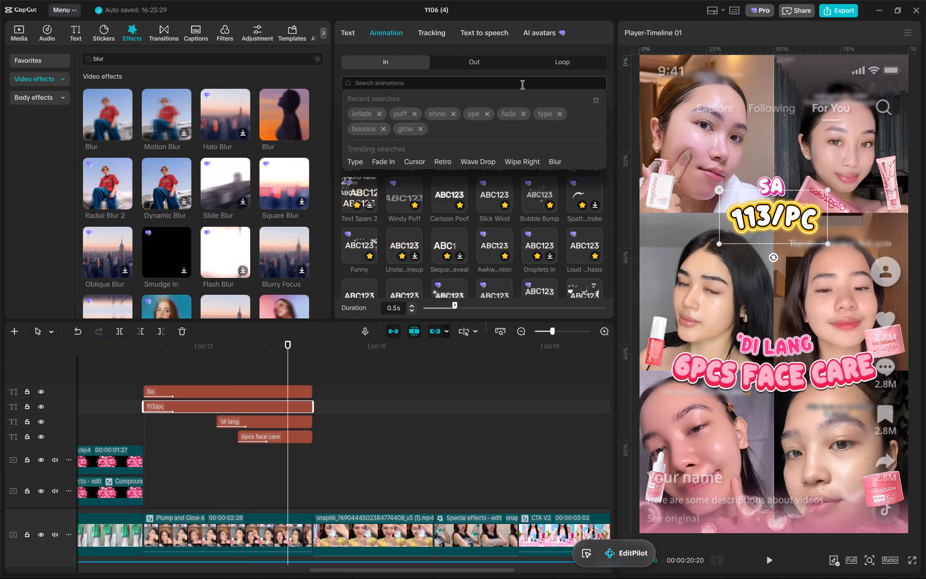
{"action": "type", "text": "shine"}
{"action": "key", "text": "Return"}
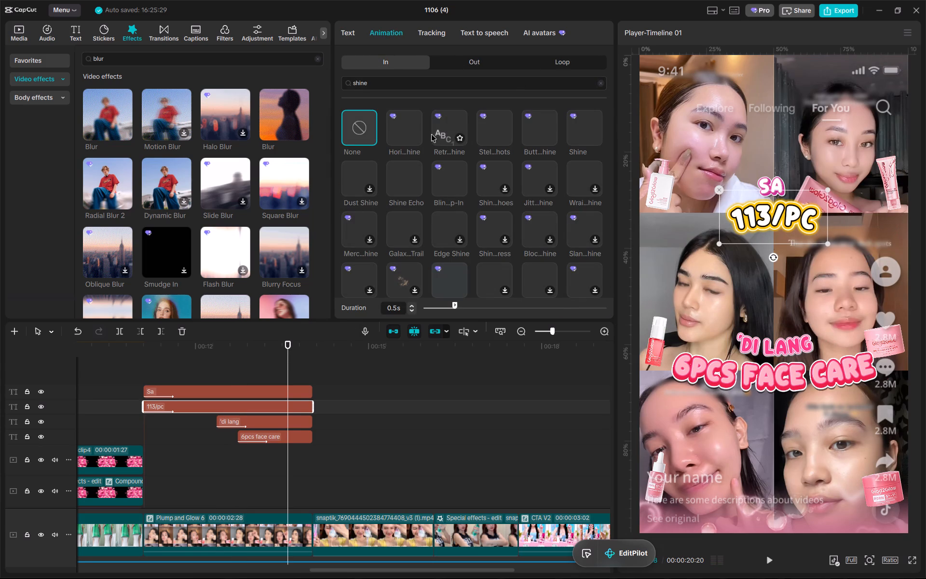
{"action": "left_click", "coordinate": [403, 119]}
Apply the "Stel...hots" entrance animation from the shine results to the "6pcs face care" text.
{"action": "left_click", "coordinate": [286, 429]}
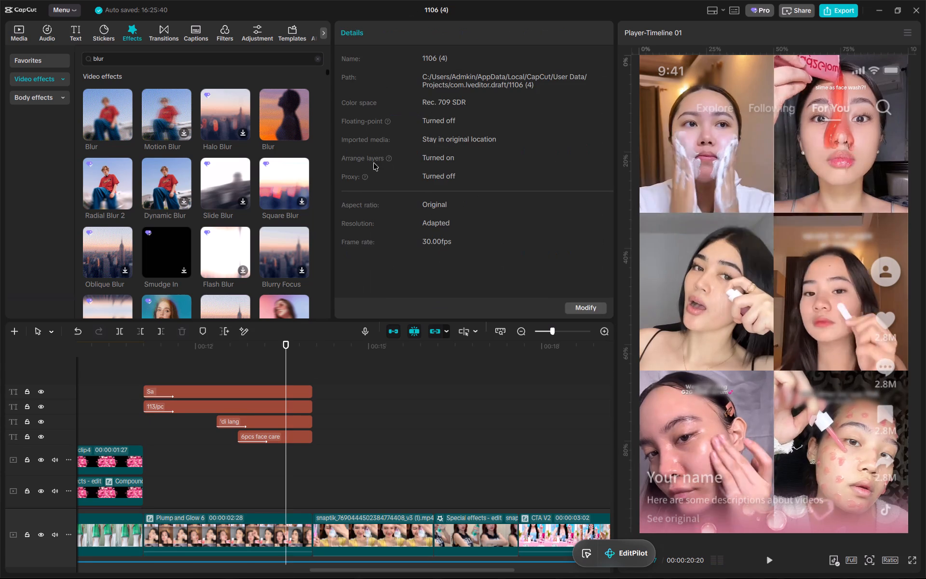
{"action": "left_click", "coordinate": [289, 439]}
{"action": "left_click", "coordinate": [381, 29]}
{"action": "left_click", "coordinate": [506, 116]}
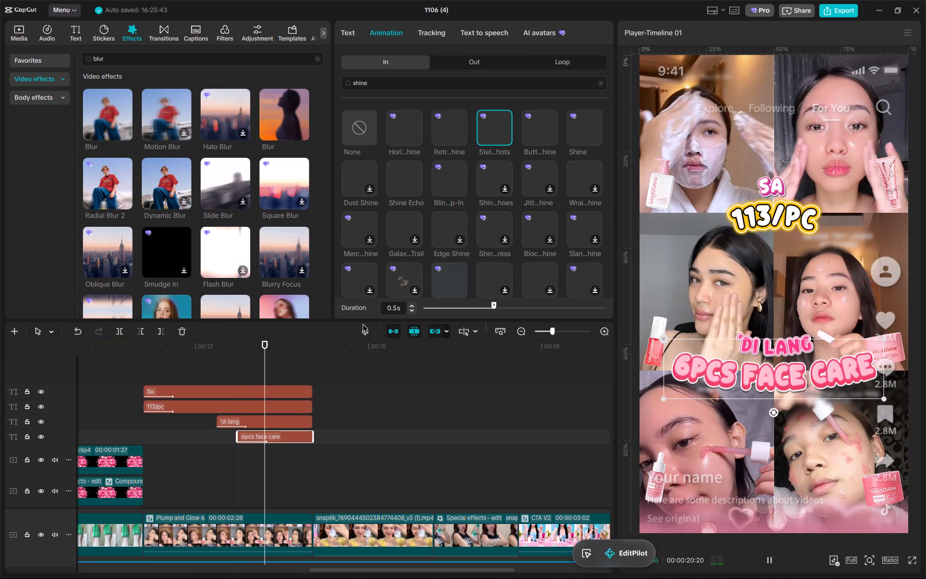
Set the playhead at the end of the four texts and check the following scene in the Detail Script 11.06 sheet.
{"action": "left_click", "coordinate": [313, 352]}
{"action": "key", "text": "alt+Tab"}
{"action": "left_click", "coordinate": [664, 421]}
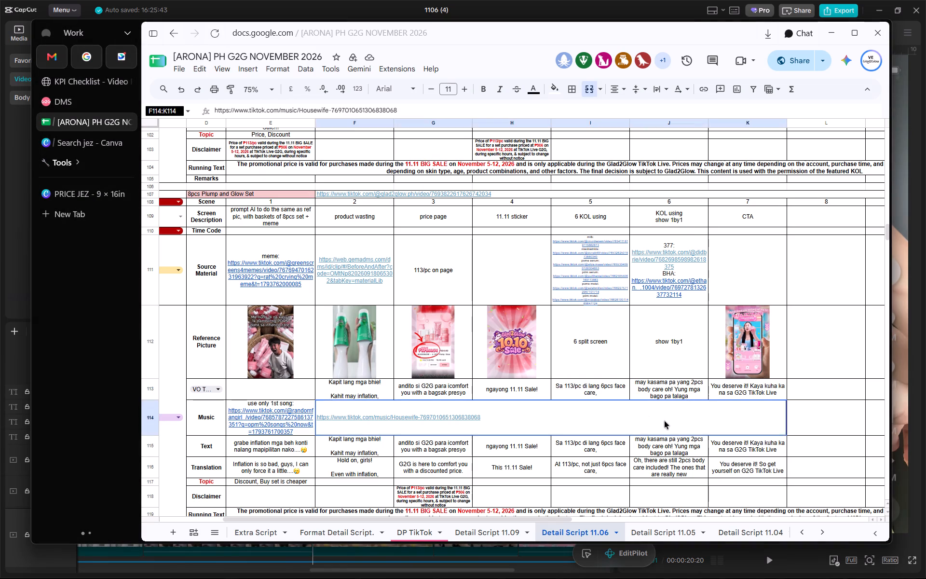
{"action": "key", "text": "alt+Tab"}
Show the project's imported media and open File Explorer to look for more files.
{"action": "scroll", "coordinate": [401, 466], "scroll_direction": "down", "scroll_amount": 15, "text": "ctrl"}
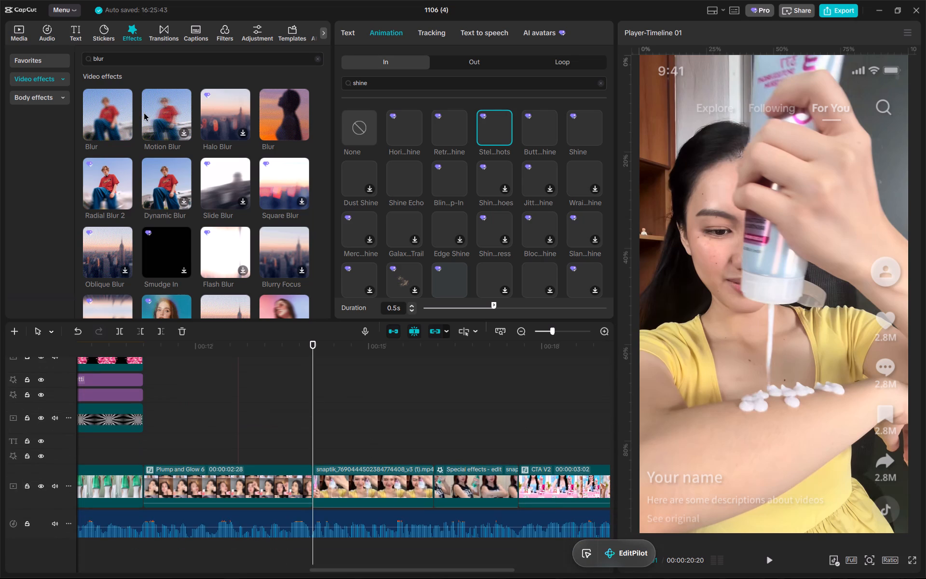
{"action": "left_click", "coordinate": [20, 26]}
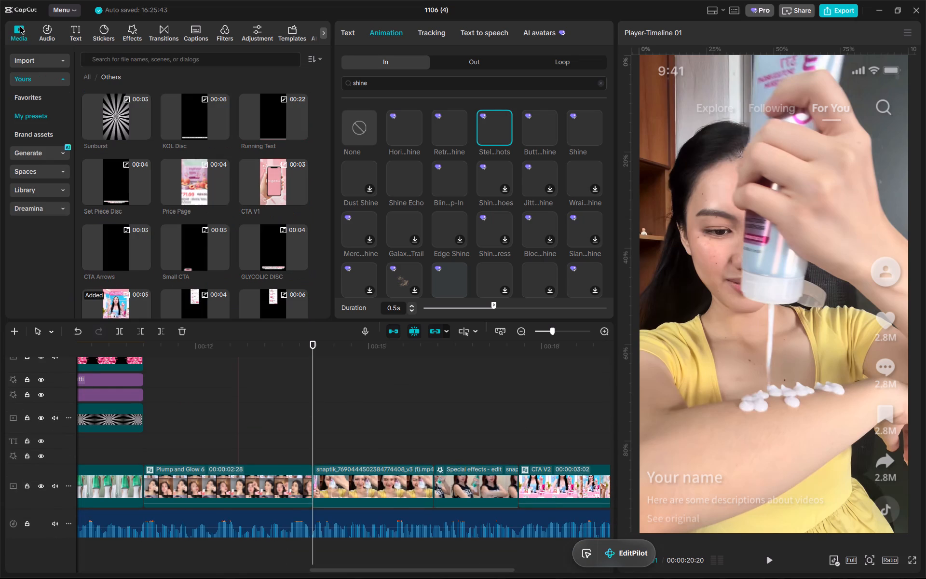
{"action": "left_click", "coordinate": [90, 79]}
{"action": "left_click", "coordinate": [54, 63]}
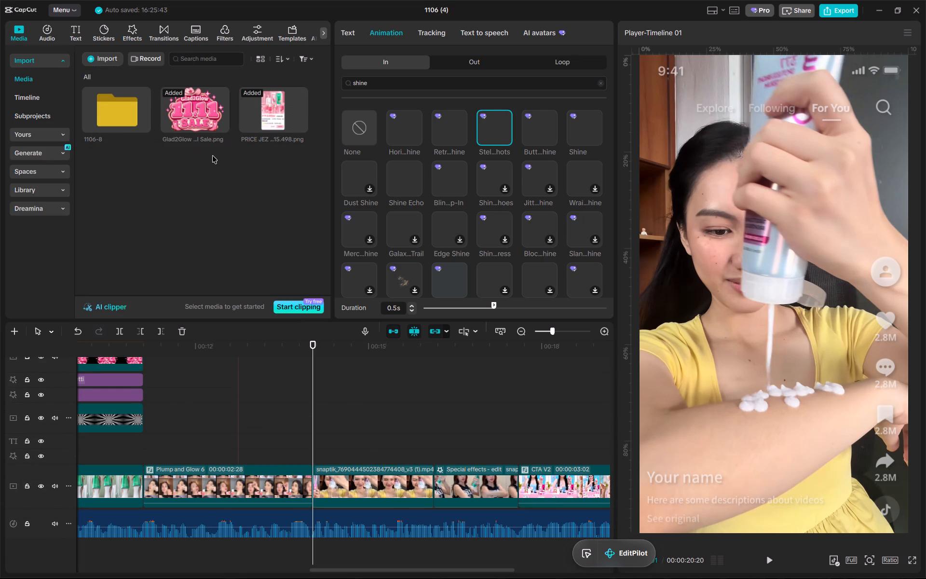
{"action": "left_click", "coordinate": [368, 566]}
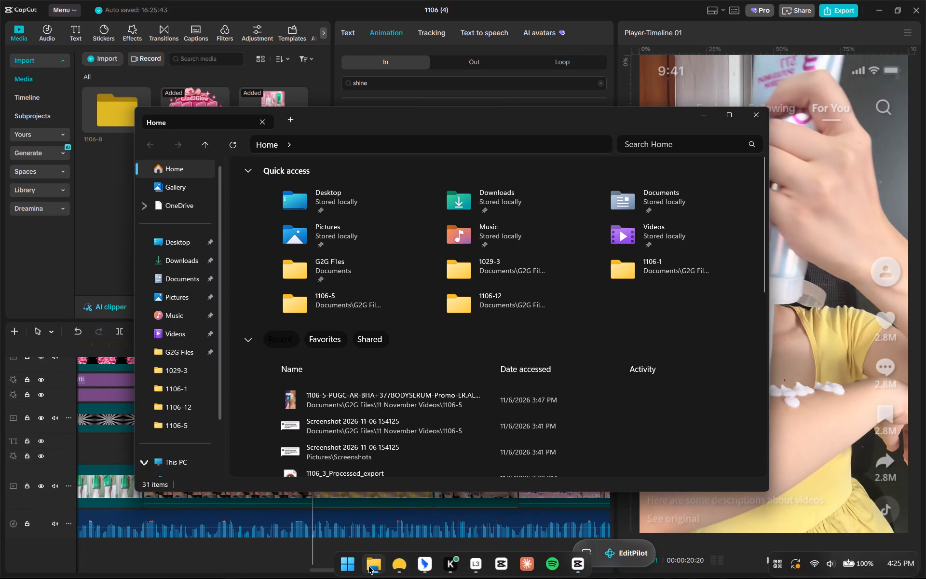
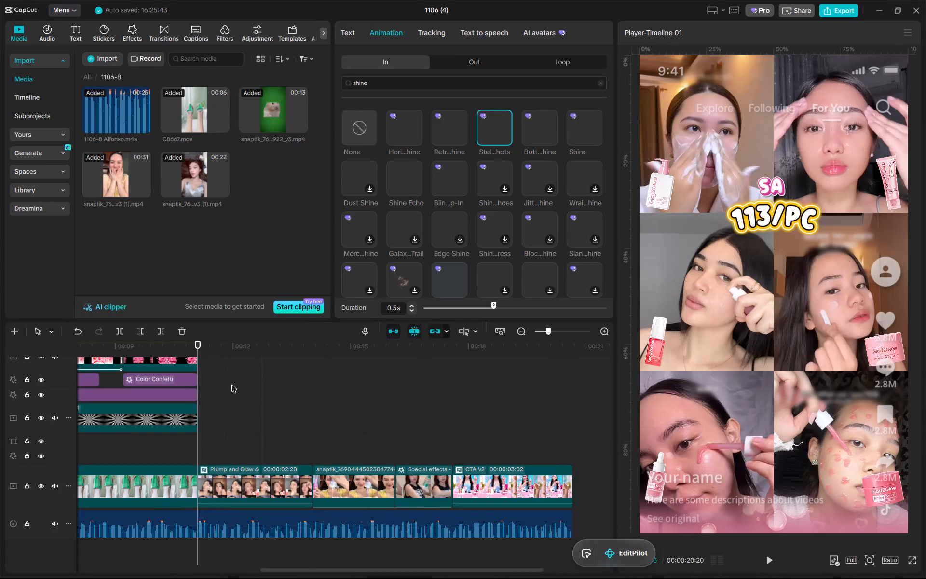
Import the 377 body serum and green BHA body serum tube images from the G2G Files GENERAL ASSETS folder into the project media.
{"action": "scroll", "coordinate": [259, 405], "scroll_direction": "right", "scroll_amount": 4}
{"action": "scroll", "coordinate": [421, 442], "scroll_direction": "up", "scroll_amount": 3, "text": "ctrl"}
{"action": "scroll", "coordinate": [467, 443], "scroll_direction": "up", "scroll_amount": 5}
{"action": "scroll", "coordinate": [315, 473], "scroll_direction": "down", "scroll_amount": 2}
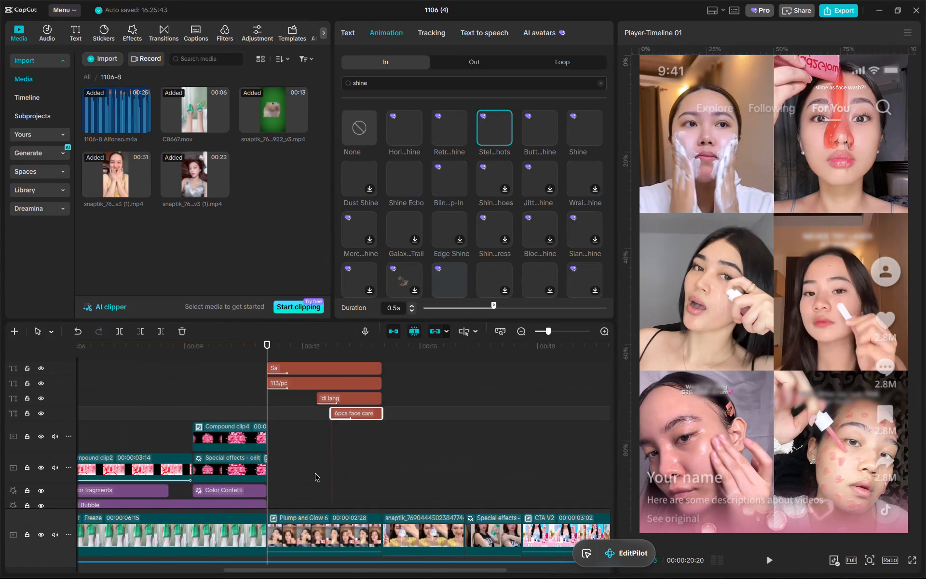
{"action": "scroll", "coordinate": [315, 473], "scroll_direction": "down", "scroll_amount": 2}
{"action": "scroll", "coordinate": [372, 465], "scroll_direction": "up", "scroll_amount": 7, "text": "alt"}
{"action": "left_click", "coordinate": [377, 567]}
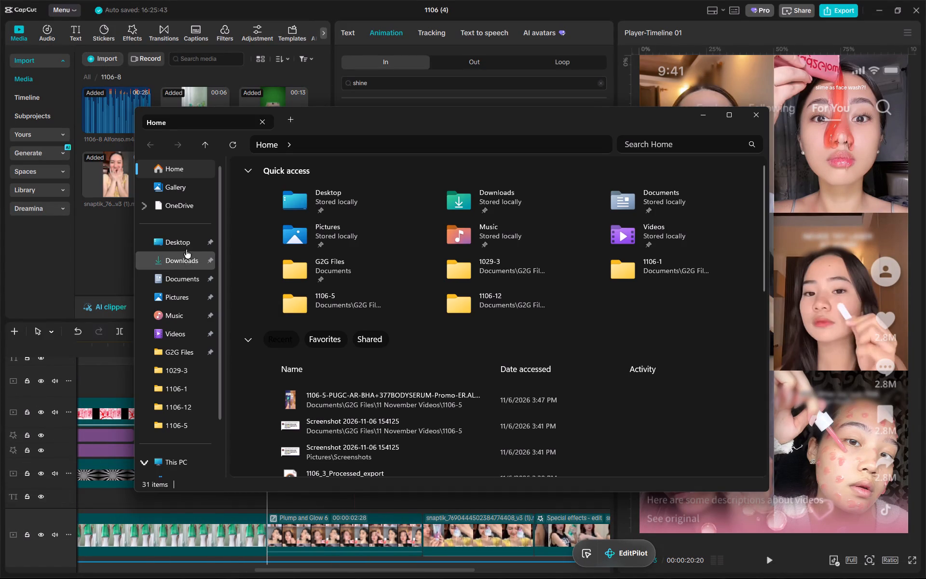
{"action": "left_click", "coordinate": [187, 343]}
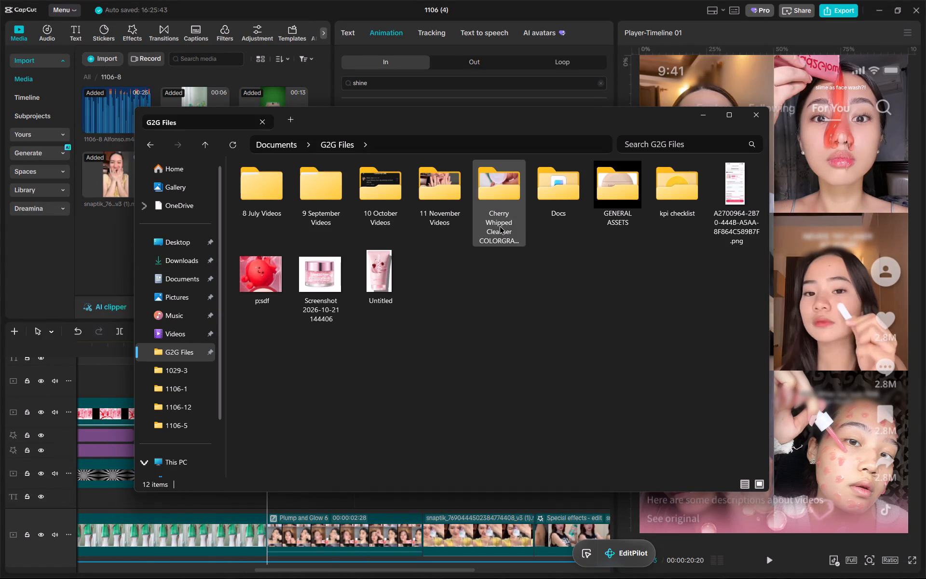
{"action": "left_click", "coordinate": [615, 204]}
{"action": "double_click", "coordinate": [615, 204]}
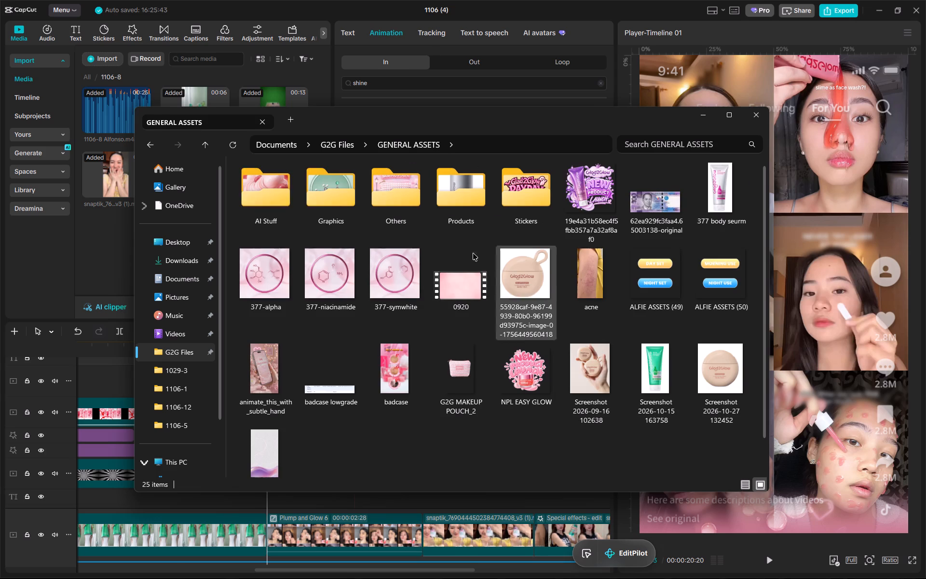
{"action": "left_click", "coordinate": [657, 368]}
{"action": "left_click", "coordinate": [710, 198], "text": "ctrl"}
{"action": "left_click_drag", "start_coordinate": [732, 183], "coordinate": [109, 248]}
Place the 377 body serum image at the playhead on an overlay track and cut out its white background with Custom removal.
{"action": "left_click", "coordinate": [272, 255]}
{"action": "left_click_drag", "start_coordinate": [270, 179], "coordinate": [265, 470]}
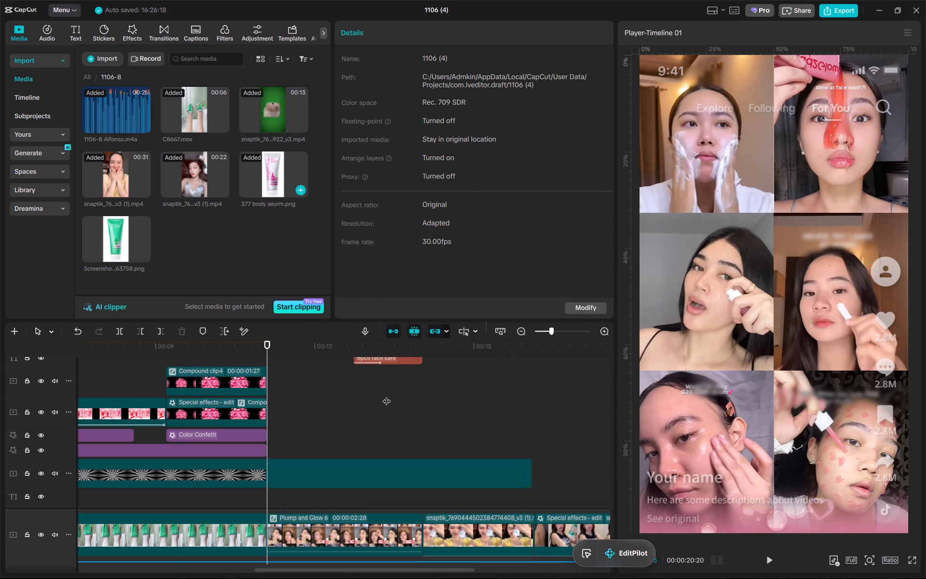
{"action": "left_click", "coordinate": [354, 29]}
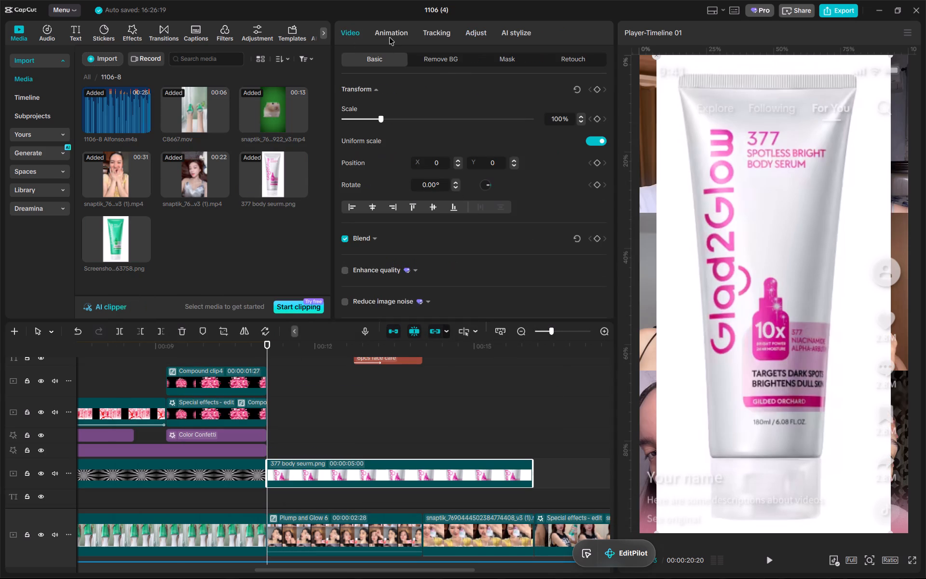
{"action": "left_click", "coordinate": [435, 60]}
{"action": "left_click", "coordinate": [344, 117]}
{"action": "left_click_drag", "start_coordinate": [763, 169], "coordinate": [768, 504]}
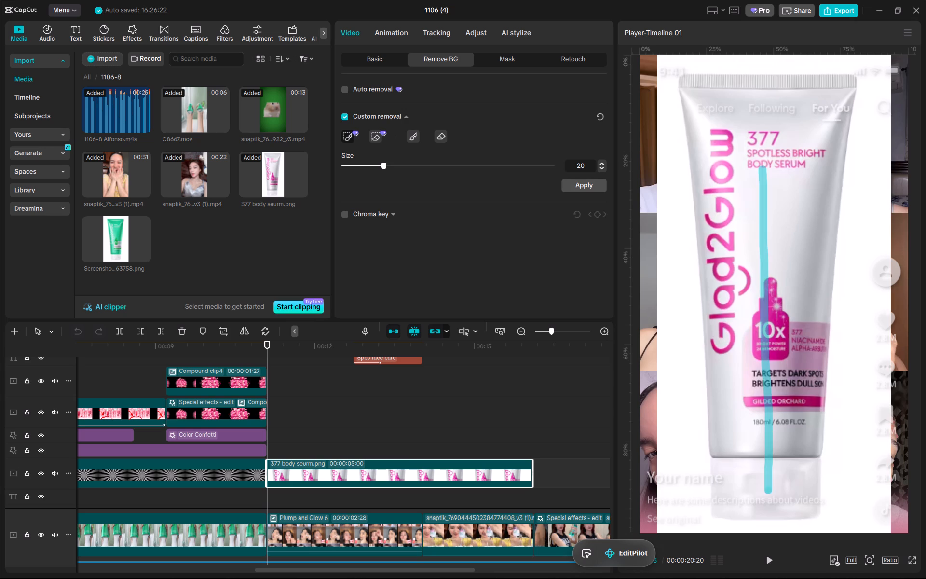
{"action": "left_click_drag", "start_coordinate": [768, 504], "coordinate": [768, 507]}
{"action": "left_click", "coordinate": [572, 186]}
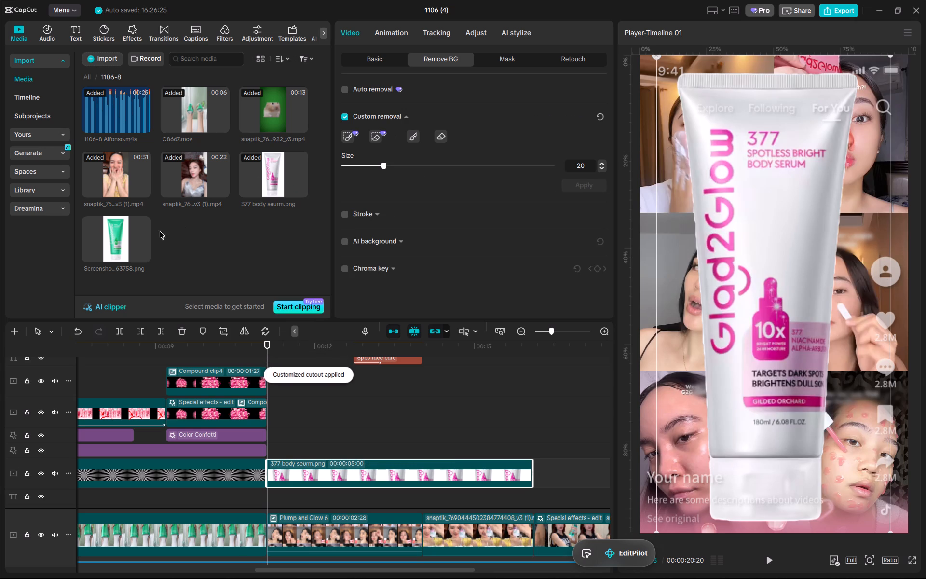
Add the green BHA tube image beneath the 377 clip and cut out its background with Custom removal, hiding the 377 clip meanwhile.
{"action": "left_click_drag", "start_coordinate": [126, 242], "coordinate": [268, 495]}
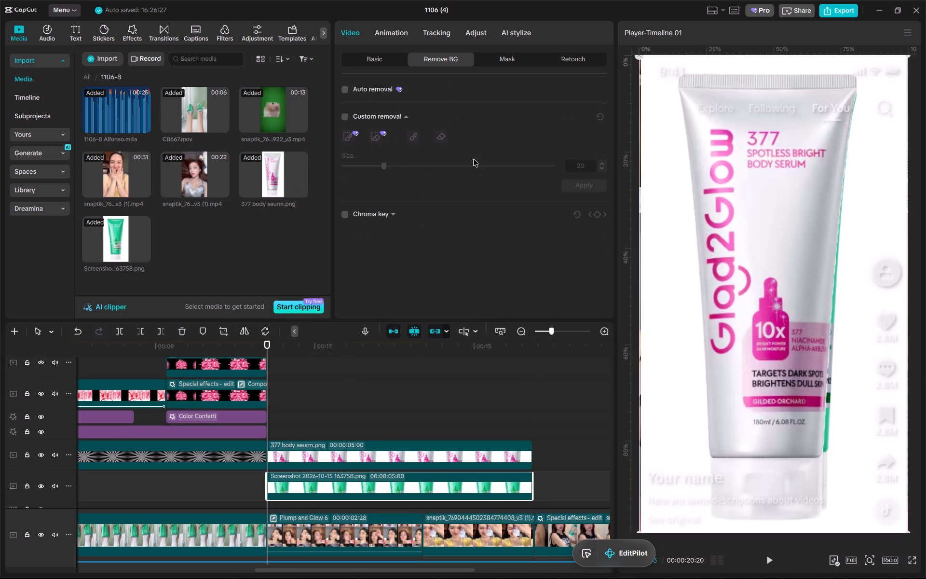
{"action": "left_click", "coordinate": [346, 116]}
{"action": "left_click", "coordinate": [347, 131]}
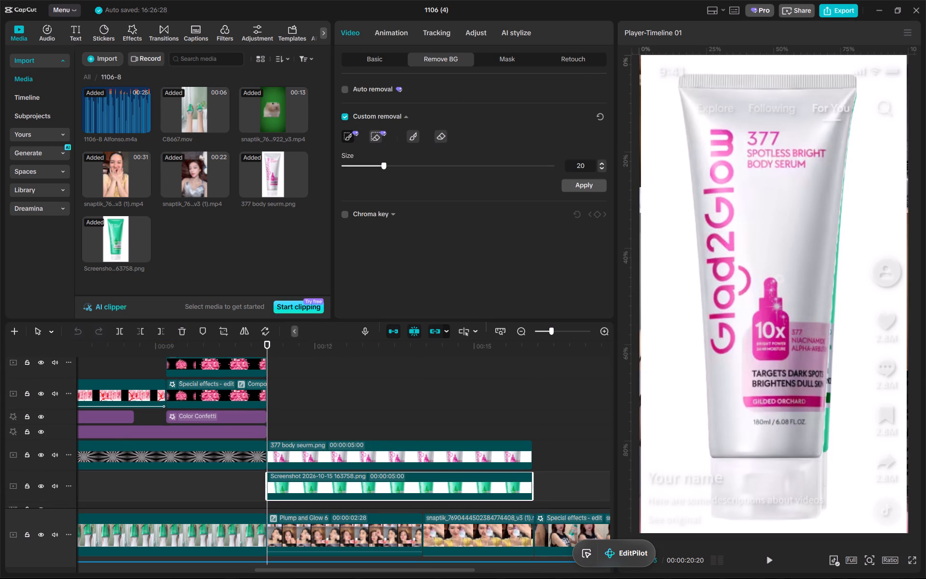
{"action": "left_click", "coordinate": [448, 460]}
{"action": "key", "text": "v"}
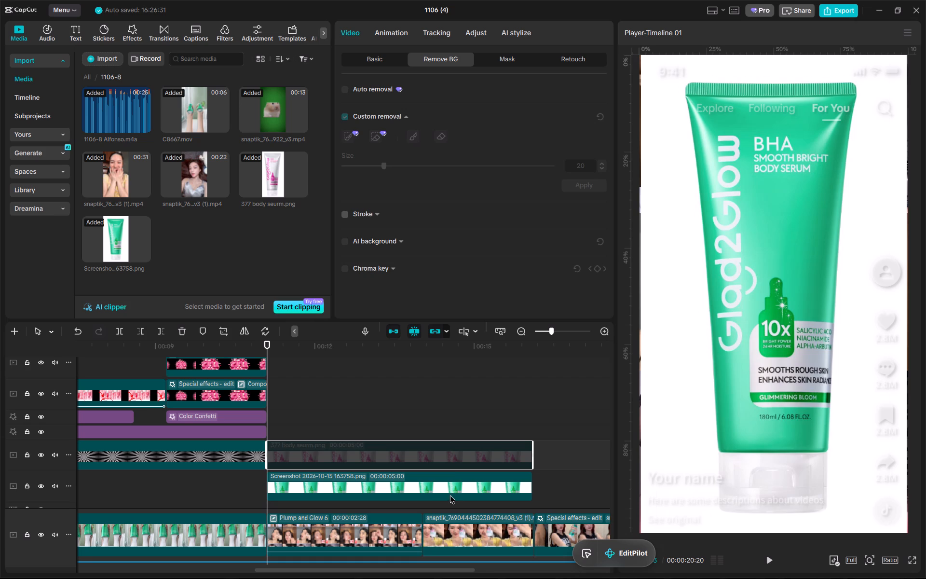
{"action": "left_click", "coordinate": [443, 488]}
{"action": "left_click", "coordinate": [344, 142]}
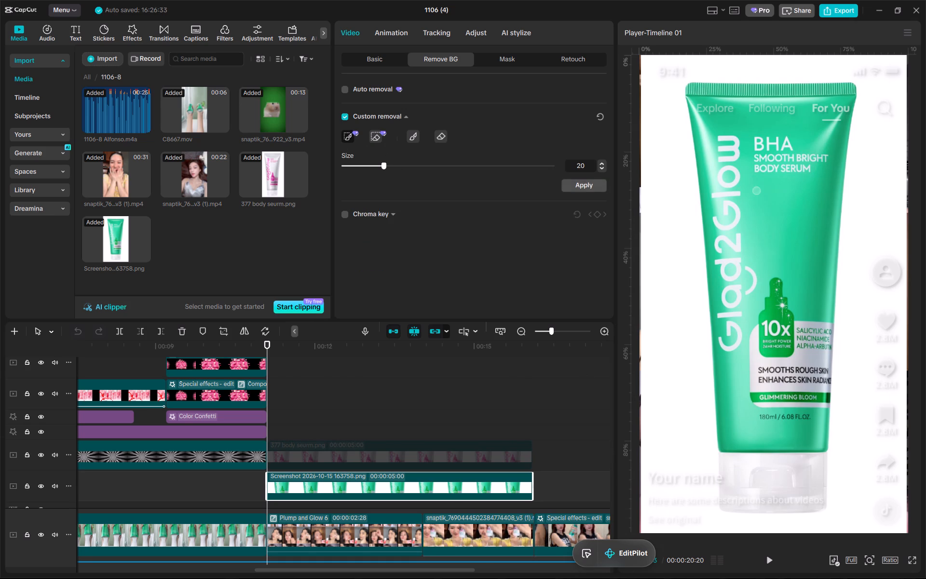
{"action": "left_click_drag", "start_coordinate": [793, 169], "coordinate": [783, 493]}
{"action": "left_click", "coordinate": [583, 189]}
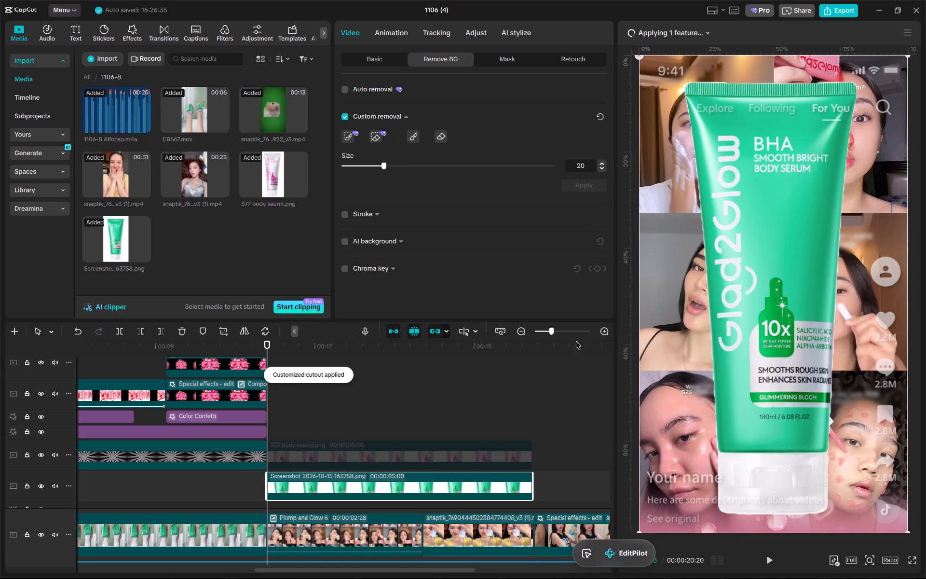
{"action": "scroll", "coordinate": [528, 438], "scroll_direction": "down", "scroll_amount": 10, "text": "alt"}
{"action": "left_click", "coordinate": [388, 456]}
{"action": "key", "text": "v"}
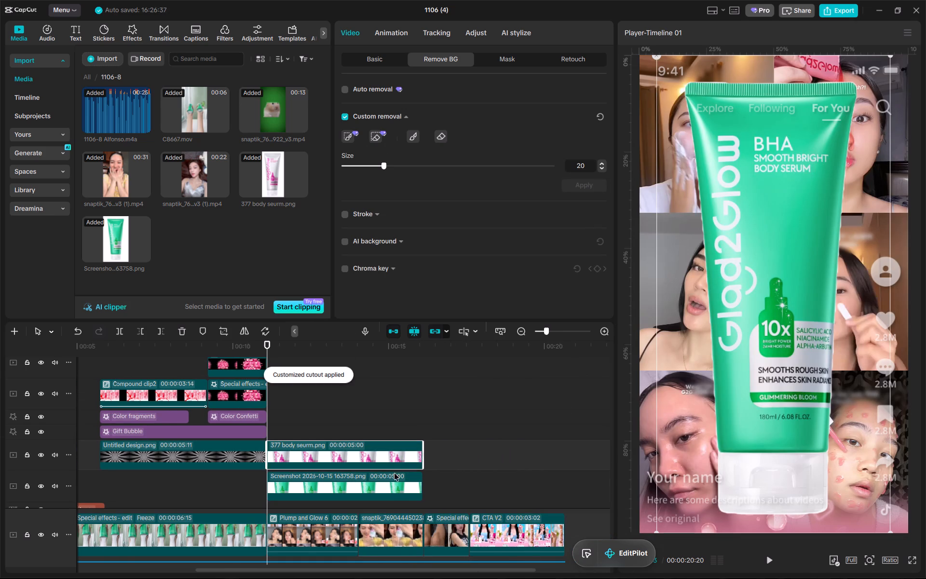
Move both tube clips to the start of the snaptik scene after Plump and Glow and trim their ends to where CTA V2 begins.
{"action": "key", "text": "space"}
{"action": "left_click_drag", "start_coordinate": [500, 494], "coordinate": [359, 450]}
{"action": "left_click_drag", "start_coordinate": [364, 452], "coordinate": [468, 451]}
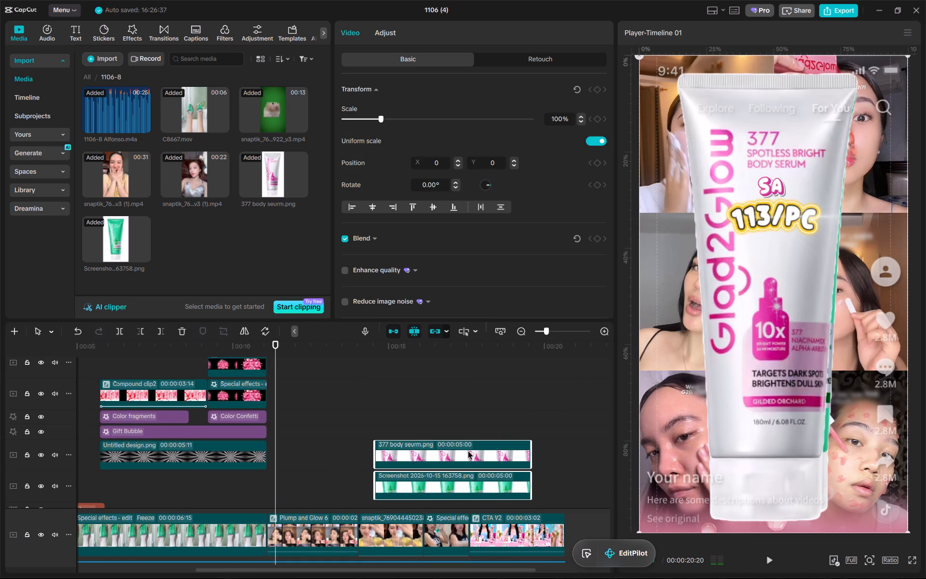
{"action": "left_click_drag", "start_coordinate": [468, 451], "coordinate": [458, 451]}
{"action": "left_click_drag", "start_coordinate": [458, 347], "coordinate": [439, 354]}
{"action": "key", "text": "w"}
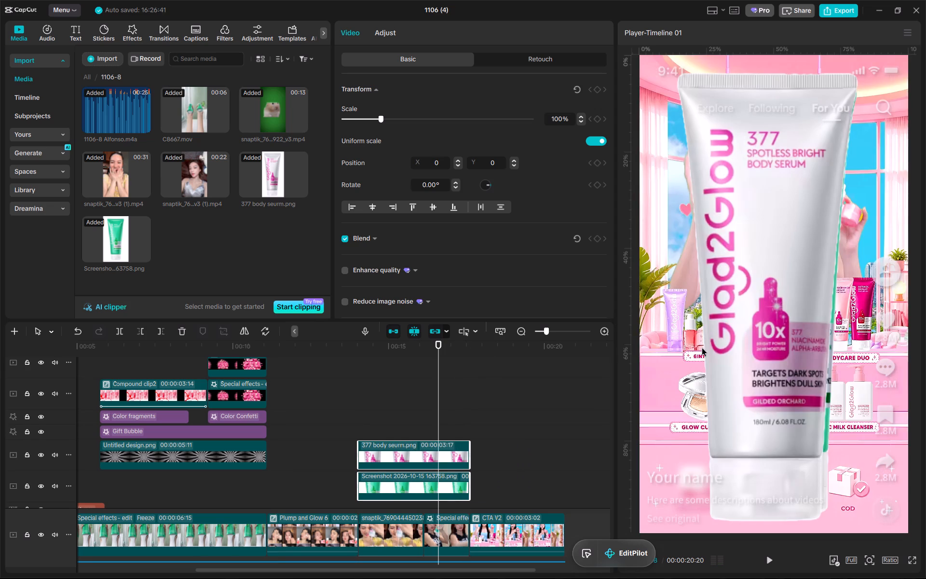
Scale the 377 tube to 24%, rotate it to -9.52° and place it in the frame's lower-left corner.
{"action": "left_click", "coordinate": [756, 425]}
{"action": "left_click", "coordinate": [426, 461]}
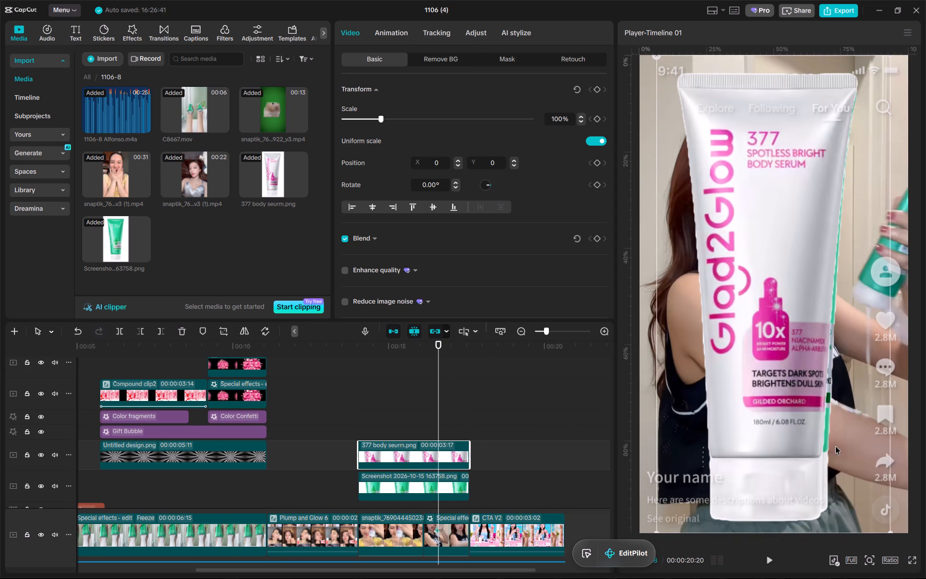
{"action": "left_click_drag", "start_coordinate": [890, 529], "coordinate": [722, 321]}
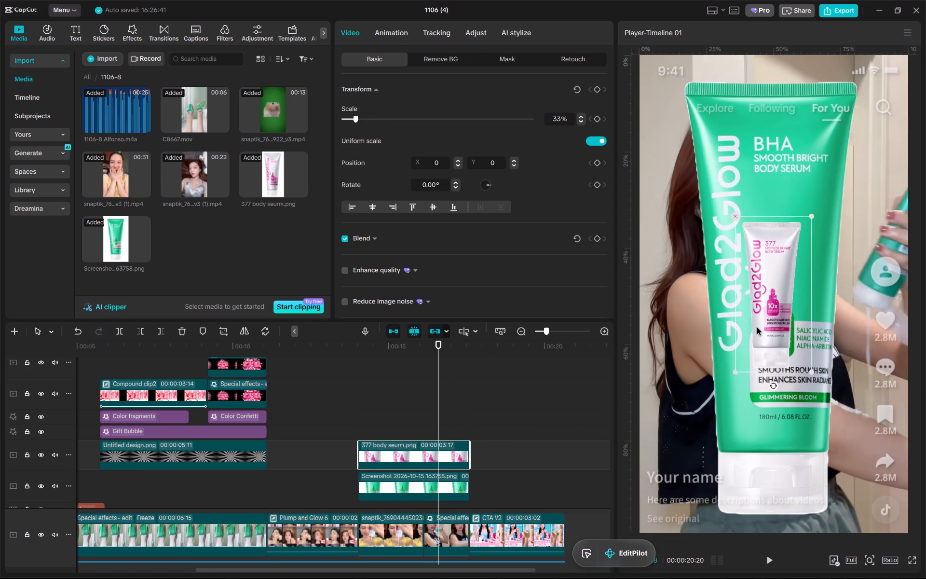
{"action": "left_click_drag", "start_coordinate": [771, 327], "coordinate": [690, 411]}
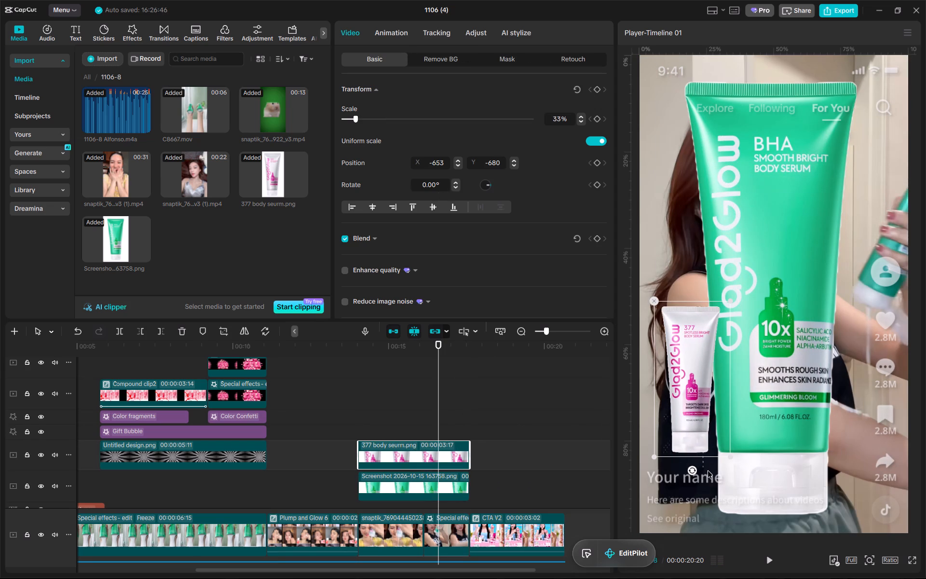
{"action": "left_click_drag", "start_coordinate": [726, 456], "coordinate": [702, 430]}
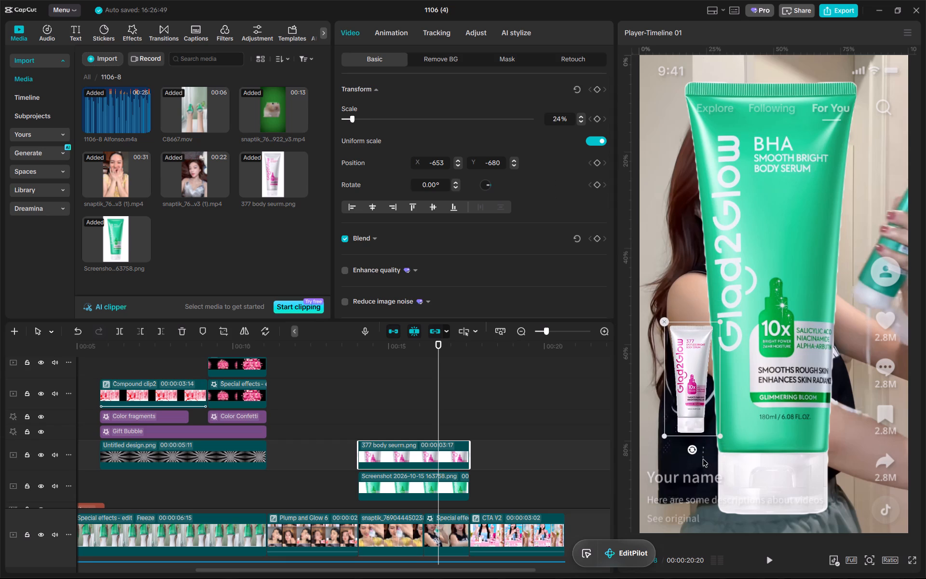
{"action": "left_click_drag", "start_coordinate": [693, 447], "coordinate": [705, 450]}
{"action": "left_click_drag", "start_coordinate": [704, 430], "coordinate": [705, 465]}
{"action": "left_click_drag", "start_coordinate": [695, 389], "coordinate": [714, 440]}
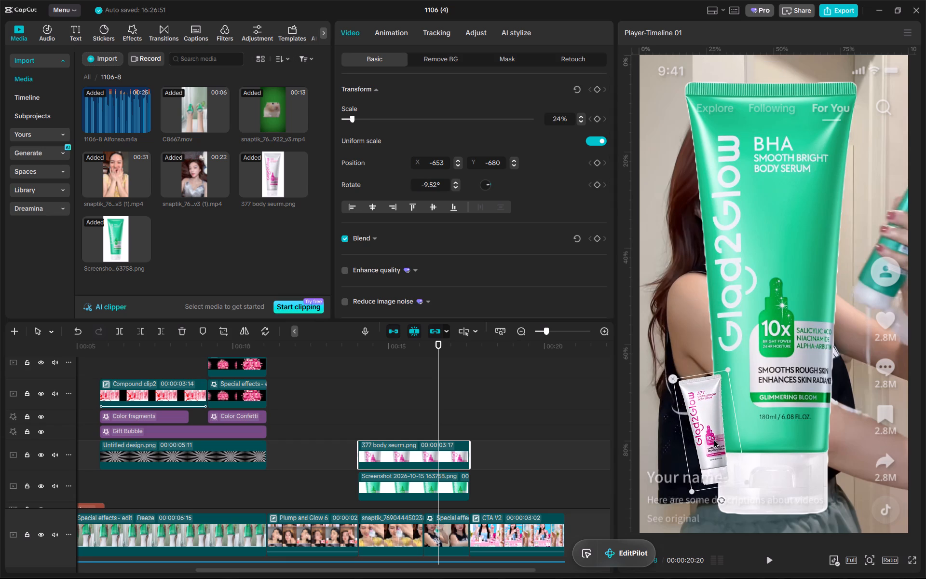
{"action": "left_click_drag", "start_coordinate": [714, 440], "coordinate": [687, 436]}
Paste the 377 tube's attributes onto the green BHA tube, set its rotation to 9.52° and place it beside the 377 tube.
{"action": "left_click", "coordinate": [427, 480]}
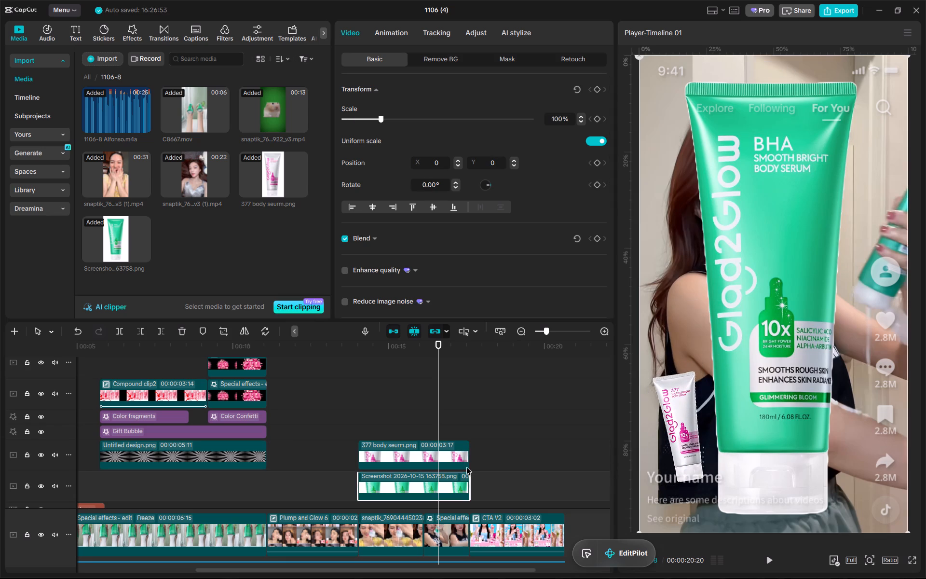
{"action": "left_click", "coordinate": [424, 460]}
{"action": "key", "text": "ctrl+alt+c"}
{"action": "left_click", "coordinate": [439, 488], "text": "ctrl"}
{"action": "key", "text": "ctrl+alt+v"}
{"action": "key", "text": "Return"}
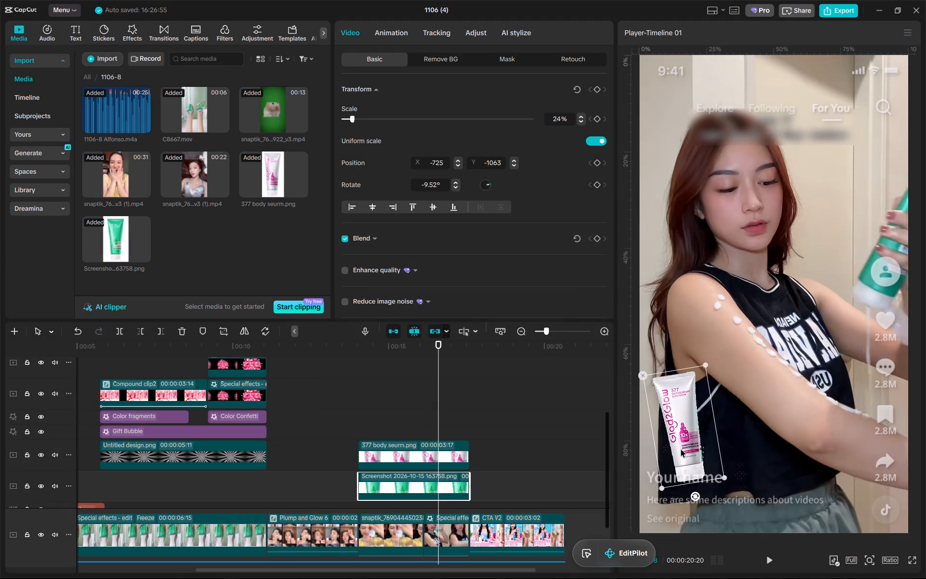
{"action": "left_click_drag", "start_coordinate": [681, 448], "coordinate": [722, 442]}
{"action": "left_click", "coordinate": [421, 182]}
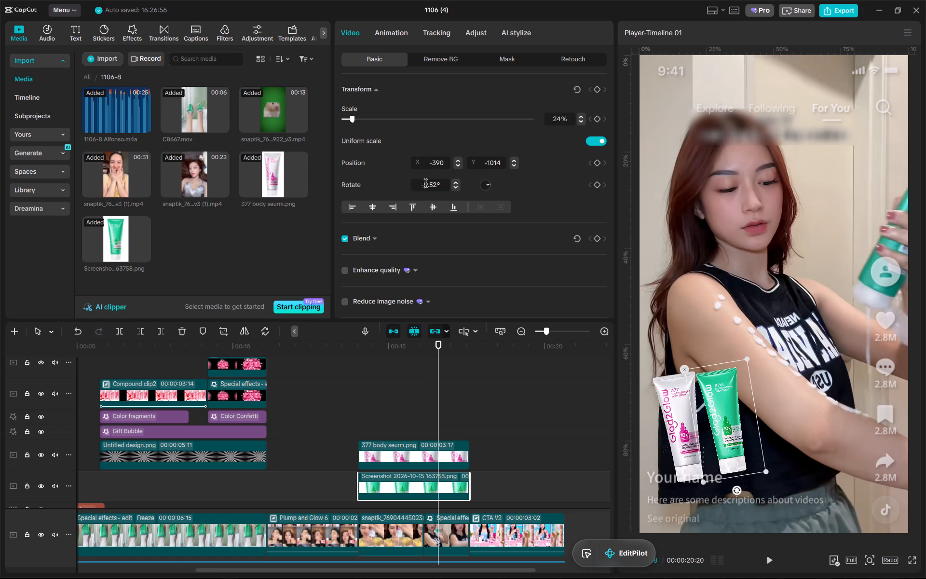
{"action": "left_click", "coordinate": [425, 183]}
{"action": "key", "text": "BackSpace"}
{"action": "key", "text": "Return"}
{"action": "left_click_drag", "start_coordinate": [740, 409], "coordinate": [737, 417]}
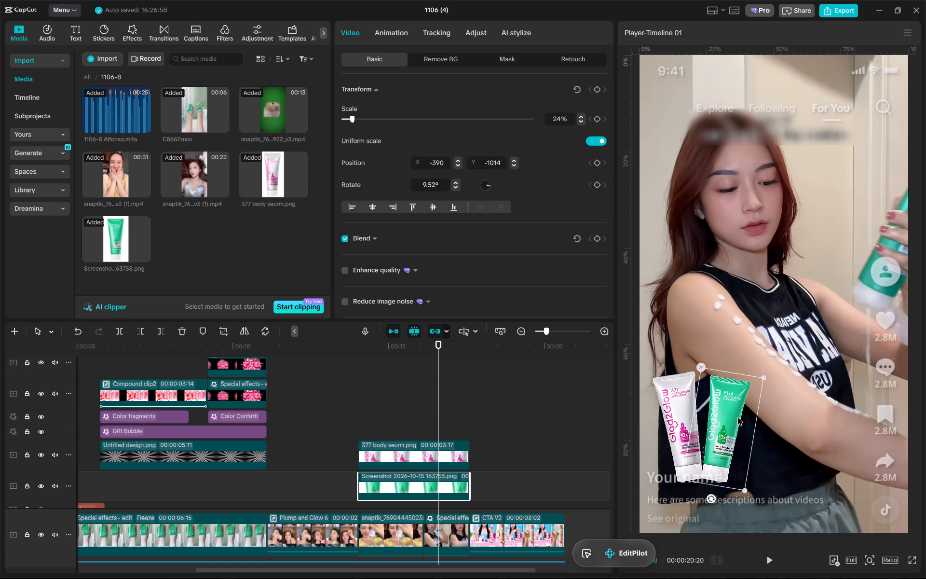
{"action": "left_click_drag", "start_coordinate": [737, 417], "coordinate": [736, 416]}
{"action": "left_click", "coordinate": [762, 380]}
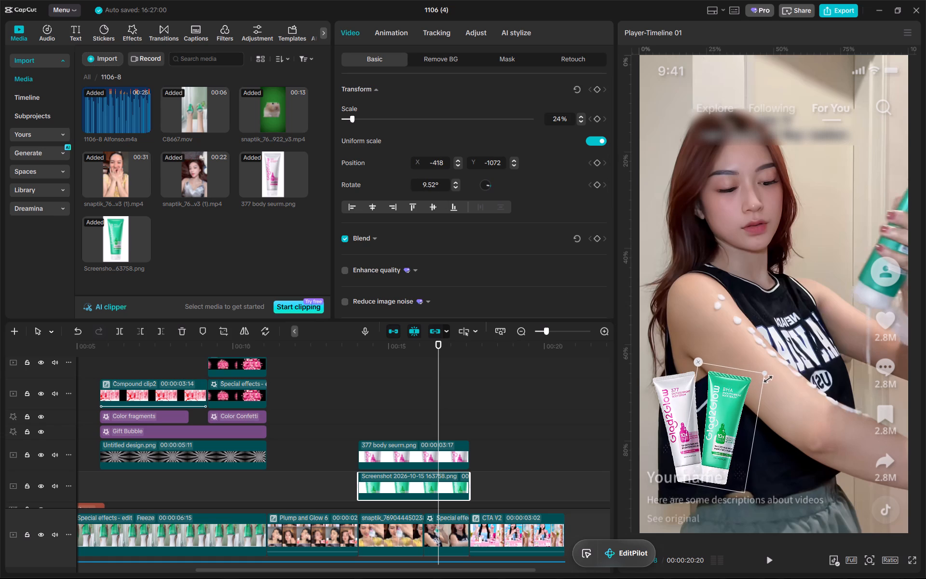
{"action": "left_click", "coordinate": [732, 402]}
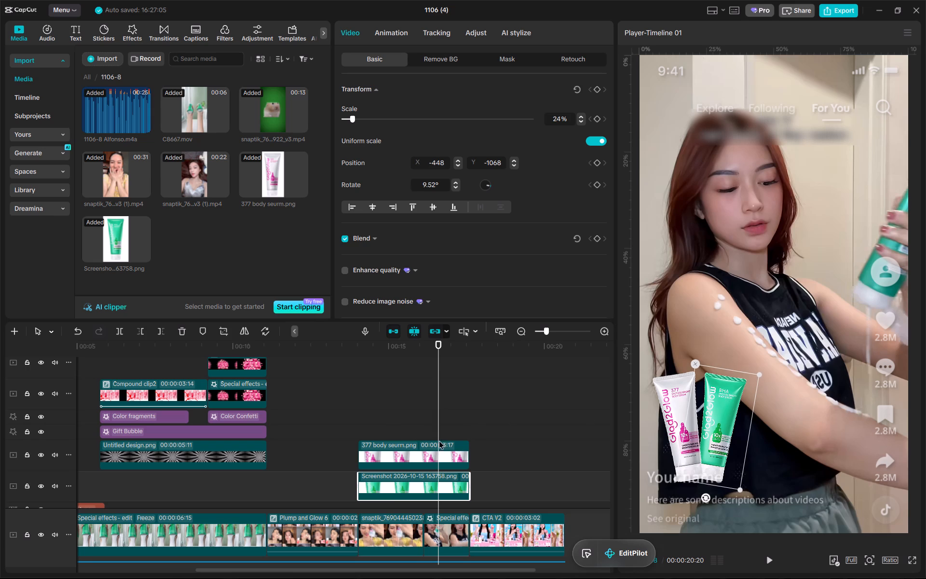
Apply the favourited entrance animations Roll Right to the 377 tube and Spin Left to the green BHA tube, and preview them.
{"action": "left_click", "coordinate": [334, 354]}
{"action": "key", "text": "space"}
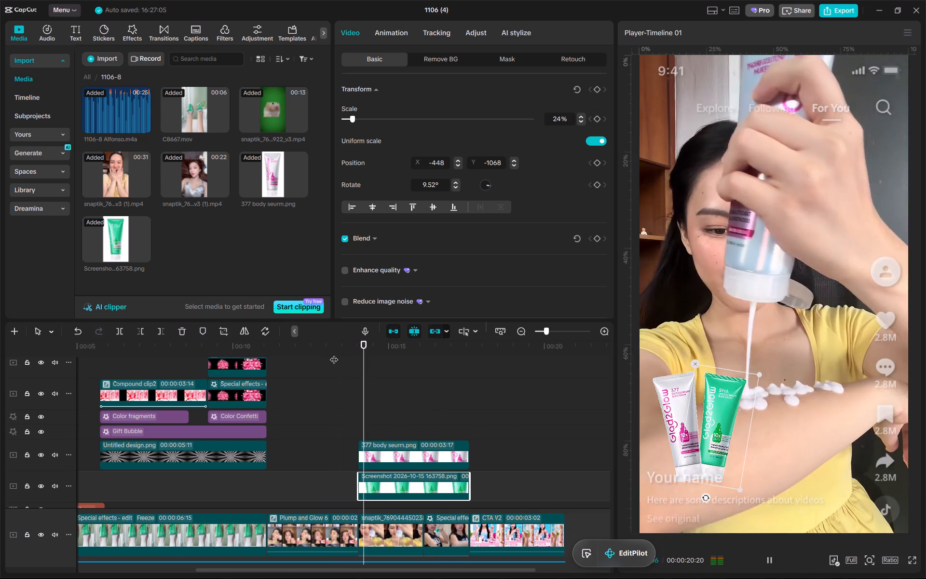
{"action": "key", "text": "space"}
{"action": "left_click", "coordinate": [433, 450]}
{"action": "left_click", "coordinate": [404, 34]}
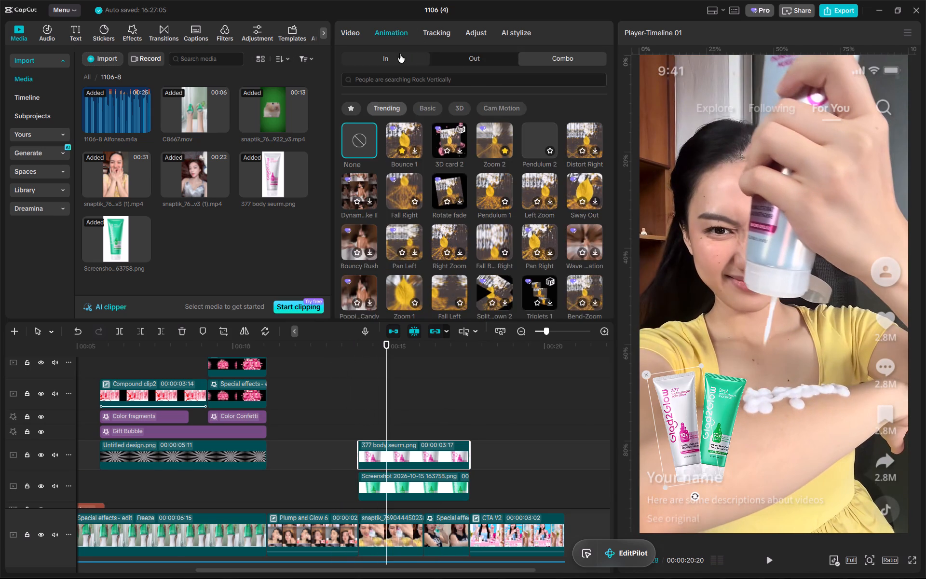
{"action": "left_click", "coordinate": [399, 54]}
{"action": "left_click", "coordinate": [351, 102]}
{"action": "left_click", "coordinate": [543, 137]}
{"action": "left_click", "coordinate": [433, 478]}
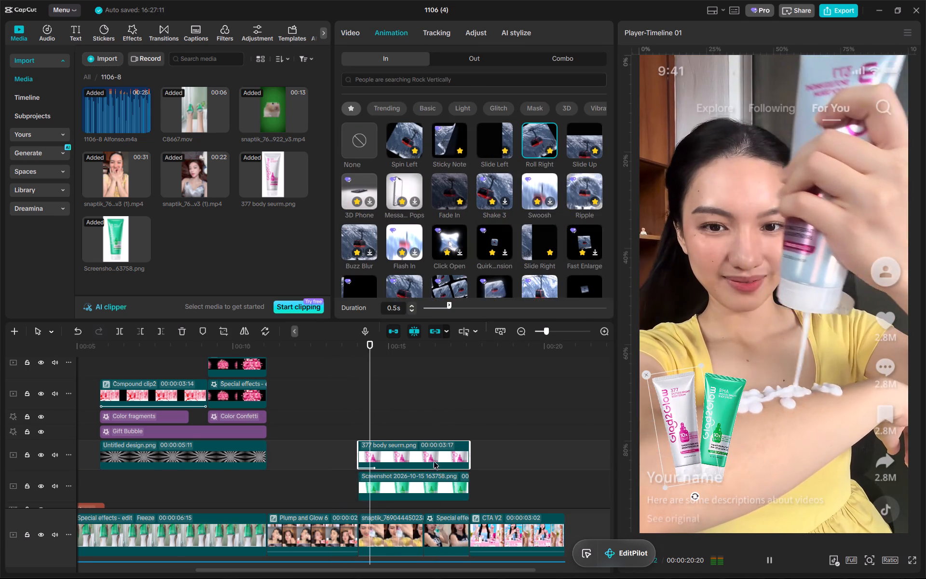
{"action": "left_click", "coordinate": [420, 138]}
{"action": "key", "text": "space"}
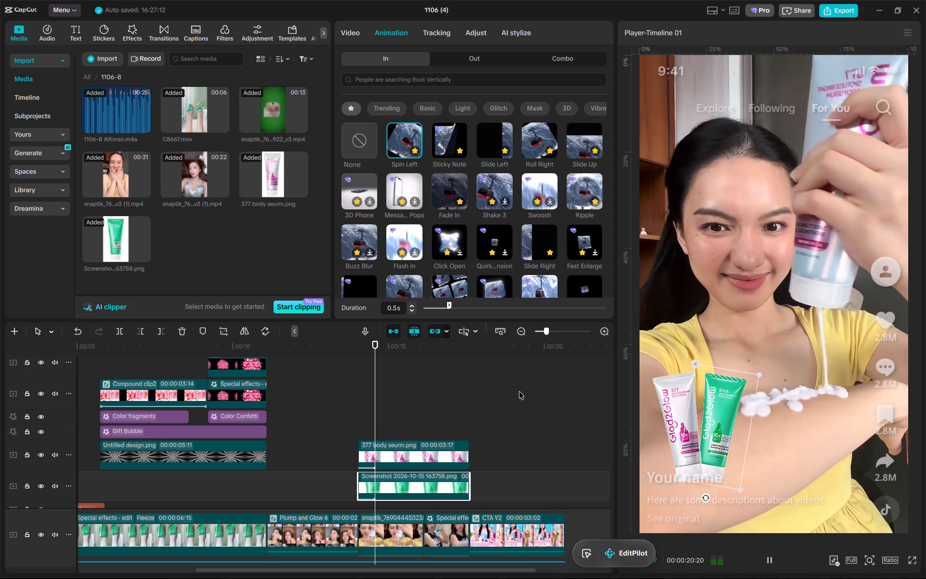
{"action": "key", "text": "space"}
Set the green BHA tube's X position to 448 and play back the start of the scene.
{"action": "left_click", "coordinate": [441, 485]}
{"action": "left_click", "coordinate": [423, 337]}
{"action": "left_click", "coordinate": [427, 346]}
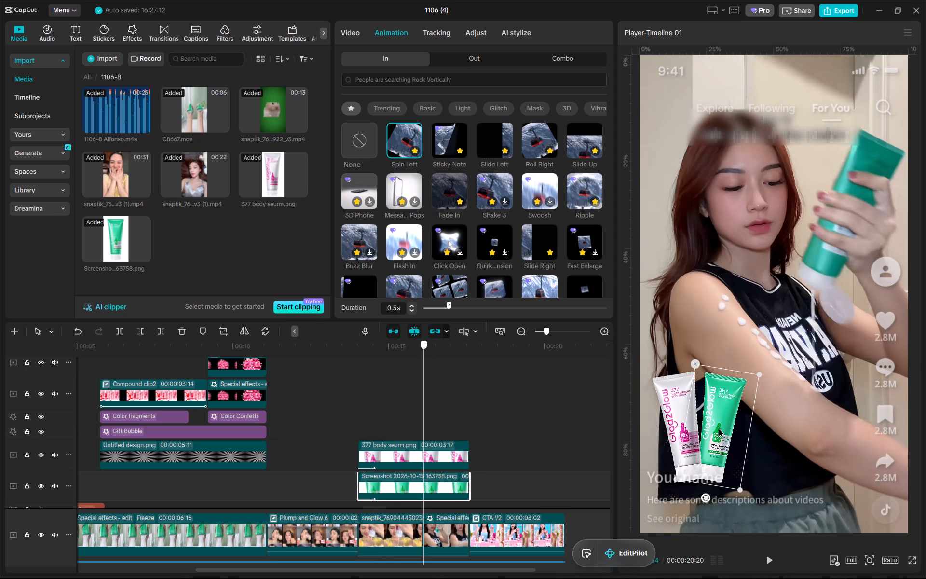
{"action": "left_click", "coordinate": [354, 34]}
{"action": "left_click", "coordinate": [433, 165]}
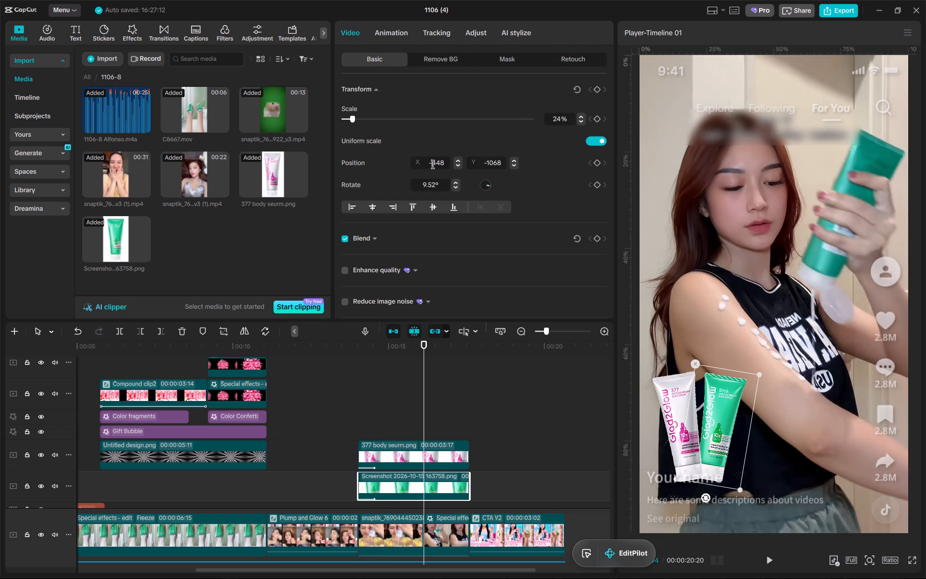
{"action": "key", "text": "BackSpace"}
{"action": "key", "text": "Return"}
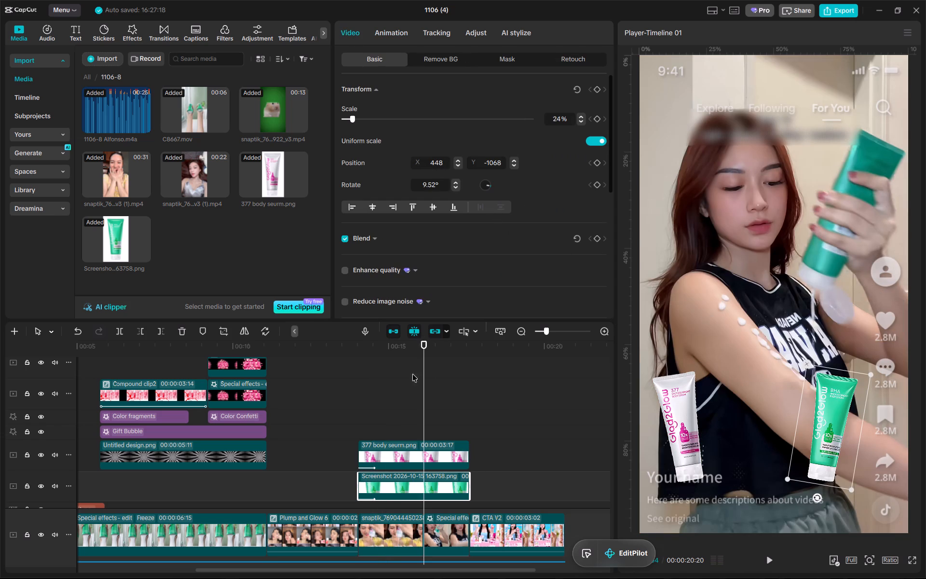
{"action": "left_click", "coordinate": [382, 346]}
{"action": "left_click", "coordinate": [351, 348]}
{"action": "key", "text": "space"}
{"action": "key", "text": "space"}
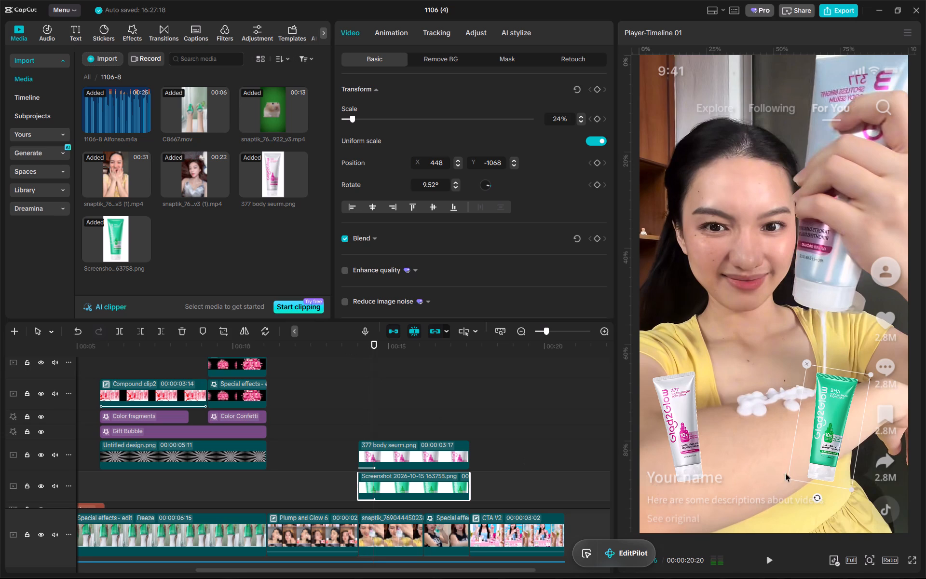
Move the green BHA tube outward to X 678, Y -1072 and play back the start of the scene.
{"action": "left_click_drag", "start_coordinate": [834, 441], "coordinate": [863, 441]}
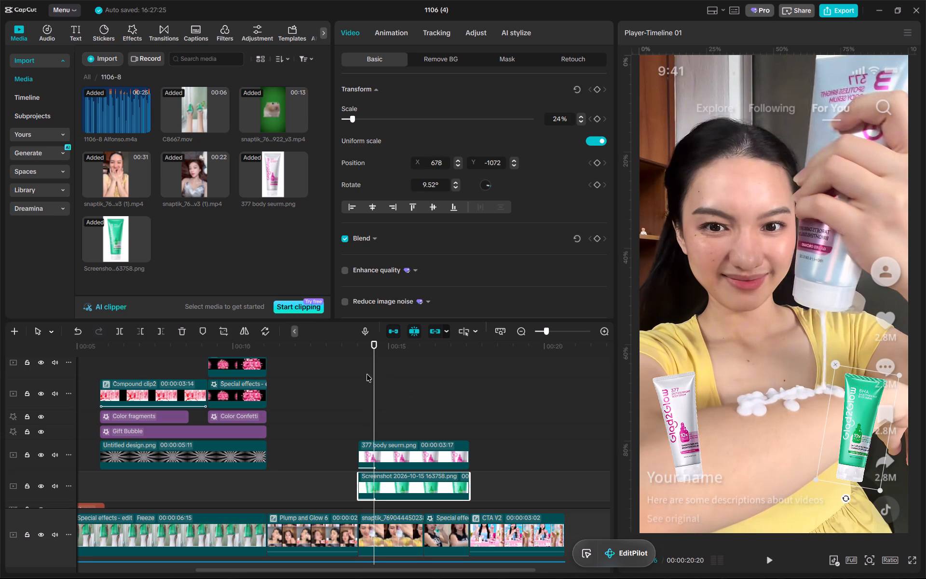
{"action": "left_click", "coordinate": [346, 349]}
{"action": "key", "text": "space"}
{"action": "key", "text": "space"}
{"action": "left_click_drag", "start_coordinate": [346, 349], "coordinate": [356, 348]}
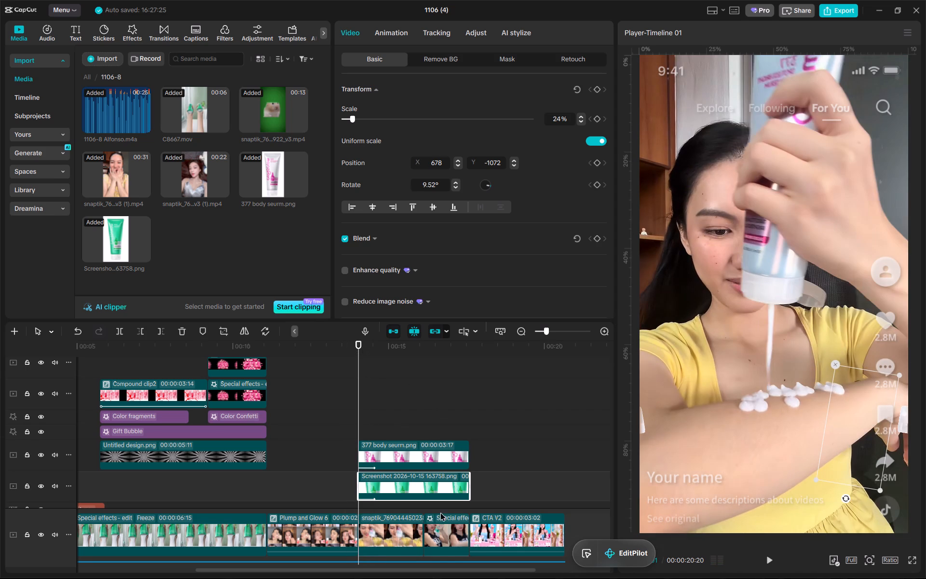
Shift the green BHA tube clip to start with the black-top woman's shot, trim its end at the CTA clip, and preview the timing.
{"action": "left_click", "coordinate": [410, 487]}
{"action": "left_click_drag", "start_coordinate": [405, 491], "coordinate": [472, 488]}
{"action": "left_click", "coordinate": [467, 349]}
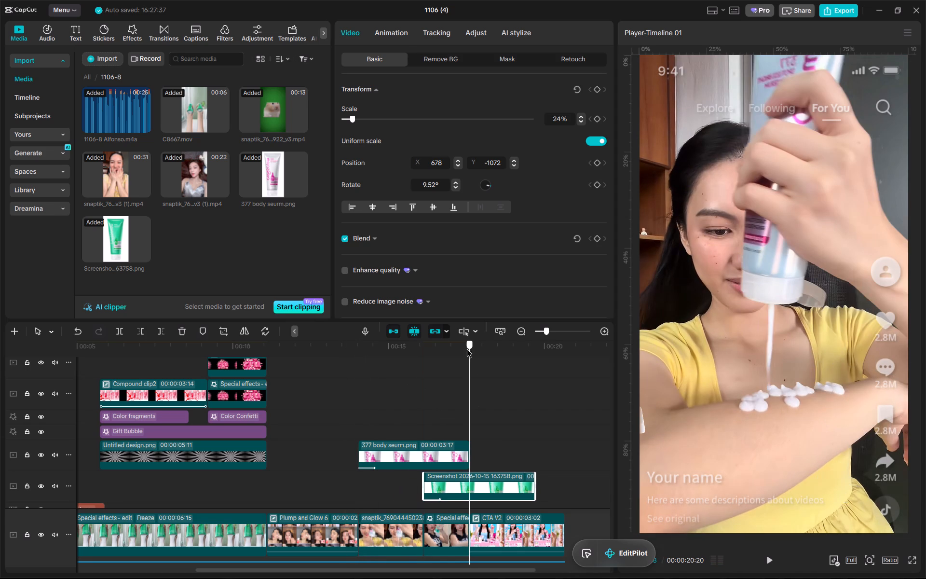
{"action": "key", "text": "w"}
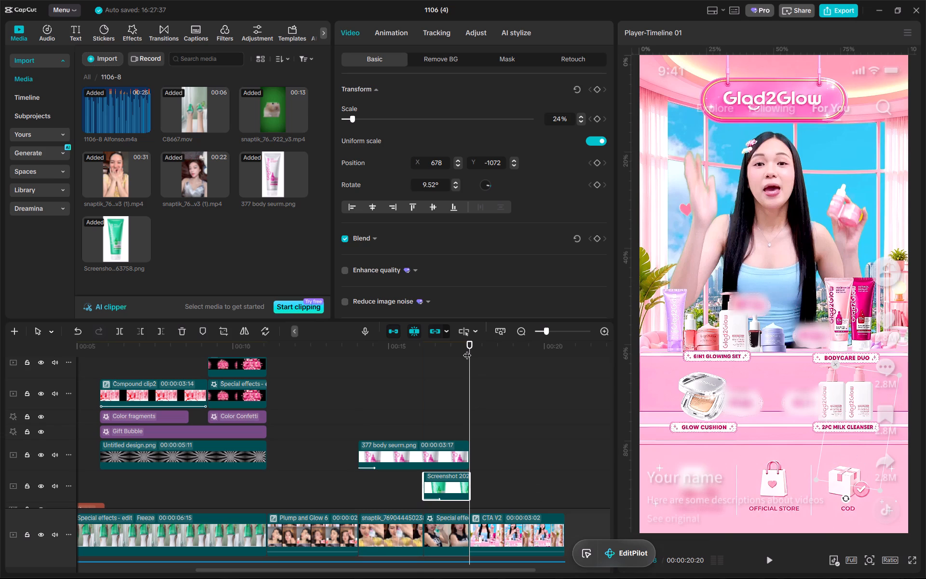
{"action": "left_click", "coordinate": [357, 350]}
{"action": "key", "text": "space"}
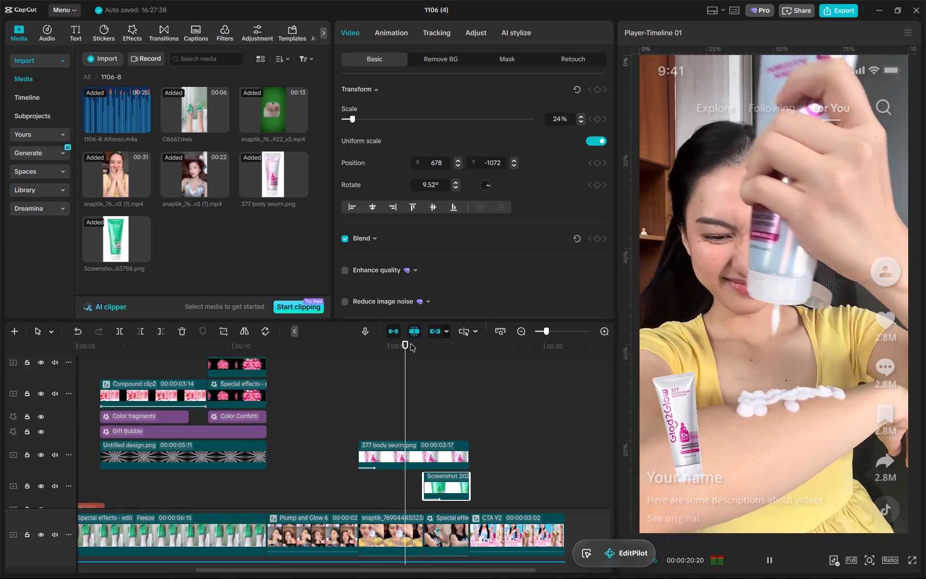
{"action": "key", "text": "space"}
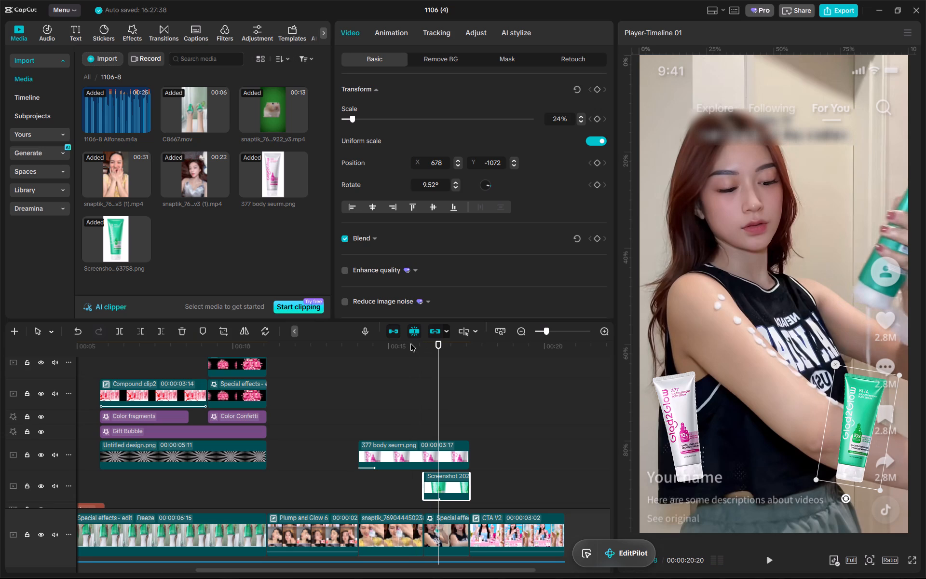
{"action": "left_click", "coordinate": [354, 349]}
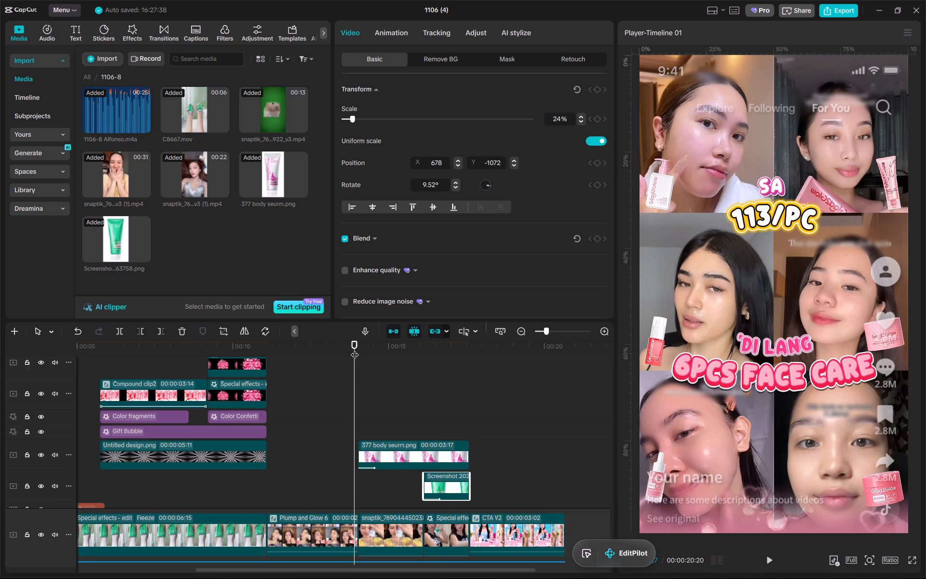
{"action": "key", "text": "space"}
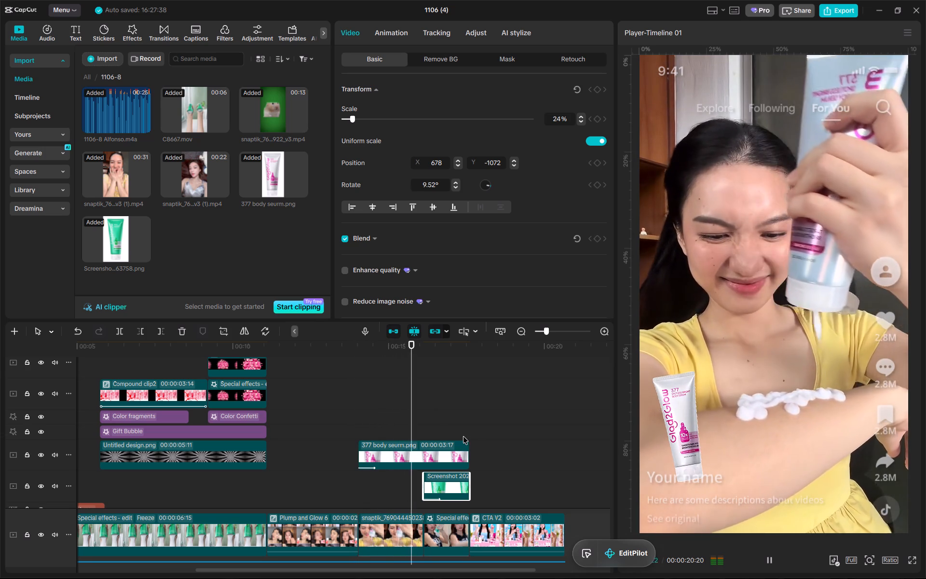
{"action": "key", "text": "space"}
Find the Bling Border video effect, add it over both body-care shots, extend it to the CTA clip, and preview it.
{"action": "left_click", "coordinate": [137, 36]}
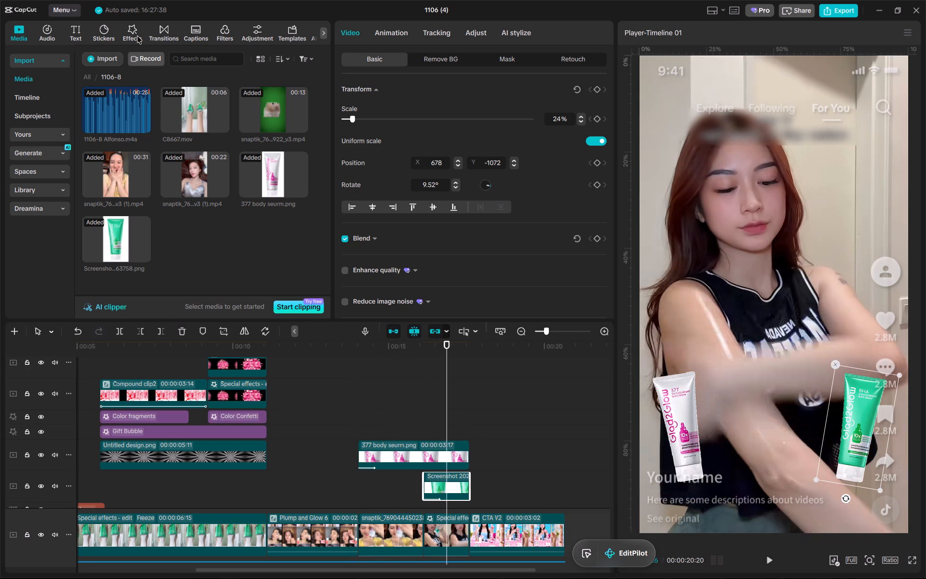
{"action": "triple_click", "coordinate": [211, 57]}
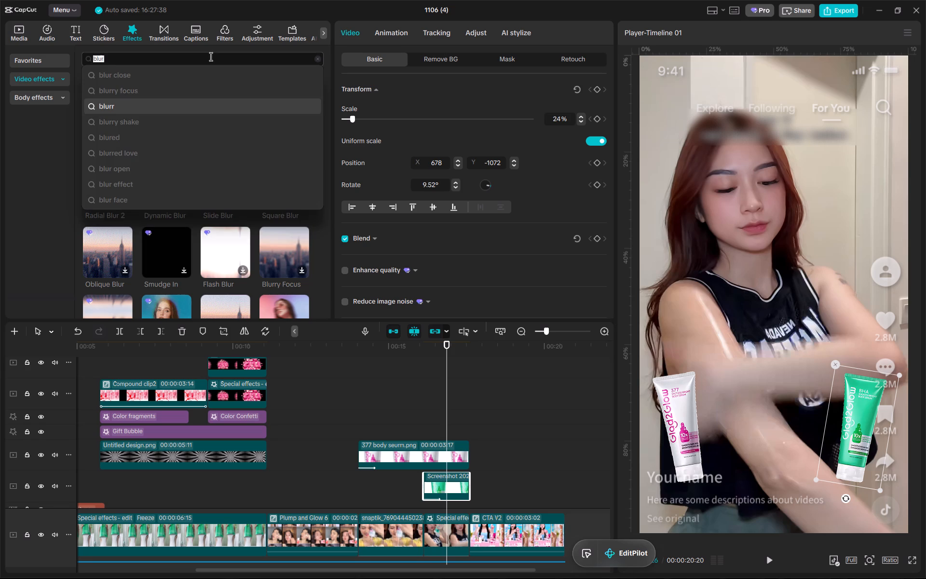
{"action": "type", "text": "border"}
{"action": "key", "text": "Return"}
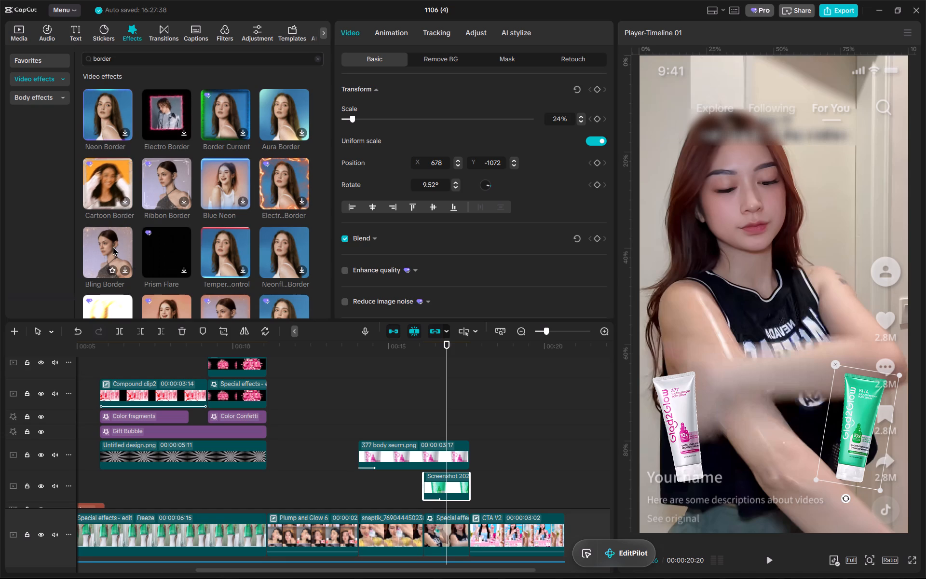
{"action": "left_click_drag", "start_coordinate": [113, 248], "coordinate": [360, 508]}
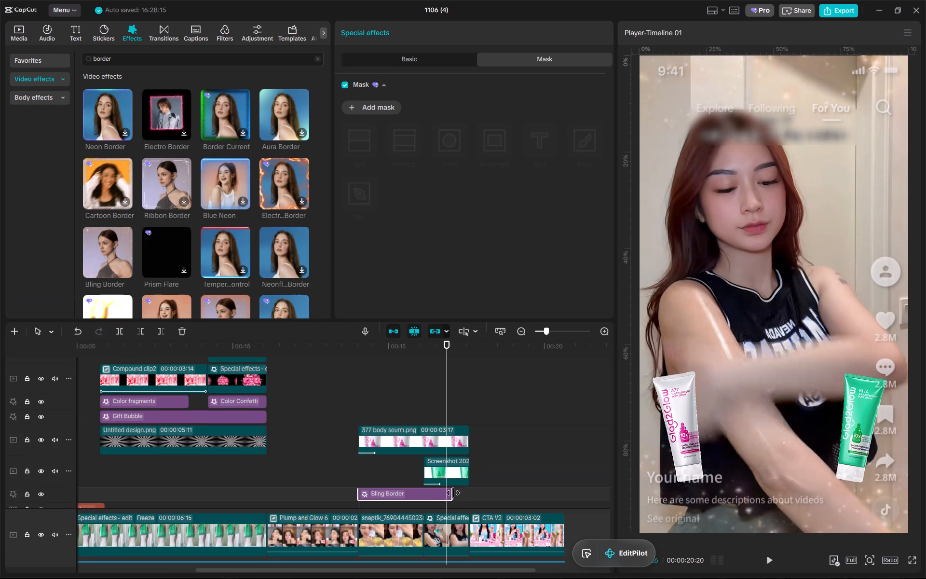
{"action": "left_click_drag", "start_coordinate": [452, 492], "coordinate": [463, 493]}
{"action": "left_click", "coordinate": [362, 351]}
{"action": "key", "text": "space"}
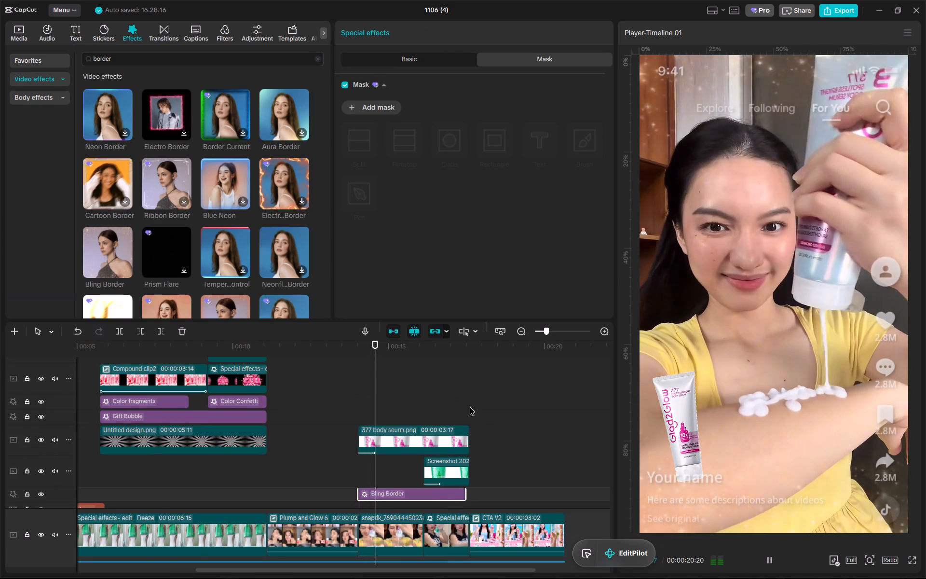
{"action": "left_click", "coordinate": [466, 489]}
{"action": "key", "text": "space"}
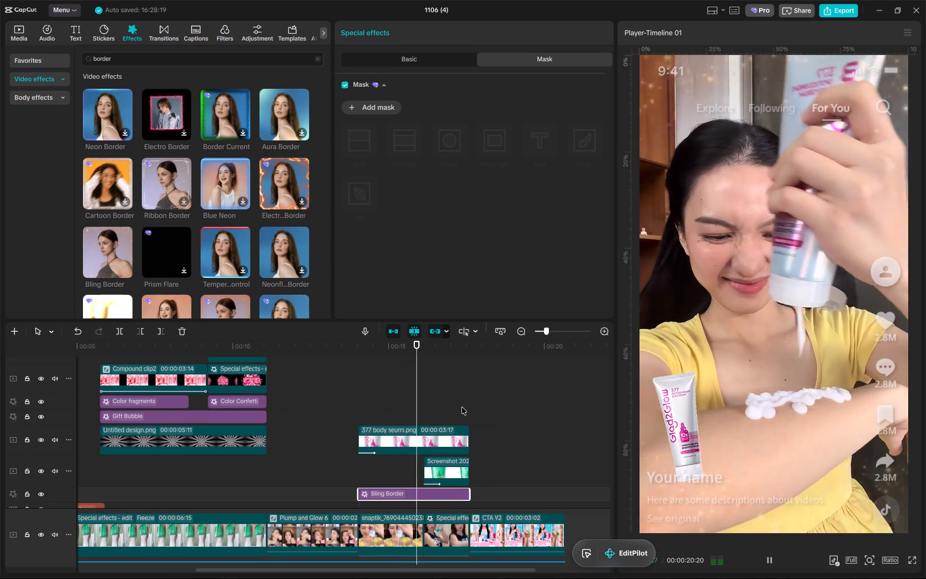
{"action": "key", "text": "space"}
{"action": "left_click", "coordinate": [358, 346]}
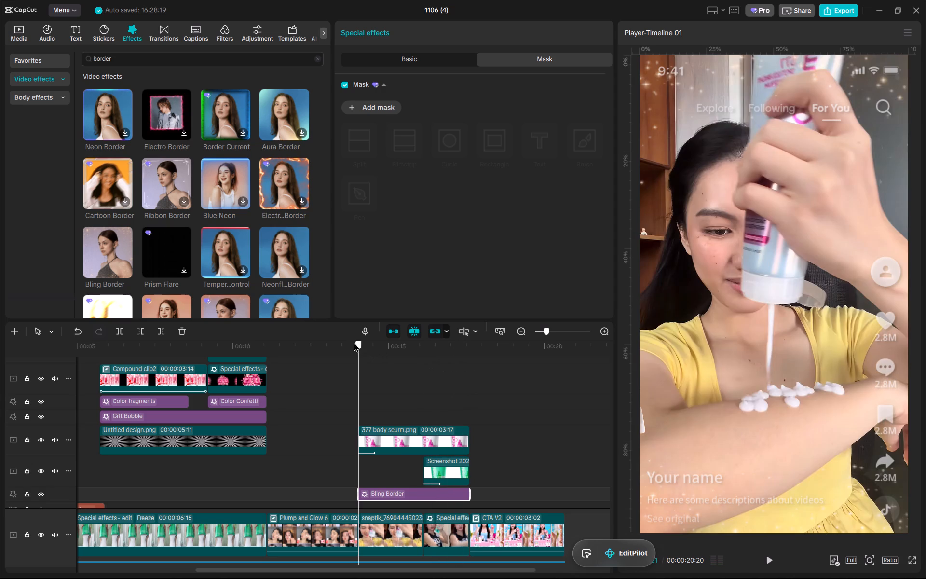
Find the Blur video effect, add it from the start of the body-care scene and extend it to the CTA clip.
{"action": "double_click", "coordinate": [134, 56]}
{"action": "type", "text": "blur"}
{"action": "key", "text": "Return"}
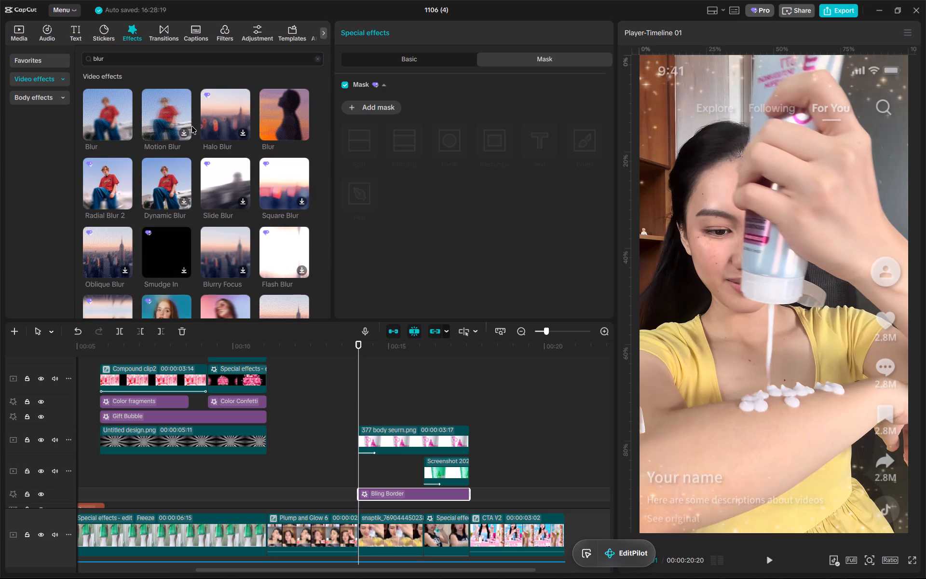
{"action": "left_click_drag", "start_coordinate": [115, 115], "coordinate": [359, 510]}
{"action": "left_click_drag", "start_coordinate": [451, 491], "coordinate": [470, 494]}
Give the Blur effect a Split mask rotated 180° at Y -608, with a slightly feathered edge.
{"action": "left_click", "coordinate": [369, 109]}
{"action": "left_click", "coordinate": [364, 143]}
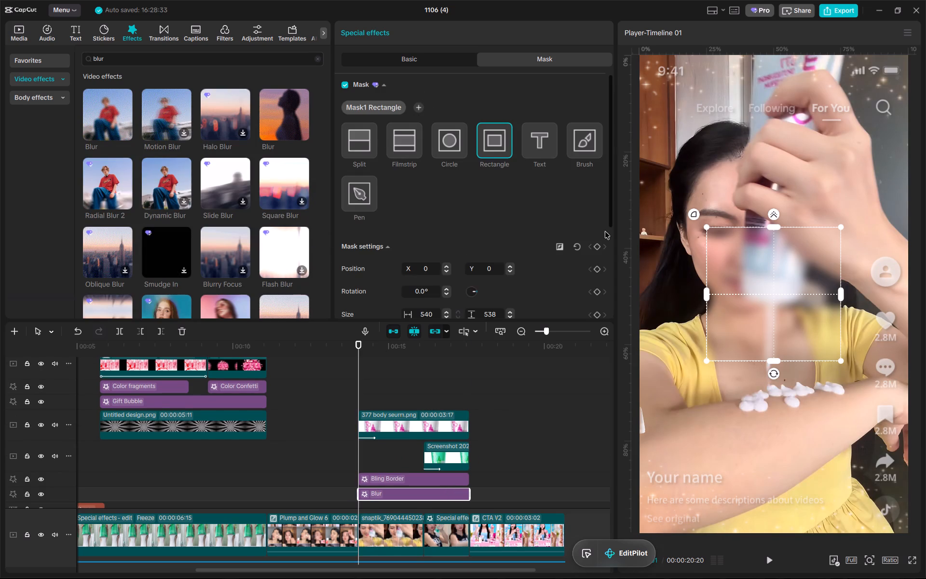
{"action": "left_click", "coordinate": [356, 136]}
{"action": "left_click_drag", "start_coordinate": [773, 303], "coordinate": [771, 273]}
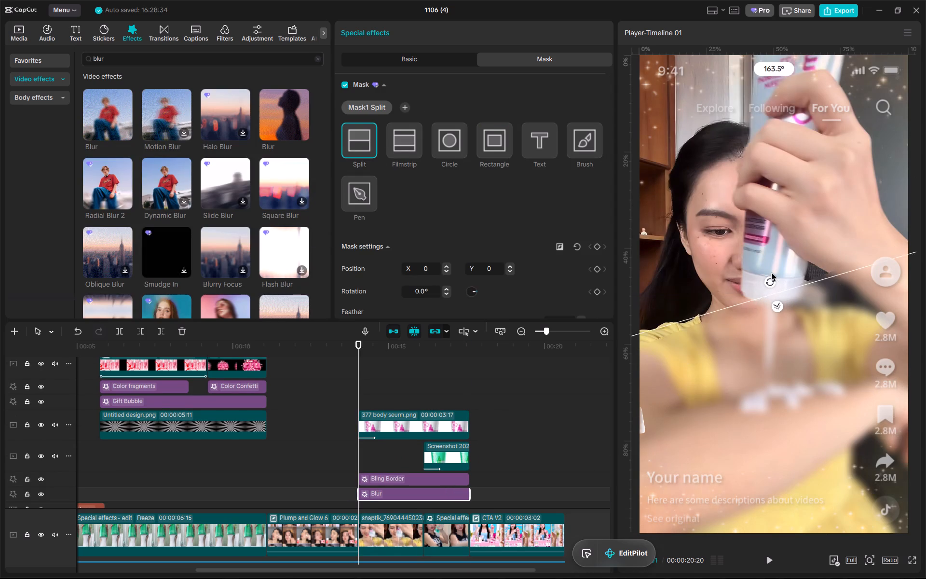
{"action": "left_click_drag", "start_coordinate": [771, 273], "coordinate": [776, 275]}
{"action": "left_click_drag", "start_coordinate": [772, 303], "coordinate": [774, 315]}
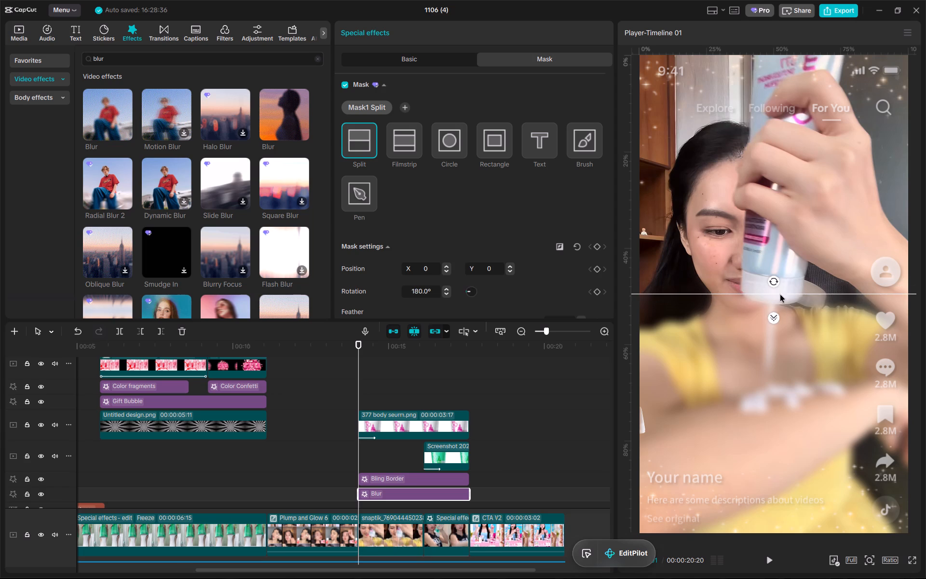
{"action": "left_click_drag", "start_coordinate": [778, 298], "coordinate": [779, 449]}
{"action": "left_click_drag", "start_coordinate": [772, 470], "coordinate": [772, 468]}
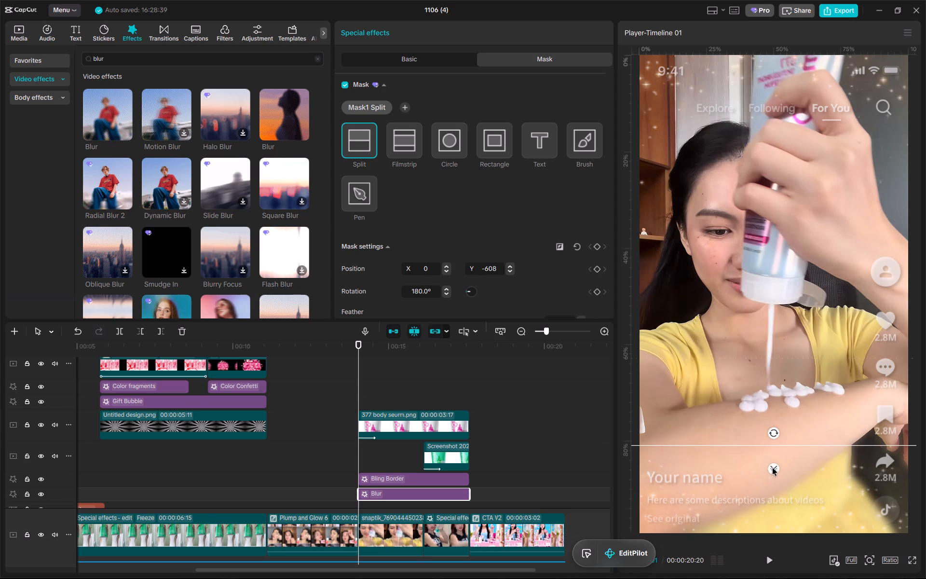
{"action": "left_click_drag", "start_coordinate": [772, 468], "coordinate": [774, 462]}
Increase the feather of the Blur effect's Split mask slightly and play back the first body-care shot.
{"action": "left_click", "coordinate": [438, 395]}
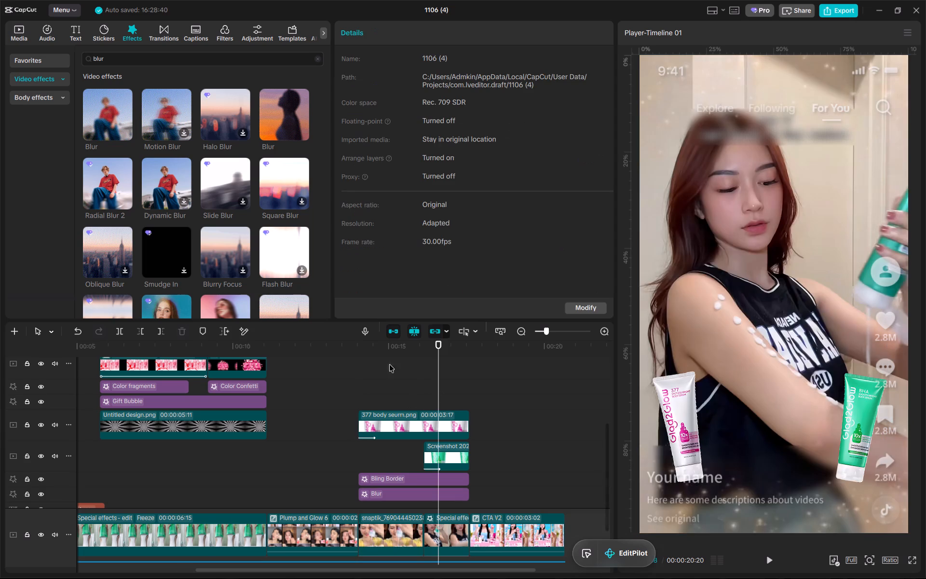
{"action": "left_click", "coordinate": [383, 361]}
{"action": "left_click", "coordinate": [428, 487]}
{"action": "left_click_drag", "start_coordinate": [440, 490], "coordinate": [440, 496]}
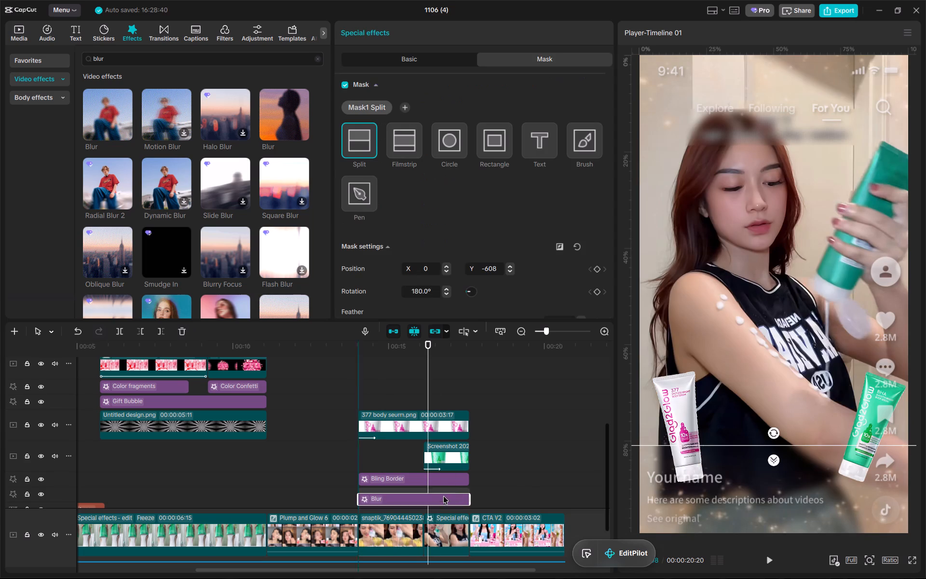
{"action": "left_click_drag", "start_coordinate": [777, 459], "coordinate": [778, 466]}
{"action": "left_click", "coordinate": [362, 355]}
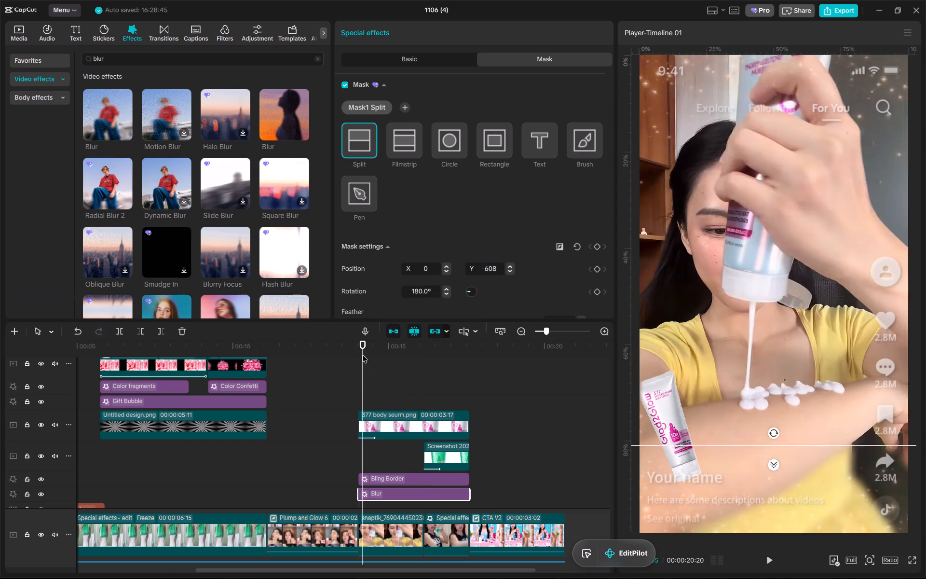
{"action": "key", "text": "space"}
{"action": "key", "text": "space"}
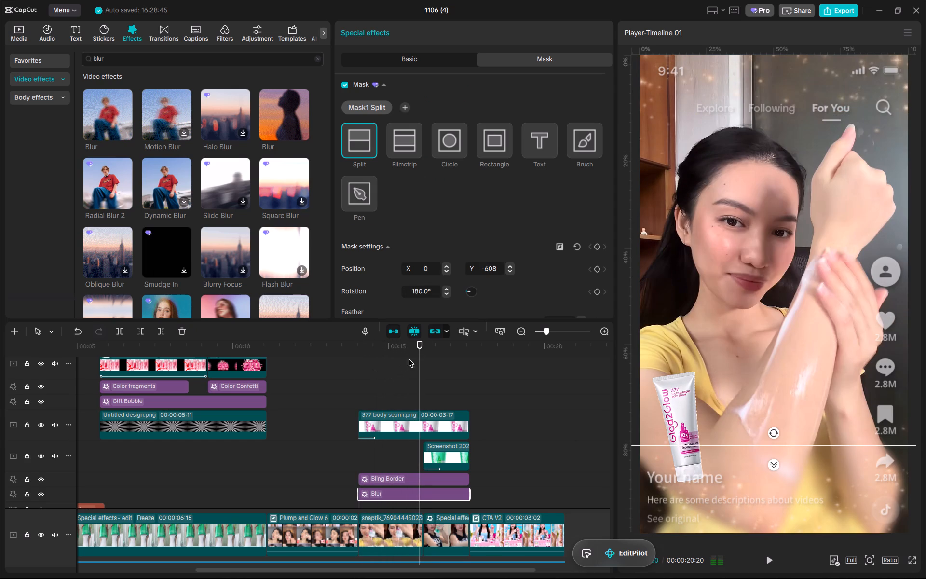
Set the Blur effect's strength to 100 and play back the body-care scene.
{"action": "scroll", "coordinate": [480, 238], "scroll_direction": "down", "scroll_amount": 4}
{"action": "left_click", "coordinate": [405, 64]}
{"action": "left_click_drag", "start_coordinate": [478, 133], "coordinate": [586, 139]}
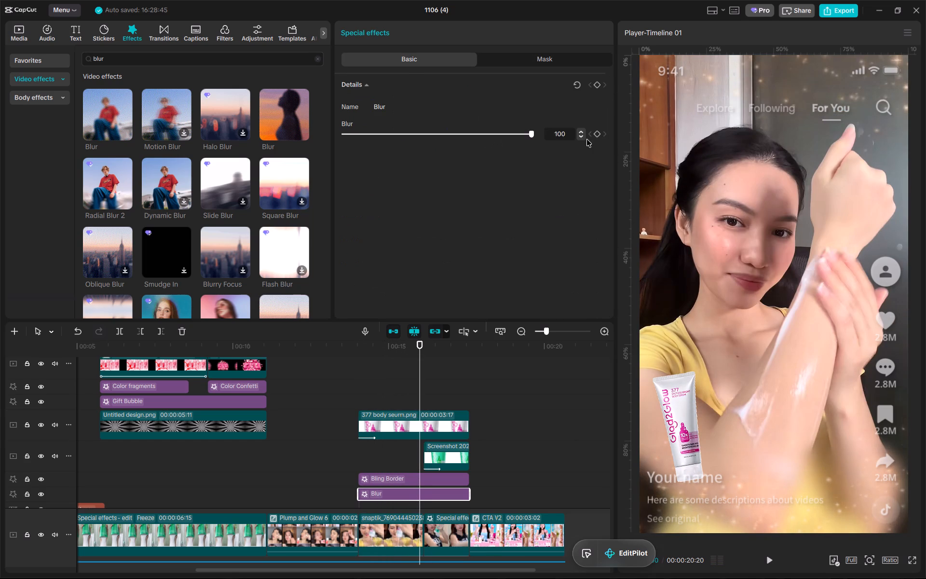
{"action": "left_click_drag", "start_coordinate": [586, 139], "coordinate": [650, 158]}
{"action": "left_click", "coordinate": [345, 356]}
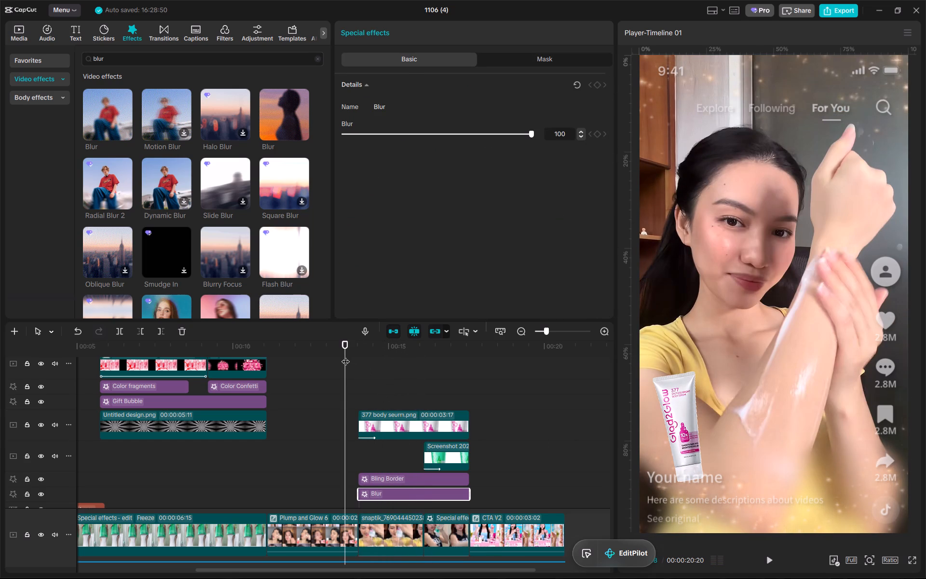
{"action": "key", "text": "space"}
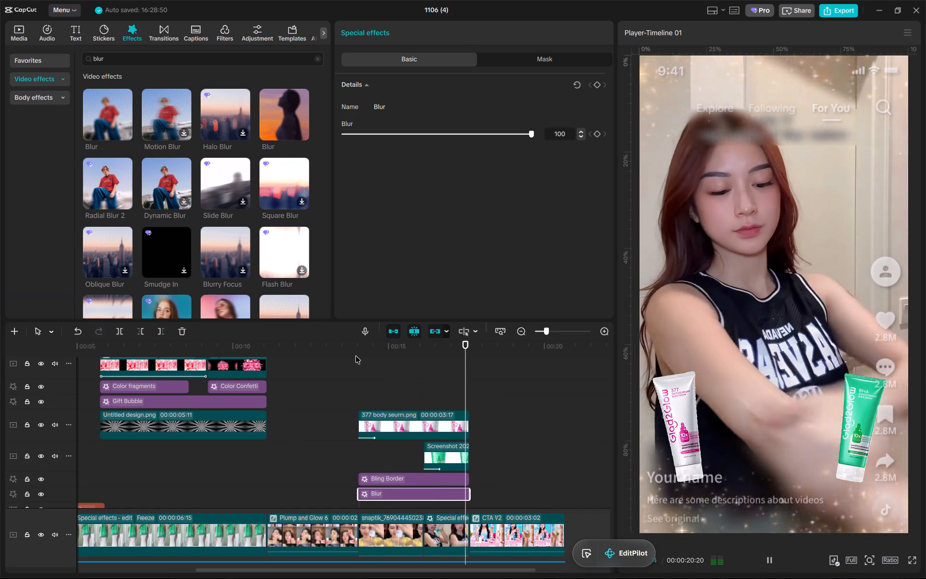
{"action": "left_click", "coordinate": [359, 348]}
{"action": "key", "text": "space"}
{"action": "key", "text": "space"}
Select both the 377 and green BHA tubes and move them together slightly lower in the frame.
{"action": "left_click_drag", "start_coordinate": [359, 348], "coordinate": [449, 348]}
{"action": "left_click_drag", "start_coordinate": [522, 446], "coordinate": [433, 382]}
{"action": "left_click_drag", "start_coordinate": [866, 420], "coordinate": [864, 431]}
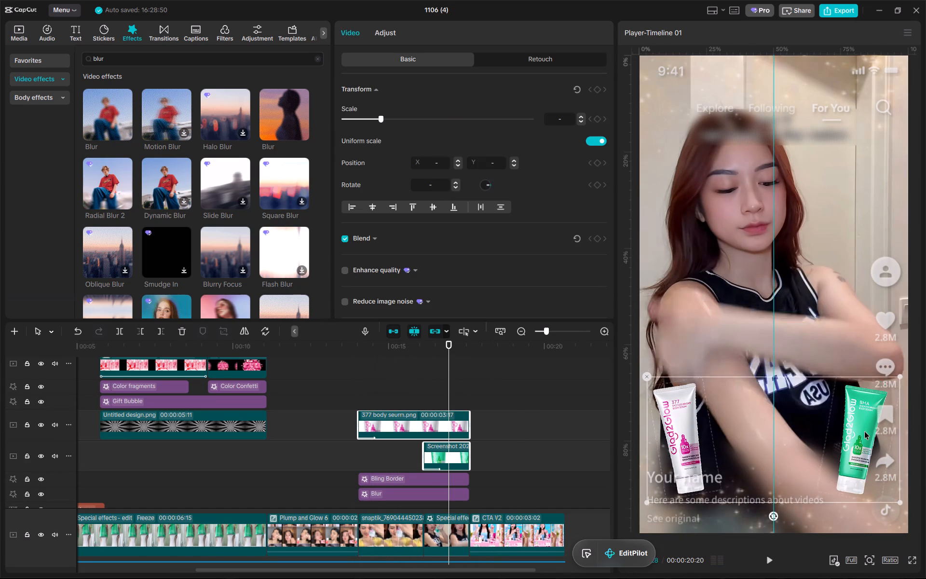
{"action": "left_click_drag", "start_coordinate": [864, 431], "coordinate": [864, 427]}
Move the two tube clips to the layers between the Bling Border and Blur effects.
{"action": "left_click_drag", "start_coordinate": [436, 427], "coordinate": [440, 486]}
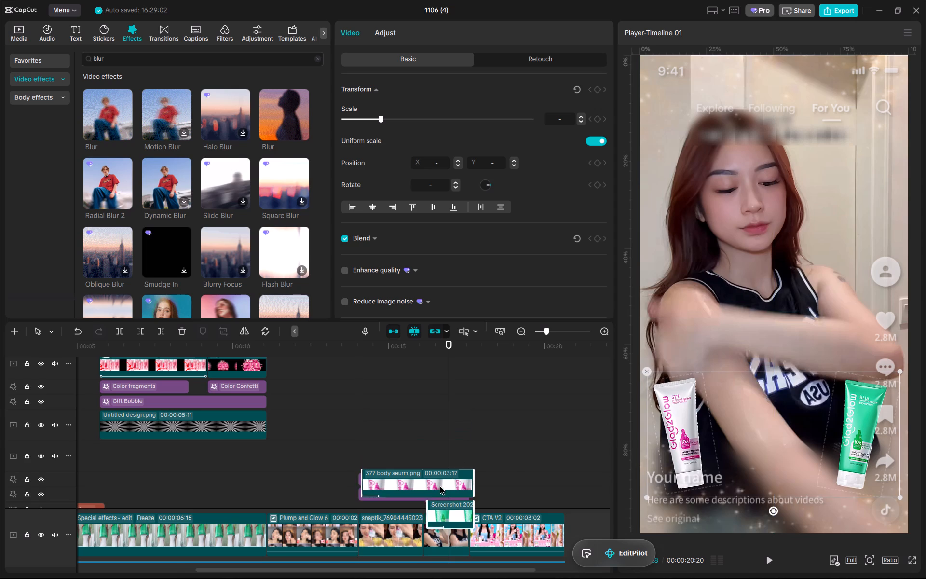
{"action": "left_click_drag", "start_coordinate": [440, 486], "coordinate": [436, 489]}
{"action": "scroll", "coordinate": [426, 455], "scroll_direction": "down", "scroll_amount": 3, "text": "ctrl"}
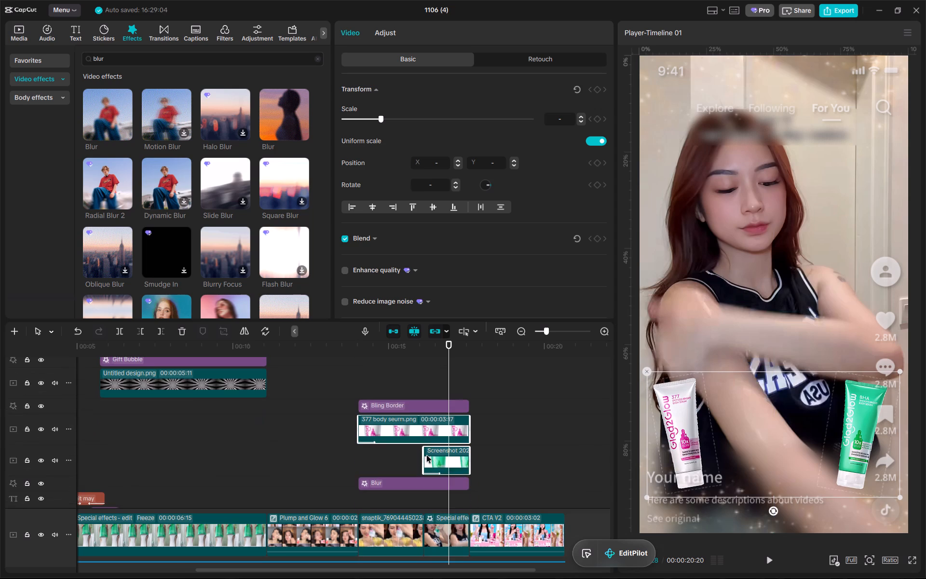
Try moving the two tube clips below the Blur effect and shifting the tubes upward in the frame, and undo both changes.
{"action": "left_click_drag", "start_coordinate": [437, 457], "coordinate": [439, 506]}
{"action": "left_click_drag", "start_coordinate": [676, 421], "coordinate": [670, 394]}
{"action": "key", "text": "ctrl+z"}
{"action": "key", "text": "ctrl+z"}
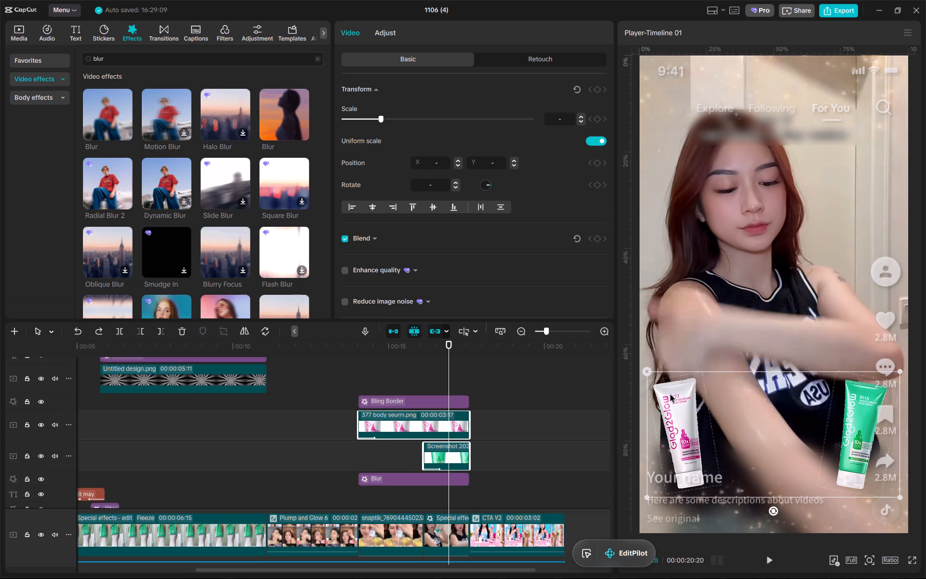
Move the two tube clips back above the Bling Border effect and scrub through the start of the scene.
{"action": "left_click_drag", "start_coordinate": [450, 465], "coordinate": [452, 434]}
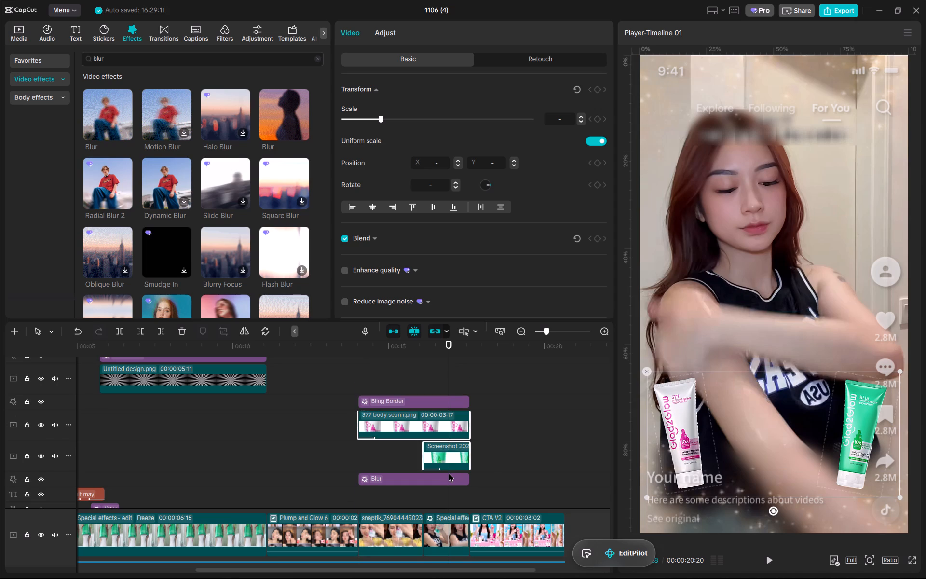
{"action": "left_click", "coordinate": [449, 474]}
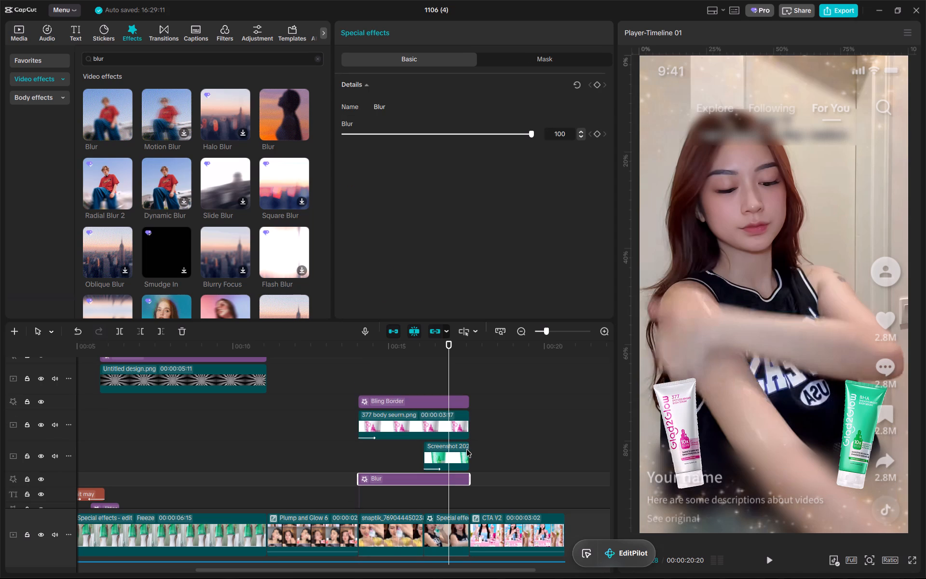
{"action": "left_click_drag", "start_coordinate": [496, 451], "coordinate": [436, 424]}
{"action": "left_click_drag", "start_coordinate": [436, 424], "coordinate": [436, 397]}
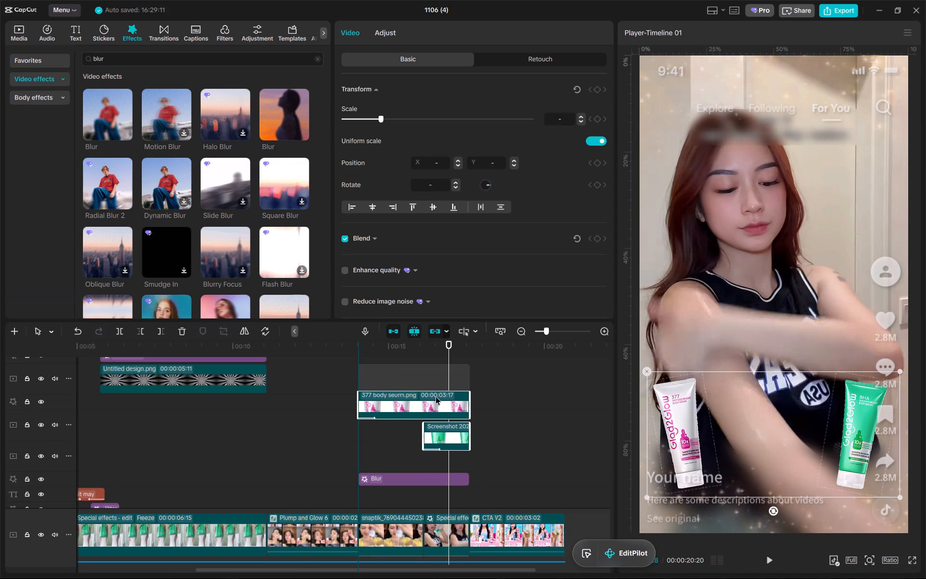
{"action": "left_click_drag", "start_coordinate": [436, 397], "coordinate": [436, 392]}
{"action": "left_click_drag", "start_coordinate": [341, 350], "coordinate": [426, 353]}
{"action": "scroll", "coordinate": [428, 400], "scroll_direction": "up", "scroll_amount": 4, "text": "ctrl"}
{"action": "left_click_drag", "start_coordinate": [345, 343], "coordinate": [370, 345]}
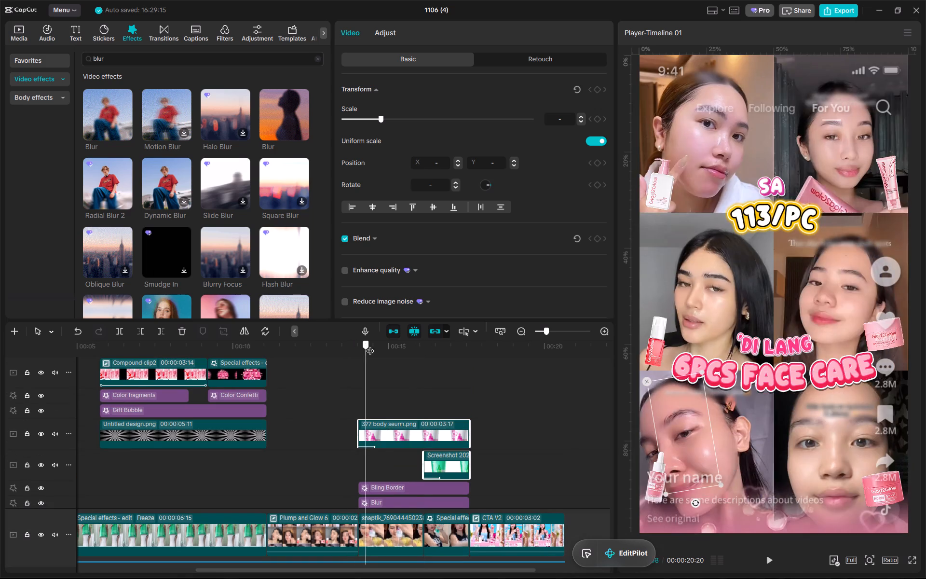
Add a white Luminescence stroke to the 377 tube cutout.
{"action": "left_click_drag", "start_coordinate": [370, 345], "coordinate": [436, 352]}
{"action": "left_click", "coordinate": [441, 434]}
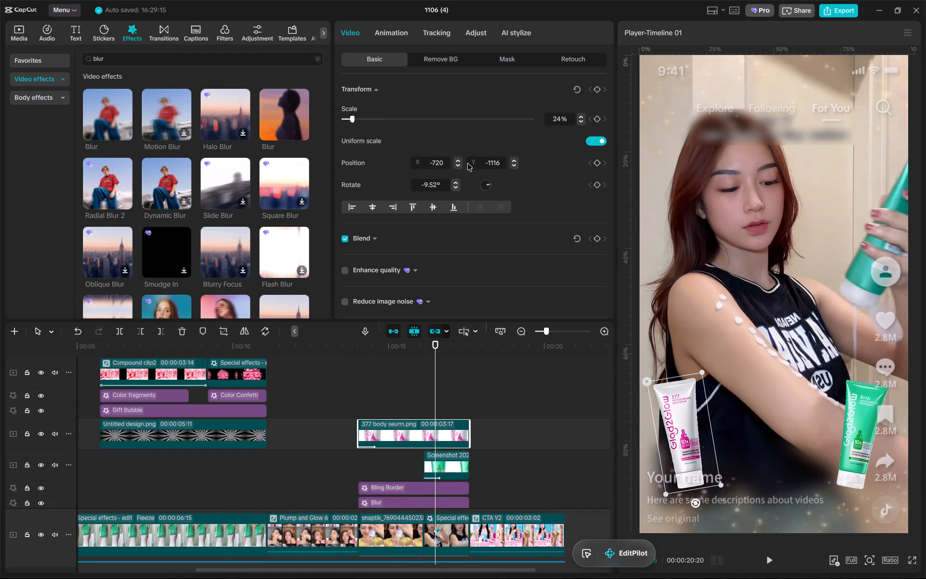
{"action": "left_click", "coordinate": [465, 51]}
{"action": "left_click", "coordinate": [465, 53]}
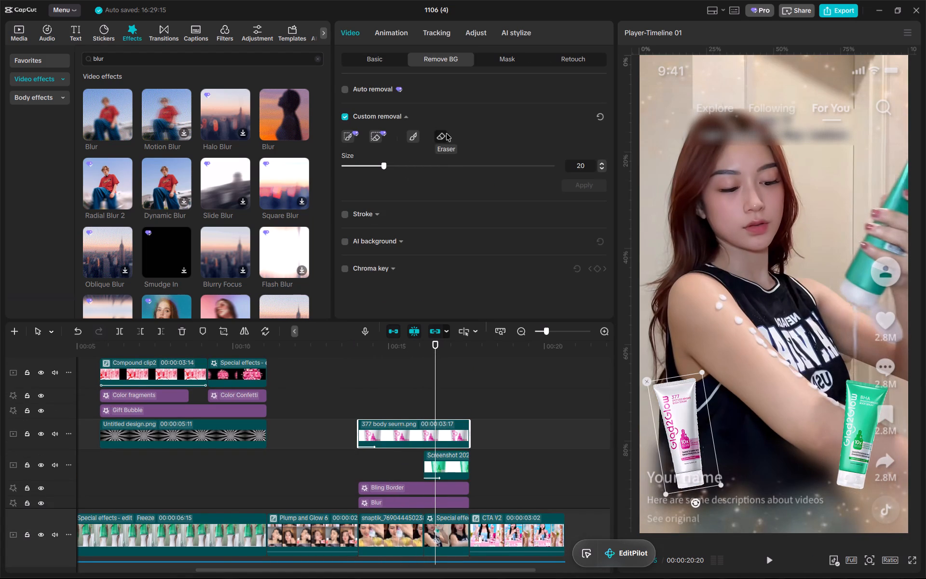
{"action": "left_click", "coordinate": [403, 34]}
{"action": "left_click", "coordinate": [354, 40]}
{"action": "left_click", "coordinate": [345, 217]}
{"action": "left_click", "coordinate": [591, 248]}
{"action": "scroll", "coordinate": [572, 231], "scroll_direction": "down", "scroll_amount": 1}
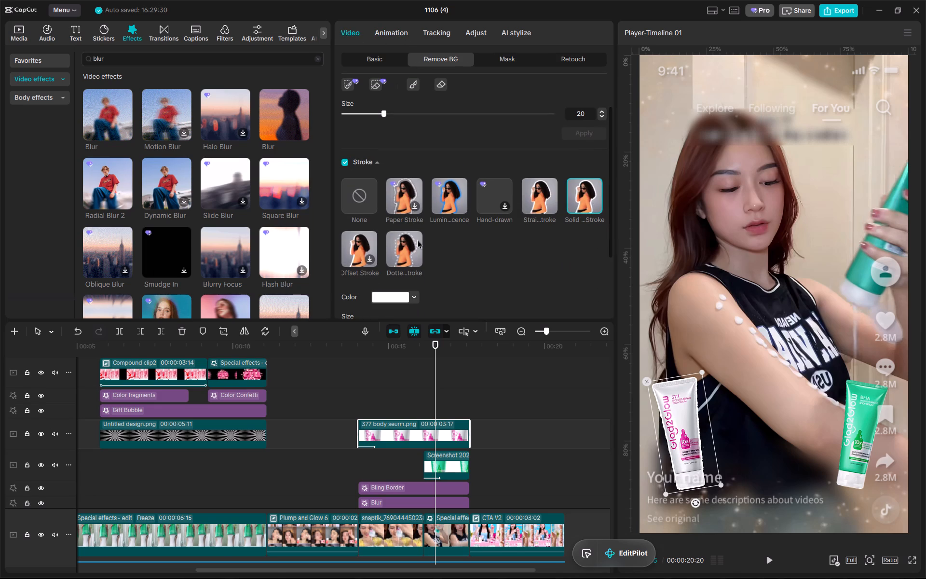
{"action": "left_click", "coordinate": [444, 197]}
{"action": "scroll", "coordinate": [444, 197], "scroll_direction": "down", "scroll_amount": 2}
{"action": "left_click", "coordinate": [399, 199]}
{"action": "left_click_drag", "start_coordinate": [412, 228], "coordinate": [266, 161]}
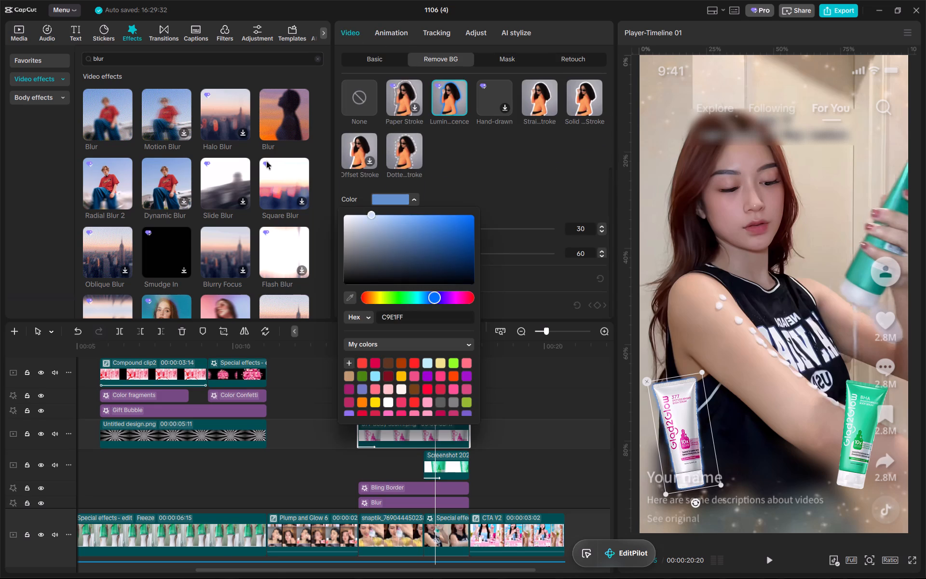
{"action": "left_click_drag", "start_coordinate": [266, 161], "coordinate": [262, 160]}
{"action": "left_click", "coordinate": [470, 180]}
Add the same Luminescence stroke in white (FFFFFF) to the green BHA tube cutout and play the scene.
{"action": "left_click", "coordinate": [451, 463]}
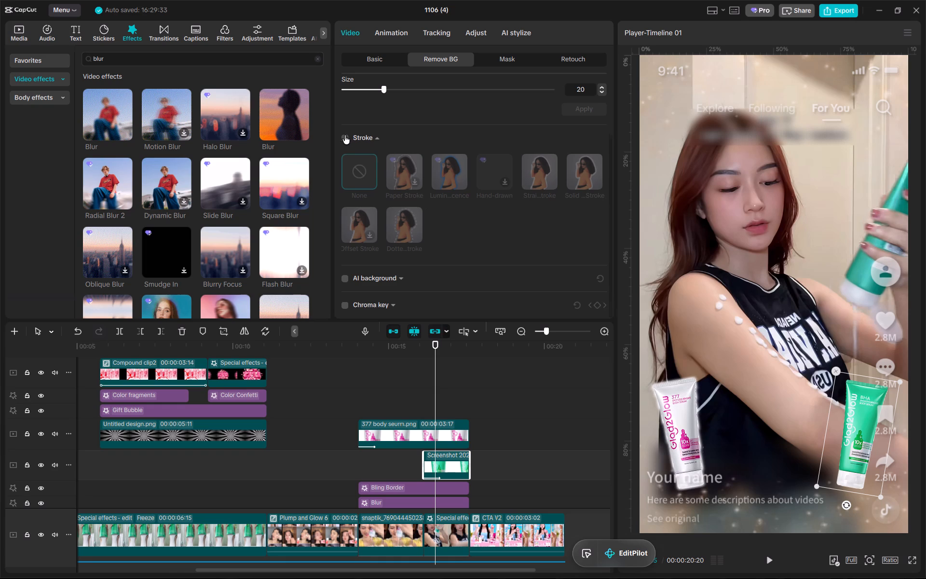
{"action": "left_click", "coordinate": [344, 135]}
{"action": "left_click", "coordinate": [453, 168]}
{"action": "left_click", "coordinate": [392, 274]}
{"action": "left_click_drag", "start_coordinate": [421, 310], "coordinate": [216, 206]}
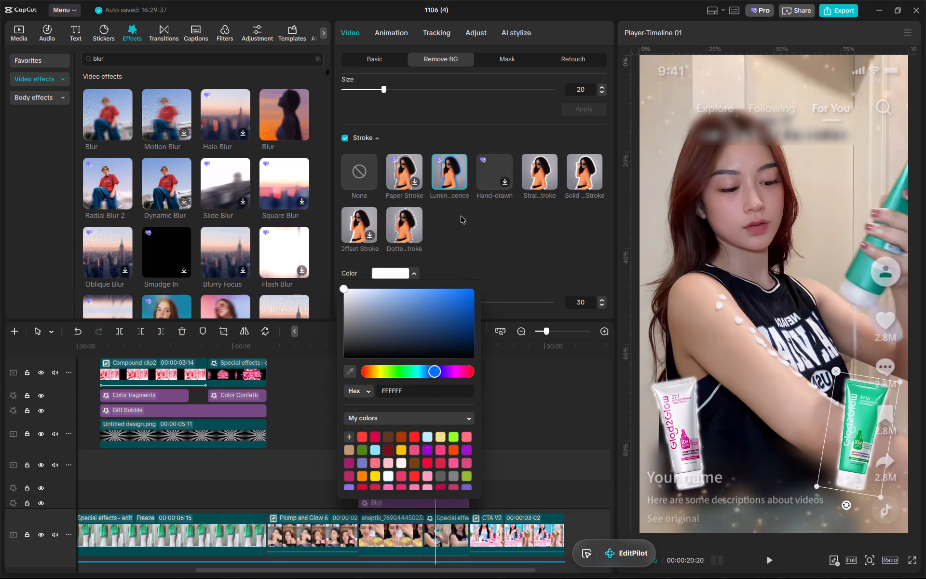
{"action": "left_click", "coordinate": [299, 464]}
{"action": "left_click", "coordinate": [354, 351]}
{"action": "key", "text": "space"}
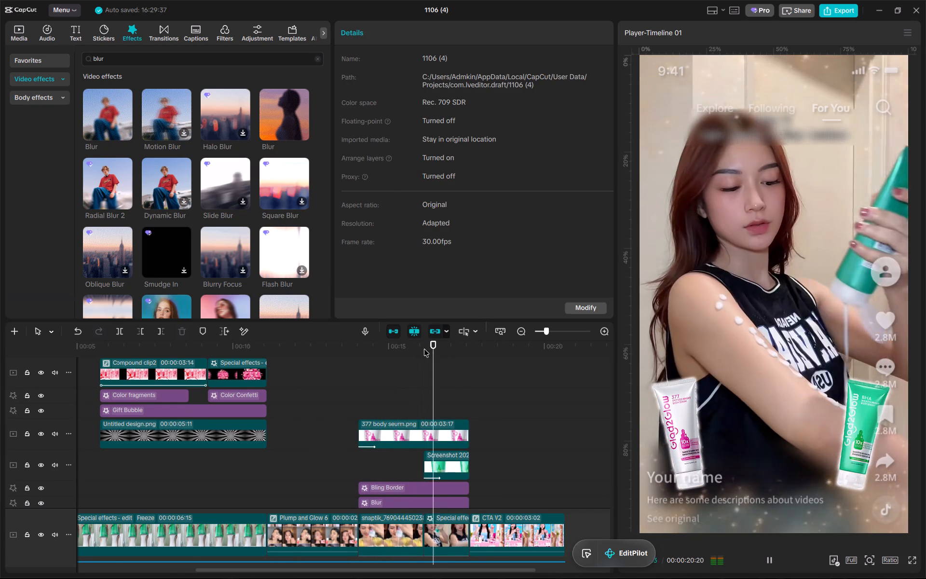
{"action": "key", "text": "space"}
Add a custom adjustment layer spanning the tube scene and place it between the Bling Border and Blur effects.
{"action": "left_click", "coordinate": [359, 348]}
{"action": "scroll", "coordinate": [421, 417], "scroll_direction": "down", "scroll_amount": 6, "text": "ctrl"}
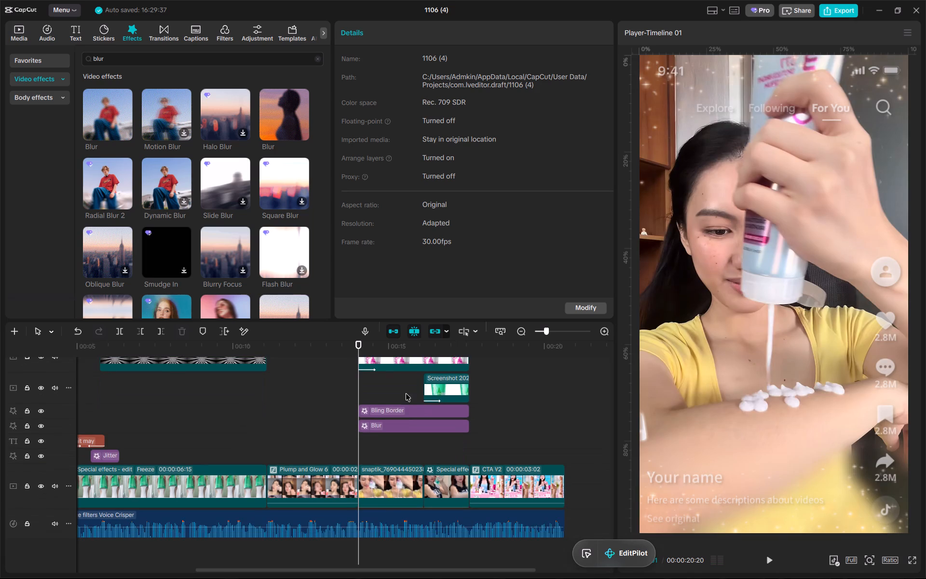
{"action": "left_click", "coordinate": [260, 37]}
{"action": "left_click", "coordinate": [124, 94]}
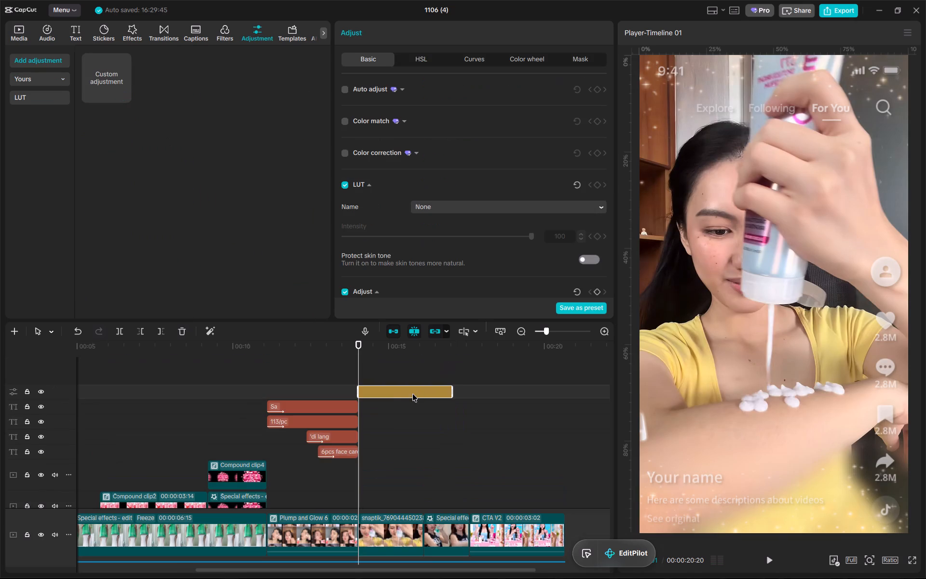
{"action": "left_click_drag", "start_coordinate": [412, 388], "coordinate": [414, 410]}
{"action": "scroll", "coordinate": [412, 427], "scroll_direction": "down", "scroll_amount": 15, "text": "ctrl"}
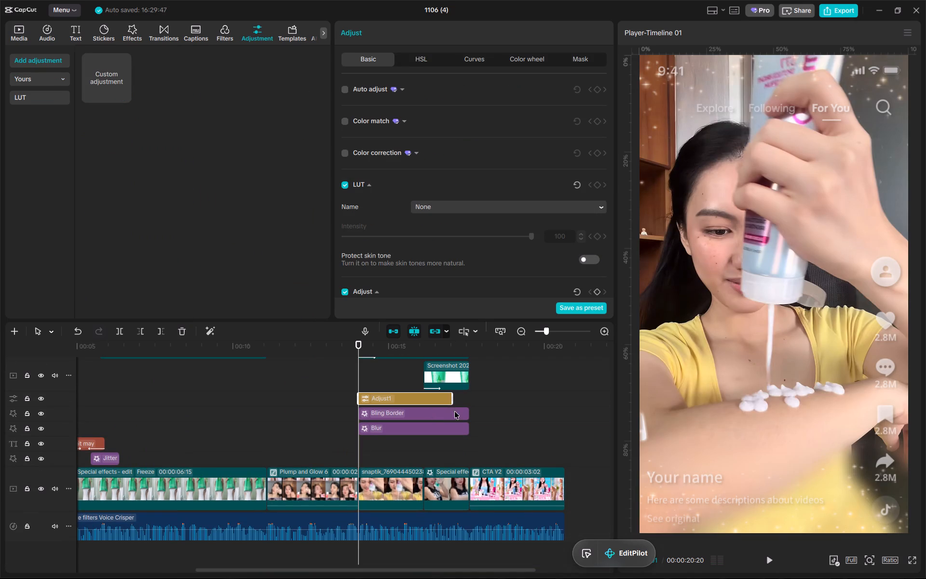
{"action": "left_click_drag", "start_coordinate": [452, 400], "coordinate": [466, 400]}
{"action": "left_click_drag", "start_coordinate": [446, 394], "coordinate": [446, 426]}
Add a rectangle mask to the new adjustment layer.
{"action": "left_click", "coordinate": [447, 350]}
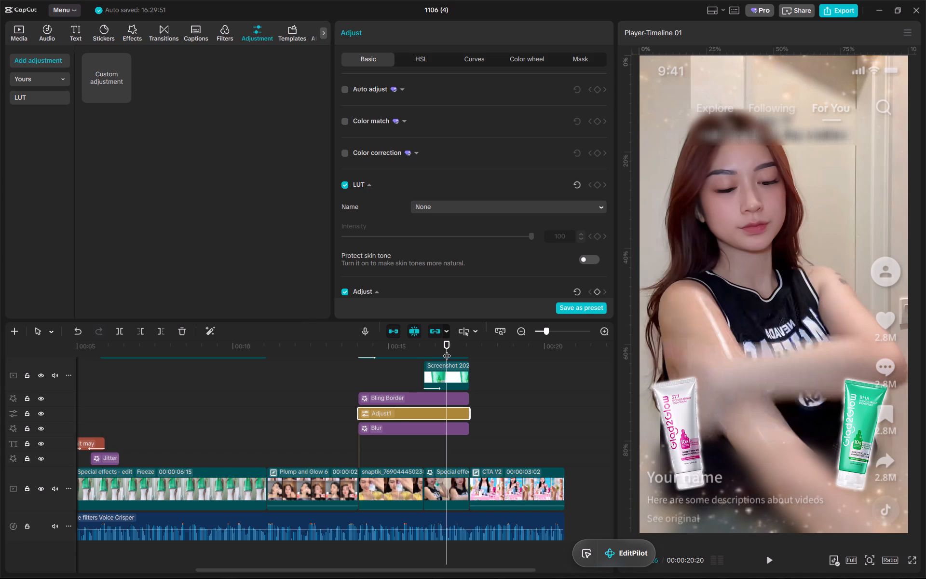
{"action": "left_click", "coordinate": [560, 56]}
{"action": "left_click", "coordinate": [383, 104]}
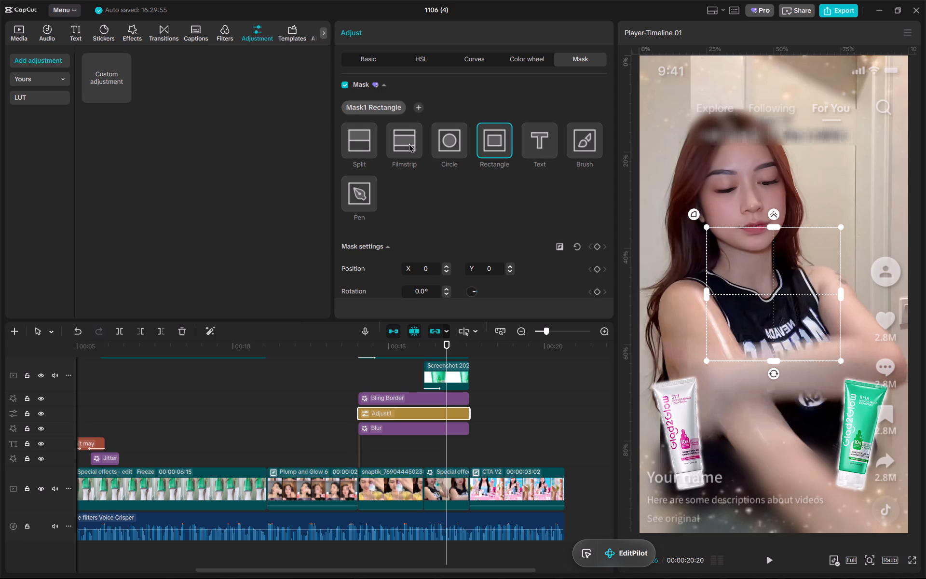
Tint the adjustment layer pink-magenta using the Offset color wheel.
{"action": "left_click", "coordinate": [463, 57]}
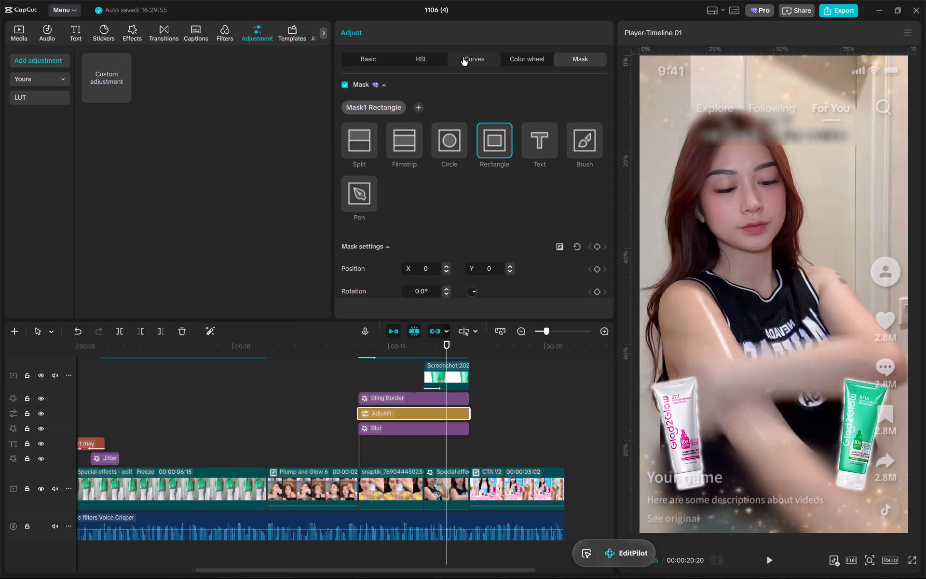
{"action": "left_click", "coordinate": [409, 60]}
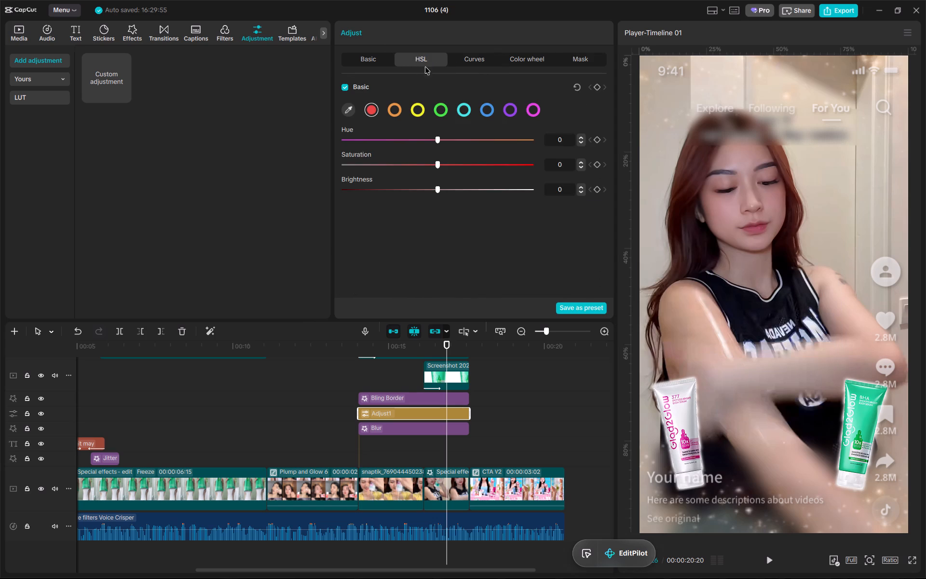
{"action": "left_click", "coordinate": [537, 55]}
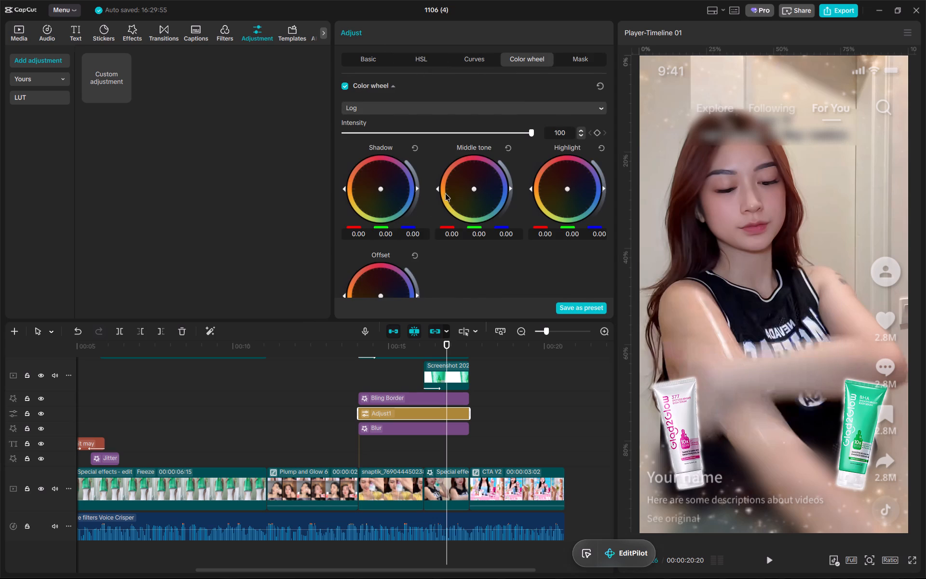
{"action": "scroll", "coordinate": [452, 192], "scroll_direction": "down", "scroll_amount": 1}
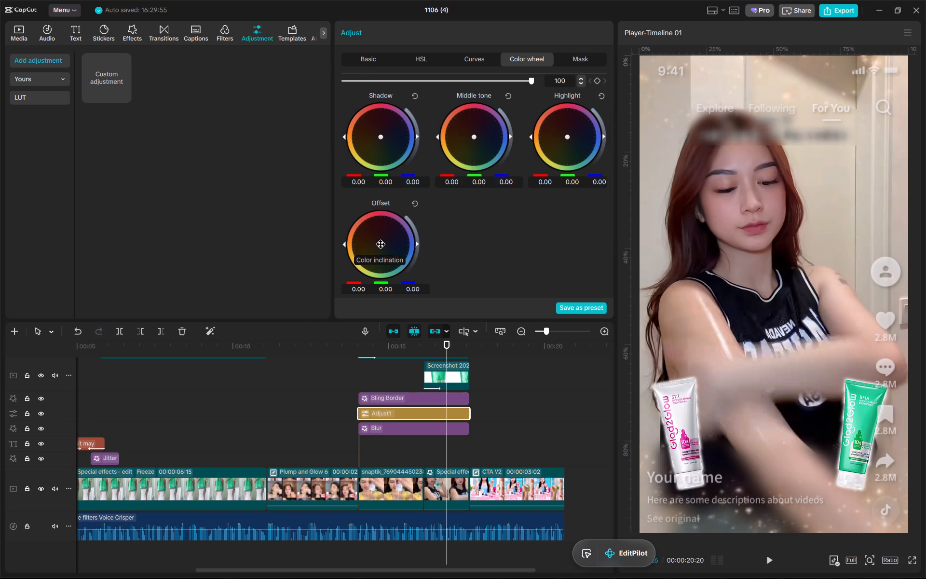
{"action": "left_click_drag", "start_coordinate": [380, 244], "coordinate": [449, 158]}
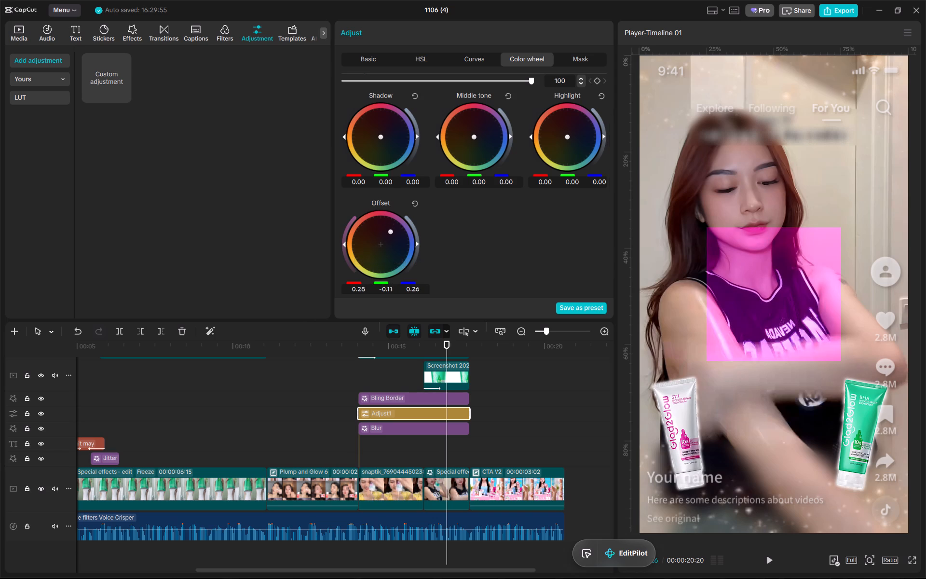
{"action": "left_click_drag", "start_coordinate": [449, 158], "coordinate": [429, 173]}
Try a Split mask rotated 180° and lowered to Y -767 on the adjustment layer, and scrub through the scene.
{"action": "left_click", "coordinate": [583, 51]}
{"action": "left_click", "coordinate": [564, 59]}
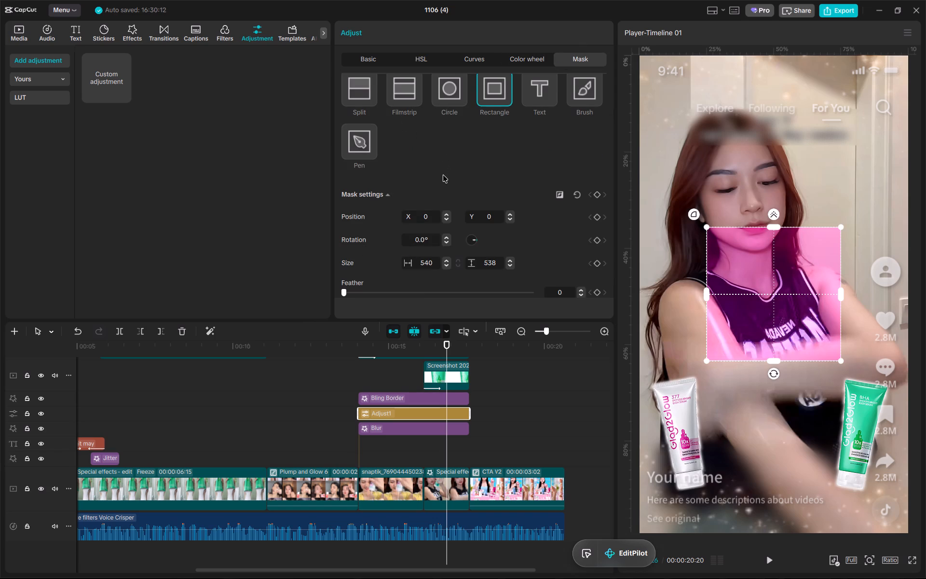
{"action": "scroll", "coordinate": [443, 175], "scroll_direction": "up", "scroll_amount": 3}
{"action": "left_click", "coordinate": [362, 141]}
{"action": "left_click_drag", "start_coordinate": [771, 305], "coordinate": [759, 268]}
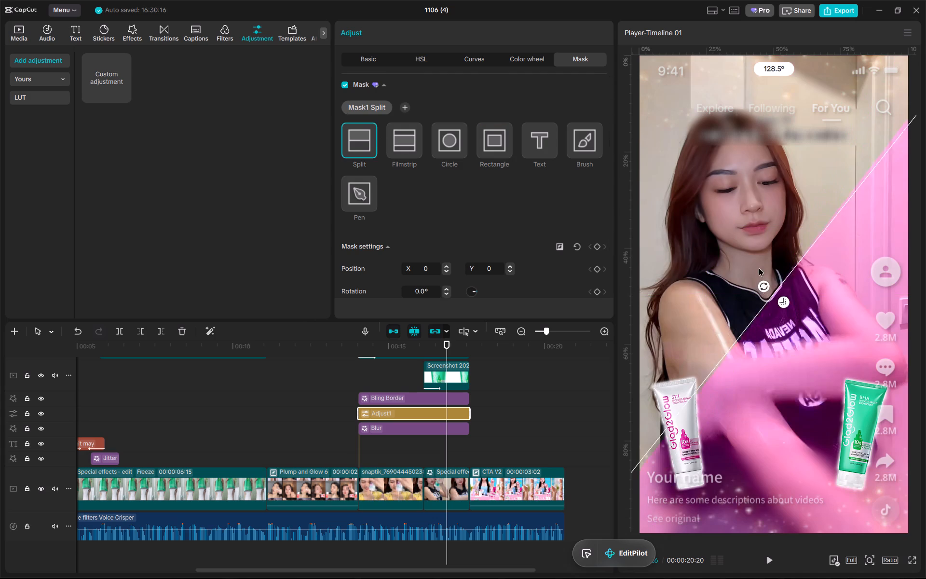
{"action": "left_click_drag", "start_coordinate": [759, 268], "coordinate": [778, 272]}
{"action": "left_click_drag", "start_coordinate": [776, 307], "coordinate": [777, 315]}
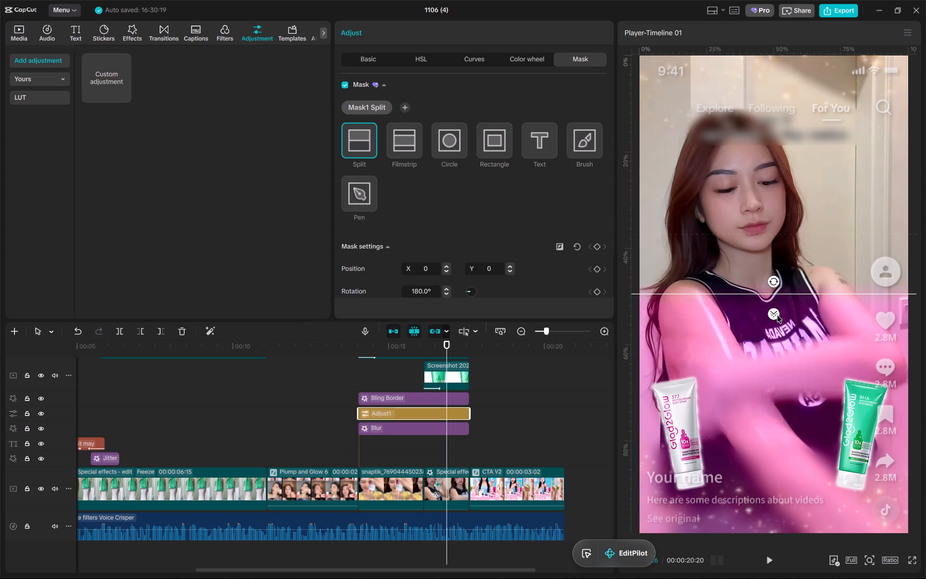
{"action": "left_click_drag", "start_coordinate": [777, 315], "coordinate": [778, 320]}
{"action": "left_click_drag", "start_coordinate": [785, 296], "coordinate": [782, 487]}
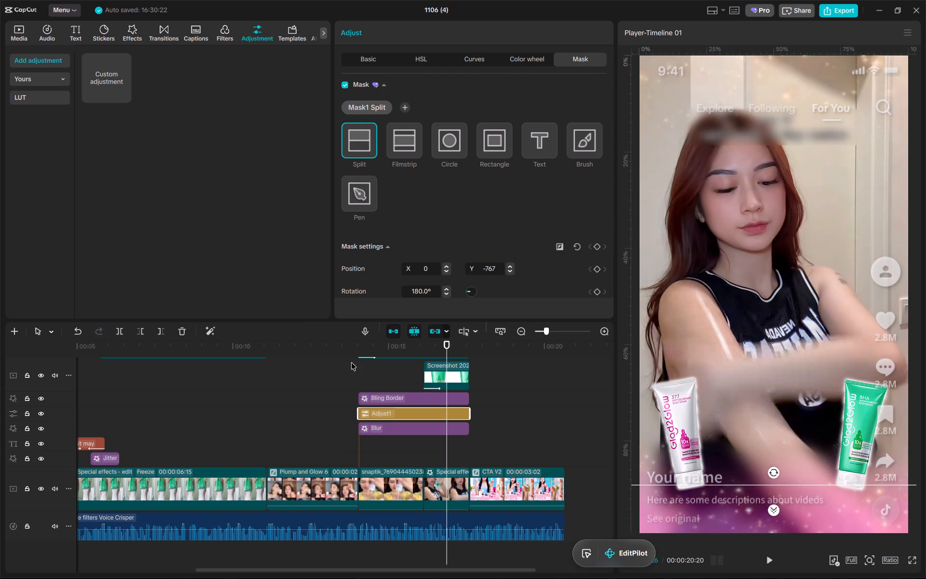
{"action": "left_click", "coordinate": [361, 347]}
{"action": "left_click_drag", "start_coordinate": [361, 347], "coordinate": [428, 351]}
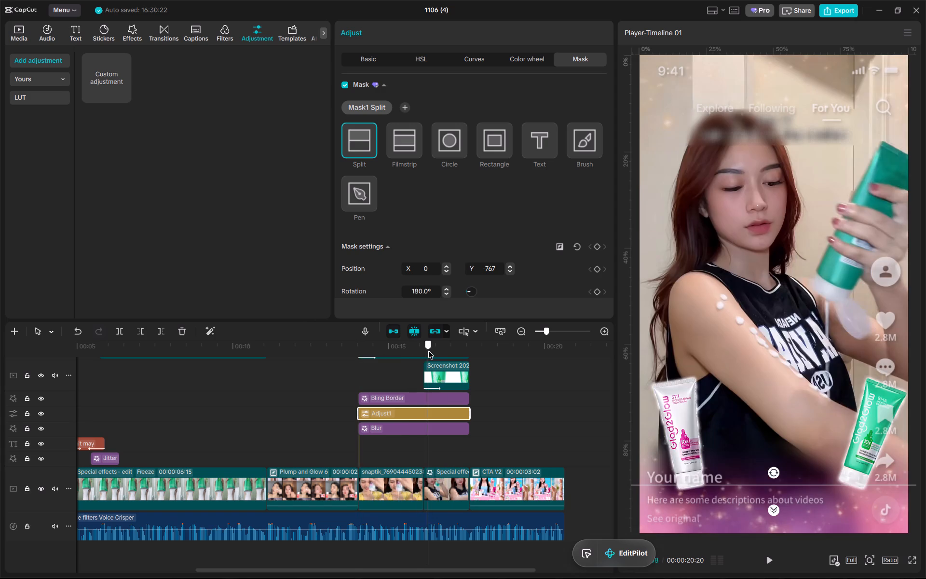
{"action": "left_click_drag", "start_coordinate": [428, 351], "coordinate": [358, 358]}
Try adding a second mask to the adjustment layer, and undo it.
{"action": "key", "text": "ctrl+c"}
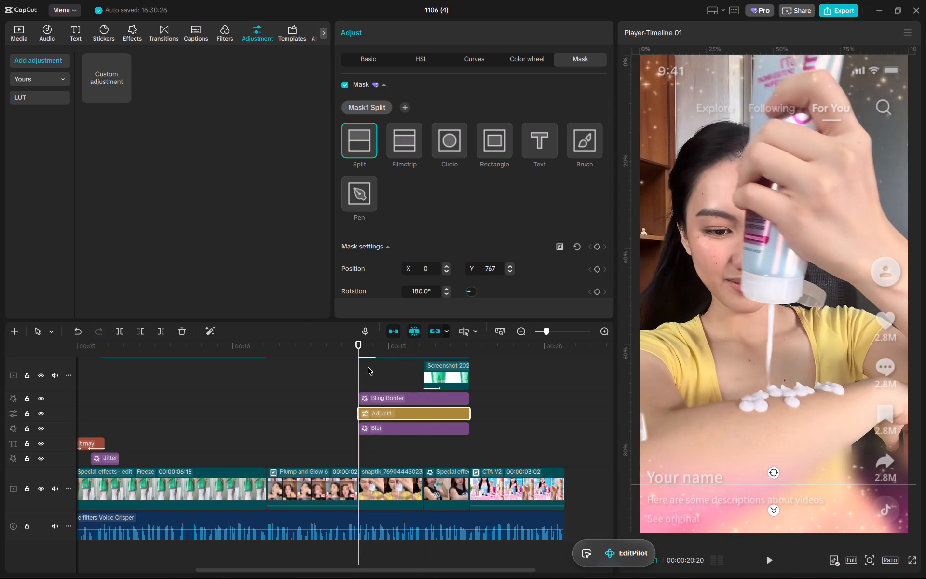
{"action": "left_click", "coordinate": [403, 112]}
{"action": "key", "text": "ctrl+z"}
Change the adjustment layer's mask to Rectangle and move it to the frame's lower-left corner, at about X -270, Y -951.
{"action": "left_click", "coordinate": [497, 136]}
{"action": "left_click_drag", "start_coordinate": [788, 314], "coordinate": [721, 548]}
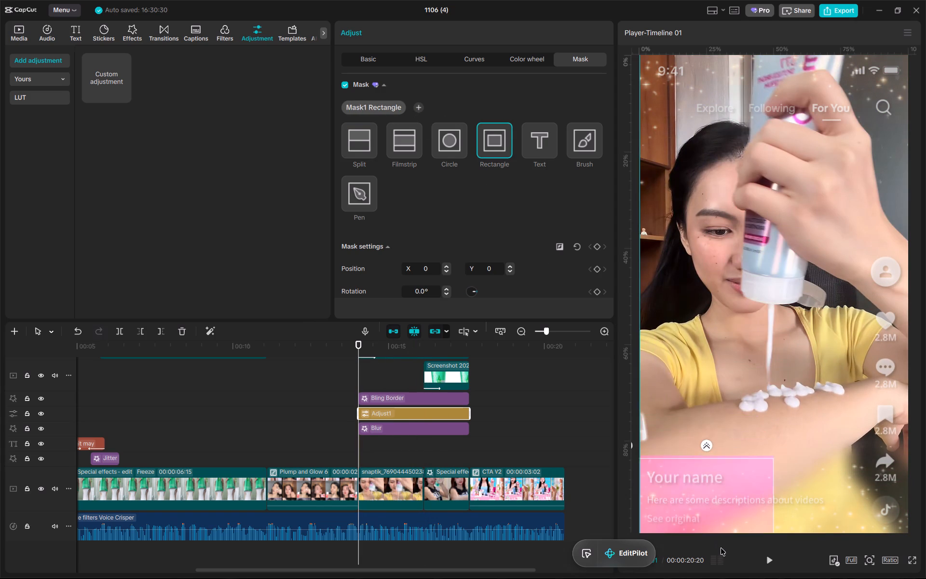
{"action": "left_click_drag", "start_coordinate": [721, 548], "coordinate": [721, 551]}
Set the rectangle mask's feather to 10, and increase it to 20.
{"action": "scroll", "coordinate": [471, 220], "scroll_direction": "down", "scroll_amount": 4}
{"action": "double_click", "coordinate": [570, 273]}
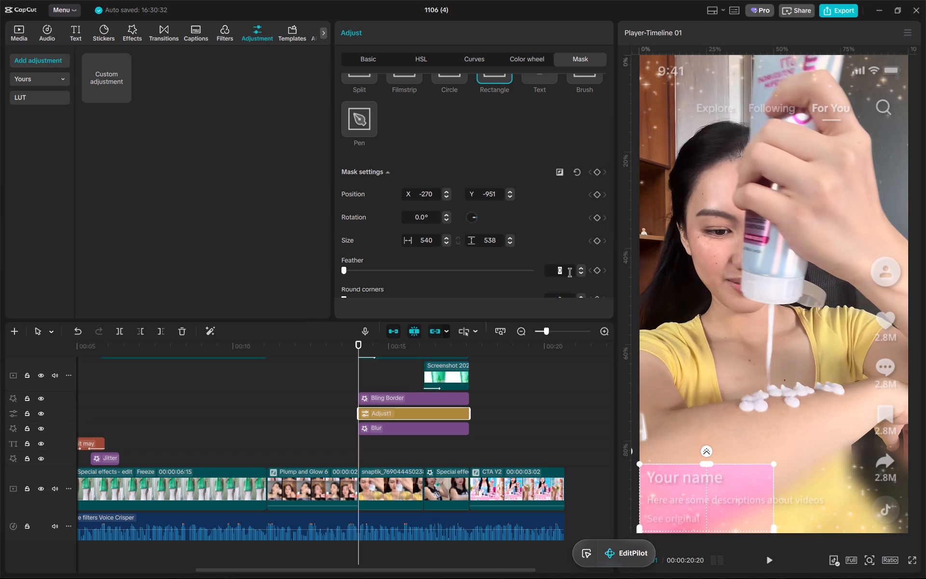
{"action": "type", "text": "10"}
{"action": "key", "text": "Return"}
{"action": "double_click", "coordinate": [570, 273]}
{"action": "type", "text": "20"}
{"action": "key", "text": "Return"}
{"action": "left_click", "coordinate": [731, 478]}
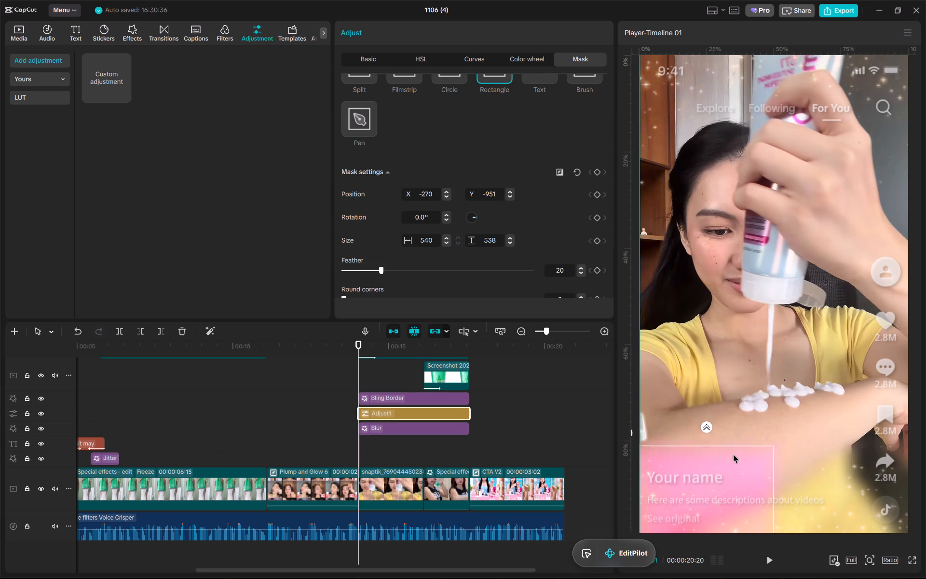
Duplicate the pink adjustment layer at the scene start and move the copy's mask to the frame's lower-right corner.
{"action": "key", "text": "ctrl+c"}
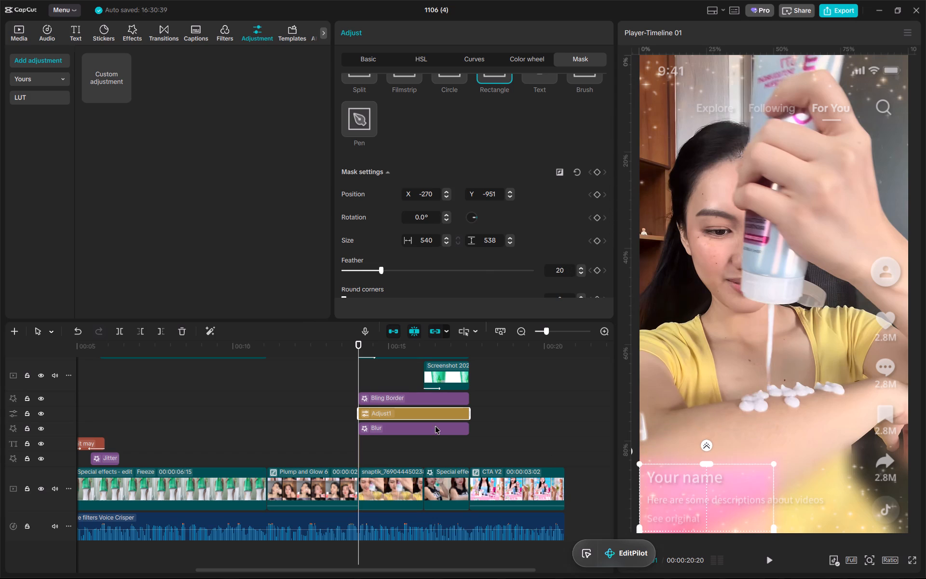
{"action": "key", "text": "ctrl+v"}
{"action": "left_click_drag", "start_coordinate": [712, 496], "coordinate": [847, 496]}
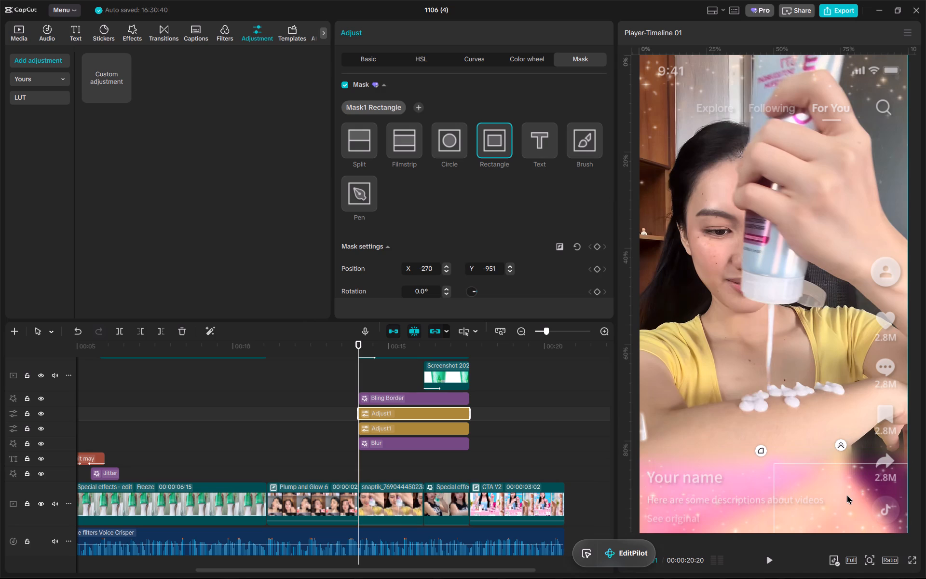
{"action": "left_click_drag", "start_coordinate": [847, 496], "coordinate": [845, 502]}
Shift the Offset colour wheel of the lower-right corner's adjustment layer to green, and play back the scene.
{"action": "left_click", "coordinate": [477, 58]}
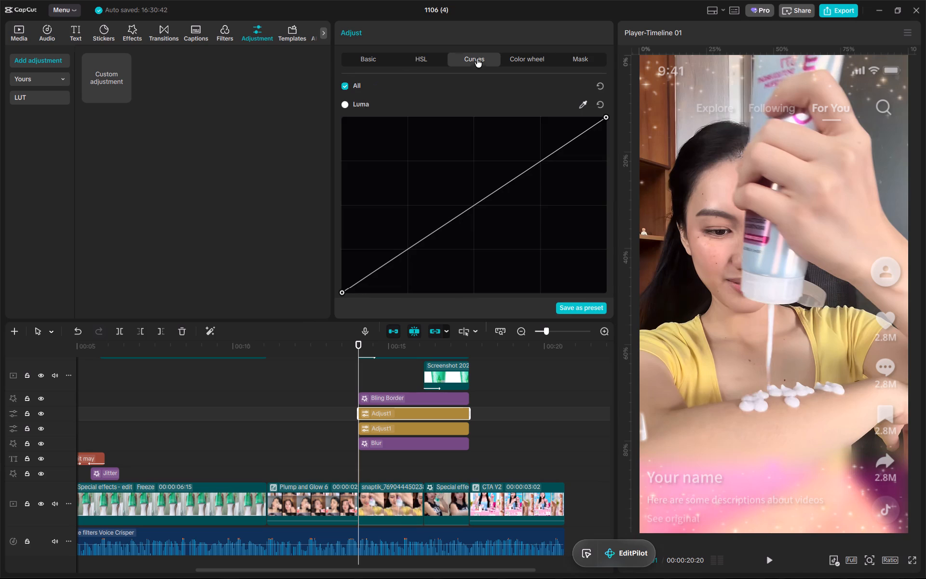
{"action": "left_click", "coordinate": [519, 51]}
{"action": "left_click", "coordinate": [520, 54]}
{"action": "scroll", "coordinate": [398, 250], "scroll_direction": "down", "scroll_amount": 1}
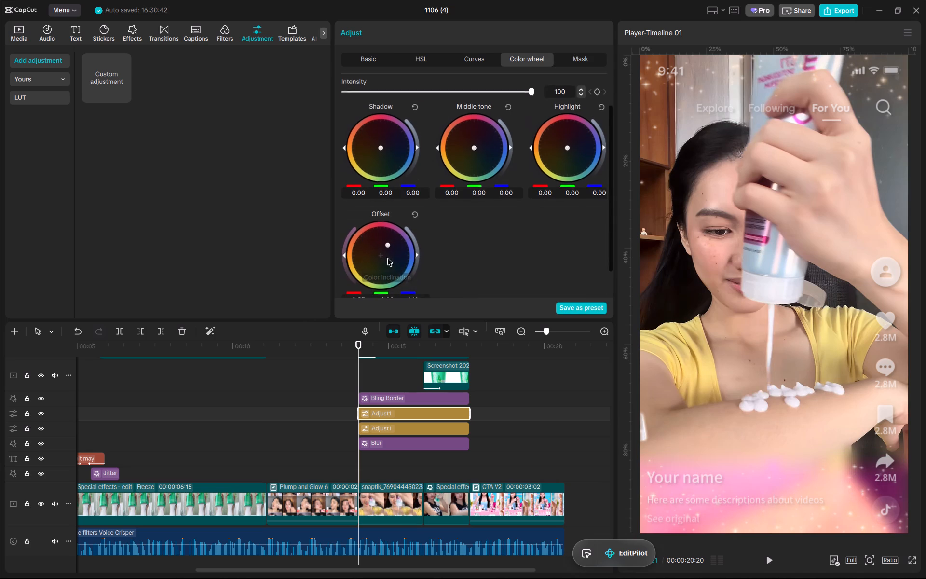
{"action": "left_click_drag", "start_coordinate": [387, 243], "coordinate": [345, 361]}
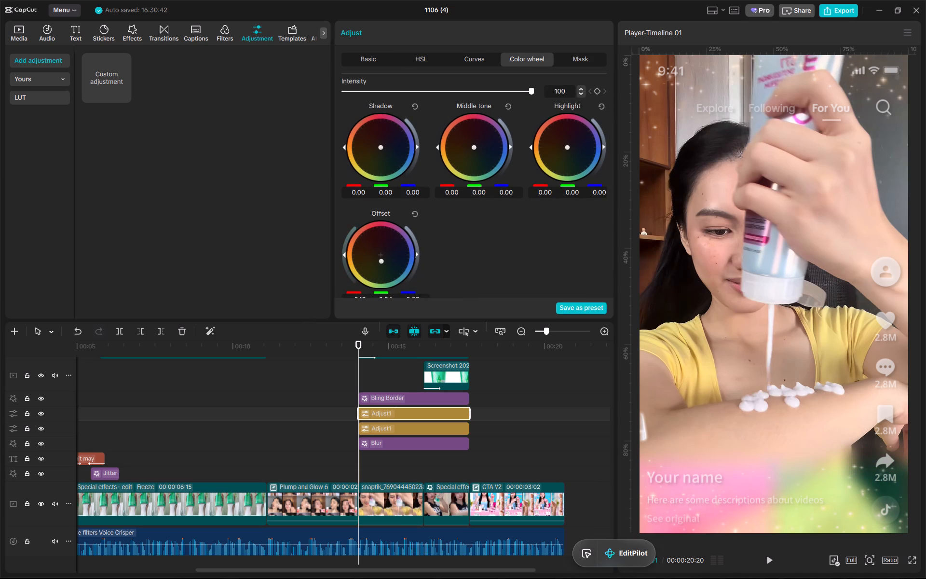
{"action": "left_click_drag", "start_coordinate": [345, 361], "coordinate": [345, 357]}
{"action": "left_click", "coordinate": [356, 376]}
{"action": "key", "text": "space"}
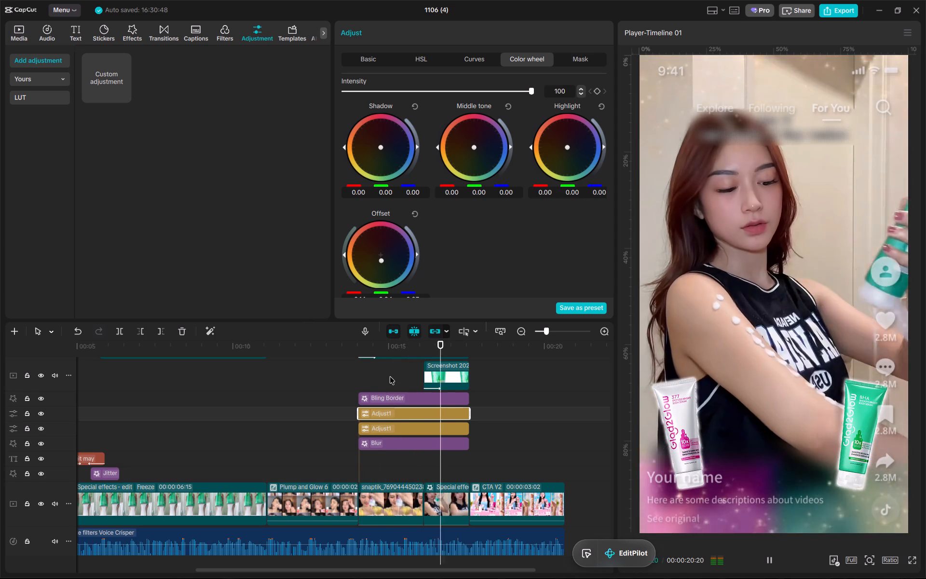
{"action": "key", "text": "space"}
{"action": "left_click", "coordinate": [352, 341]}
{"action": "key", "text": "space"}
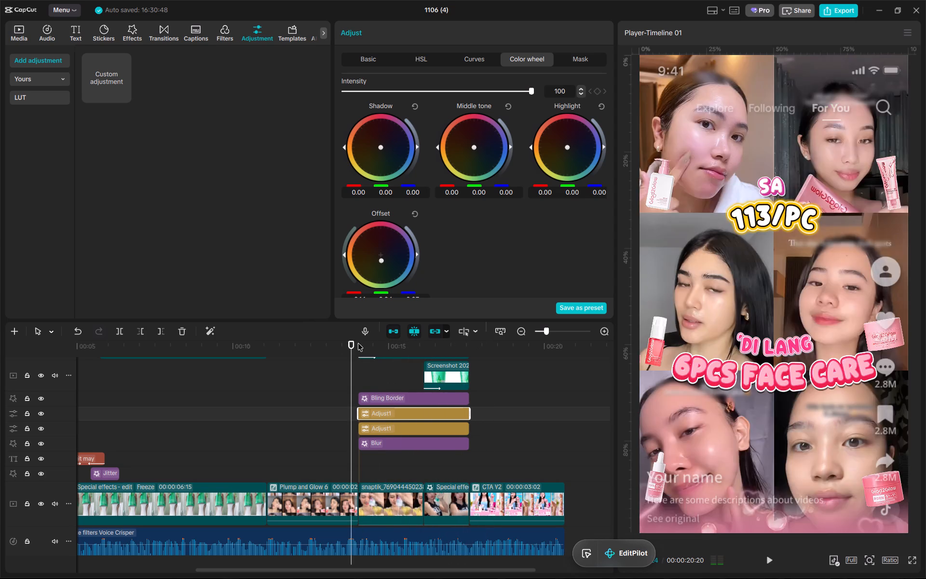
Switch to the script sheet in the browser and copy "may kasama pa yang" from scene 6's voiceover cell.
{"action": "left_click_drag", "start_coordinate": [358, 343], "coordinate": [357, 357]}
{"action": "key", "text": "alt+Tab"}
{"action": "key", "text": "alt+Tab"}
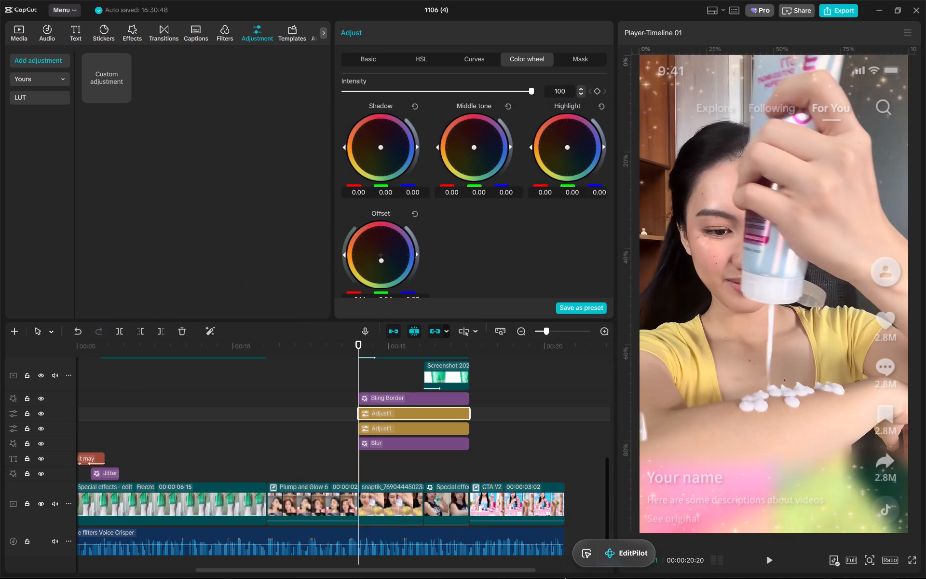
{"action": "left_click", "coordinate": [400, 563]}
{"action": "double_click", "coordinate": [672, 389]}
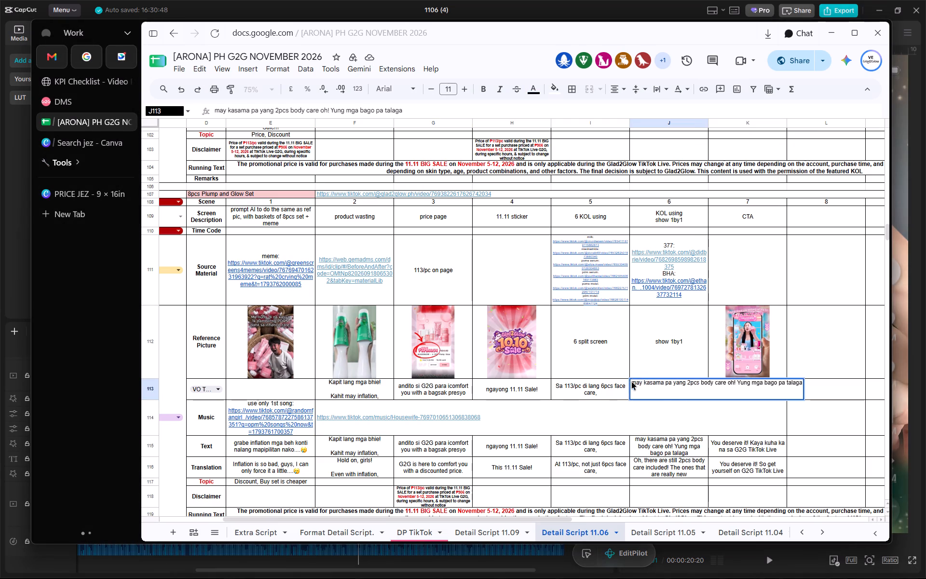
{"action": "left_click", "coordinate": [634, 381]}
{"action": "left_click_drag", "start_coordinate": [634, 381], "coordinate": [677, 389]}
{"action": "key", "text": "ctrl+c"}
{"action": "key", "text": "alt+Tab"}
In CapCut, place a copy of the "Sa" title at the start of the body care scene and extend it to the scene's end.
{"action": "scroll", "coordinate": [417, 412], "scroll_direction": "up", "scroll_amount": 19, "text": "ctrl"}
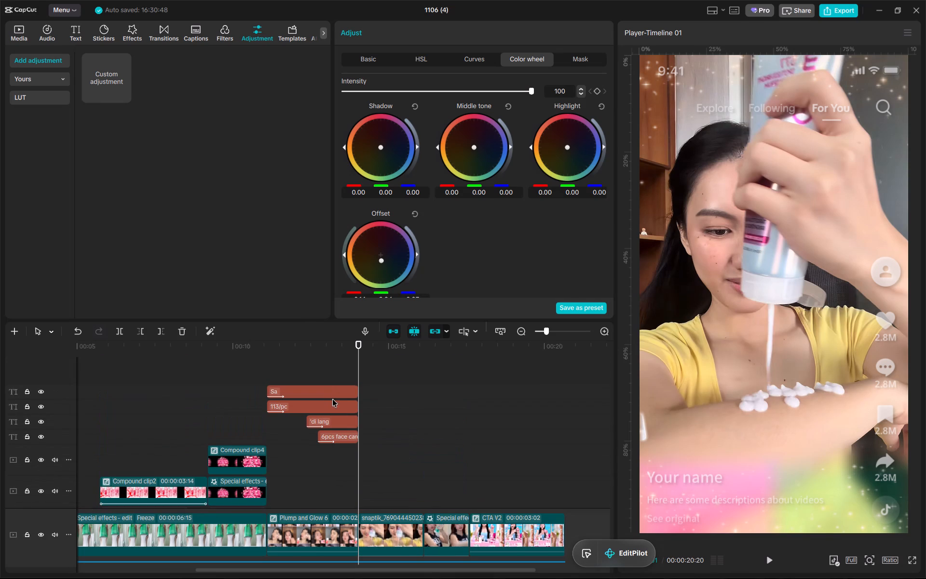
{"action": "left_click", "coordinate": [332, 390]}
{"action": "left_click_drag", "start_coordinate": [320, 391], "coordinate": [414, 392], "text": "alt"}
{"action": "left_click", "coordinate": [413, 391]}
{"action": "left_click_drag", "start_coordinate": [450, 390], "coordinate": [465, 393]}
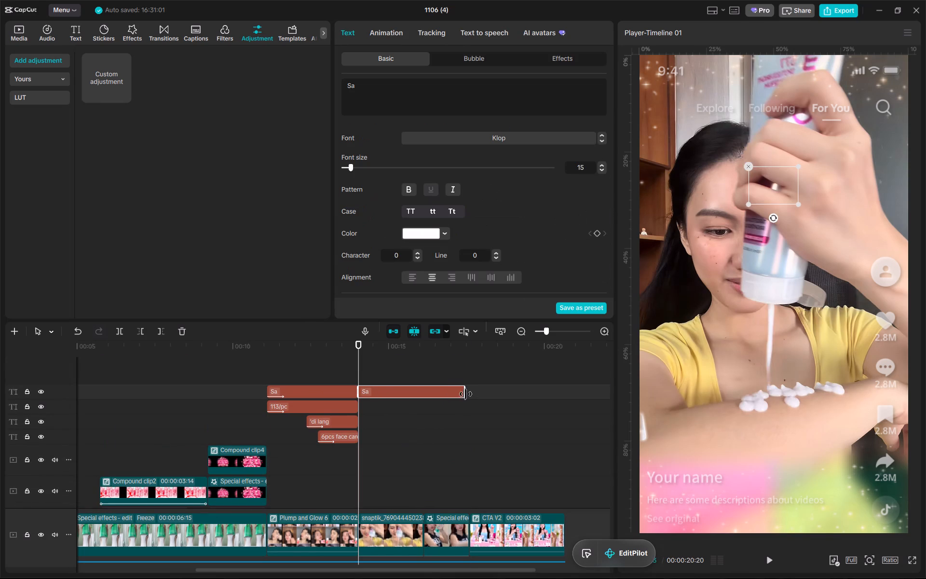
{"action": "left_click_drag", "start_coordinate": [465, 393], "coordinate": [466, 395]}
Replace the copied title's text with "may kasama pa yang" and move it up, centred near the top of the frame.
{"action": "left_click", "coordinate": [445, 348]}
{"action": "left_click", "coordinate": [426, 96]}
{"action": "key", "text": "ctrl+a"}
{"action": "key", "text": "ctrl+v"}
{"action": "left_click_drag", "start_coordinate": [776, 197], "coordinate": [777, 148]}
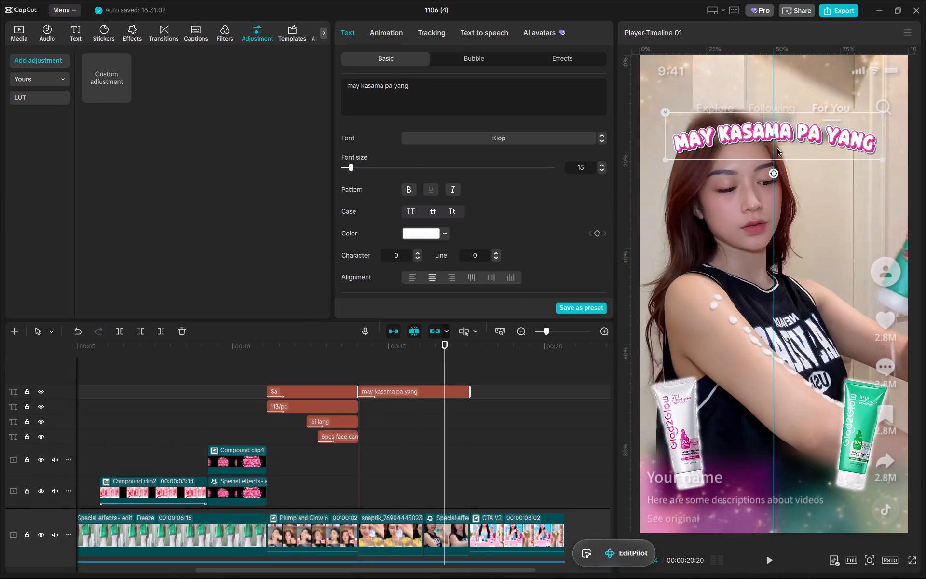
{"action": "left_click_drag", "start_coordinate": [777, 148], "coordinate": [776, 141]}
Copy "2pcs body care oh" from scene 6's voiceover cell in the script sheet and return to CapCut.
{"action": "key", "text": "alt+Tab"}
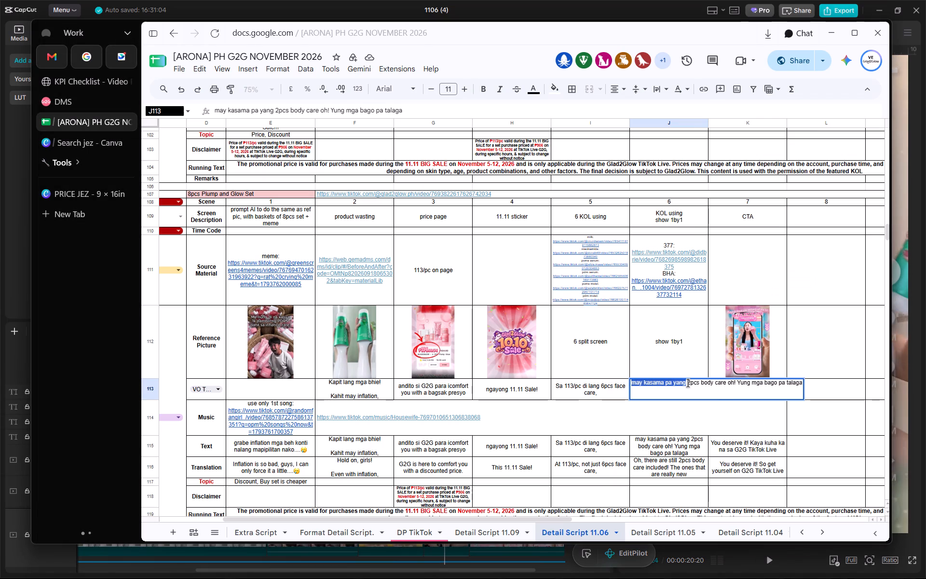
{"action": "left_click", "coordinate": [688, 383]}
{"action": "left_click_drag", "start_coordinate": [688, 383], "coordinate": [728, 386]}
{"action": "key", "text": "ctrl+c"}
{"action": "key", "text": "alt+Tab"}
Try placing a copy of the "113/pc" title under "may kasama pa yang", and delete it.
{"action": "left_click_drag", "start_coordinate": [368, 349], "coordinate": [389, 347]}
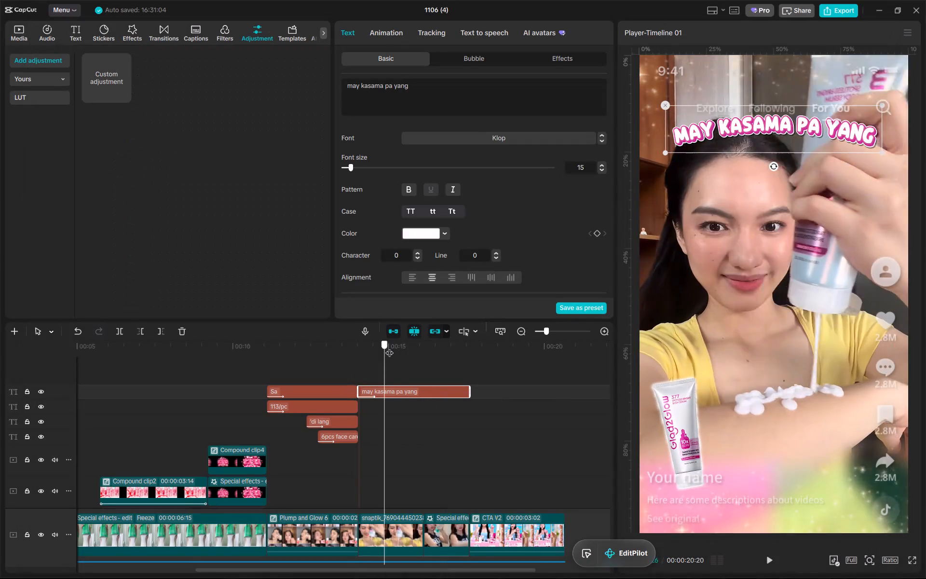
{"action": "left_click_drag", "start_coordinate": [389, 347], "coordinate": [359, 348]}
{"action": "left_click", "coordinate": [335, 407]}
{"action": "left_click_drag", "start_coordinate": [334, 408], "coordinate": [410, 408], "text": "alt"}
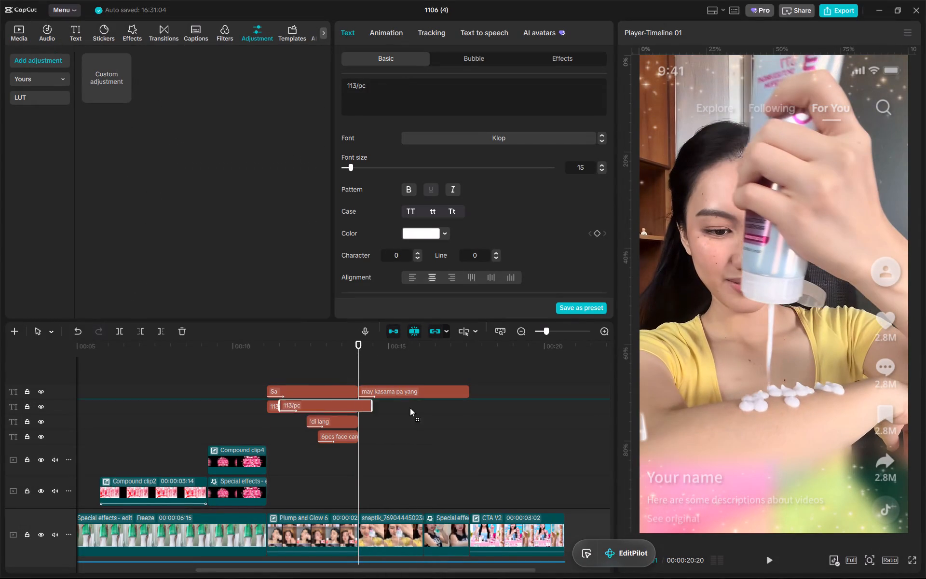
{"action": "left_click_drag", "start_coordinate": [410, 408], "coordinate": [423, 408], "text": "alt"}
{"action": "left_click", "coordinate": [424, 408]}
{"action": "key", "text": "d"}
Place a copy of the "6pcs face care" title at the body care scene's start and extend it to the scene's end.
{"action": "left_click", "coordinate": [341, 438]}
{"action": "left_click_drag", "start_coordinate": [340, 436], "coordinate": [398, 411], "text": "alt"}
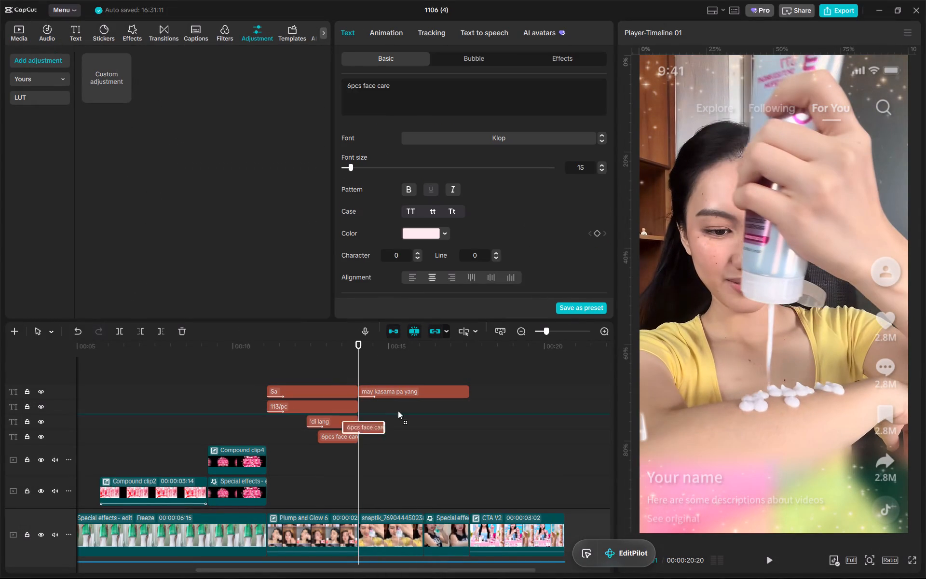
{"action": "left_click_drag", "start_coordinate": [398, 411], "coordinate": [382, 408], "text": "alt"}
{"action": "left_click", "coordinate": [382, 408]}
{"action": "left_click_drag", "start_coordinate": [398, 408], "coordinate": [463, 403]}
Replace the copied title's text with "2pcs body care oh" and move it up to below "may kasama pa yang".
{"action": "left_click", "coordinate": [451, 347]}
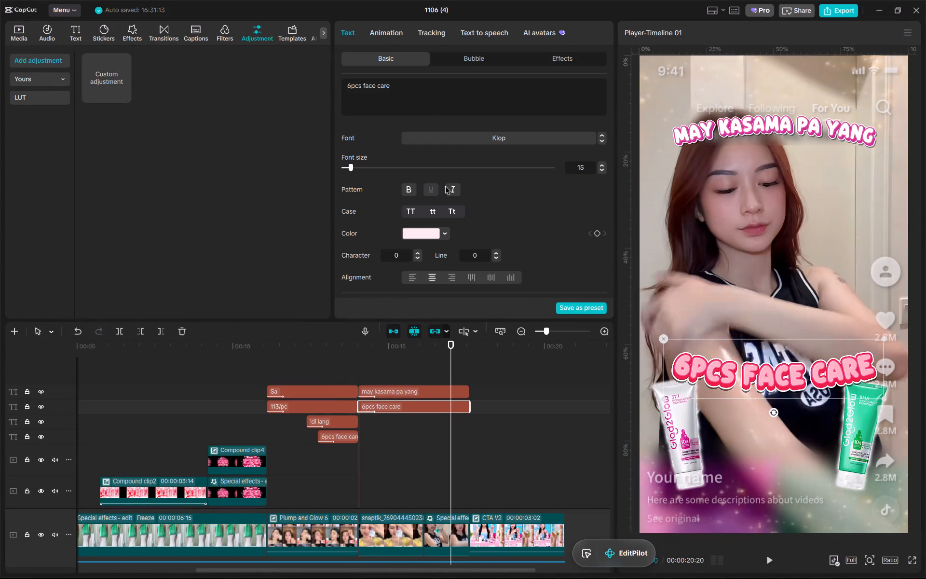
{"action": "left_click", "coordinate": [442, 117]}
{"action": "key", "text": "ctrl+a"}
{"action": "left_click", "coordinate": [409, 403]}
{"action": "left_click", "coordinate": [420, 89]}
{"action": "key", "text": "ctrl+a"}
{"action": "key", "text": "ctrl+v"}
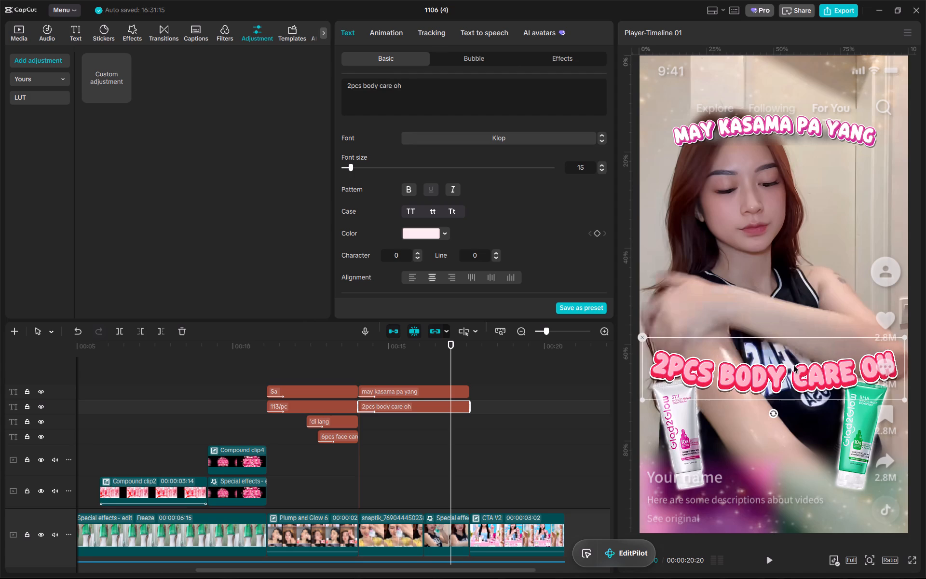
{"action": "left_click_drag", "start_coordinate": [785, 379], "coordinate": [789, 203]}
Set the curve strength of the "2pcs body care oh" title to 21°.
{"action": "scroll", "coordinate": [518, 201], "scroll_direction": "down", "scroll_amount": 18}
{"action": "left_click_drag", "start_coordinate": [436, 280], "coordinate": [443, 280]}
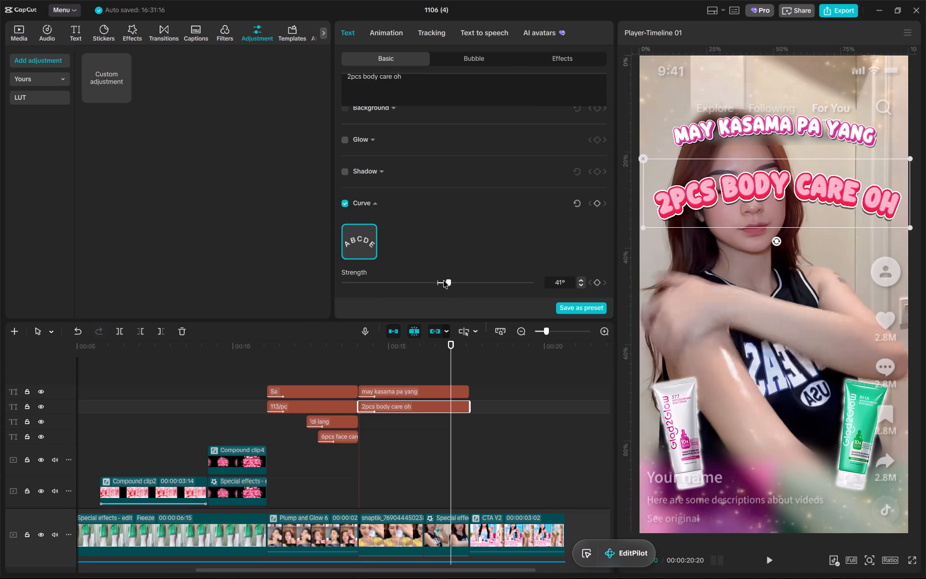
{"action": "left_click_drag", "start_coordinate": [443, 280], "coordinate": [441, 282]}
Change the title's text to "2pcs body care!" and move it up, centred directly beneath "may kasama pa yang".
{"action": "left_click", "coordinate": [434, 81]}
{"action": "key", "text": "BackSpace"}
{"action": "key", "text": "BackSpace"}
{"action": "key", "text": "BackSpace"}
{"action": "key", "text": "shift+exclam"}
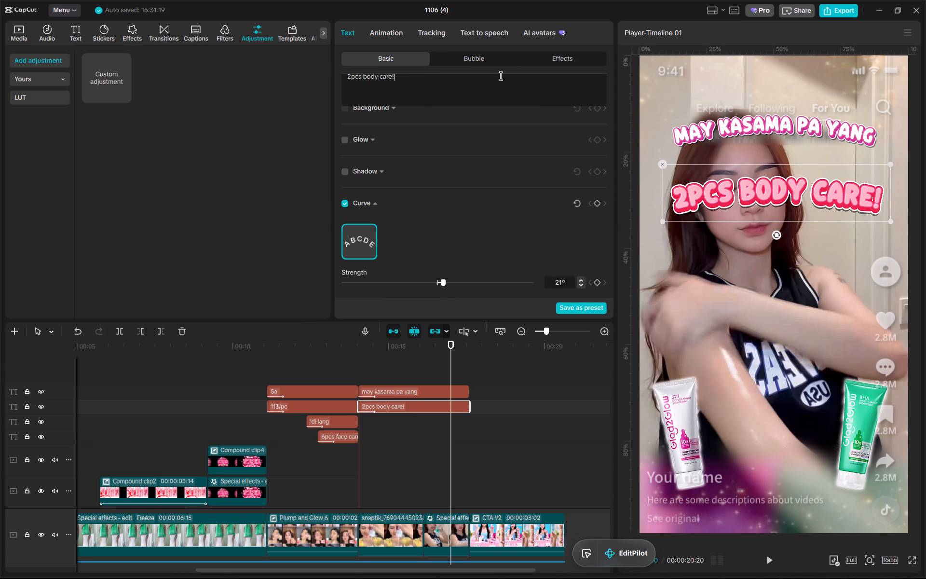
{"action": "left_click_drag", "start_coordinate": [808, 201], "coordinate": [805, 168]}
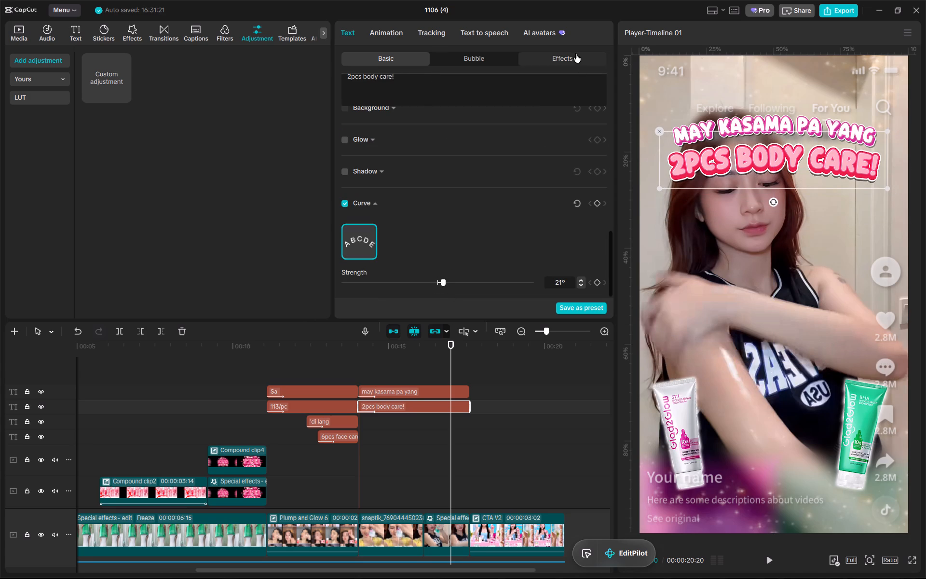
Apply the favourite text effect with white letters and a dark and lime-green outline to "2pcs body care!".
{"action": "left_click", "coordinate": [574, 54]}
{"action": "scroll", "coordinate": [573, 189], "scroll_direction": "down", "scroll_amount": 3}
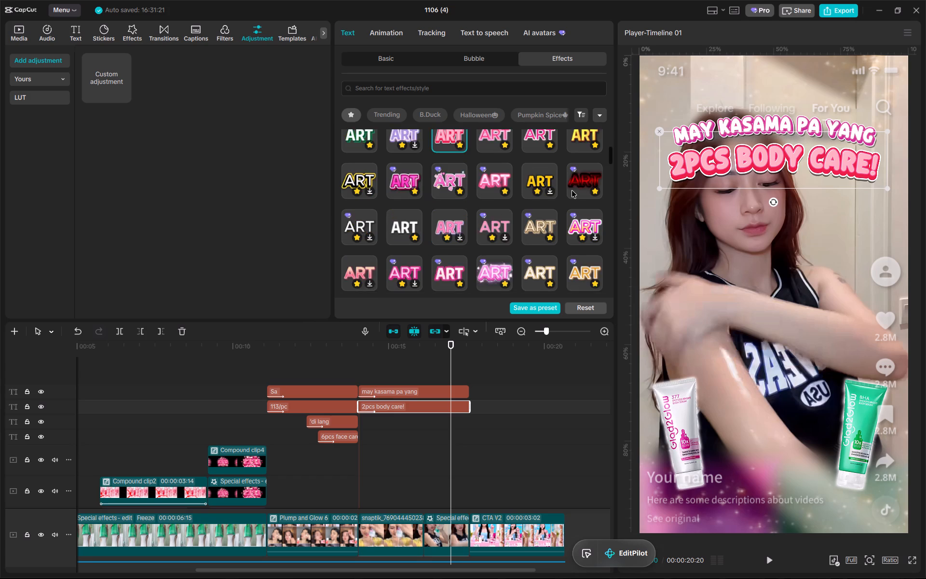
{"action": "scroll", "coordinate": [572, 190], "scroll_direction": "down", "scroll_amount": 3}
{"action": "scroll", "coordinate": [533, 238], "scroll_direction": "down", "scroll_amount": 2}
{"action": "left_click", "coordinate": [579, 231]}
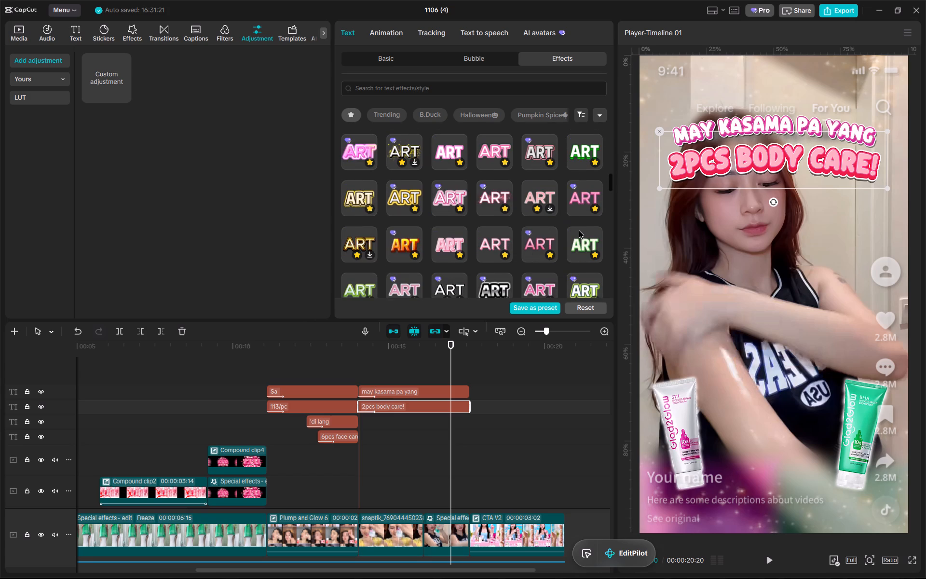
{"action": "scroll", "coordinate": [579, 235], "scroll_direction": "down", "scroll_amount": 1}
{"action": "left_click", "coordinate": [587, 234]}
{"action": "scroll", "coordinate": [587, 234], "scroll_direction": "down", "scroll_amount": 1}
Shrink the "may kasama pa yang" title, centre it just above "2pcs body care!" and set its curve strength to 25°.
{"action": "left_click", "coordinate": [847, 130]}
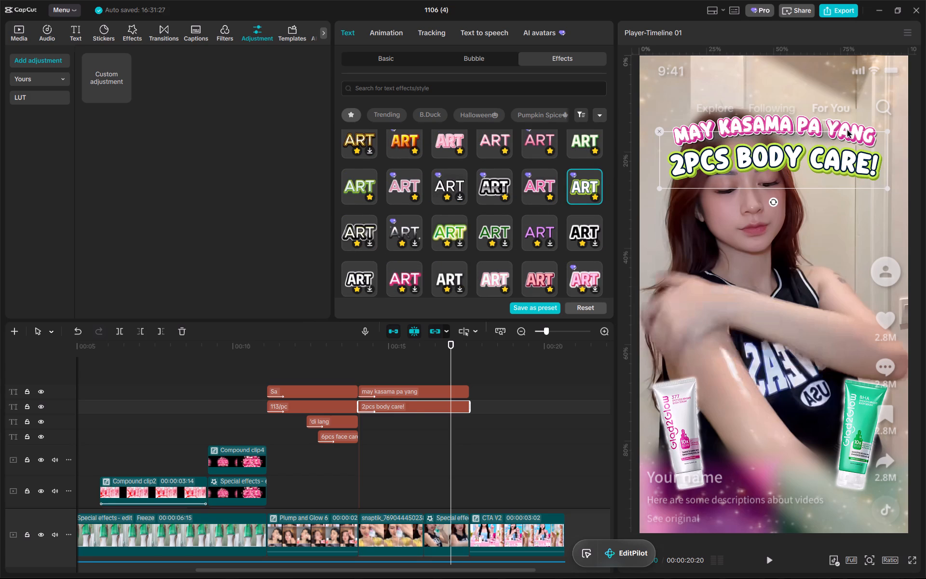
{"action": "left_click_drag", "start_coordinate": [880, 152], "coordinate": [861, 143]}
{"action": "left_click_drag", "start_coordinate": [850, 132], "coordinate": [851, 137]}
{"action": "left_click", "coordinate": [835, 137]}
{"action": "left_click", "coordinate": [365, 56]}
{"action": "scroll", "coordinate": [523, 224], "scroll_direction": "down", "scroll_amount": 17}
{"action": "left_click_drag", "start_coordinate": [448, 282], "coordinate": [442, 281]}
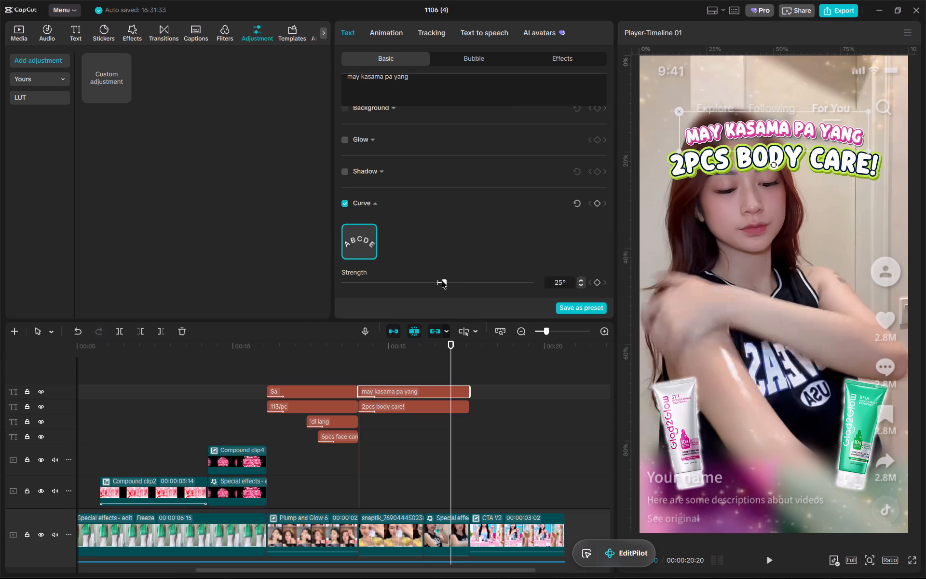
Trim the start of the "2pcs body care!" title to match the voiceover at about 00:15, and play back the timing.
{"action": "left_click_drag", "start_coordinate": [451, 354], "coordinate": [450, 350]}
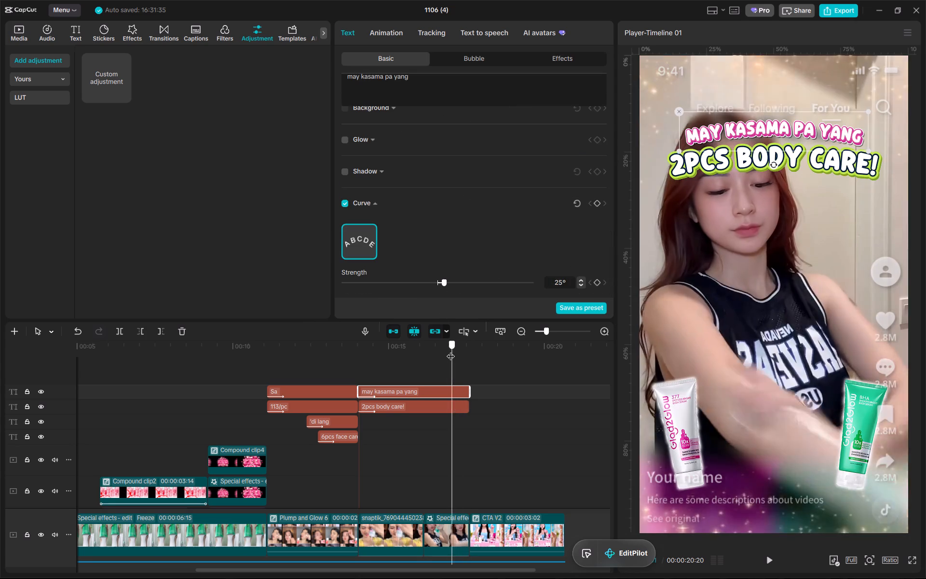
{"action": "left_click_drag", "start_coordinate": [450, 350], "coordinate": [356, 353]}
{"action": "key", "text": "space"}
{"action": "left_click", "coordinate": [381, 407]}
{"action": "scroll", "coordinate": [382, 409], "scroll_direction": "down", "scroll_amount": 12, "text": "ctrl"}
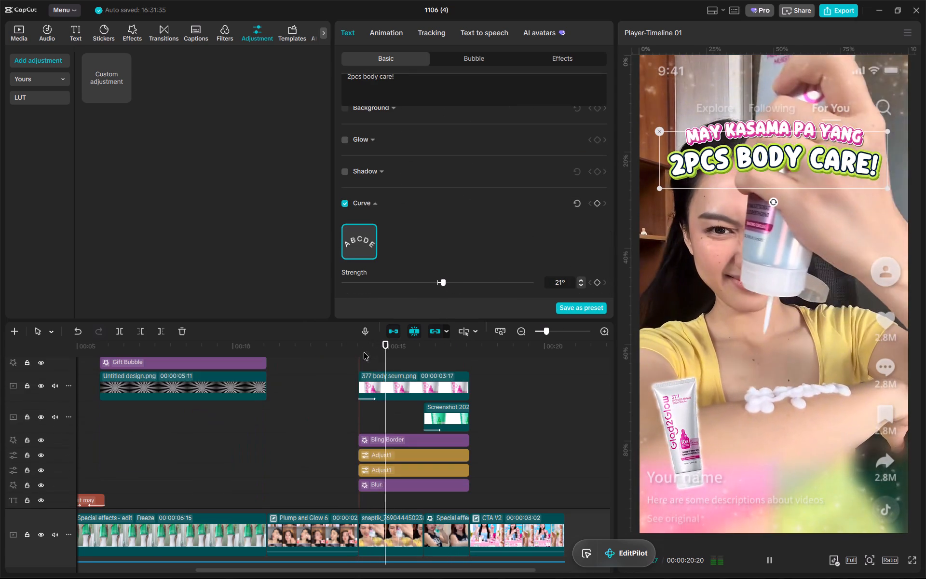
{"action": "key", "text": "space"}
{"action": "left_click", "coordinate": [358, 343]}
{"action": "key", "text": "space"}
{"action": "scroll", "coordinate": [385, 395], "scroll_direction": "down", "scroll_amount": 6, "text": "ctrl"}
{"action": "key", "text": "q"}
{"action": "scroll", "coordinate": [420, 392], "scroll_direction": "up", "scroll_amount": 6, "text": "ctrl"}
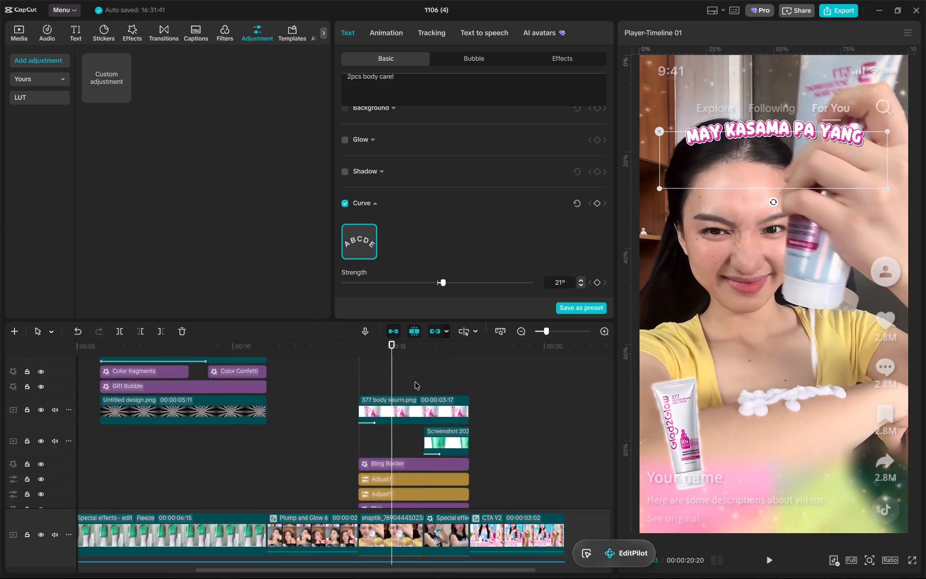
{"action": "scroll", "coordinate": [415, 382], "scroll_direction": "up", "scroll_amount": 6, "text": "ctrl"}
{"action": "key", "text": "space"}
{"action": "scroll", "coordinate": [413, 381], "scroll_direction": "up", "scroll_amount": 6, "text": "ctrl"}
{"action": "key", "text": "space"}
{"action": "left_click", "coordinate": [388, 361]}
{"action": "left_click", "coordinate": [394, 405]}
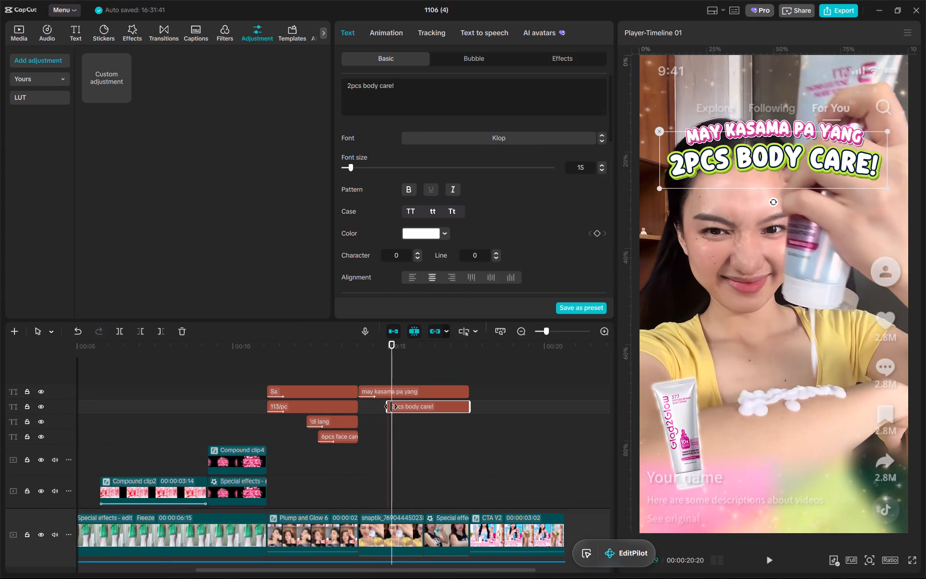
{"action": "left_click", "coordinate": [386, 349]}
{"action": "key", "text": "space"}
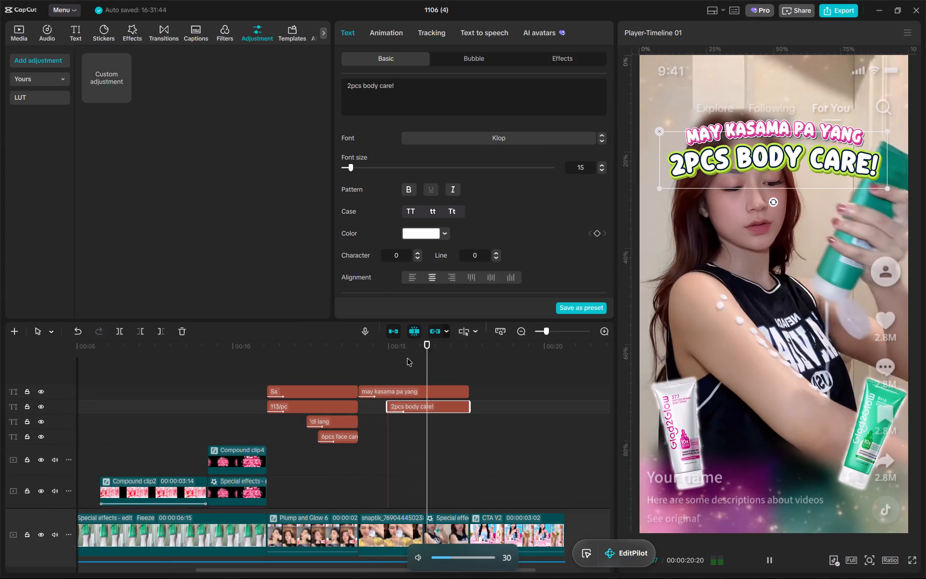
{"action": "key", "text": "space"}
Copy "Yung mga bago pa talaga" from scene 6's voiceover cell in the script sheet and return to CapCut.
{"action": "key", "text": "alt+Tab"}
{"action": "left_click", "coordinate": [739, 381]}
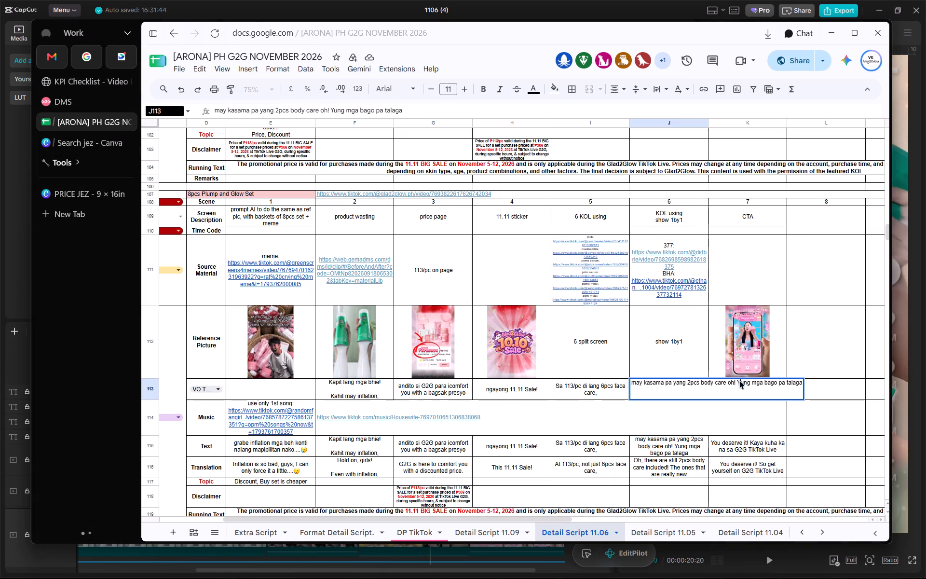
{"action": "left_click_drag", "start_coordinate": [739, 381], "coordinate": [819, 384]}
{"action": "key", "text": "ctrl+c"}
{"action": "key", "text": "alt+Tab"}
Place a copy of the "may kasama pa yang" title on a lower track where the next line is spoken, and trim it to the scene's end.
{"action": "left_click", "coordinate": [410, 396]}
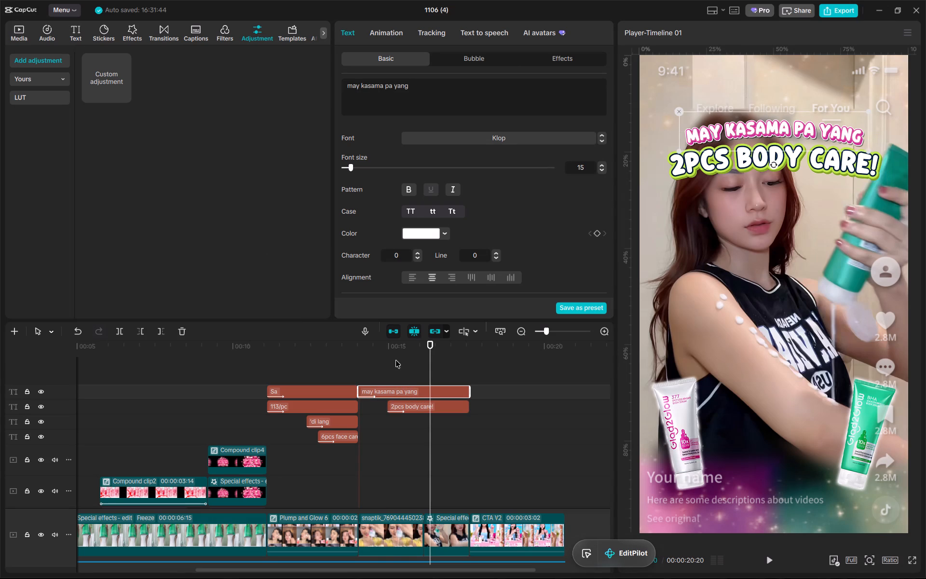
{"action": "left_click", "coordinate": [390, 350]}
{"action": "key", "text": "space"}
{"action": "key", "text": "space"}
{"action": "left_click", "coordinate": [429, 358]}
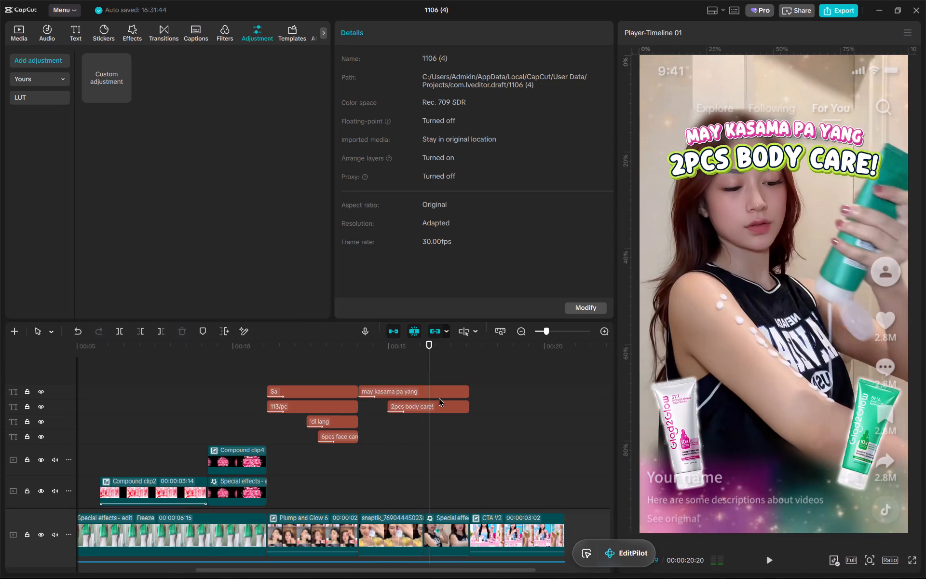
{"action": "left_click", "coordinate": [428, 356]}
{"action": "left_click", "coordinate": [422, 395]}
{"action": "left_click_drag", "start_coordinate": [408, 394], "coordinate": [472, 425], "text": "alt"}
{"action": "left_click", "coordinate": [472, 422]}
{"action": "left_click", "coordinate": [470, 347]}
{"action": "key", "text": "w"}
Change the new title's text to "Yung mga bago pa talaga!" and move it down, centred just above the product tubes.
{"action": "left_click", "coordinate": [440, 97]}
{"action": "key", "text": "ctrl+a"}
{"action": "key", "text": "ctrl+v"}
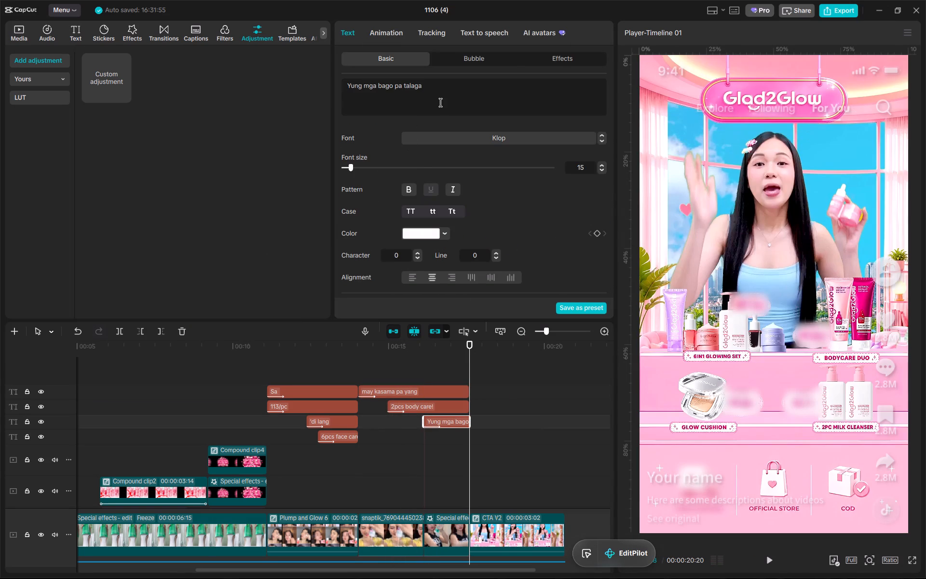
{"action": "left_click", "coordinate": [438, 352]}
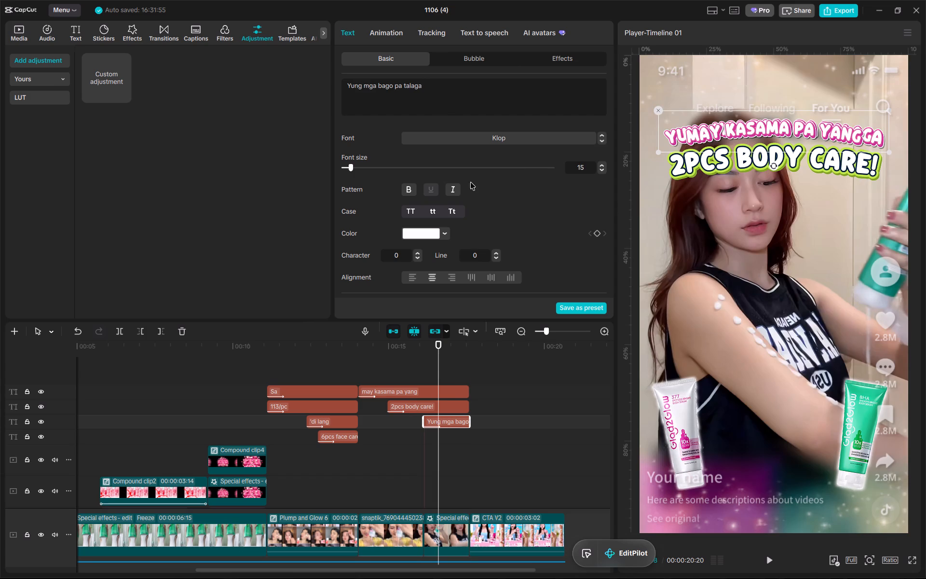
{"action": "left_click", "coordinate": [480, 85]}
{"action": "key", "text": "shift+exclam"}
{"action": "left_click_drag", "start_coordinate": [804, 133], "coordinate": [810, 346]}
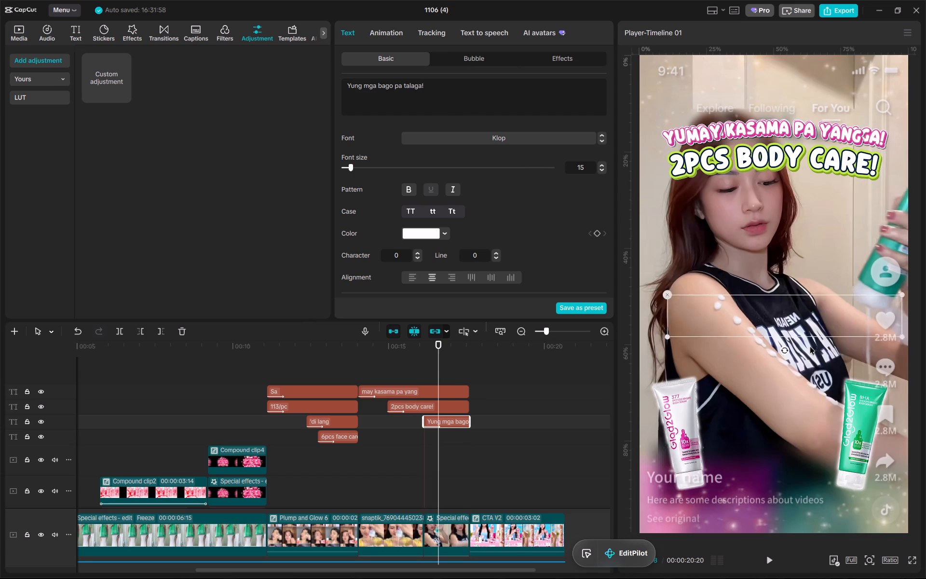
{"action": "left_click_drag", "start_coordinate": [810, 346], "coordinate": [802, 361]}
Set the curve strength of the "Yung mga bago pa talaga!" title to -14°.
{"action": "scroll", "coordinate": [448, 148], "scroll_direction": "down", "scroll_amount": 13}
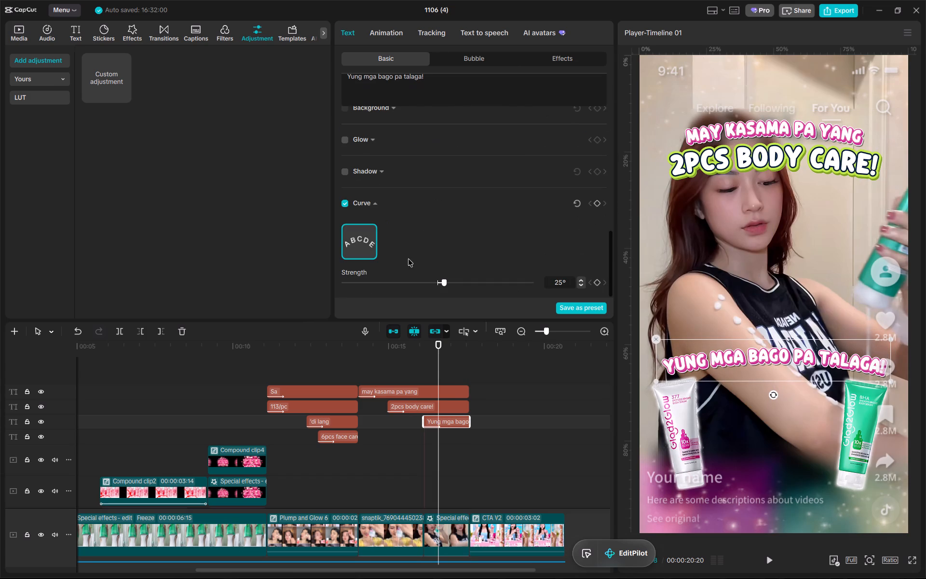
{"action": "left_click_drag", "start_coordinate": [437, 277], "coordinate": [432, 279]}
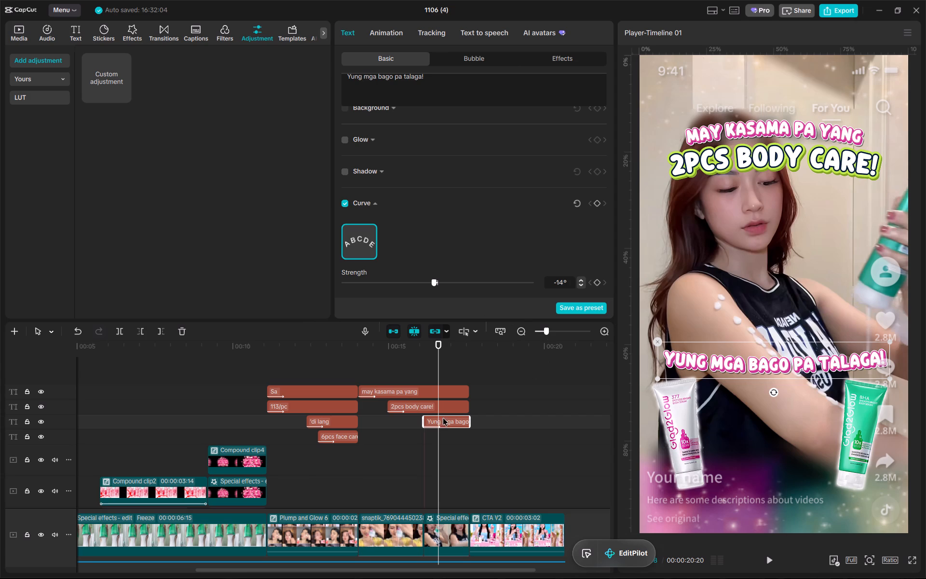
Apply the favourited "Ocea...unce" entrance animation to both the "may kasama pa yang" and "Yung mga bago pa talaga!" titles.
{"action": "left_click", "coordinate": [422, 359]}
{"action": "left_click_drag", "start_coordinate": [422, 353], "coordinate": [452, 358]}
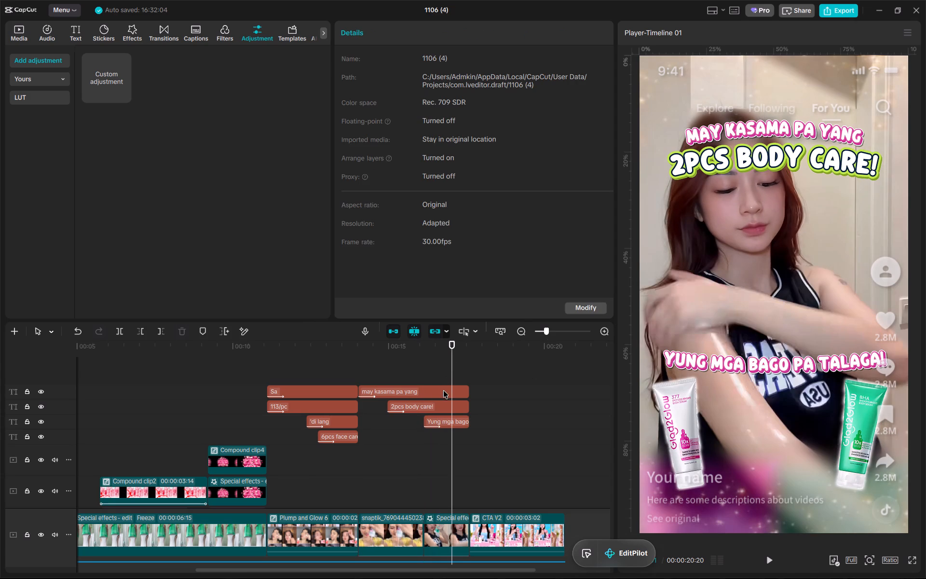
{"action": "left_click", "coordinate": [444, 392]}
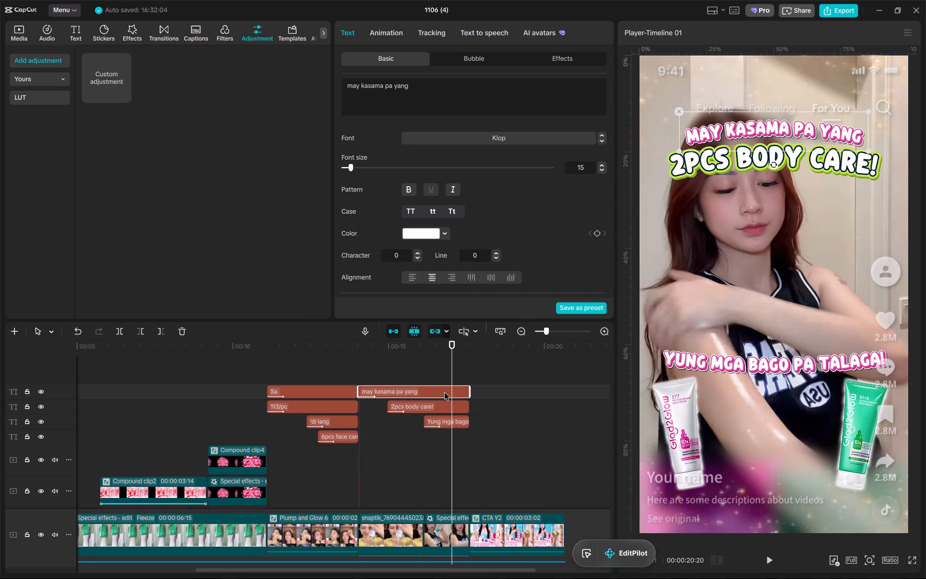
{"action": "left_click", "coordinate": [454, 417], "text": "ctrl"}
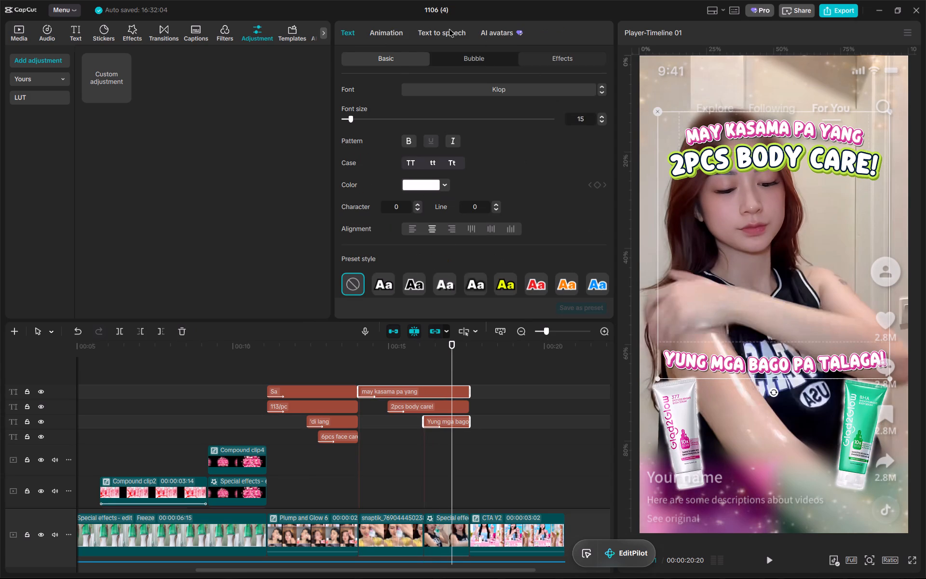
{"action": "left_click_drag", "start_coordinate": [392, 24], "coordinate": [392, 29]}
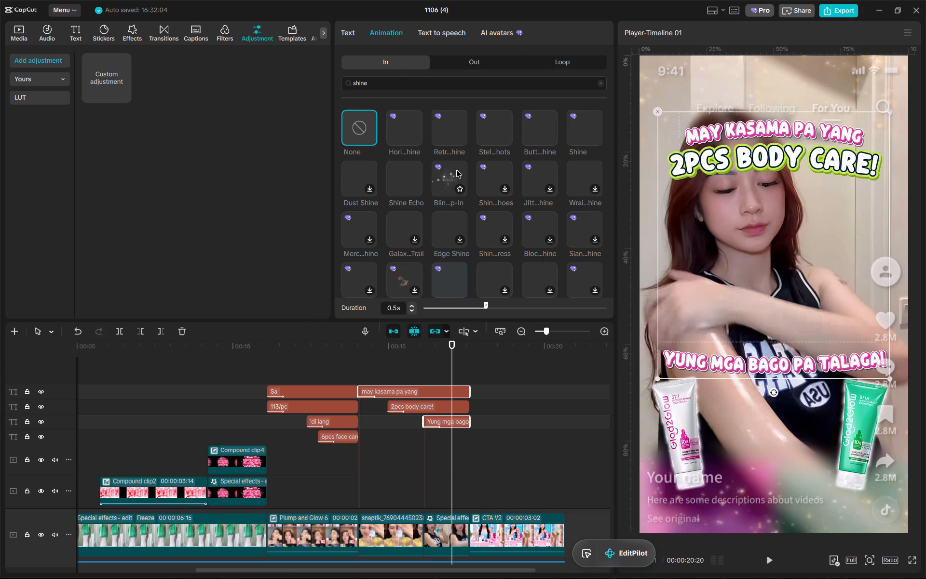
{"action": "left_click", "coordinate": [599, 84]}
{"action": "scroll", "coordinate": [433, 187], "scroll_direction": "down", "scroll_amount": 4}
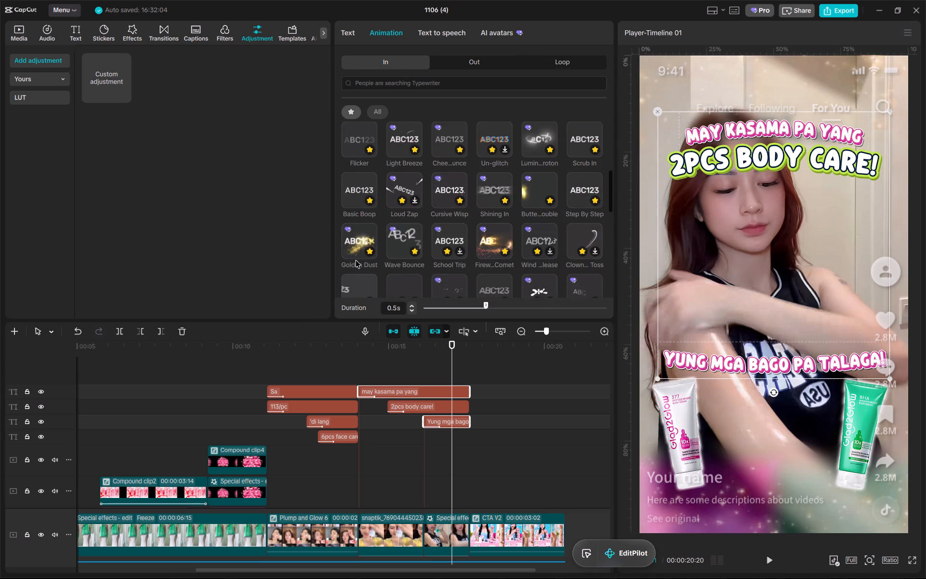
{"action": "scroll", "coordinate": [355, 260], "scroll_direction": "down", "scroll_amount": 2}
{"action": "scroll", "coordinate": [369, 187], "scroll_direction": "down", "scroll_amount": 2}
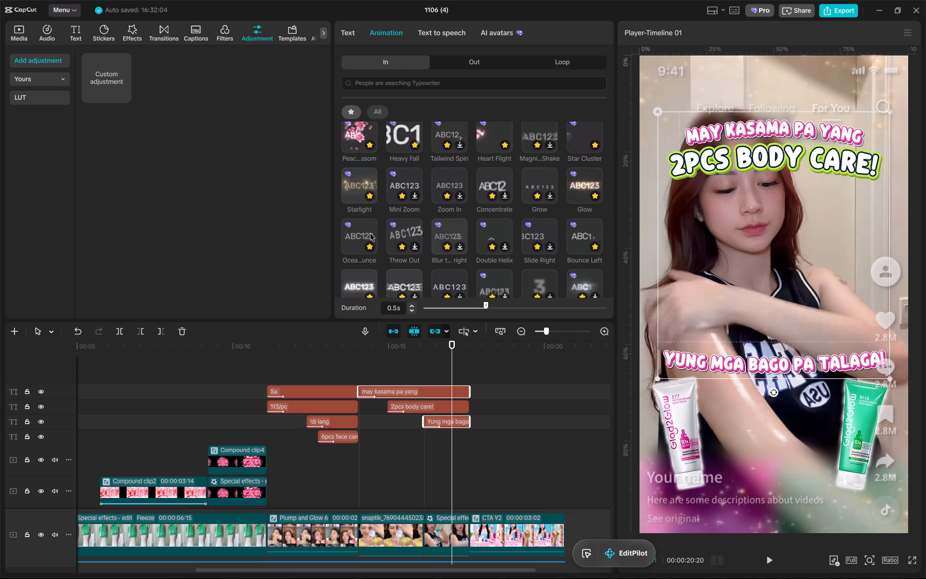
{"action": "left_click", "coordinate": [364, 232]}
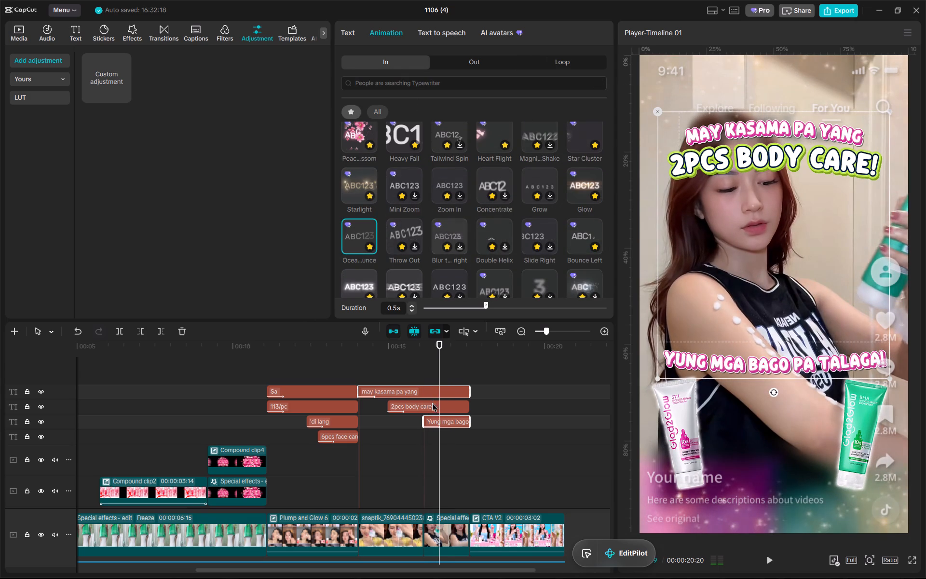
Play the promo from the "Kapit lang" scene through the six-face grid scene to review titles, effects and timing.
{"action": "left_click_drag", "start_coordinate": [443, 344], "coordinate": [0, 380]}
{"action": "key", "text": "space"}
{"action": "scroll", "coordinate": [304, 367], "scroll_direction": "down", "scroll_amount": 3, "text": "alt"}
{"action": "key", "text": "space"}
{"action": "left_click_drag", "start_coordinate": [167, 350], "coordinate": [179, 346]}
{"action": "key", "text": "space"}
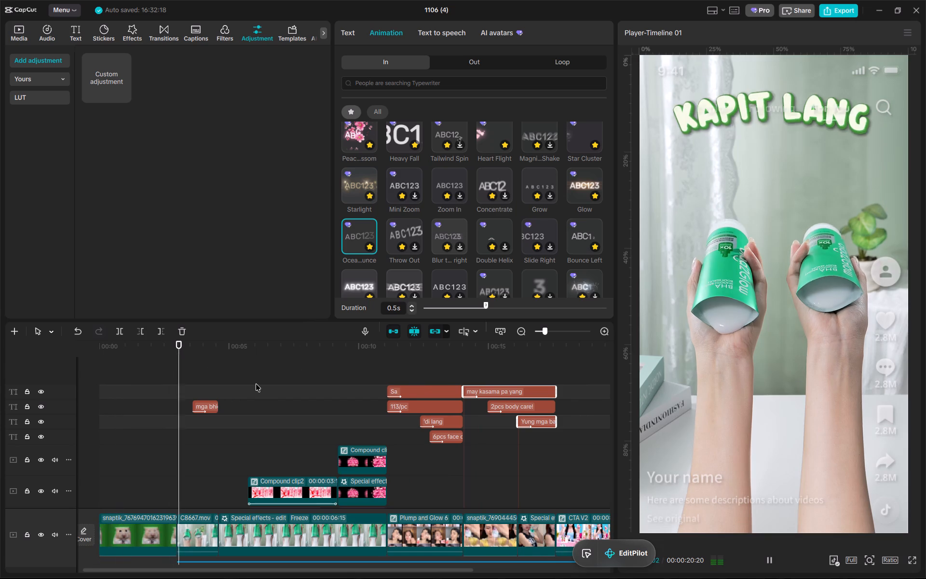
{"action": "scroll", "coordinate": [257, 393], "scroll_direction": "up", "scroll_amount": 12, "text": "alt"}
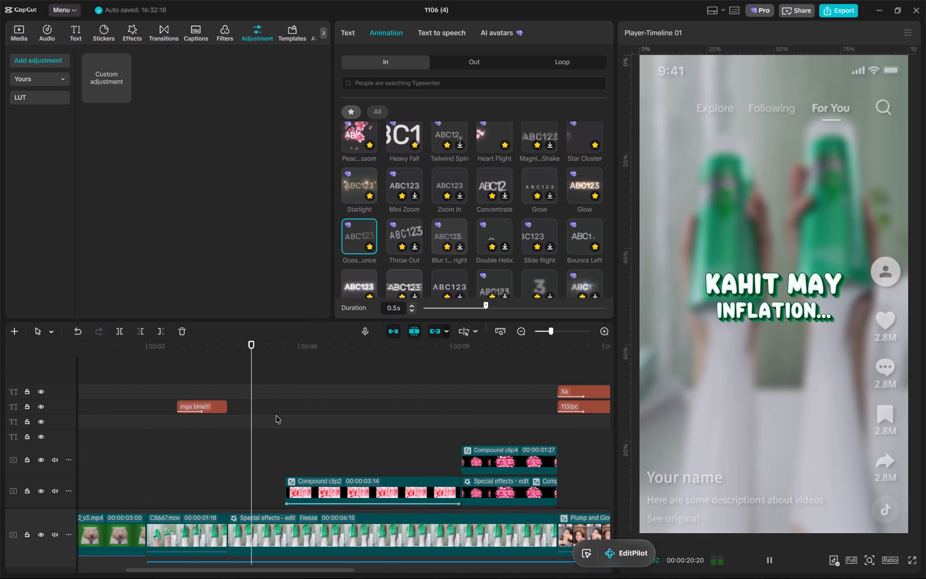
{"action": "scroll", "coordinate": [276, 415], "scroll_direction": "up", "scroll_amount": 4, "text": "alt"}
{"action": "key", "text": "space"}
{"action": "left_click", "coordinate": [215, 345]}
{"action": "key", "text": "space"}
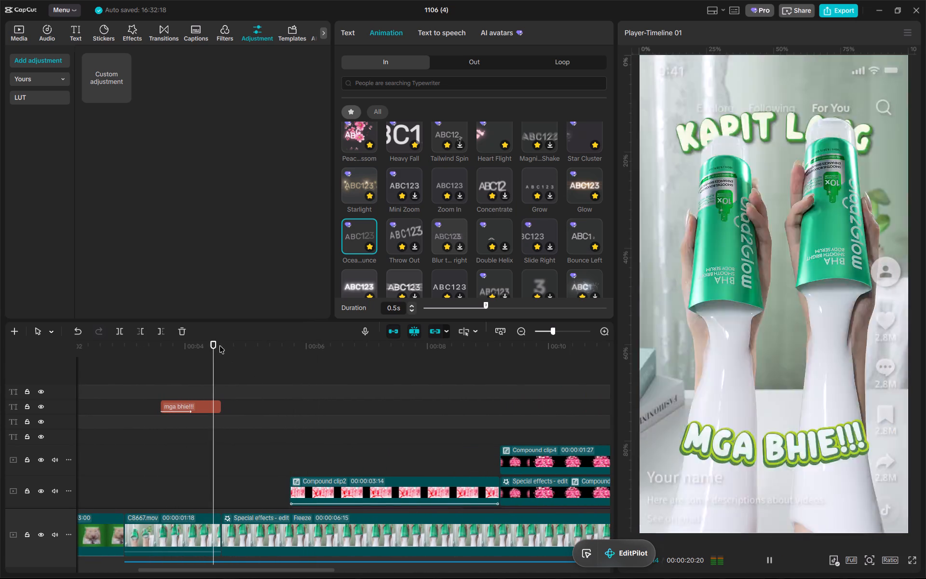
{"action": "scroll", "coordinate": [353, 369], "scroll_direction": "down", "scroll_amount": 4, "text": "ctrl"}
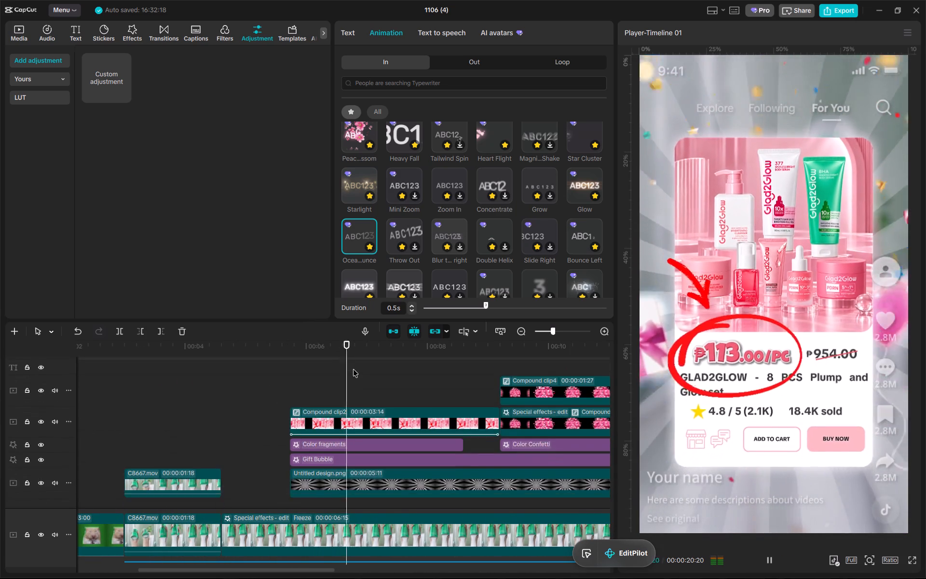
{"action": "scroll", "coordinate": [353, 369], "scroll_direction": "down", "scroll_amount": 8, "text": "ctrl"}
{"action": "scroll", "coordinate": [446, 413], "scroll_direction": "up", "scroll_amount": 3, "text": "ctrl"}
{"action": "scroll", "coordinate": [446, 418], "scroll_direction": "down", "scroll_amount": 6, "text": "alt"}
{"action": "scroll", "coordinate": [495, 428], "scroll_direction": "up", "scroll_amount": 1, "text": "ctrl"}
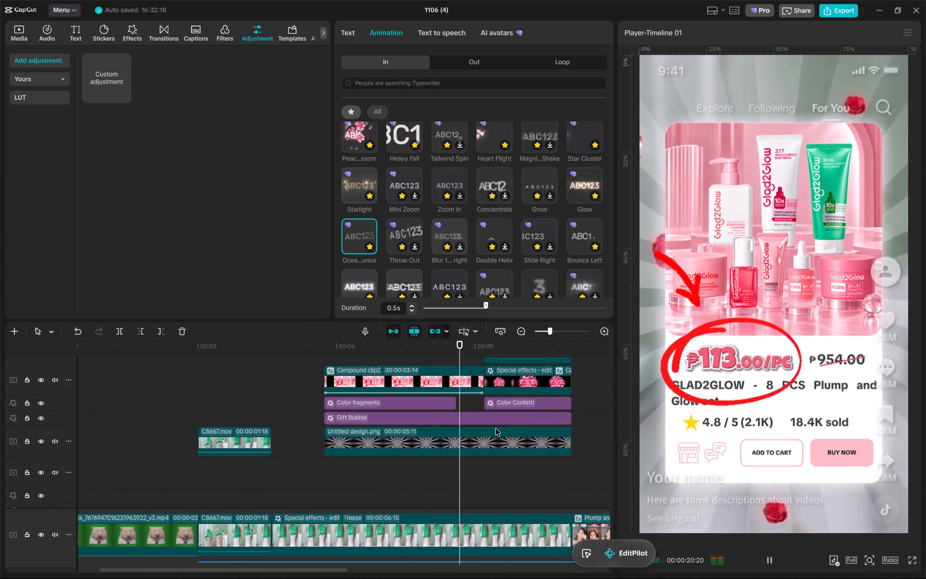
{"action": "scroll", "coordinate": [495, 428], "scroll_direction": "down", "scroll_amount": 2, "text": "ctrl"}
{"action": "scroll", "coordinate": [495, 428], "scroll_direction": "down", "scroll_amount": 5, "text": "alt"}
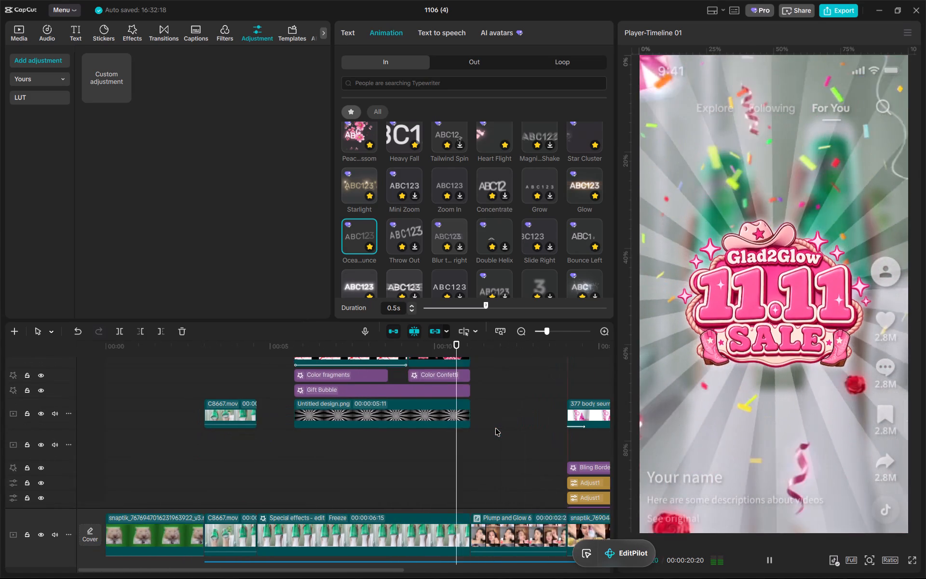
{"action": "scroll", "coordinate": [495, 428], "scroll_direction": "down", "scroll_amount": 8, "text": "alt"}
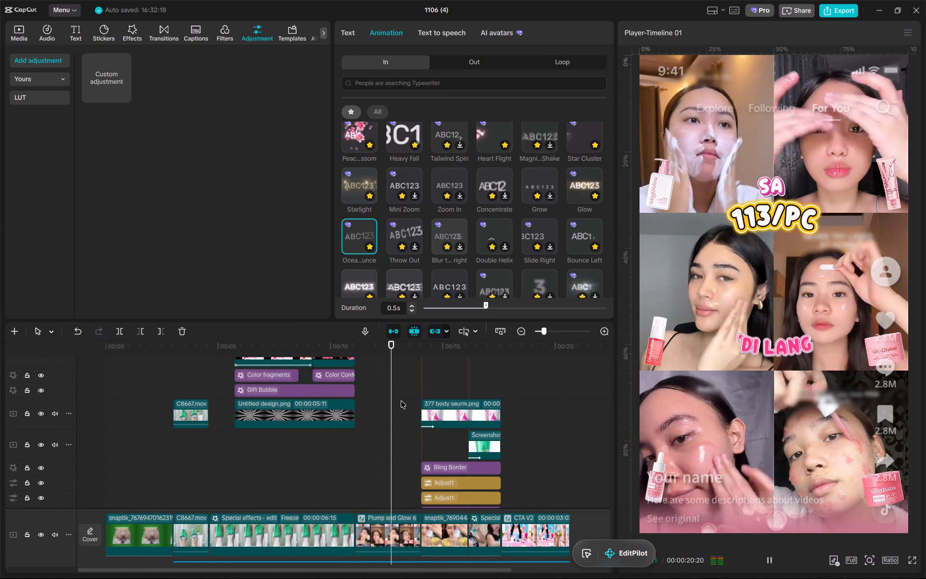
Search the sound effects for "cute operation sound effects" and place "Cute operation sound effects" under the start of the "Kapit lang" title.
{"action": "left_click_drag", "start_coordinate": [356, 341], "coordinate": [170, 349]}
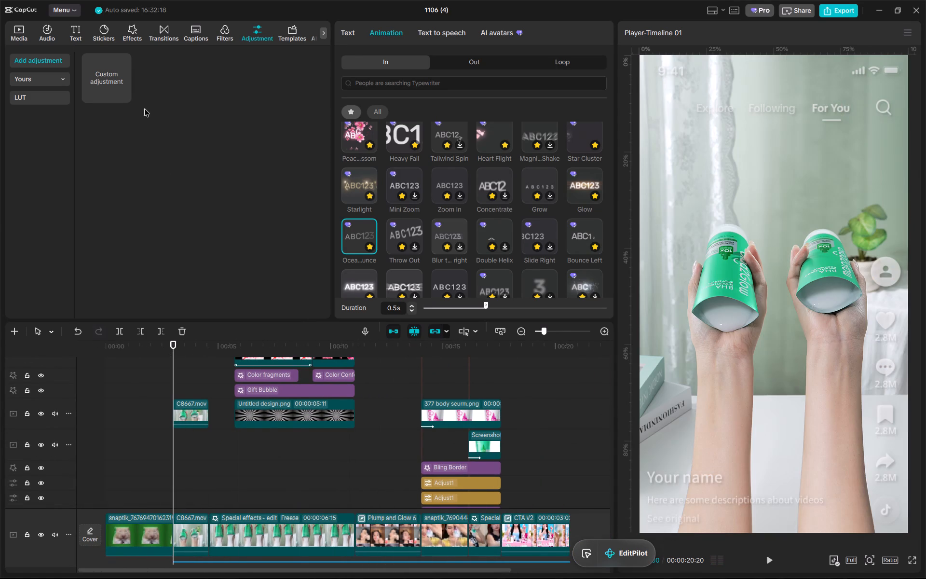
{"action": "key", "text": "space"}
{"action": "key", "text": "space"}
{"action": "scroll", "coordinate": [240, 419], "scroll_direction": "down", "scroll_amount": 13, "text": "ctrl"}
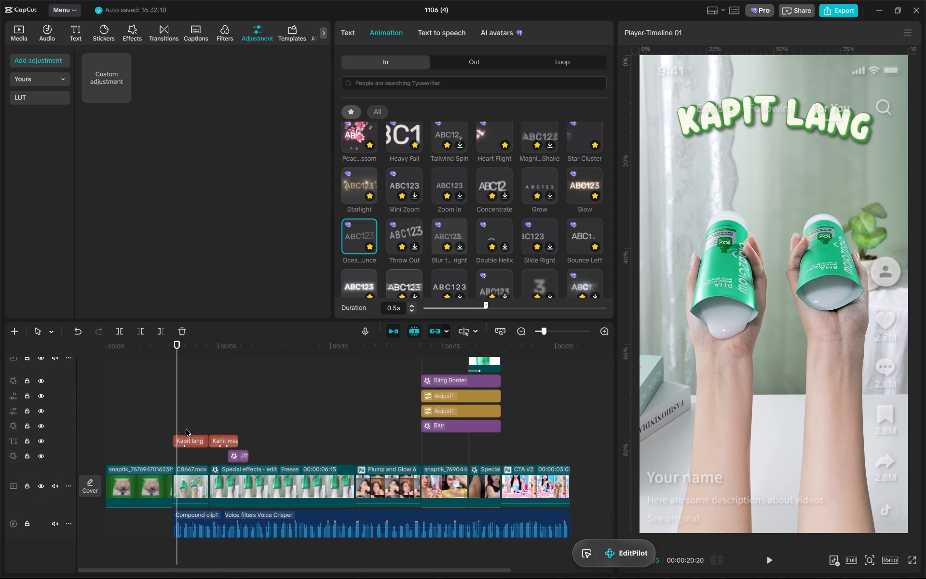
{"action": "scroll", "coordinate": [186, 429], "scroll_direction": "down", "scroll_amount": 2, "text": "ctrl"}
{"action": "left_click", "coordinate": [174, 358]}
{"action": "scroll", "coordinate": [190, 401], "scroll_direction": "up", "scroll_amount": 15, "text": "alt"}
{"action": "left_click", "coordinate": [47, 25]}
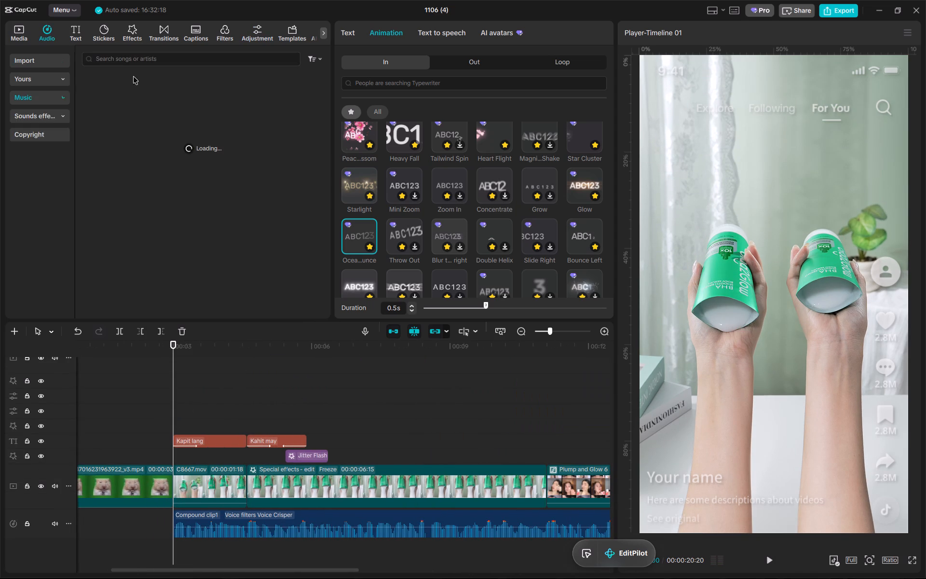
{"action": "left_click", "coordinate": [35, 104]}
{"action": "left_click", "coordinate": [40, 119]}
{"action": "left_click", "coordinate": [153, 54]}
{"action": "type", "text": "cute opera"}
{"action": "left_click", "coordinate": [185, 87]}
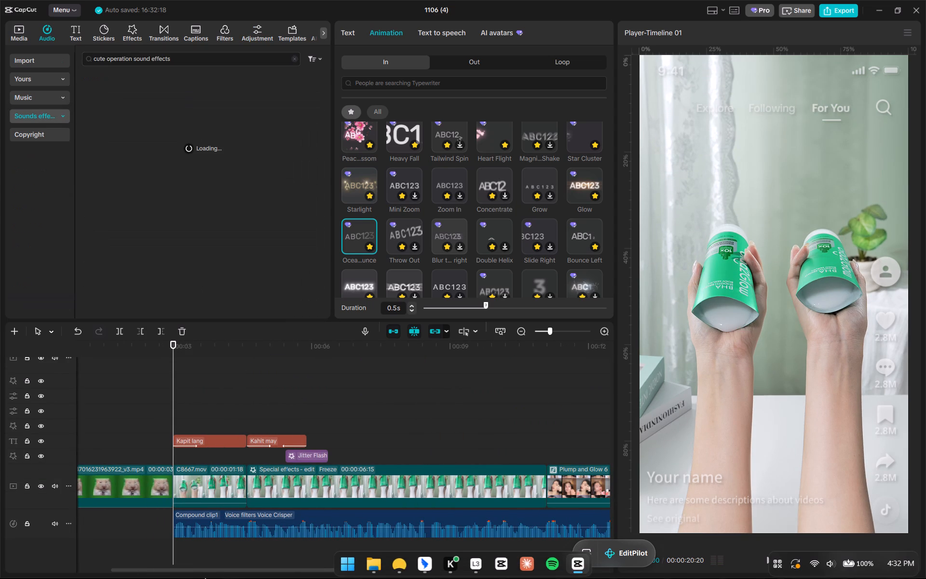
{"action": "scroll", "coordinate": [261, 519], "scroll_direction": "up", "scroll_amount": 20, "text": "alt"}
{"action": "scroll", "coordinate": [261, 519], "scroll_direction": "up", "scroll_amount": 2, "text": "alt"}
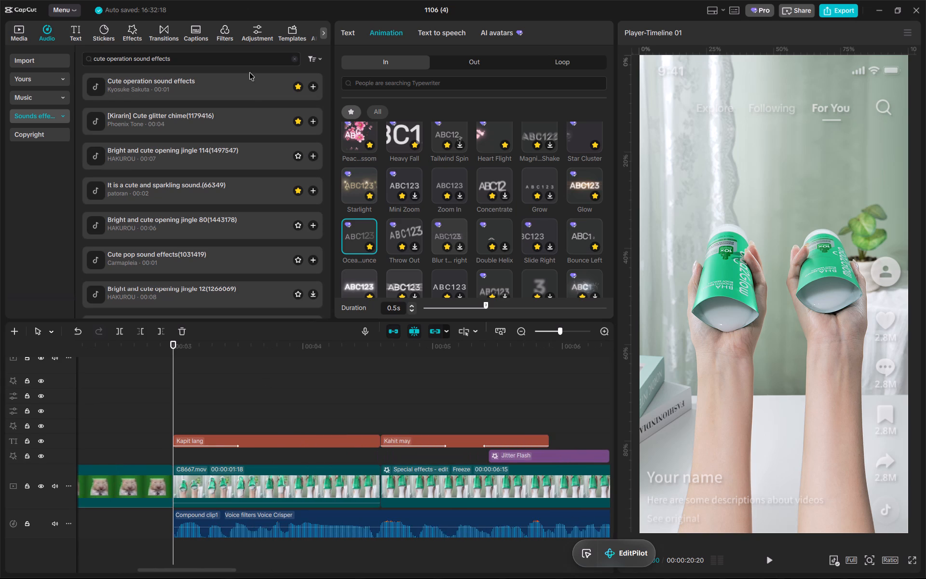
{"action": "left_click_drag", "start_coordinate": [248, 83], "coordinate": [170, 548]}
Normalize the loudness of the "Cute operation sound effects" clip and play it back.
{"action": "left_click", "coordinate": [354, 36]}
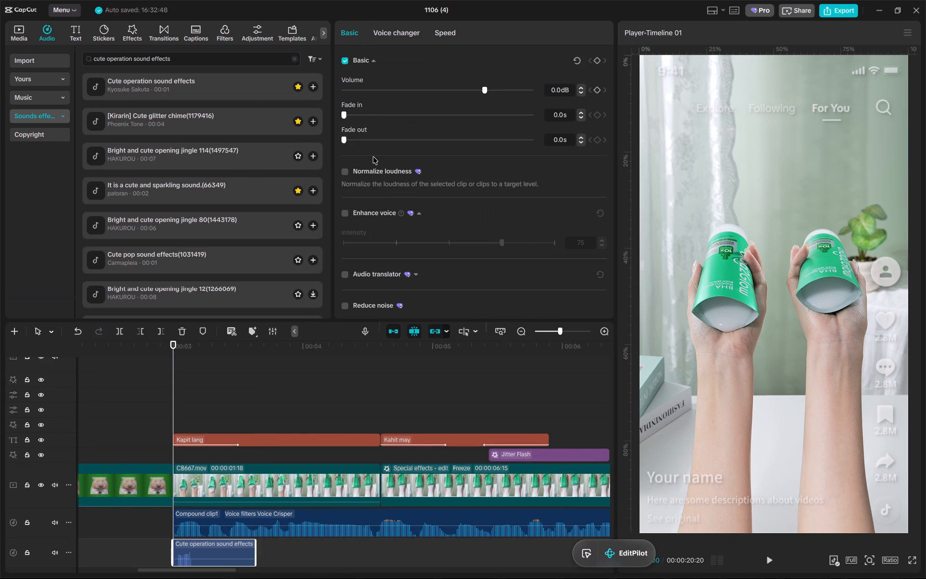
{"action": "left_click", "coordinate": [344, 174]}
{"action": "scroll", "coordinate": [283, 409], "scroll_direction": "up", "scroll_amount": 10, "text": "alt"}
{"action": "key", "text": "space"}
{"action": "key", "text": "space"}
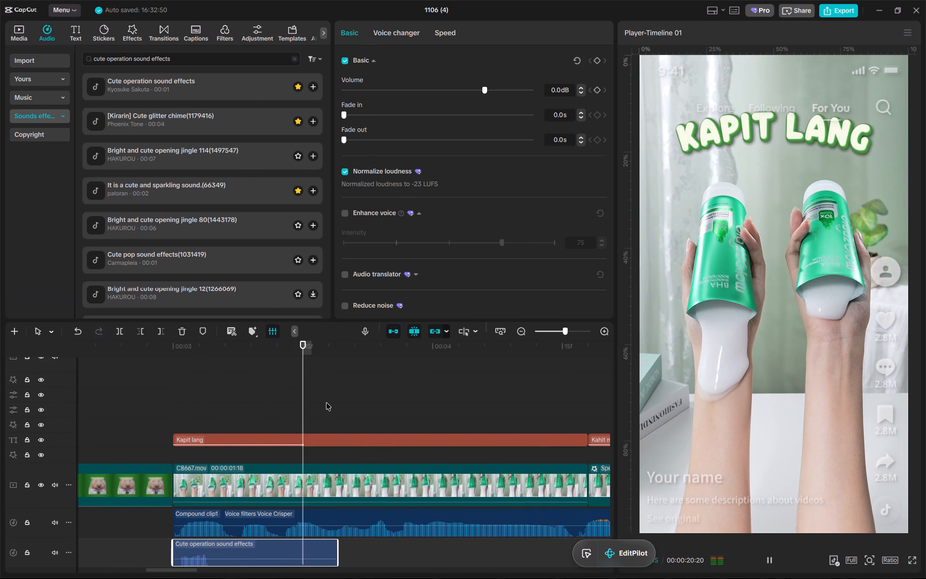
Find the next sound cue at about 00:03:18 in the "Kapit lang" scene and search the sound effects for "jean".
{"action": "scroll", "coordinate": [321, 441], "scroll_direction": "up", "scroll_amount": 12, "text": "ctrl"}
{"action": "scroll", "coordinate": [382, 401], "scroll_direction": "down", "scroll_amount": 1, "text": "ctrl"}
{"action": "scroll", "coordinate": [380, 399], "scroll_direction": "up", "scroll_amount": 5, "text": "ctrl"}
{"action": "left_click", "coordinate": [327, 345]}
{"action": "scroll", "coordinate": [361, 397], "scroll_direction": "down", "scroll_amount": 14, "text": "ctrl"}
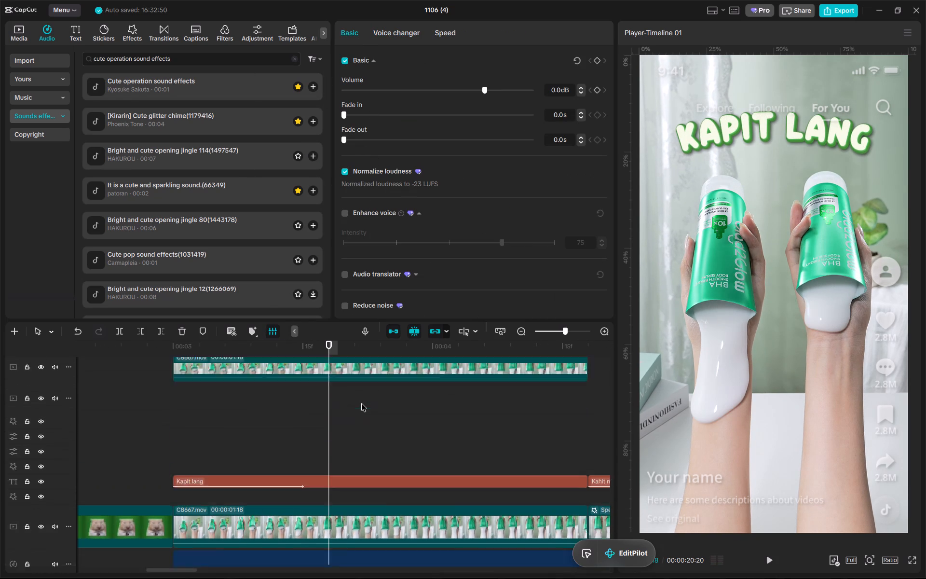
{"action": "scroll", "coordinate": [361, 403], "scroll_direction": "down", "scroll_amount": 2, "text": "ctrl"}
{"action": "triple_click", "coordinate": [187, 55]}
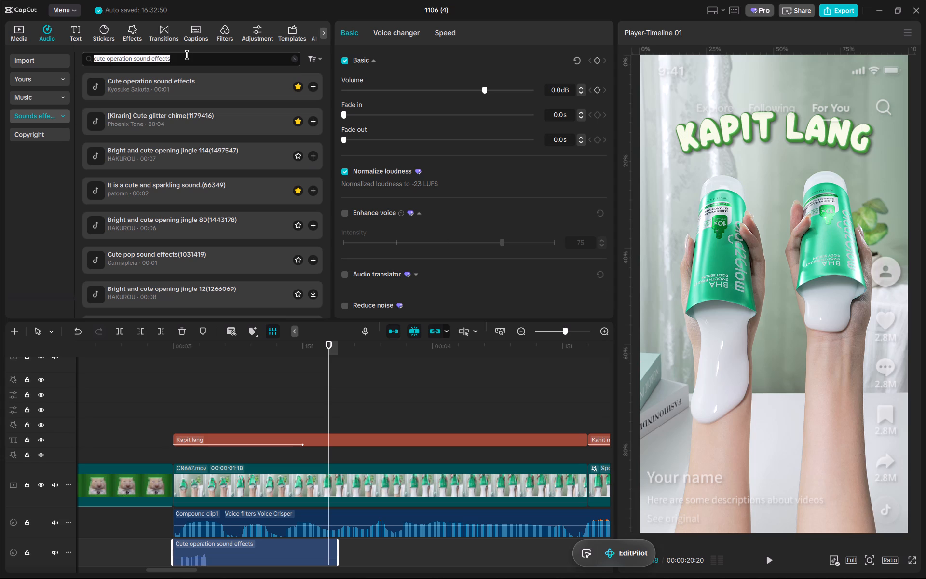
{"action": "type", "text": "jean"}
{"action": "key", "text": "Return"}
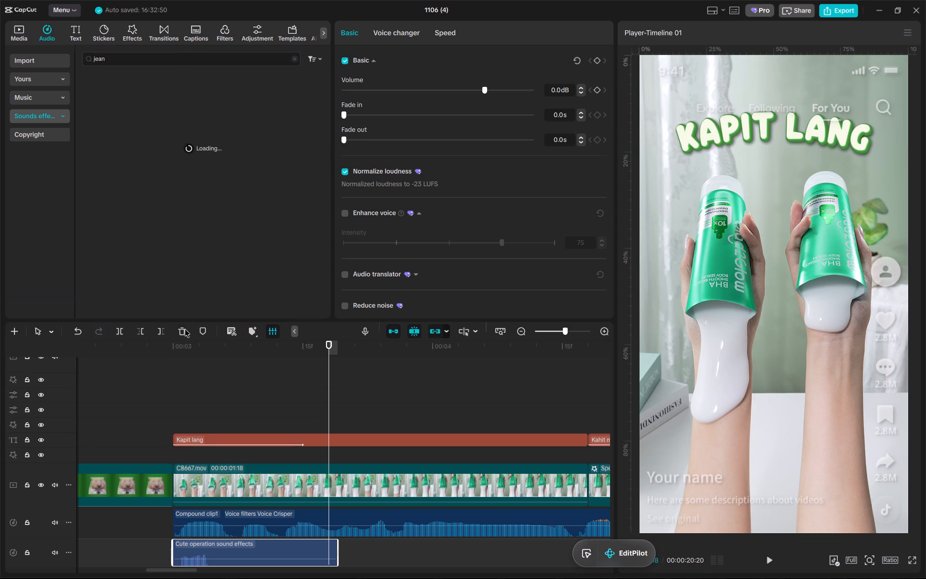
Trim off the silent tail of the "Cute operation sound effects" clip.
{"action": "left_click", "coordinate": [210, 347]}
{"action": "key", "text": "w"}
Place "Jean! (Suspense surprise)(878908)" at about 00:03:18 on the effects audio track, set its volume to -4.5 dB and play it back.
{"action": "scroll", "coordinate": [351, 385], "scroll_direction": "up", "scroll_amount": 16, "text": "ctrl"}
{"action": "left_click", "coordinate": [329, 347]}
{"action": "scroll", "coordinate": [399, 452], "scroll_direction": "down", "scroll_amount": 20, "text": "ctrl"}
{"action": "scroll", "coordinate": [399, 452], "scroll_direction": "down", "scroll_amount": 3, "text": "ctrl"}
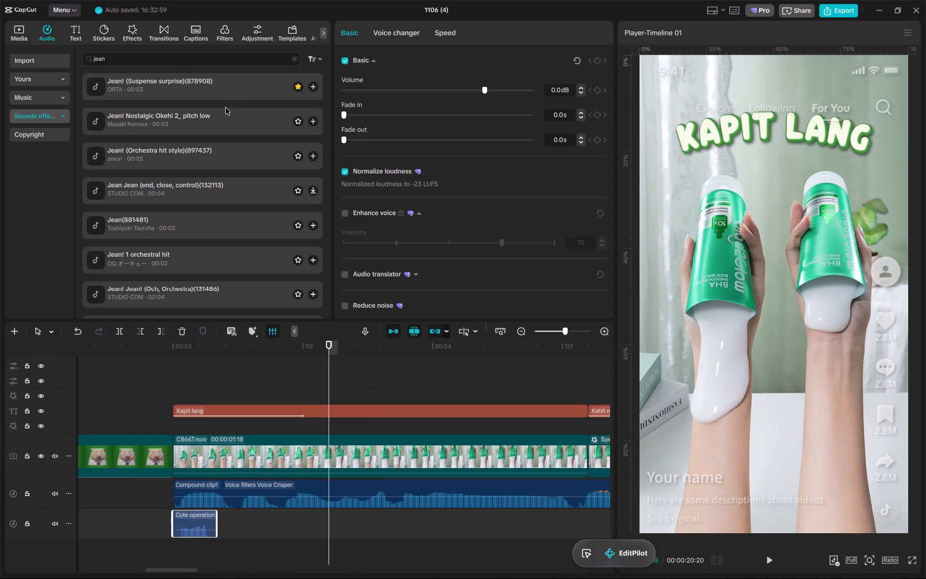
{"action": "left_click_drag", "start_coordinate": [229, 90], "coordinate": [334, 522]}
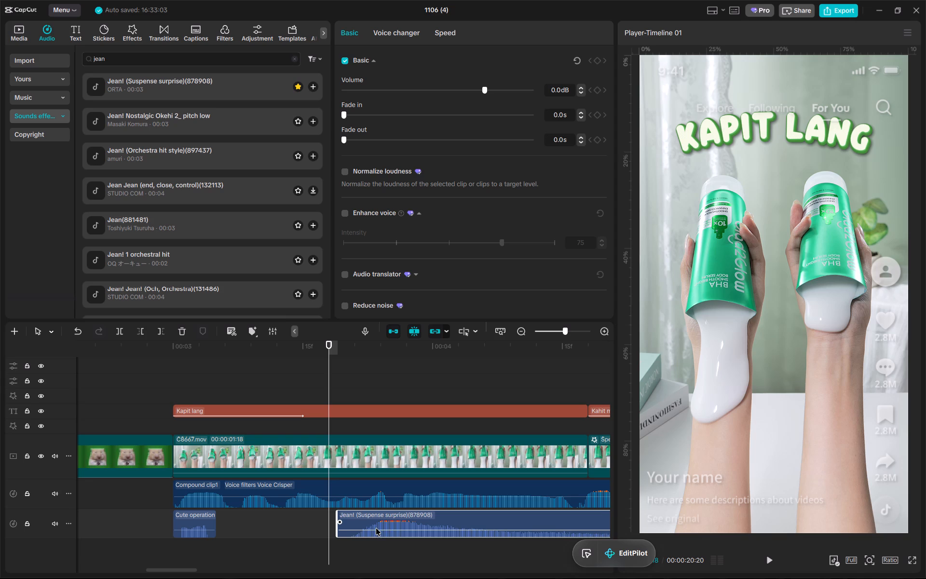
{"action": "left_click_drag", "start_coordinate": [388, 527], "coordinate": [329, 532]}
{"action": "left_click_drag", "start_coordinate": [487, 84], "coordinate": [472, 87]}
{"action": "scroll", "coordinate": [412, 418], "scroll_direction": "down", "scroll_amount": 8, "text": "alt"}
{"action": "left_click", "coordinate": [235, 339]}
{"action": "left_click", "coordinate": [232, 342]}
{"action": "key", "text": "space"}
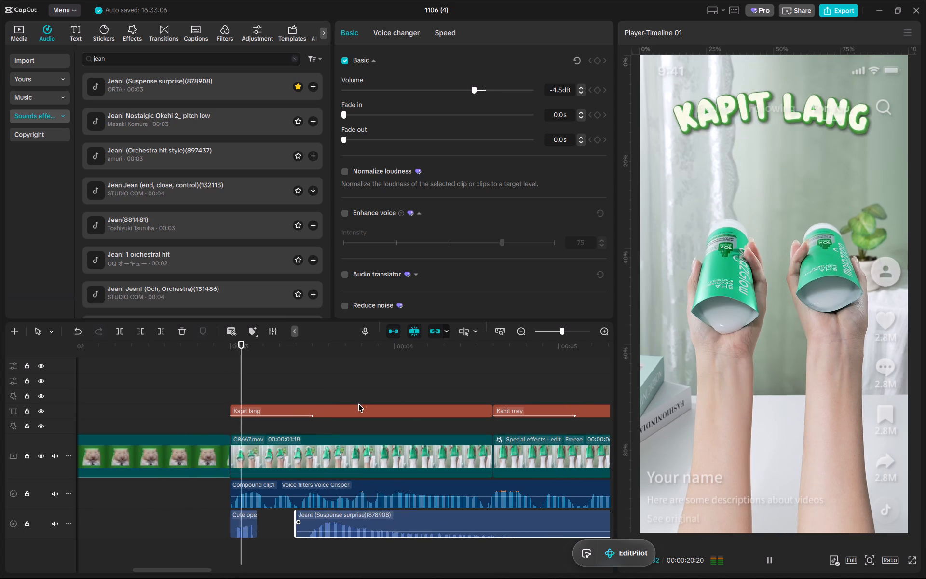
{"action": "scroll", "coordinate": [358, 404], "scroll_direction": "down", "scroll_amount": 14, "text": "alt"}
{"action": "key", "text": "space"}
Locate the start of the "Kahit may" title and search the sound effects for "cute operation sound effects".
{"action": "left_click_drag", "start_coordinate": [373, 347], "coordinate": [379, 345]}
{"action": "key", "text": "space"}
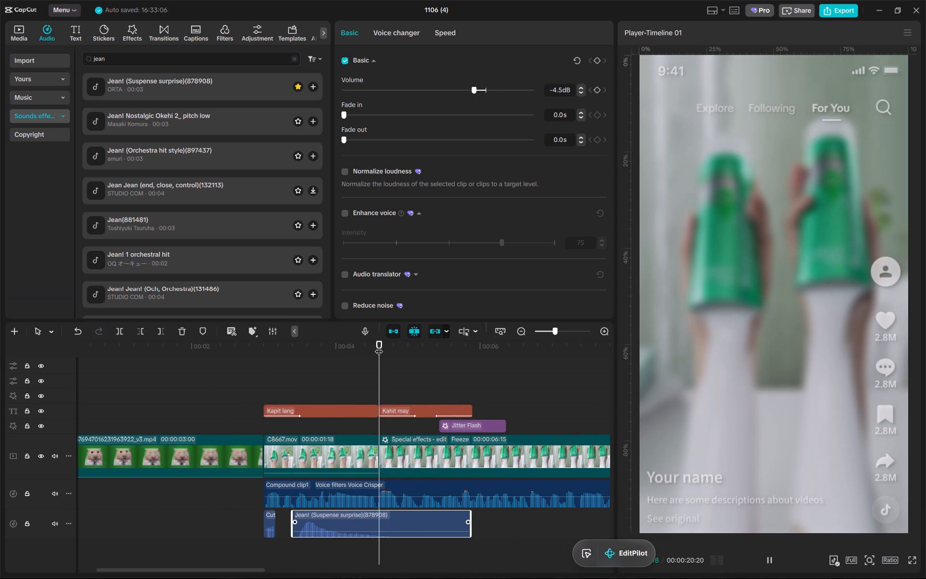
{"action": "left_click", "coordinate": [379, 345]}
{"action": "double_click", "coordinate": [173, 59]}
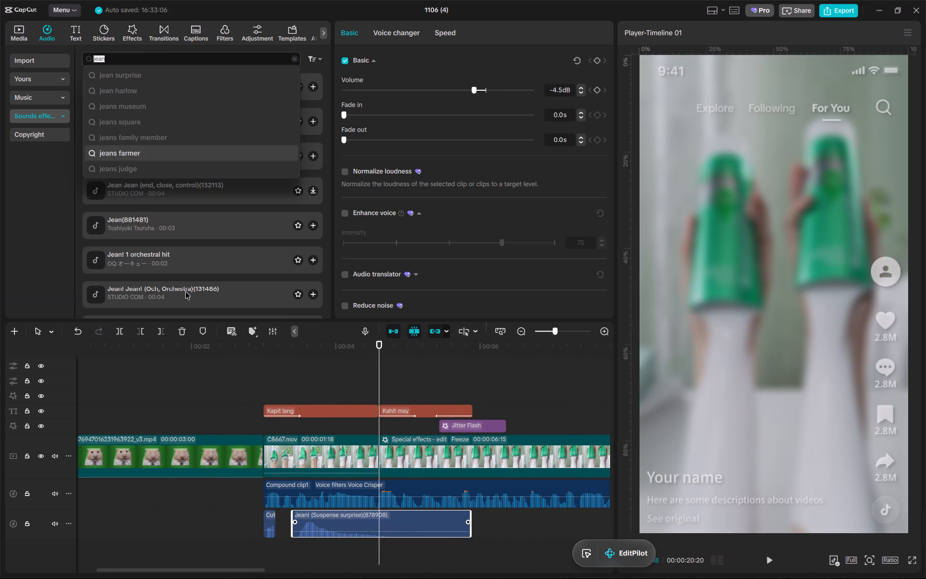
{"action": "type", "text": "cute opera"}
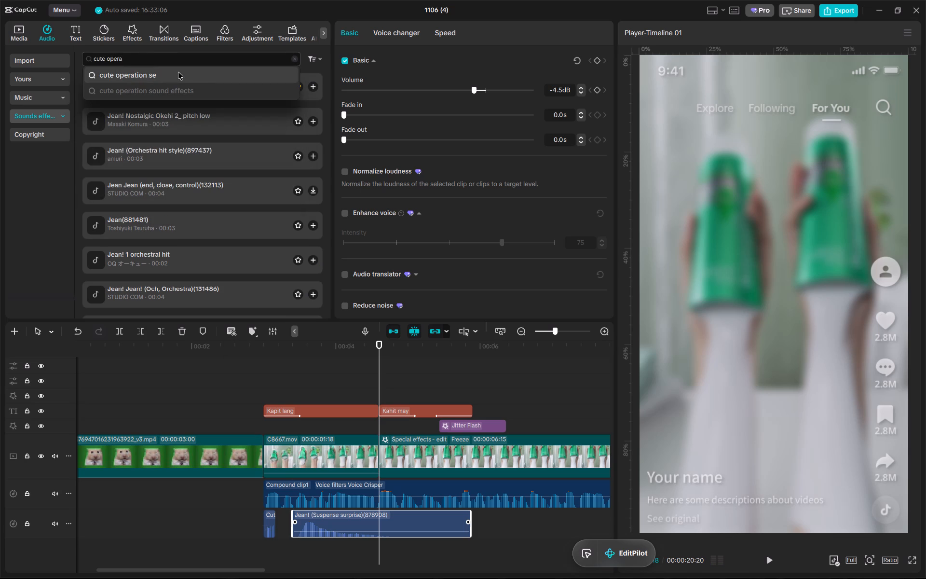
{"action": "left_click", "coordinate": [208, 88]}
Trim the end of the "Jean! (Suspense surprise)" clip to the start of the "Kahit may" title.
{"action": "left_click", "coordinate": [419, 516]}
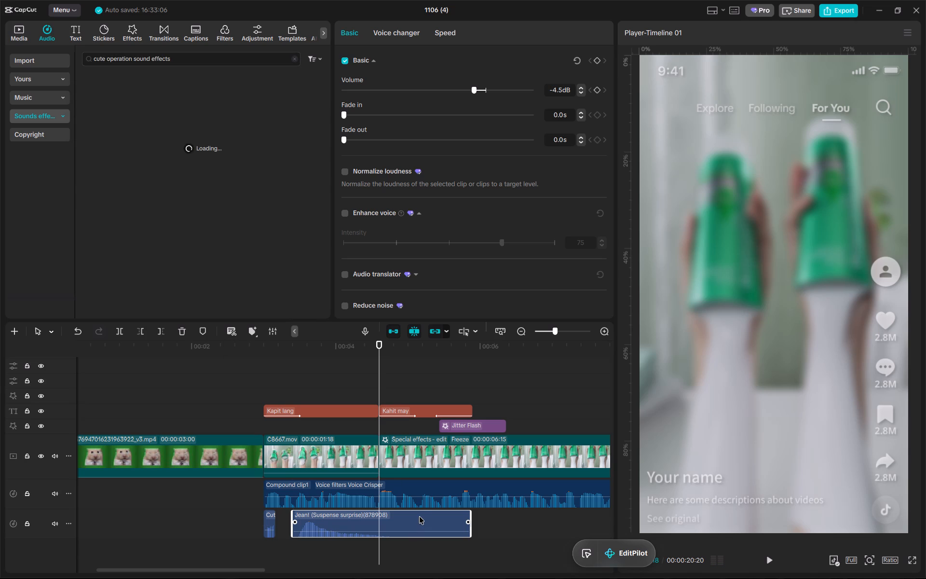
{"action": "key", "text": "w"}
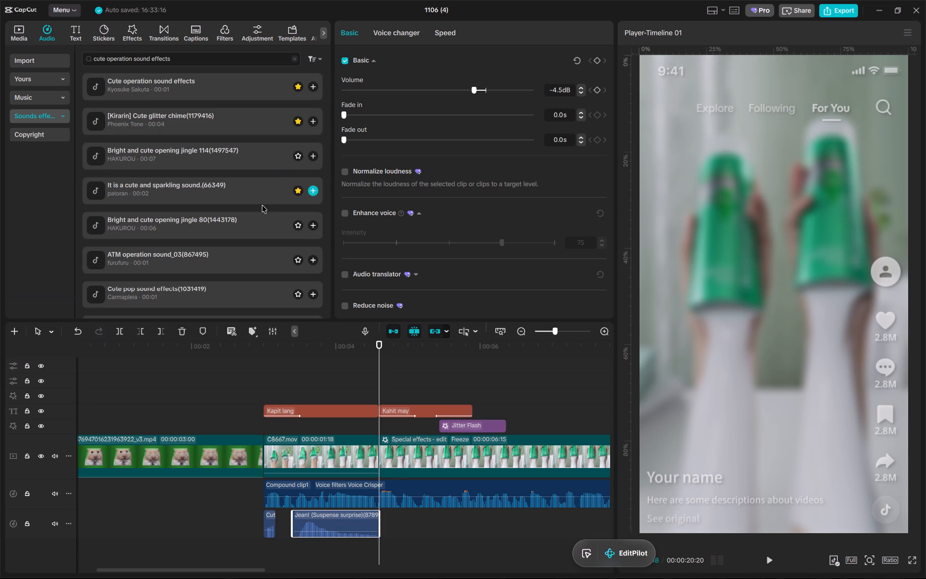
Place "Cute pop sound effects(1031419)" at the start of the "Kahit may" title, normalize its loudness and play it back.
{"action": "left_click_drag", "start_coordinate": [231, 281], "coordinate": [380, 524]}
{"action": "left_click", "coordinate": [345, 170]}
{"action": "key", "text": "space"}
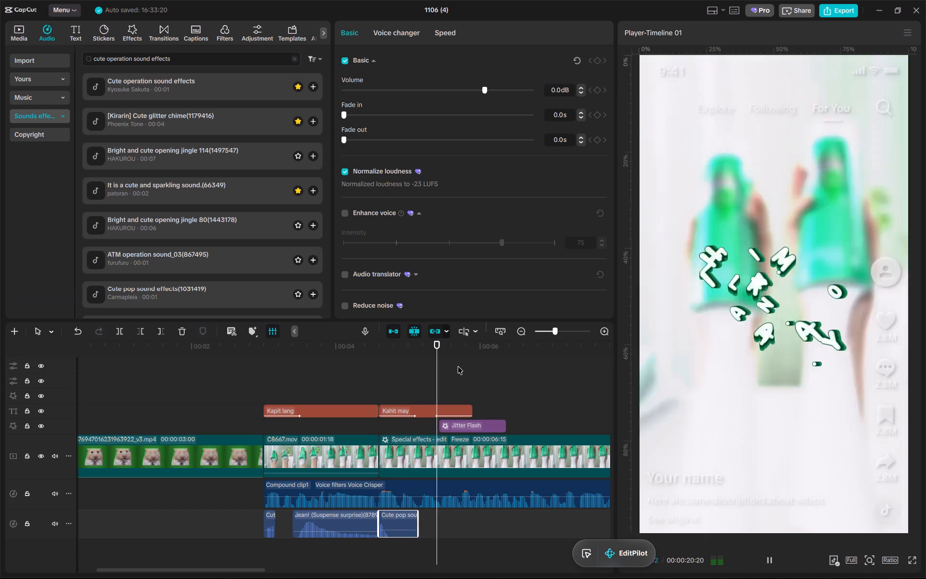
Locate the start of the Jitter Flash effect and search the sound effects for "explode".
{"action": "key", "text": "space"}
{"action": "left_click", "coordinate": [440, 335]}
{"action": "left_click", "coordinate": [439, 344]}
{"action": "triple_click", "coordinate": [217, 57]}
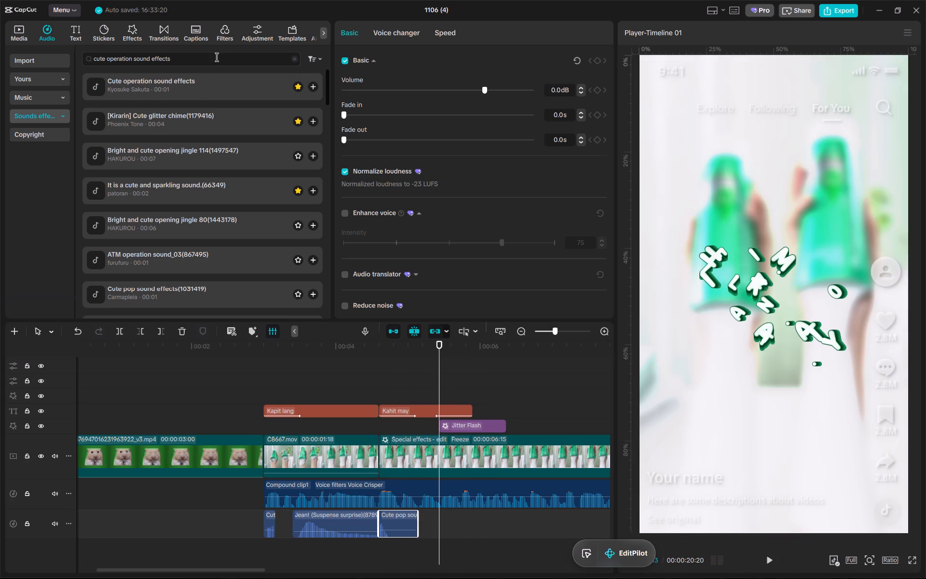
{"action": "type", "text": "explode"}
{"action": "key", "text": "Return"}
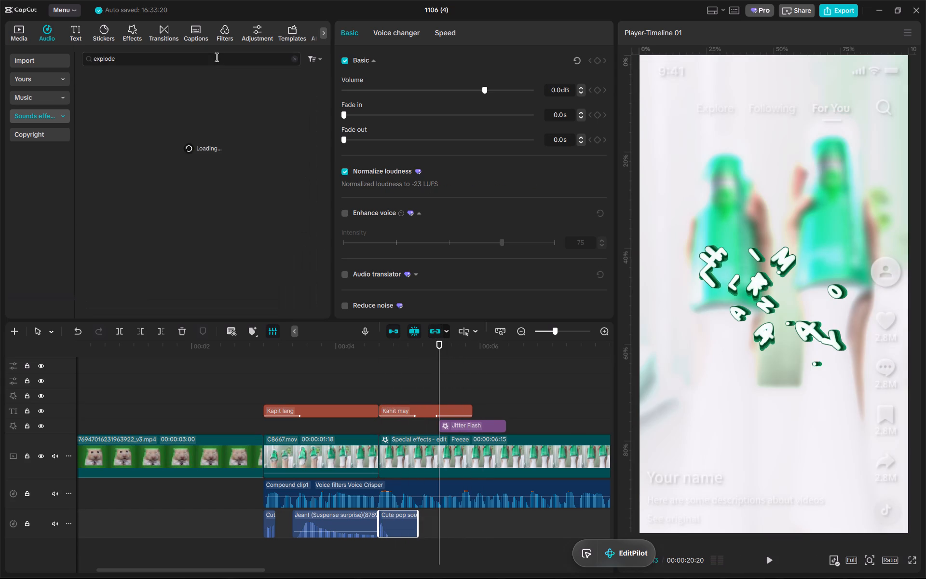
Search the Downloads folder for "minecraft" and place Minecraft Creeper Sound Effect on CapCut's effects audio track at the start of Jitter Flash.
{"action": "left_click", "coordinate": [368, 565]}
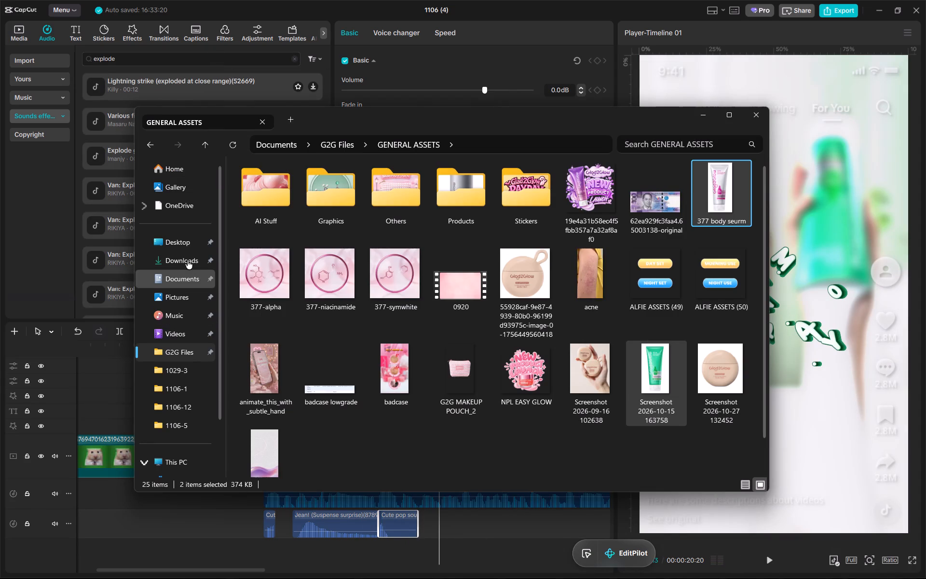
{"action": "left_click", "coordinate": [187, 260]}
{"action": "left_click", "coordinate": [637, 142]}
{"action": "type", "text": "minecrat"}
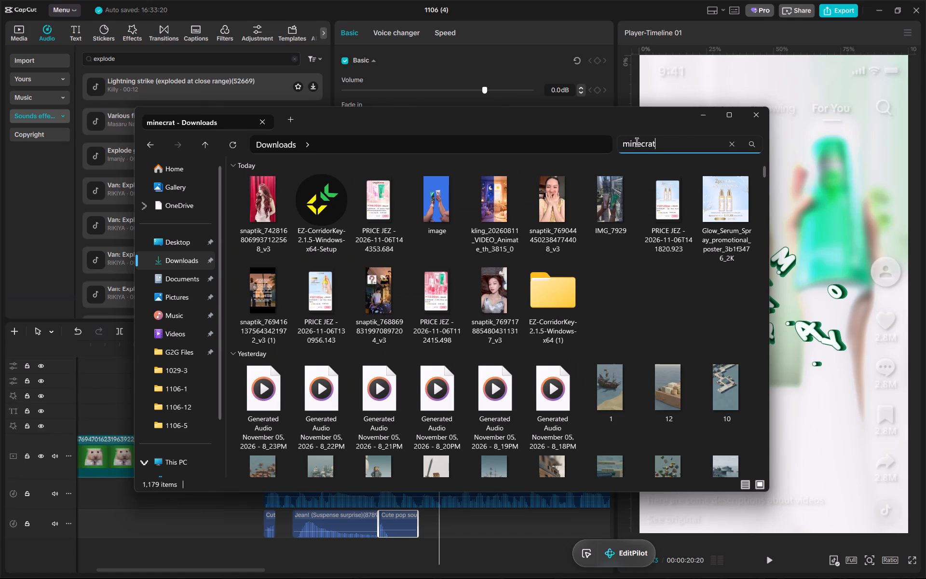
{"action": "key", "text": "BackSpace"}
{"action": "type", "text": "ft"}
{"action": "key", "text": "Return"}
{"action": "left_click", "coordinate": [338, 213]}
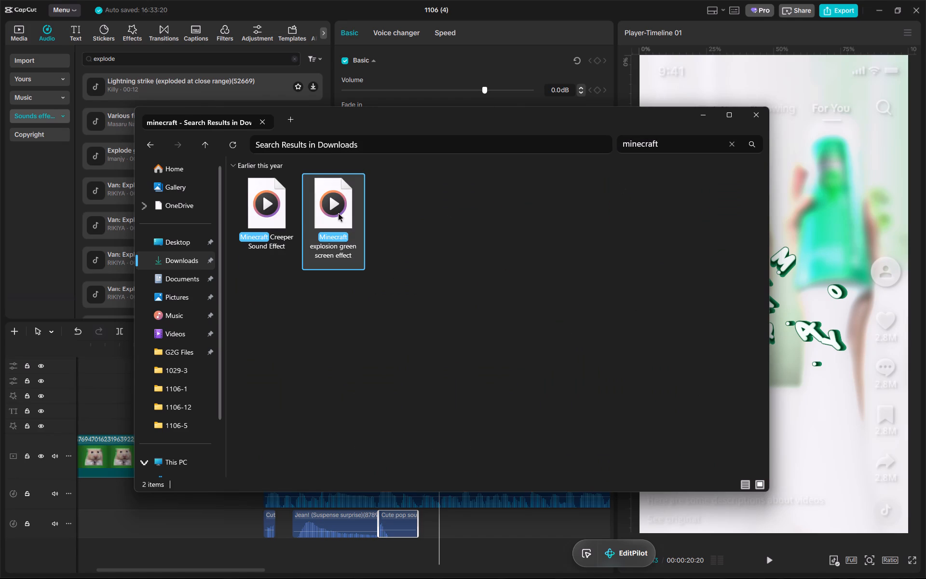
{"action": "left_click", "coordinate": [269, 219]}
{"action": "left_click_drag", "start_coordinate": [260, 215], "coordinate": [446, 533]}
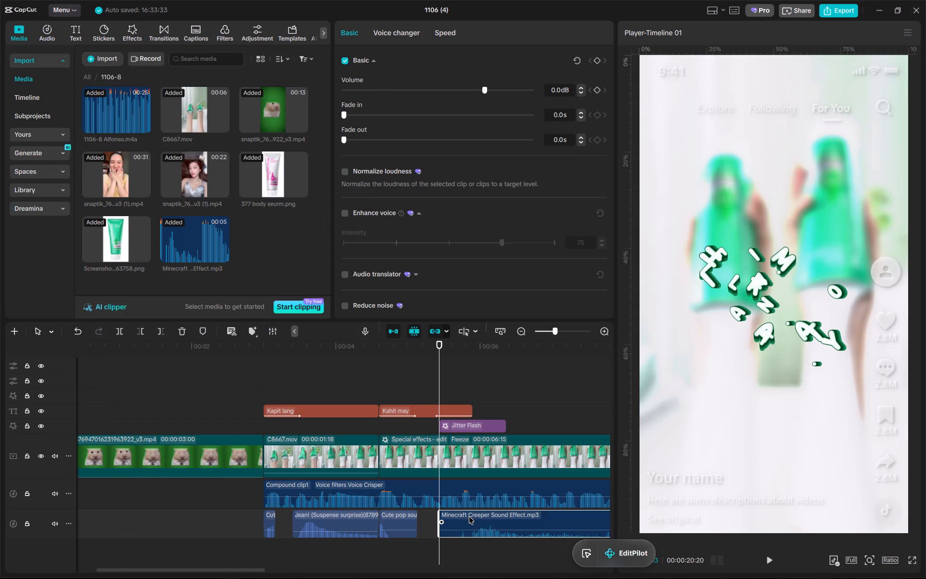
Trim the lead-in off the Minecraft Creeper clip so it begins at the explosion, and align it with the start of Jitter Flash.
{"action": "left_click_drag", "start_coordinate": [470, 516], "coordinate": [451, 514]}
{"action": "scroll", "coordinate": [454, 513], "scroll_direction": "down", "scroll_amount": 15, "text": "alt"}
{"action": "left_click_drag", "start_coordinate": [417, 346], "coordinate": [420, 345]}
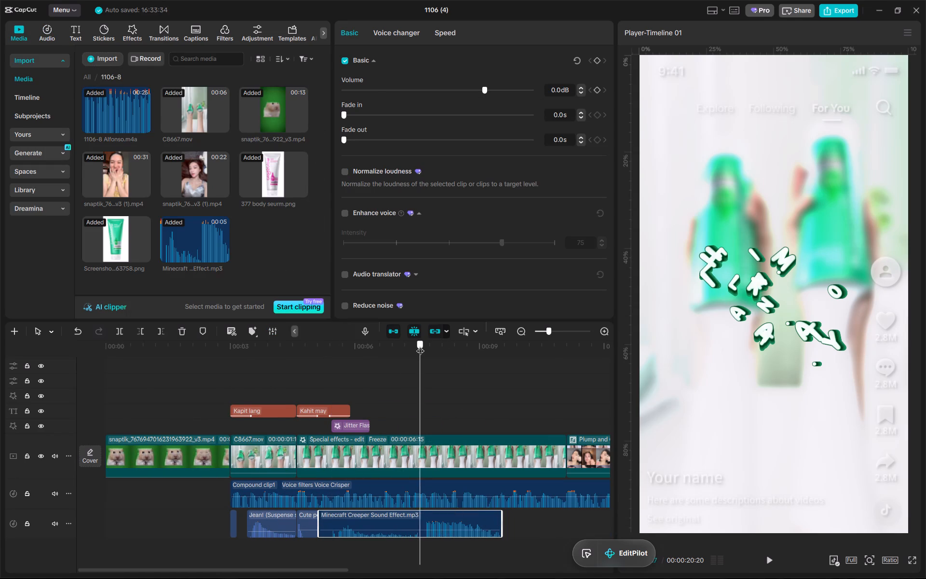
{"action": "left_click_drag", "start_coordinate": [420, 345], "coordinate": [424, 344]}
{"action": "key", "text": "q"}
{"action": "scroll", "coordinate": [446, 538], "scroll_direction": "up", "scroll_amount": 12, "text": "alt"}
{"action": "left_click_drag", "start_coordinate": [439, 524], "coordinate": [313, 521]}
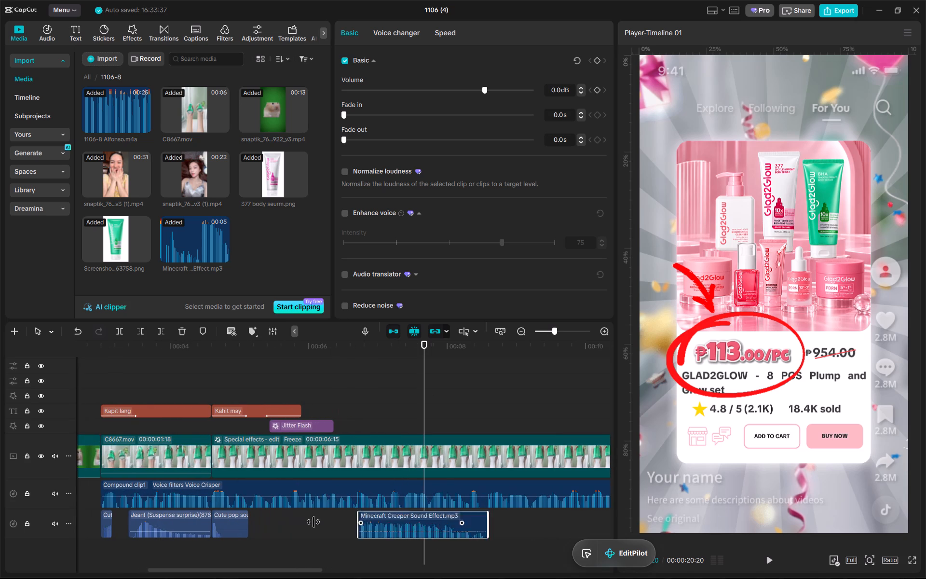
{"action": "left_click_drag", "start_coordinate": [313, 521], "coordinate": [284, 515]}
Play back the transition from the "Kahit may" title to the price card to check the explosion sound's timing.
{"action": "scroll", "coordinate": [255, 424], "scroll_direction": "up", "scroll_amount": 7, "text": "alt"}
{"action": "left_click", "coordinate": [228, 350]}
{"action": "key", "text": "space"}
{"action": "scroll", "coordinate": [231, 406], "scroll_direction": "up", "scroll_amount": 7, "text": "alt"}
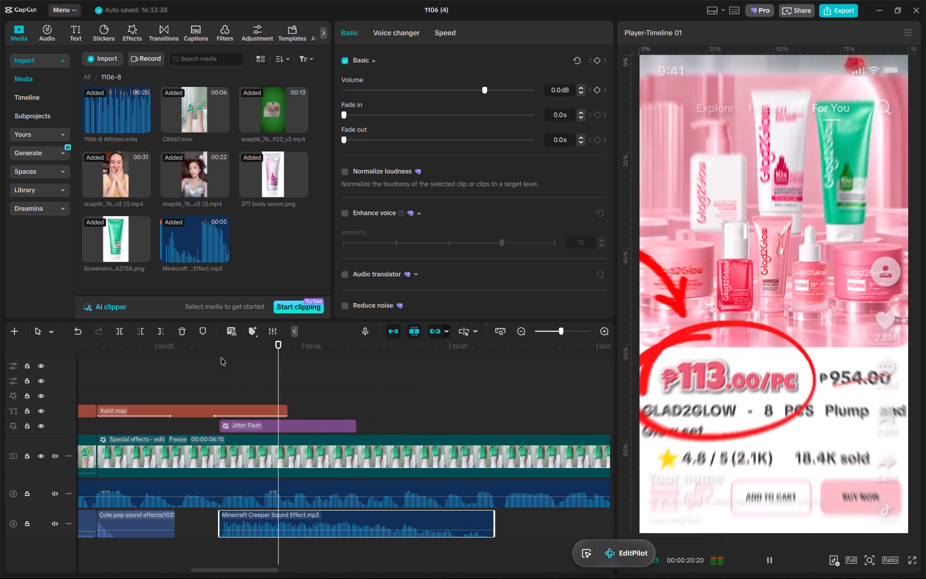
{"action": "key", "text": "space"}
{"action": "left_click", "coordinate": [184, 347]}
{"action": "key", "text": "space"}
{"action": "key", "text": "space"}
{"action": "scroll", "coordinate": [191, 373], "scroll_direction": "right", "scroll_amount": 3}
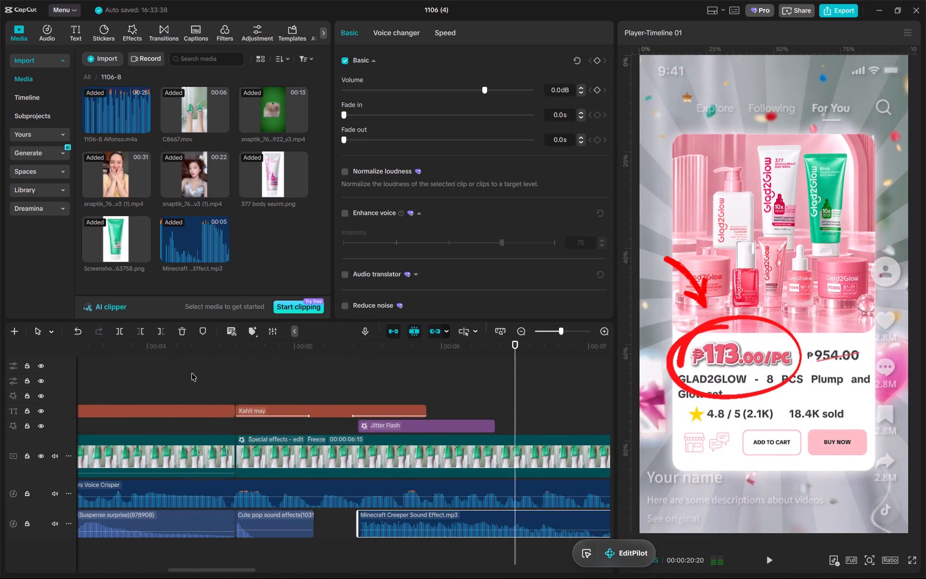
{"action": "left_click", "coordinate": [269, 350]}
{"action": "key", "text": "space"}
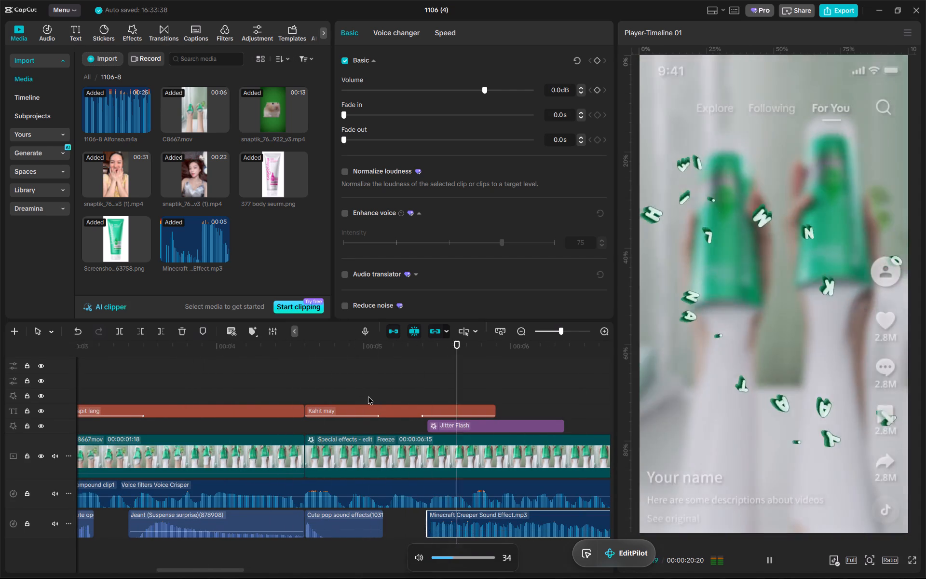
{"action": "scroll", "coordinate": [368, 397], "scroll_direction": "down", "scroll_amount": 6, "text": "alt"}
{"action": "key", "text": "space"}
{"action": "left_click", "coordinate": [355, 349]}
{"action": "key", "text": "space"}
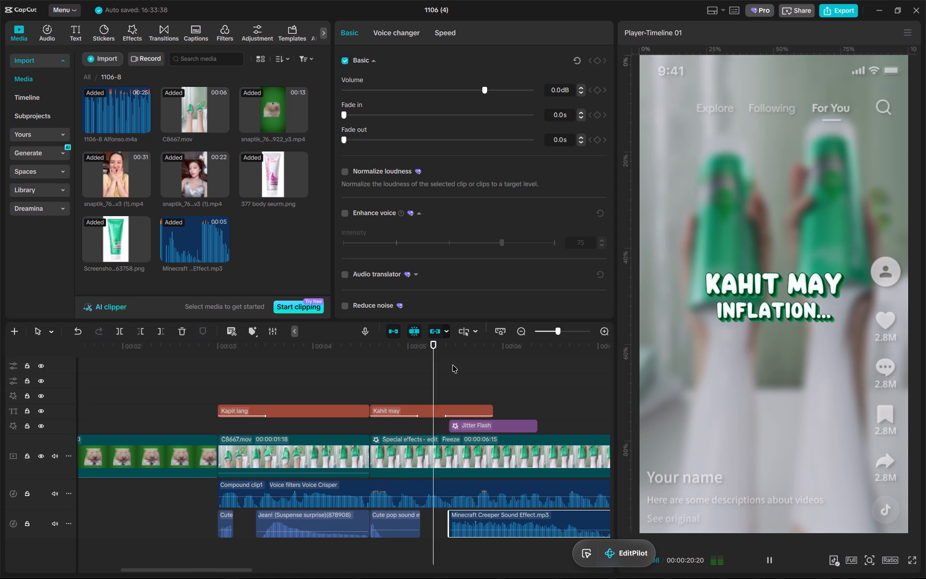
{"action": "scroll", "coordinate": [497, 397], "scroll_direction": "down", "scroll_amount": 4, "text": "alt"}
{"action": "key", "text": "space"}
{"action": "scroll", "coordinate": [556, 400], "scroll_direction": "up", "scroll_amount": 11, "text": "ctrl"}
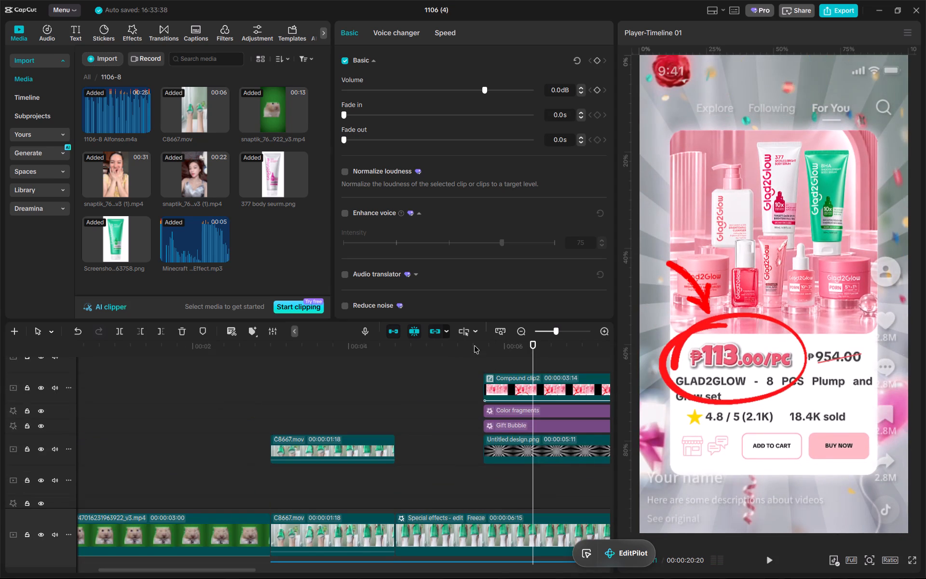
{"action": "left_click", "coordinate": [481, 345]}
{"action": "scroll", "coordinate": [515, 435], "scroll_direction": "down", "scroll_amount": 13, "text": "ctrl"}
{"action": "key", "text": "space"}
{"action": "key", "text": "space"}
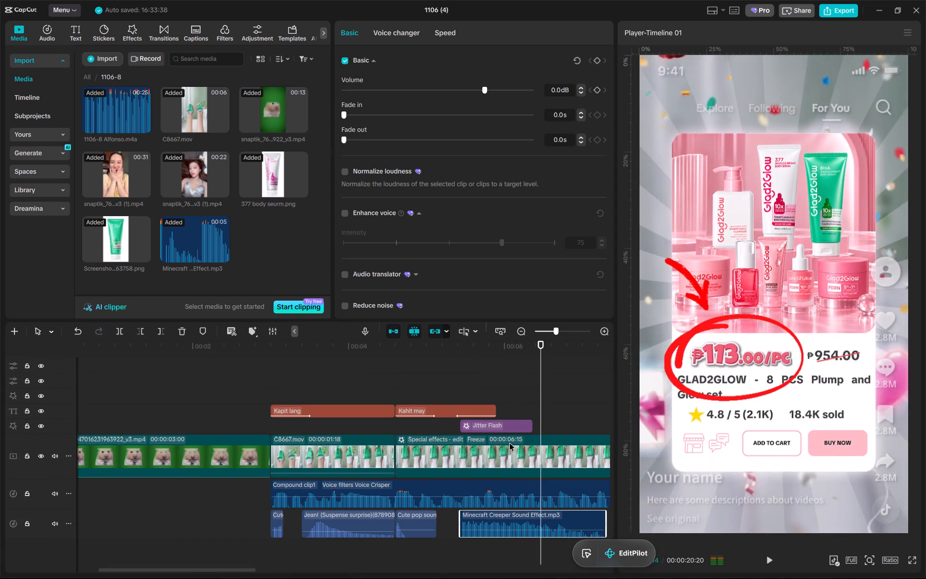
Locate the start of the price card at the Jitter Flash and search the sound effects for "party popper".
{"action": "left_click_drag", "start_coordinate": [487, 357], "coordinate": [480, 352]}
{"action": "scroll", "coordinate": [478, 361], "scroll_direction": "up", "scroll_amount": 7, "text": "ctrl"}
{"action": "left_click", "coordinate": [483, 352]}
{"action": "scroll", "coordinate": [509, 412], "scroll_direction": "down", "scroll_amount": 8, "text": "ctrl"}
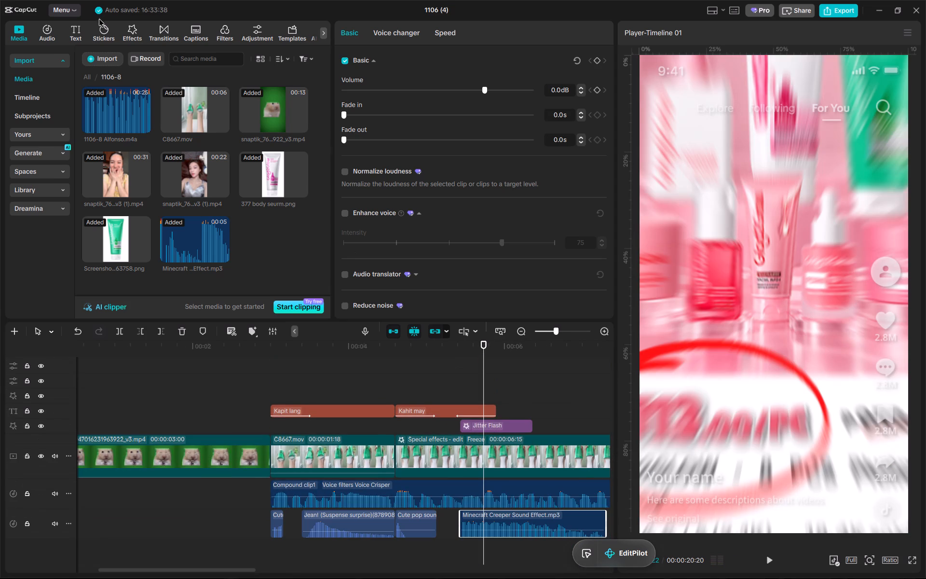
{"action": "left_click", "coordinate": [58, 20]}
{"action": "left_click", "coordinate": [50, 30]}
{"action": "triple_click", "coordinate": [168, 57]}
{"action": "type", "text": "party popper"}
{"action": "key", "text": "Return"}
{"action": "scroll", "coordinate": [395, 419], "scroll_direction": "left", "scroll_amount": 5}
{"action": "scroll", "coordinate": [395, 419], "scroll_direction": "down", "scroll_amount": 8}
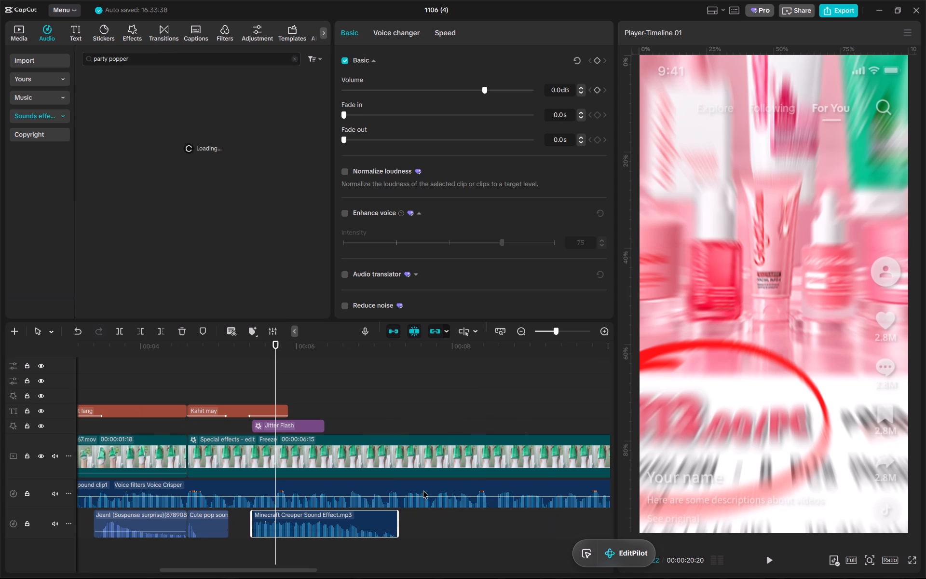
Place "Party sound effects. Whistles and crackers.(1299467)" on a new audio track at the price card's start and trim its beginning.
{"action": "scroll", "coordinate": [423, 491], "scroll_direction": "down", "scroll_amount": 8}
{"action": "left_click_drag", "start_coordinate": [231, 122], "coordinate": [279, 543]}
{"action": "scroll", "coordinate": [288, 548], "scroll_direction": "up", "scroll_amount": 4, "text": "alt"}
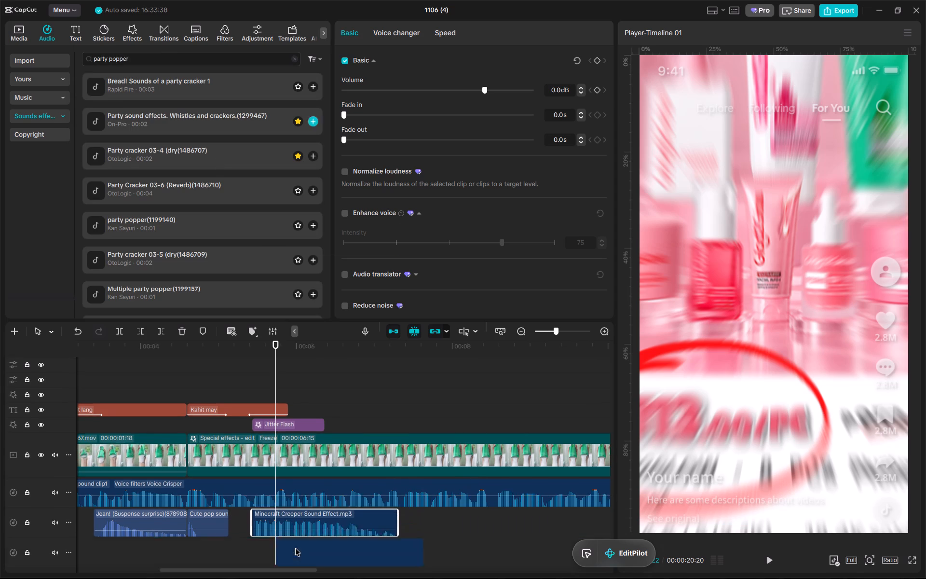
{"action": "scroll", "coordinate": [295, 548], "scroll_direction": "up", "scroll_amount": 10, "text": "alt"}
{"action": "scroll", "coordinate": [320, 550], "scroll_direction": "down", "scroll_amount": 3, "text": "alt"}
{"action": "scroll", "coordinate": [322, 549], "scroll_direction": "up", "scroll_amount": 5, "text": "alt"}
{"action": "left_click_drag", "start_coordinate": [325, 550], "coordinate": [315, 550]}
{"action": "key", "text": "q"}
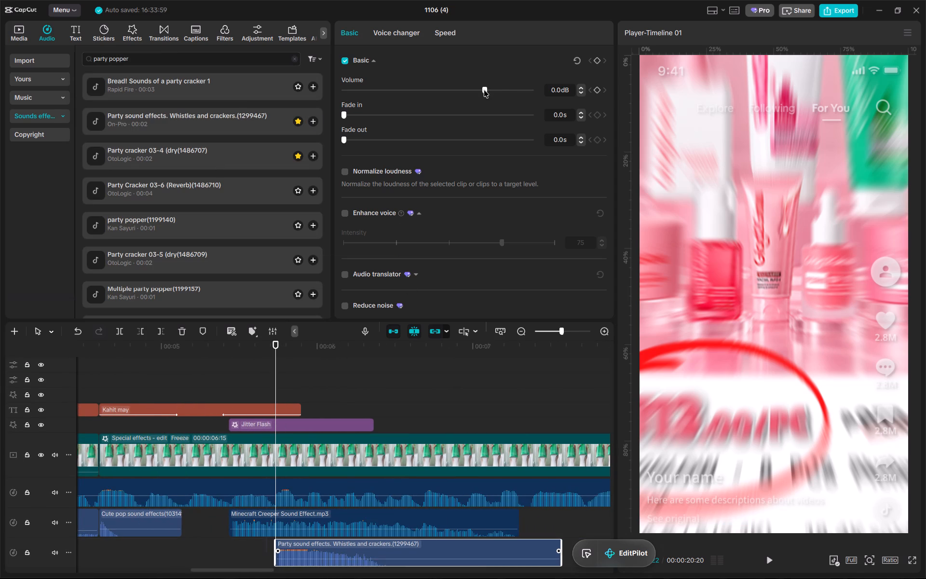
Set the party sound effect's volume to -4.5 dB and play it back with the explosion.
{"action": "left_click_drag", "start_coordinate": [482, 87], "coordinate": [472, 87]}
{"action": "key", "text": "space"}
{"action": "key", "text": "space"}
{"action": "left_click", "coordinate": [234, 339]}
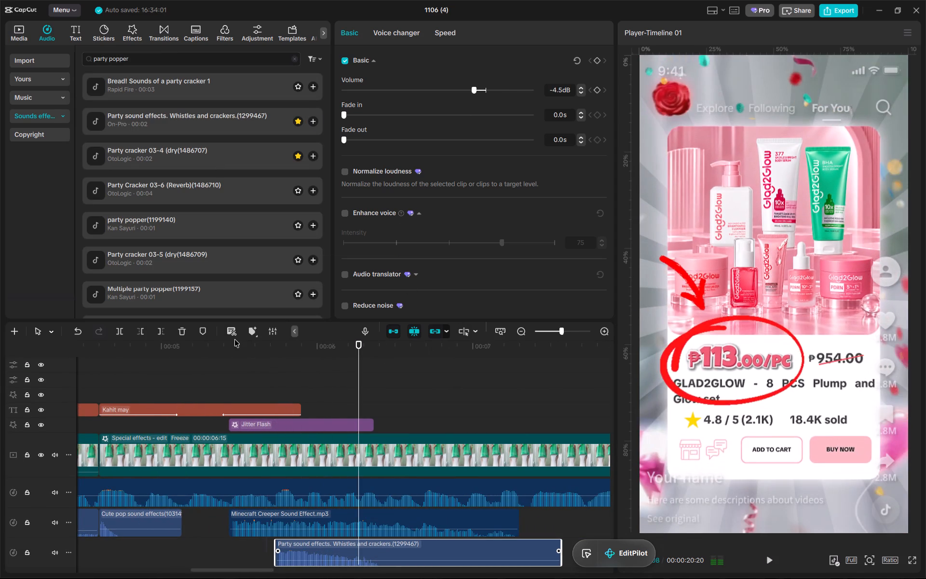
{"action": "key", "text": "space"}
{"action": "left_click", "coordinate": [225, 351]}
{"action": "key", "text": "space"}
{"action": "key", "text": "space"}
Inside Compound clip2, shift all layers together so they start at about 00:01:04, and return to the main timeline.
{"action": "scroll", "coordinate": [347, 394], "scroll_direction": "up", "scroll_amount": 16, "text": "ctrl"}
{"action": "scroll", "coordinate": [343, 398], "scroll_direction": "down", "scroll_amount": 1, "text": "ctrl"}
{"action": "double_click", "coordinate": [329, 431]}
{"action": "left_click", "coordinate": [187, 392]}
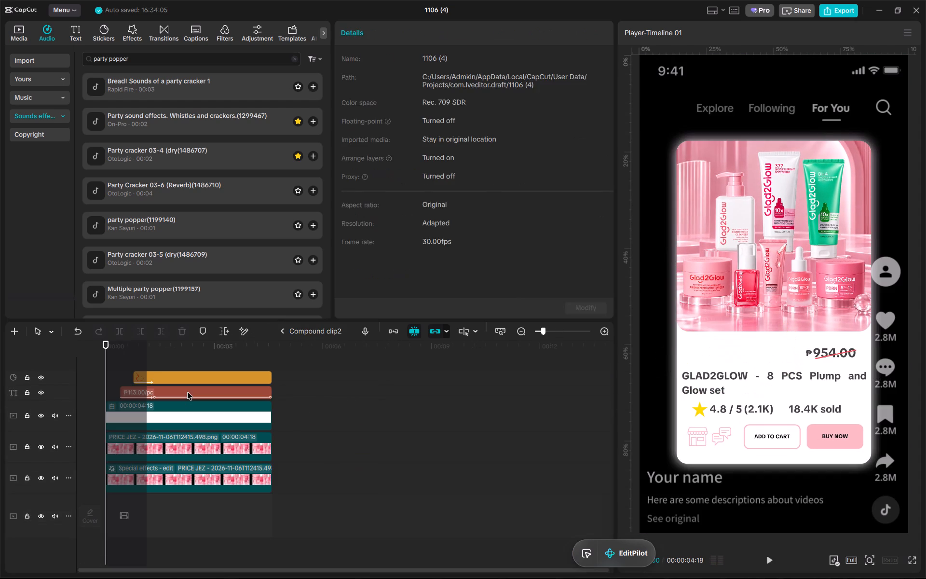
{"action": "left_click_drag", "start_coordinate": [174, 343], "coordinate": [149, 350]}
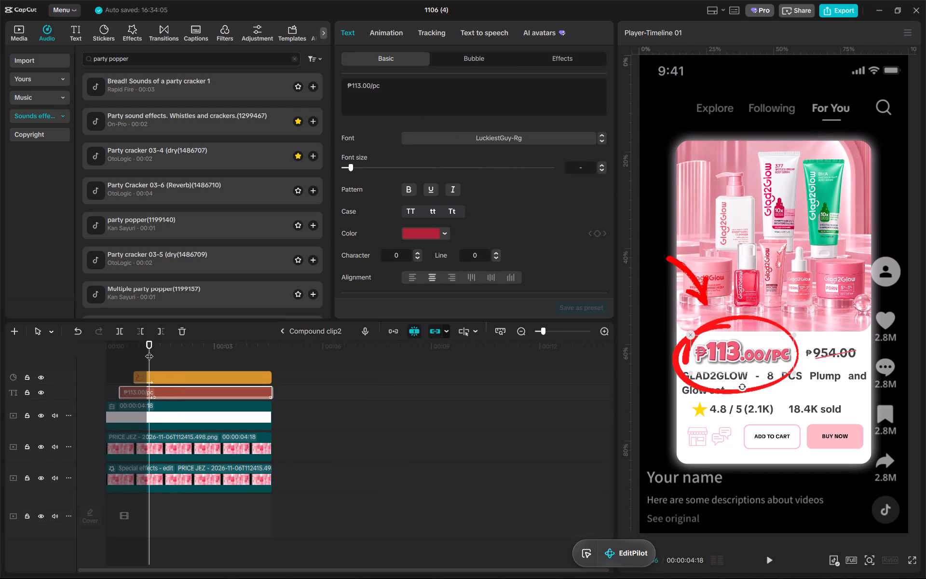
{"action": "left_click", "coordinate": [278, 331]}
{"action": "double_click", "coordinate": [347, 442]}
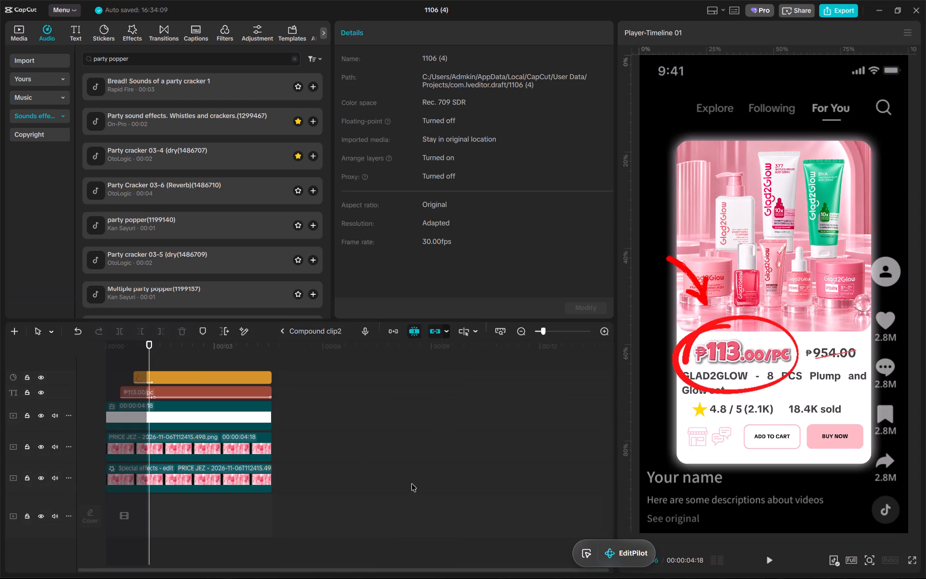
{"action": "left_click_drag", "start_coordinate": [426, 487], "coordinate": [168, 369]}
{"action": "scroll", "coordinate": [138, 379], "scroll_direction": "up", "scroll_amount": 20, "text": "alt"}
{"action": "scroll", "coordinate": [138, 379], "scroll_direction": "up", "scroll_amount": 7, "text": "alt"}
{"action": "left_click", "coordinate": [193, 347]}
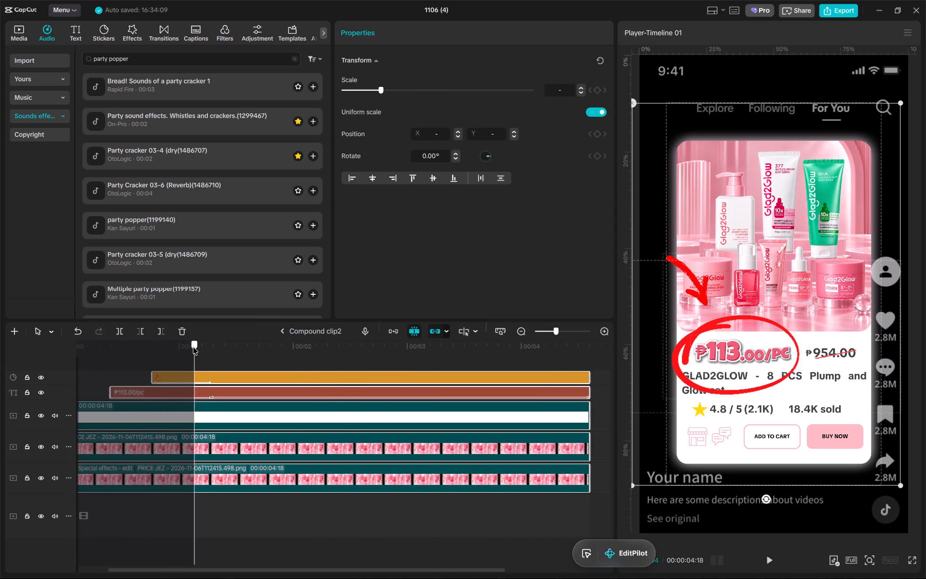
{"action": "left_click_drag", "start_coordinate": [167, 470], "coordinate": [299, 472]}
{"action": "key", "text": "space"}
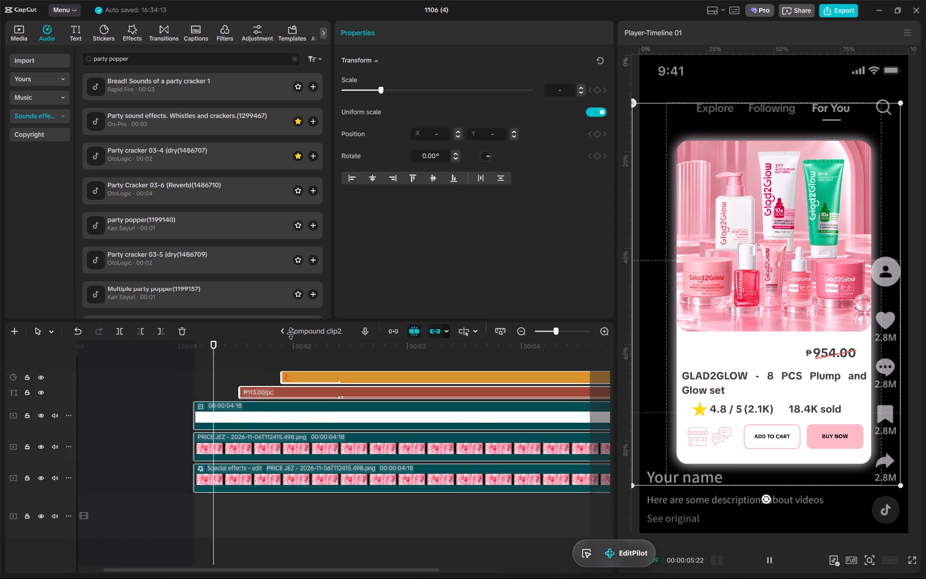
{"action": "key", "text": "space"}
{"action": "left_click", "coordinate": [282, 331]}
Play back the price card entrance to check the timing of the ₱113.00/pc title and circle animation.
{"action": "key", "text": "space"}
{"action": "scroll", "coordinate": [362, 403], "scroll_direction": "down", "scroll_amount": 3, "text": "alt"}
{"action": "key", "text": "space"}
{"action": "left_click", "coordinate": [243, 350]}
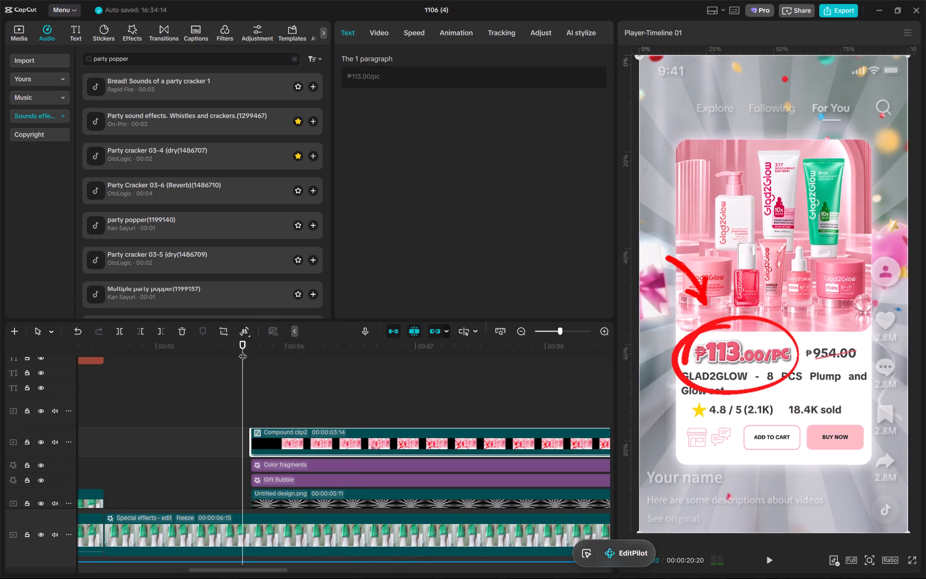
{"action": "key", "text": "space"}
{"action": "key", "text": "space"}
{"action": "left_click", "coordinate": [243, 350]}
{"action": "key", "text": "space"}
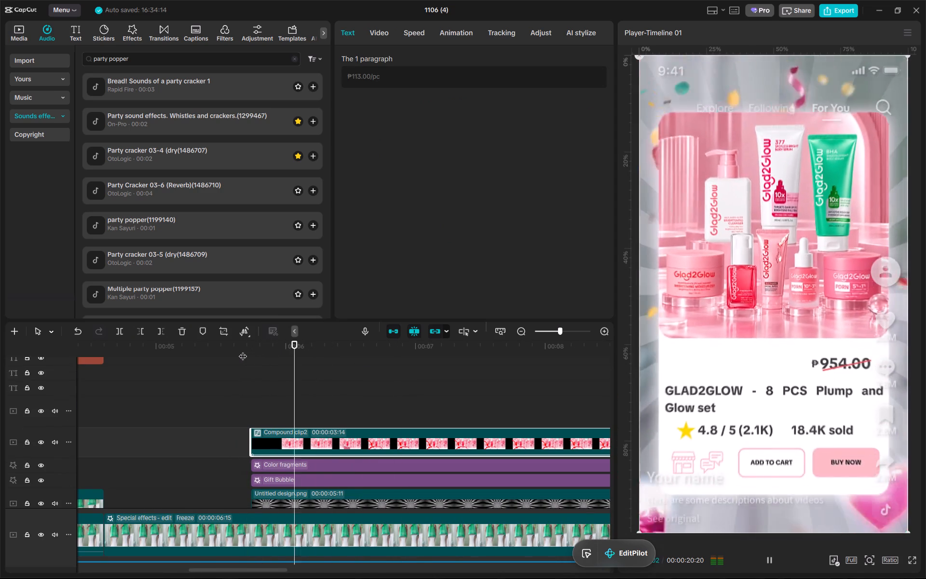
{"action": "left_click", "coordinate": [199, 358]}
{"action": "key", "text": "space"}
{"action": "scroll", "coordinate": [353, 397], "scroll_direction": "down", "scroll_amount": 2, "text": "alt"}
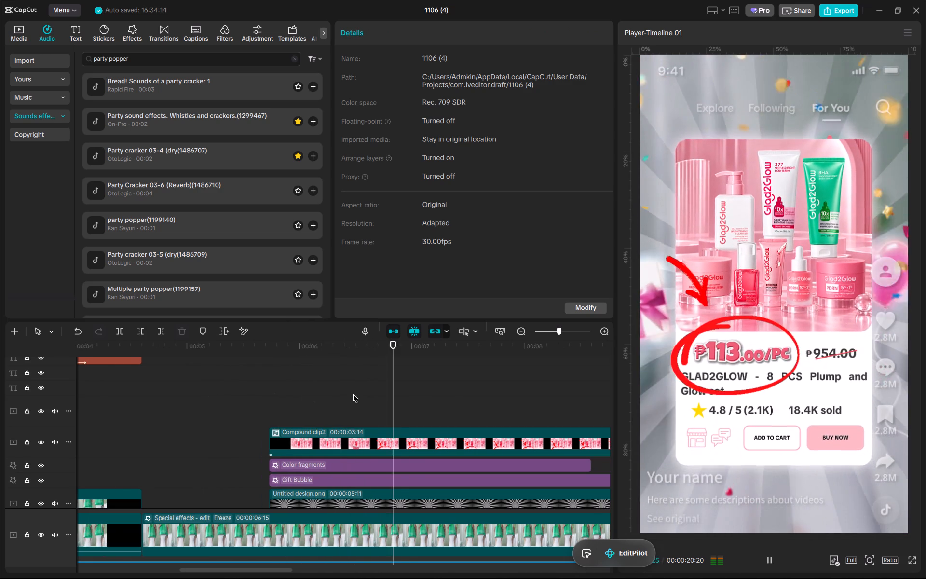
{"action": "key", "text": "space"}
Locate the red circle's appearance on the price card at about 00:06:16 and search the sound effects for "ding".
{"action": "left_click_drag", "start_coordinate": [278, 348], "coordinate": [352, 350]}
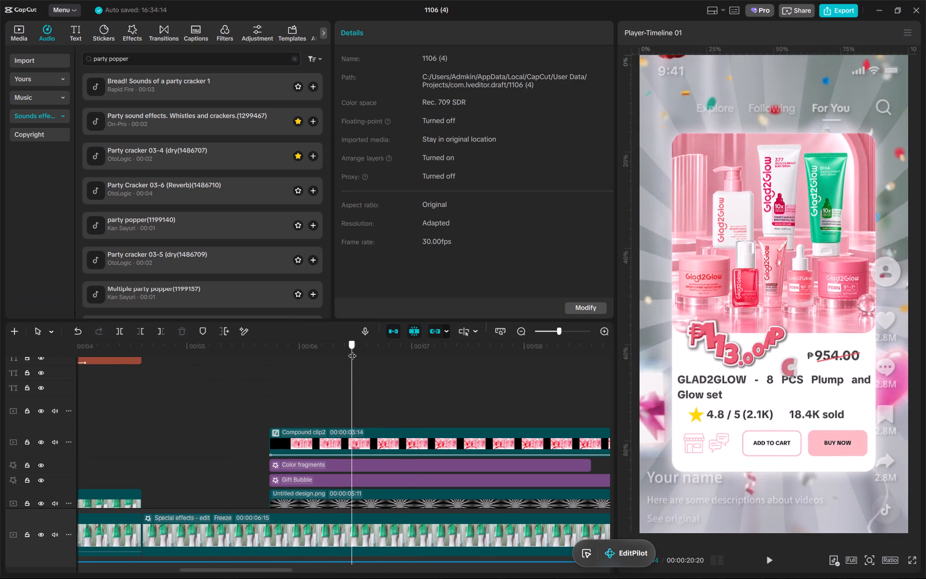
{"action": "left_click_drag", "start_coordinate": [352, 350], "coordinate": [359, 350]}
{"action": "triple_click", "coordinate": [171, 57]}
{"action": "type", "text": "ding"}
{"action": "key", "text": "Return"}
{"action": "scroll", "coordinate": [444, 397], "scroll_direction": "down", "scroll_amount": 20, "text": "ctrl"}
{"action": "scroll", "coordinate": [444, 397], "scroll_direction": "down", "scroll_amount": 4, "text": "ctrl"}
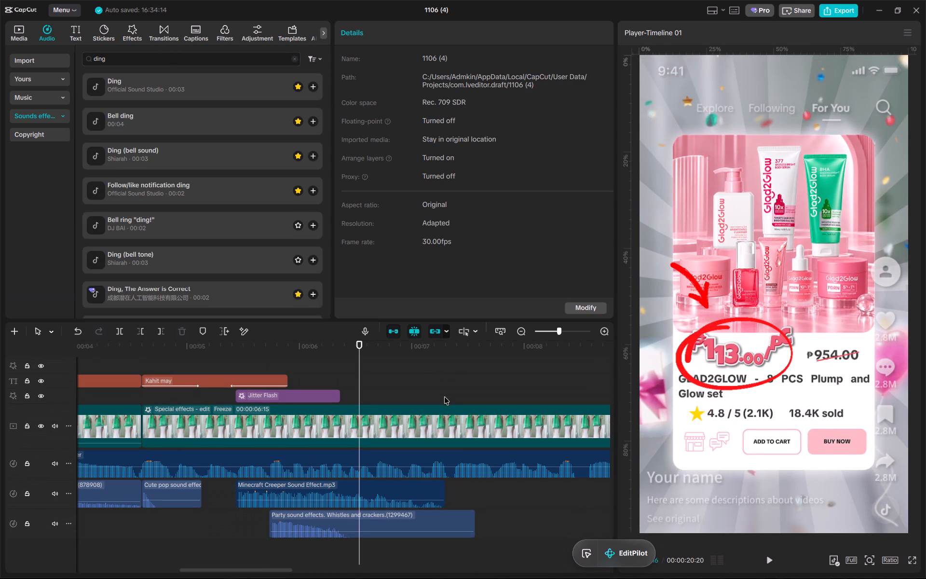
{"action": "scroll", "coordinate": [197, 130], "scroll_direction": "down", "scroll_amount": 1}
{"action": "scroll", "coordinate": [220, 128], "scroll_direction": "up", "scroll_amount": 6}
Place "Ding" on a new audio track at about 00:06:16, trim its beginning and normalize its loudness.
{"action": "left_click_drag", "start_coordinate": [218, 90], "coordinate": [358, 534]}
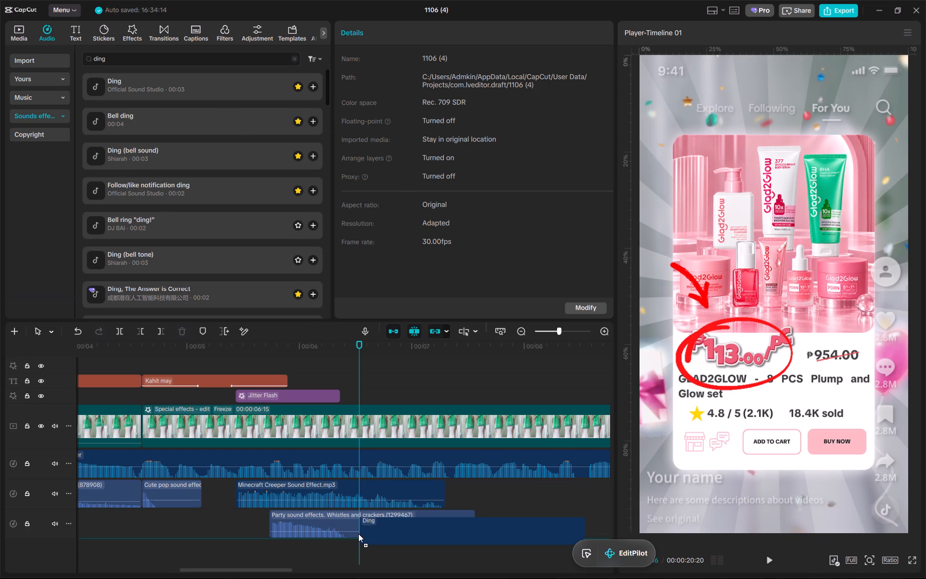
{"action": "left_click_drag", "start_coordinate": [358, 534], "coordinate": [358, 540]}
{"action": "scroll", "coordinate": [389, 545], "scroll_direction": "up", "scroll_amount": 13, "text": "alt"}
{"action": "left_click_drag", "start_coordinate": [392, 543], "coordinate": [385, 544]}
{"action": "key", "text": "q"}
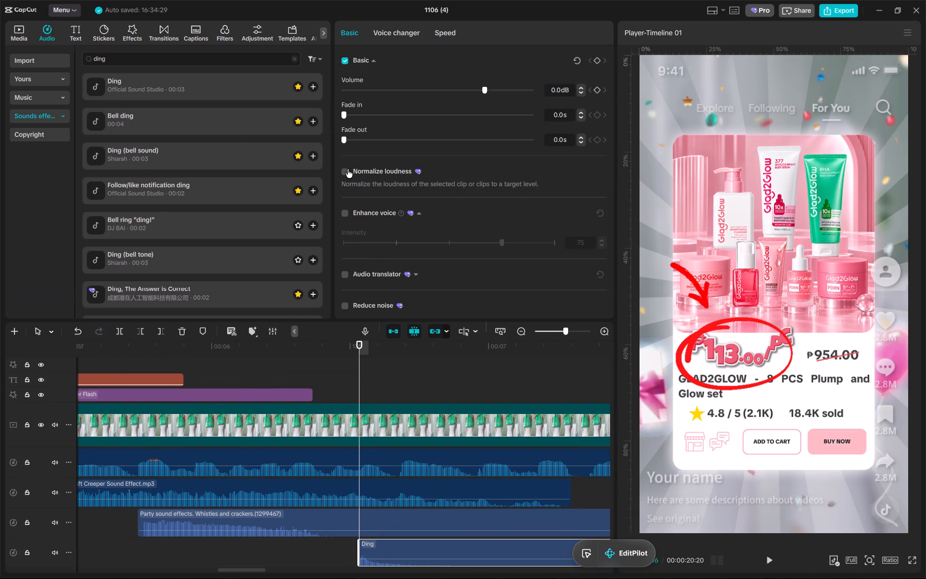
{"action": "left_click", "coordinate": [347, 169]}
Trim the end of the party sound effect to just before "Ding" and move "Ding" up onto the same track.
{"action": "left_click", "coordinate": [390, 520]}
{"action": "key", "text": "w"}
{"action": "left_click", "coordinate": [327, 352]}
{"action": "key", "text": "w"}
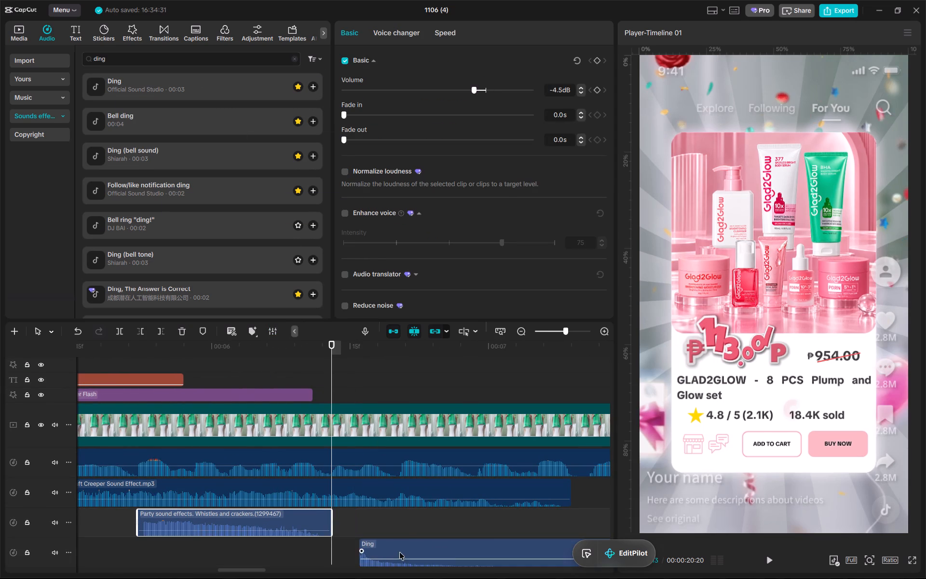
{"action": "left_click_drag", "start_coordinate": [399, 552], "coordinate": [400, 524]}
Play back from the Jitter Flash through to the 11.11 SALE graphic to check the added sound effects.
{"action": "key", "text": "space"}
{"action": "scroll", "coordinate": [392, 417], "scroll_direction": "down", "scroll_amount": 7, "text": "alt"}
{"action": "key", "text": "space"}
{"action": "left_click", "coordinate": [213, 348]}
{"action": "key", "text": "space"}
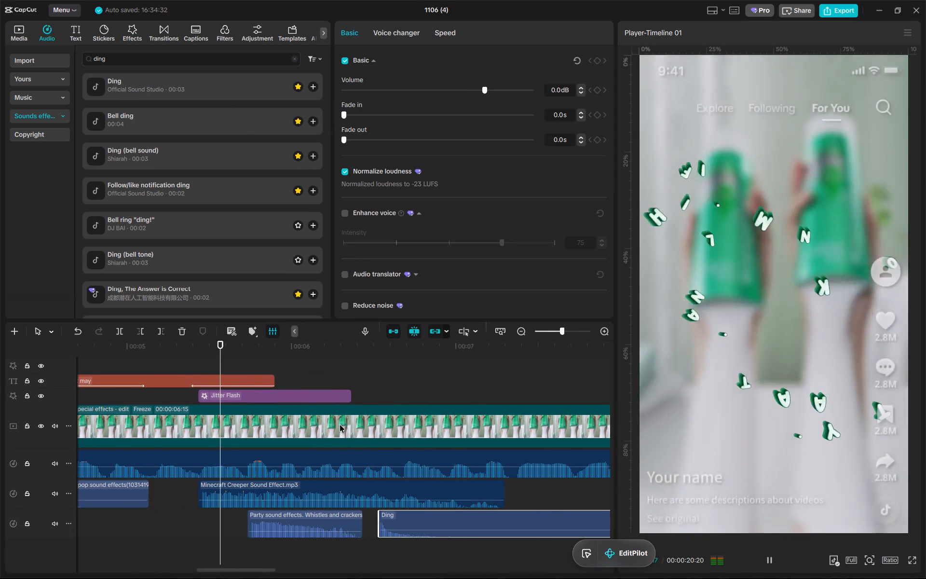
{"action": "scroll", "coordinate": [340, 425], "scroll_direction": "down", "scroll_amount": 15, "text": "alt"}
{"action": "scroll", "coordinate": [352, 423], "scroll_direction": "down", "scroll_amount": 13, "text": "alt"}
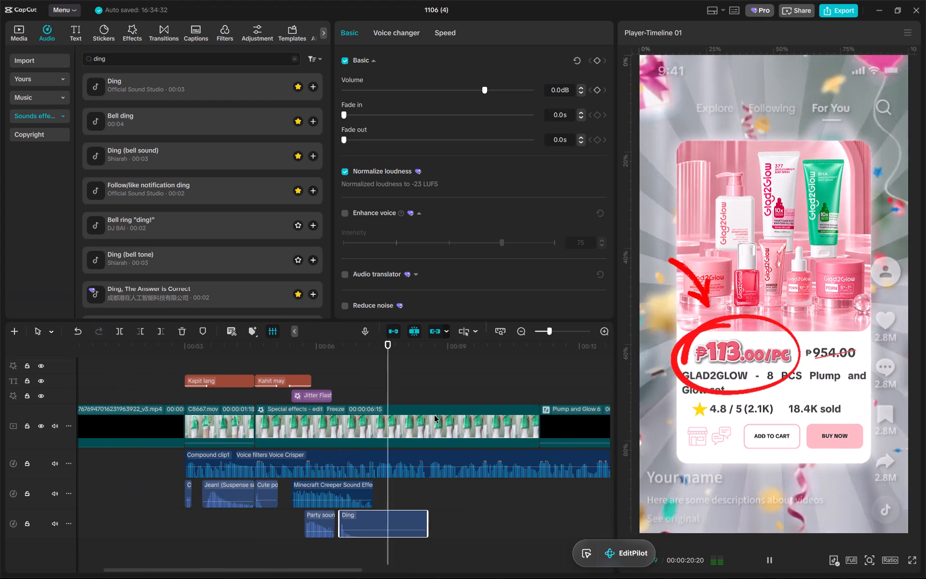
{"action": "scroll", "coordinate": [434, 415], "scroll_direction": "down", "scroll_amount": 11, "text": "alt"}
{"action": "key", "text": "space"}
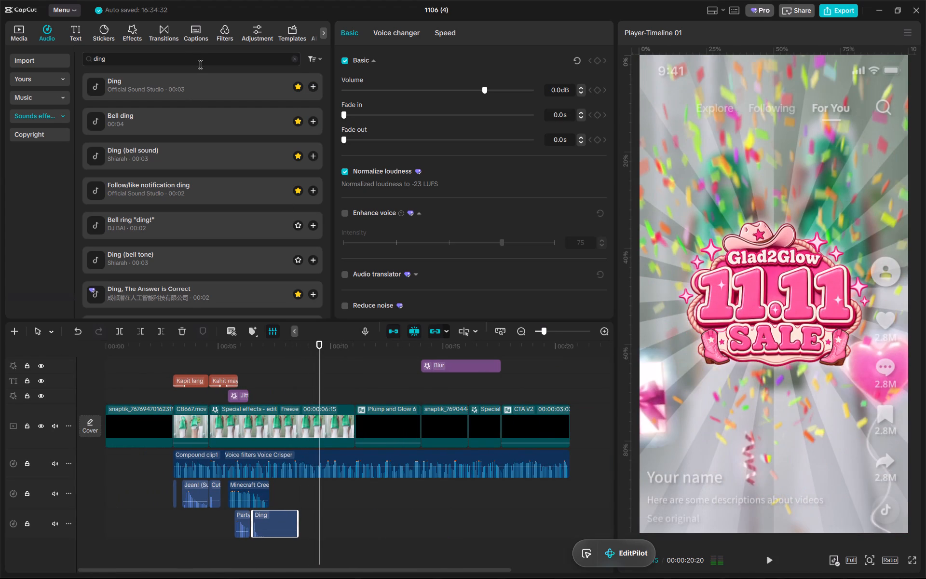
Search the sound effects for "party popper" and place "Party cracker 03-4 (dry)" at about 00:09:06, where the 11.11 SALE graphic pops in.
{"action": "triple_click", "coordinate": [200, 65]}
{"action": "double_click", "coordinate": [156, 63]}
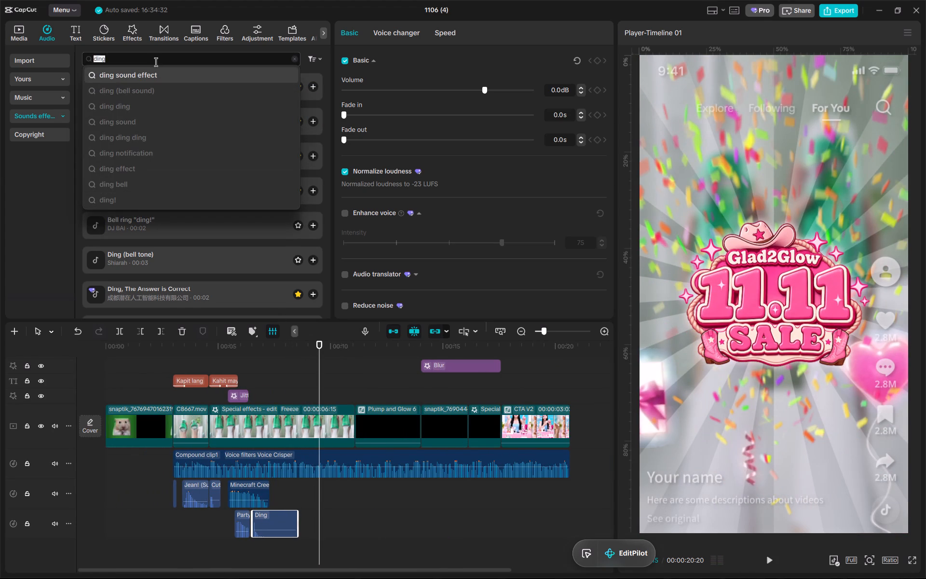
{"action": "type", "text": "party popper"}
{"action": "key", "text": "Return"}
{"action": "scroll", "coordinate": [245, 514], "scroll_direction": "up", "scroll_amount": 11, "text": "ctrl"}
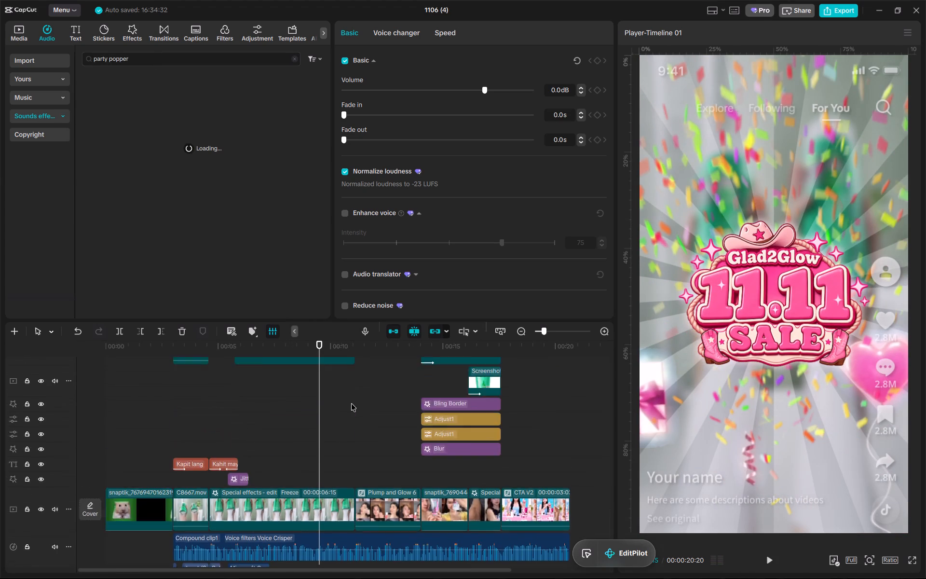
{"action": "scroll", "coordinate": [351, 403], "scroll_direction": "up", "scroll_amount": 1, "text": "ctrl"}
{"action": "left_click", "coordinate": [314, 339]}
{"action": "left_click", "coordinate": [308, 355]}
{"action": "left_click", "coordinate": [310, 354]}
{"action": "scroll", "coordinate": [392, 467], "scroll_direction": "down", "scroll_amount": 8, "text": "ctrl"}
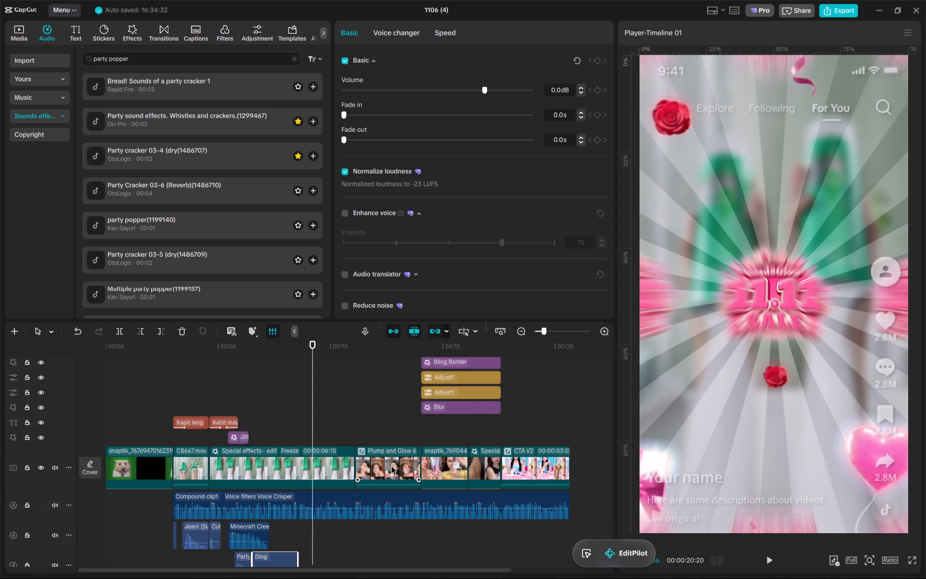
{"action": "scroll", "coordinate": [391, 466], "scroll_direction": "down", "scroll_amount": 15, "text": "ctrl"}
{"action": "left_click_drag", "start_coordinate": [241, 149], "coordinate": [313, 486]}
Shift the party cracker sound slightly earlier, trim its beginning to about 00:09:06 and lower its volume to -6.2 dB.
{"action": "scroll", "coordinate": [313, 499], "scroll_direction": "up", "scroll_amount": 2, "text": "alt"}
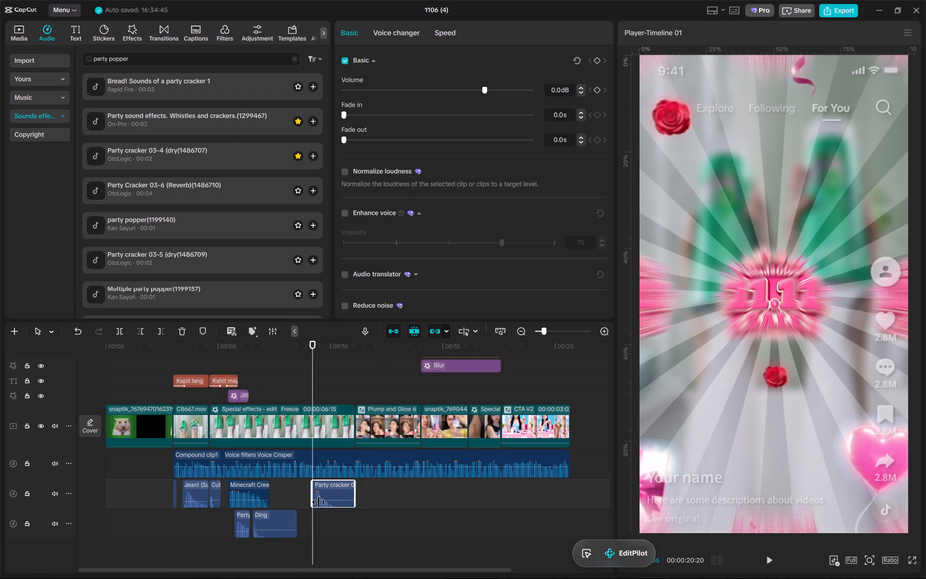
{"action": "scroll", "coordinate": [318, 501], "scroll_direction": "up", "scroll_amount": 20, "text": "alt"}
{"action": "scroll", "coordinate": [318, 501], "scroll_direction": "up", "scroll_amount": 6, "text": "alt"}
{"action": "left_click_drag", "start_coordinate": [351, 492], "coordinate": [342, 492]}
{"action": "left_click", "coordinate": [342, 492]}
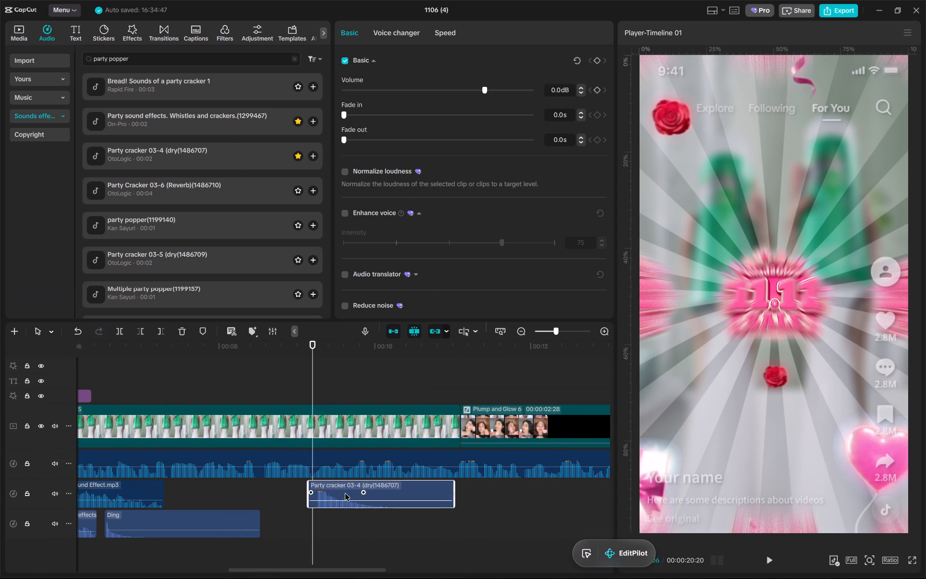
{"action": "scroll", "coordinate": [343, 491], "scroll_direction": "up", "scroll_amount": 20, "text": "alt"}
{"action": "left_click_drag", "start_coordinate": [345, 487], "coordinate": [338, 488]}
{"action": "key", "text": "q"}
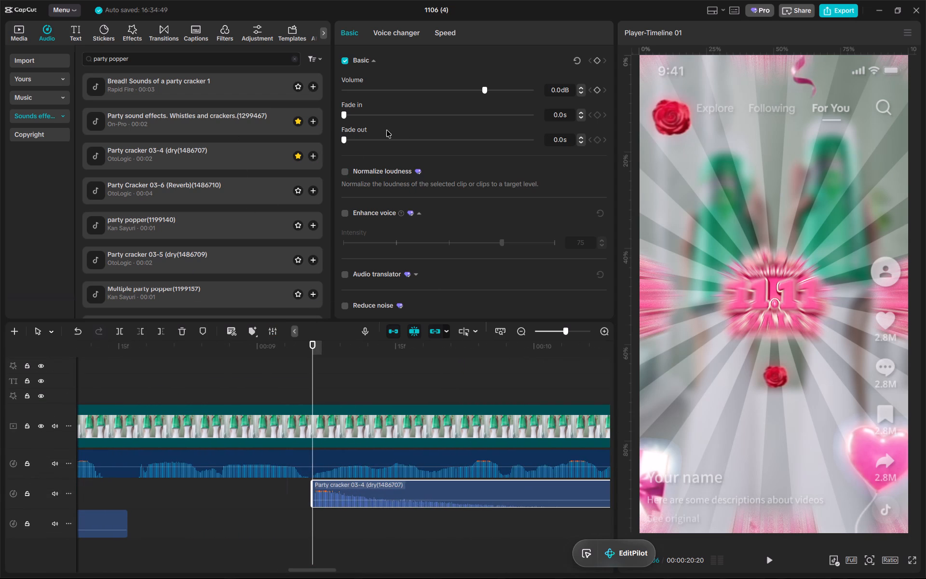
{"action": "left_click_drag", "start_coordinate": [482, 92], "coordinate": [468, 92]}
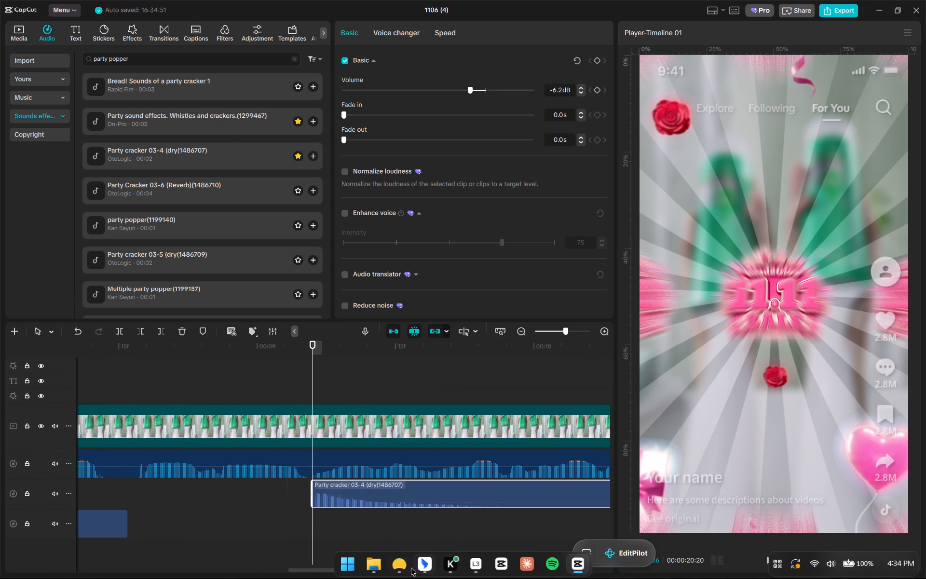
Switch to the Dia browser, refresh the editing tasks list in DMS to check task statuses, and return to CapCut.
{"action": "left_click", "coordinate": [409, 568]}
{"action": "left_click", "coordinate": [92, 82]}
{"action": "left_click", "coordinate": [93, 102]}
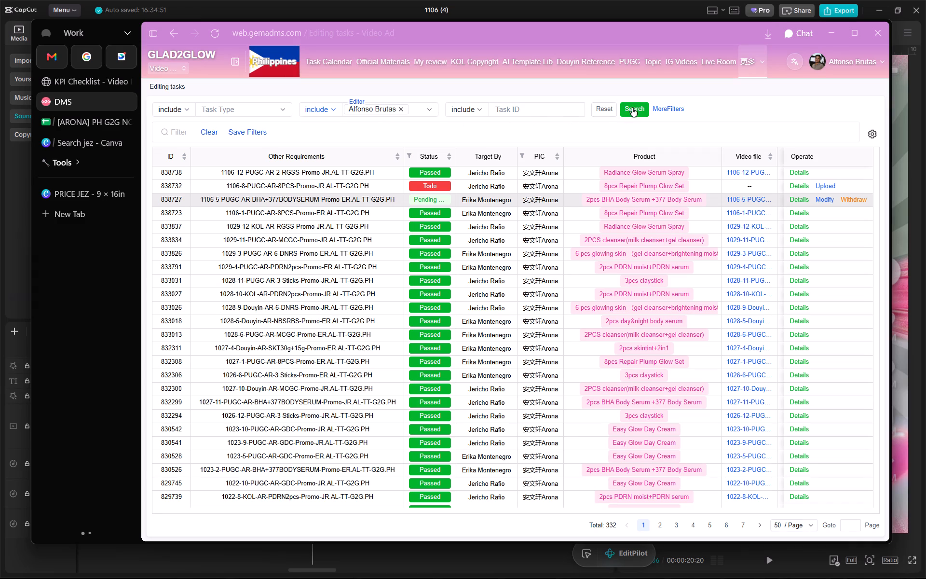
{"action": "left_click", "coordinate": [633, 107]}
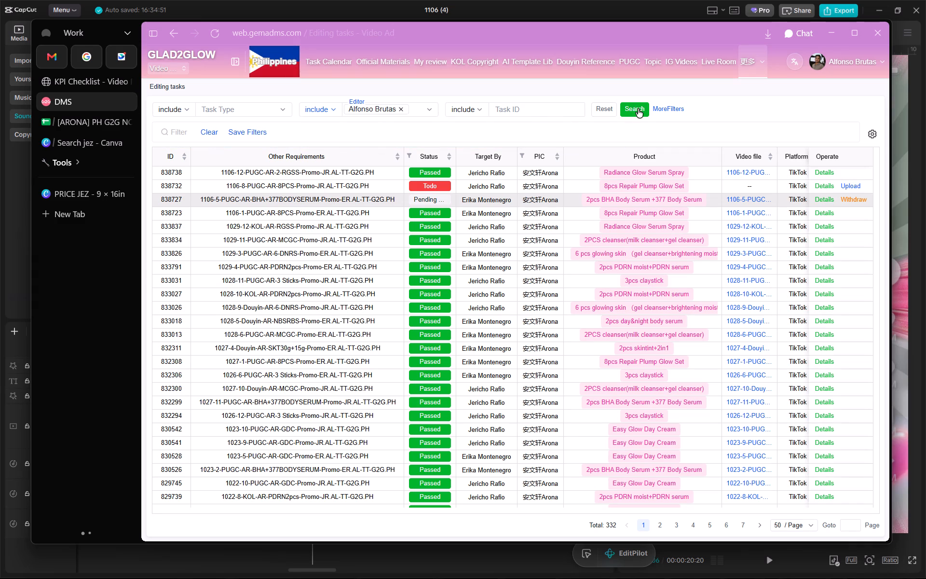
{"action": "left_click", "coordinate": [20, 255]}
Play back the 11.11 SALE graphic with the party cracker sound through to the Plump and Glow clip.
{"action": "key", "text": "space"}
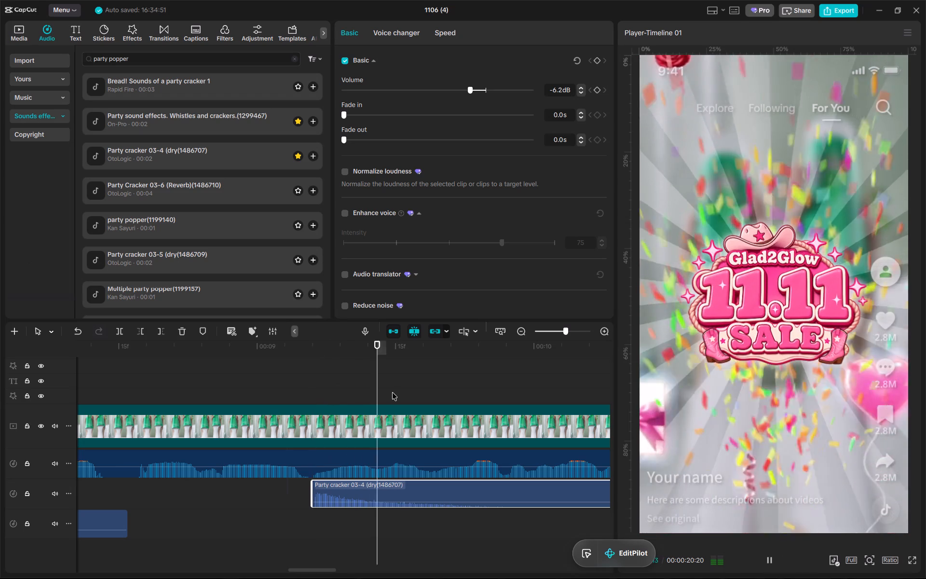
{"action": "scroll", "coordinate": [394, 392], "scroll_direction": "down", "scroll_amount": 20, "text": "alt"}
{"action": "scroll", "coordinate": [394, 392], "scroll_direction": "down", "scroll_amount": 14, "text": "alt"}
{"action": "key", "text": "space"}
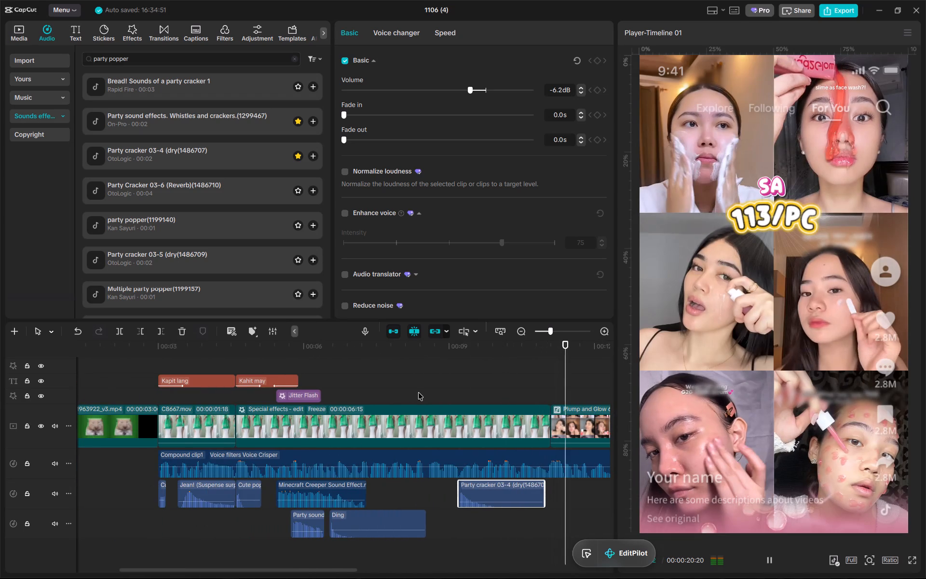
{"action": "scroll", "coordinate": [418, 392], "scroll_direction": "left", "scroll_amount": 2}
Add a Flash Zoom transition between the freeze-frame clip and the Plump and Glow clip, with a duration of 0.6 s.
{"action": "left_click", "coordinate": [166, 29]}
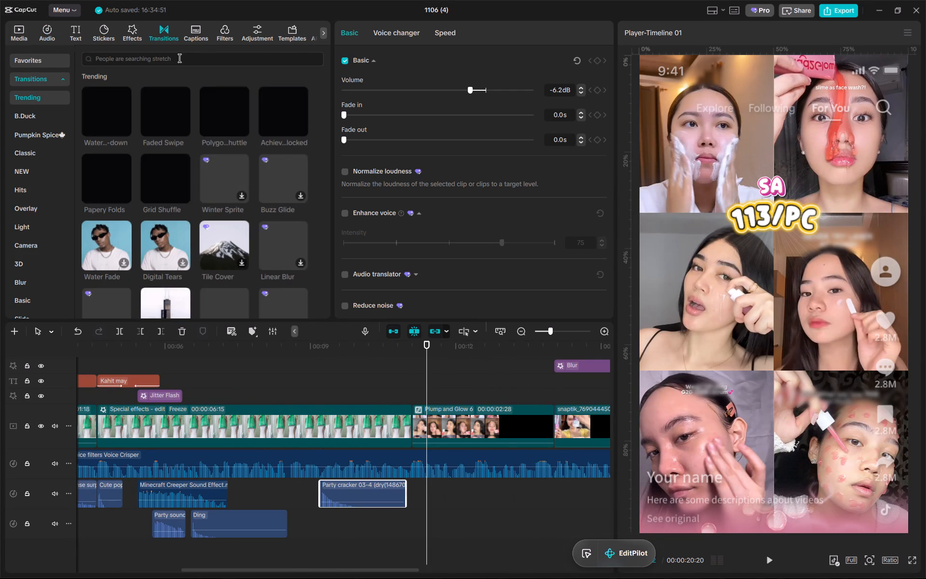
{"action": "left_click", "coordinate": [179, 58]}
{"action": "type", "text": "zoom"}
{"action": "key", "text": "Return"}
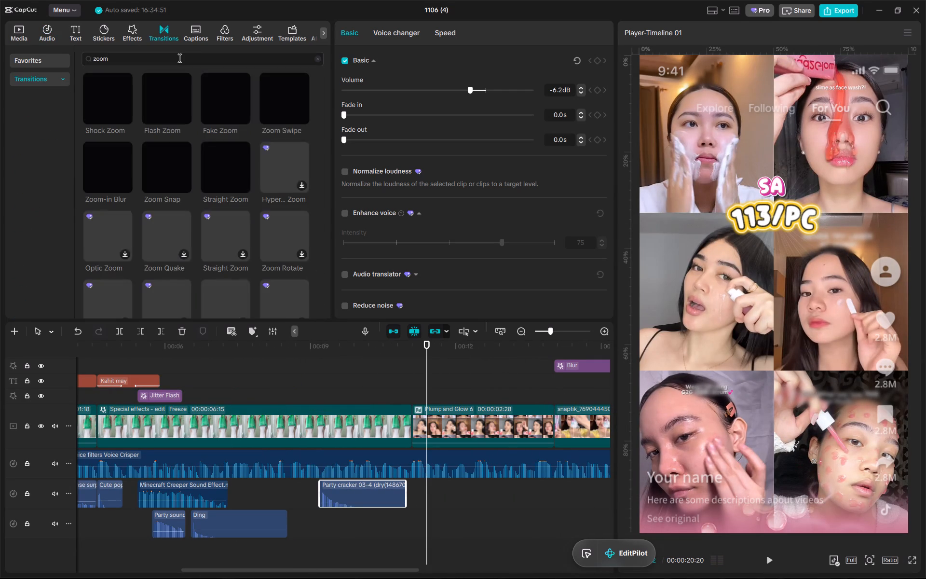
{"action": "left_click_drag", "start_coordinate": [166, 95], "coordinate": [386, 426]}
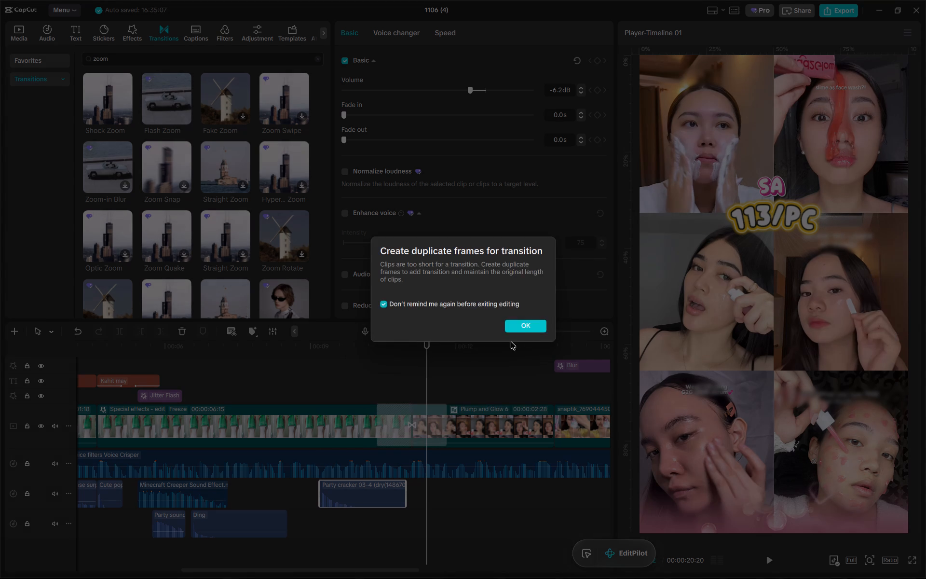
{"action": "left_click", "coordinate": [522, 332]}
{"action": "left_click", "coordinate": [526, 321]}
{"action": "left_click", "coordinate": [429, 414]}
{"action": "triple_click", "coordinate": [586, 110]}
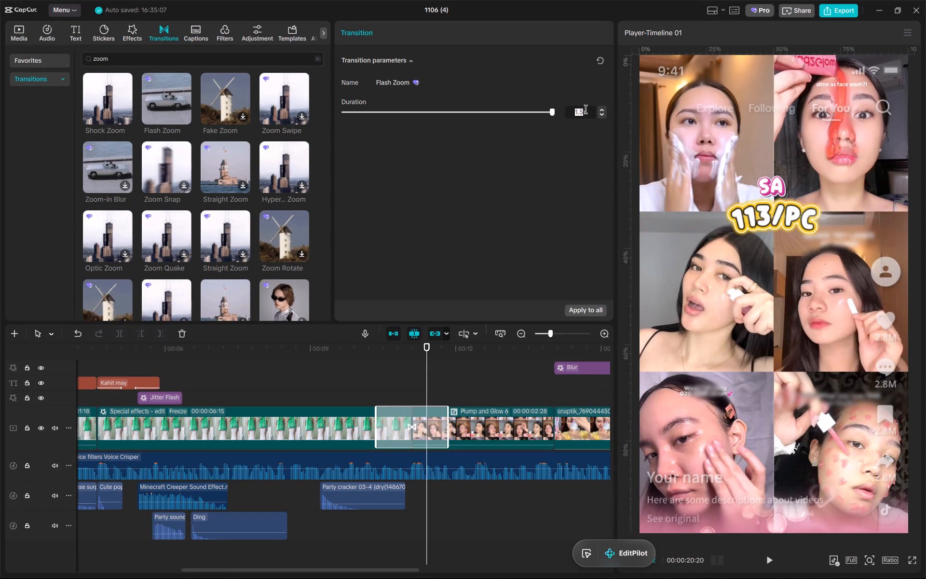
{"action": "type", "text": "0.6"}
{"action": "key", "text": "Return"}
Search the sound effects for "woosh".
{"action": "left_click", "coordinate": [55, 28]}
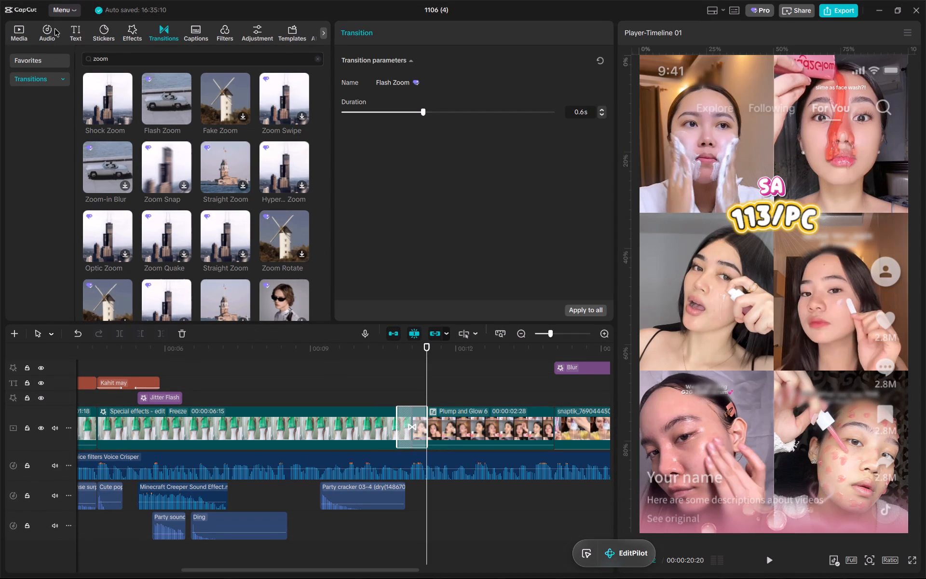
{"action": "triple_click", "coordinate": [142, 60]}
{"action": "type", "text": "woosh"}
{"action": "key", "text": "Return"}
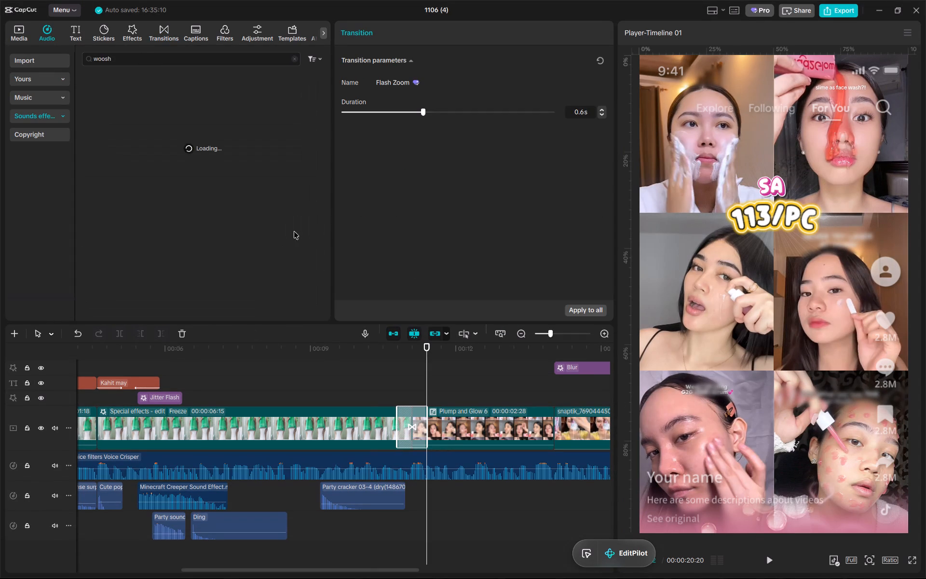
Trim the end of the party cracker sound to just after 00:10.
{"action": "left_click", "coordinate": [371, 350]}
{"action": "left_click", "coordinate": [378, 497]}
{"action": "key", "text": "w"}
Place "Woosh" beneath the Flash Zoom transition, starting at about 00:11 so its peak meets the cut, and normalize its loudness.
{"action": "left_click_drag", "start_coordinate": [209, 97], "coordinate": [405, 516]}
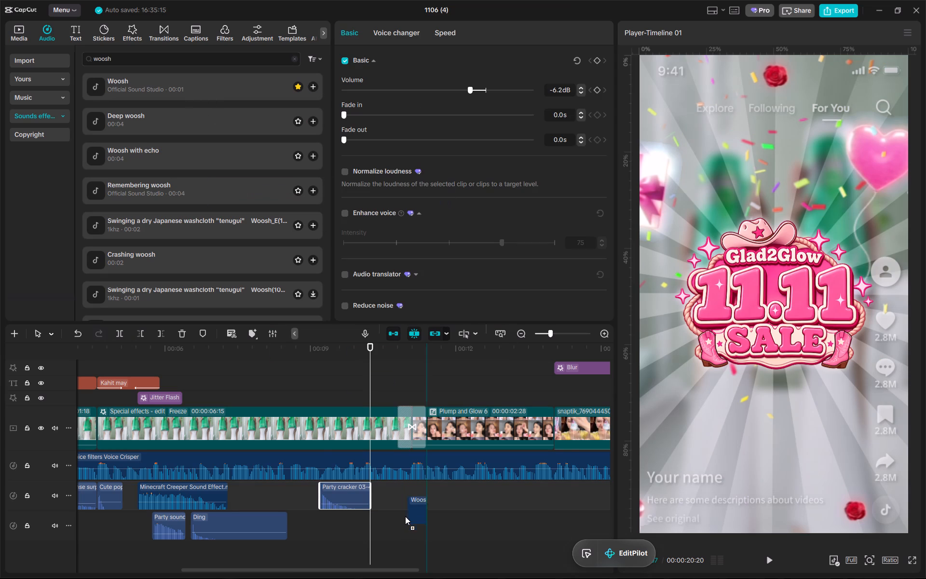
{"action": "left_click_drag", "start_coordinate": [405, 516], "coordinate": [412, 491]}
{"action": "left_click", "coordinate": [411, 345]}
{"action": "scroll", "coordinate": [424, 403], "scroll_direction": "up", "scroll_amount": 20, "text": "alt"}
{"action": "scroll", "coordinate": [424, 403], "scroll_direction": "up", "scroll_amount": 7, "text": "alt"}
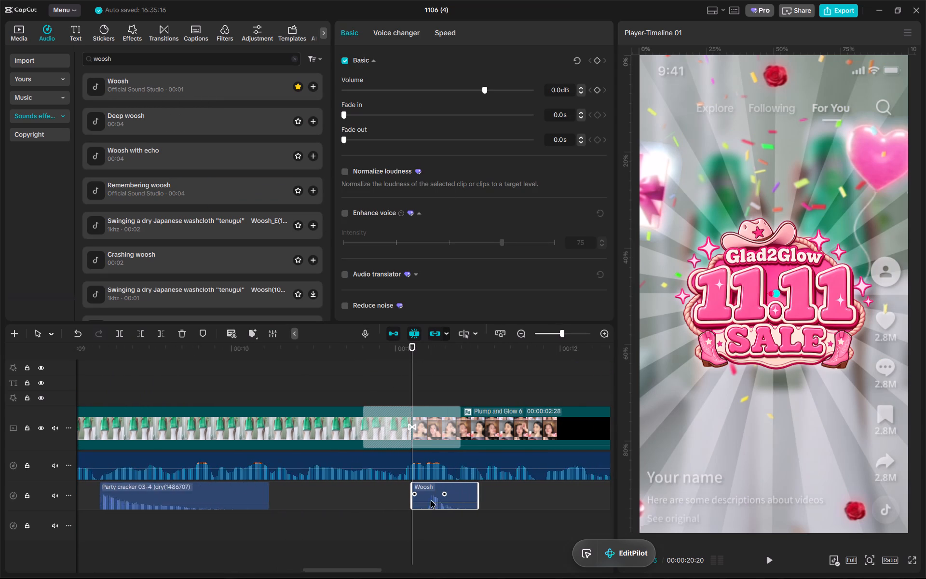
{"action": "scroll", "coordinate": [431, 500], "scroll_direction": "up", "scroll_amount": 7, "text": "alt"}
{"action": "left_click_drag", "start_coordinate": [445, 494], "coordinate": [424, 487]}
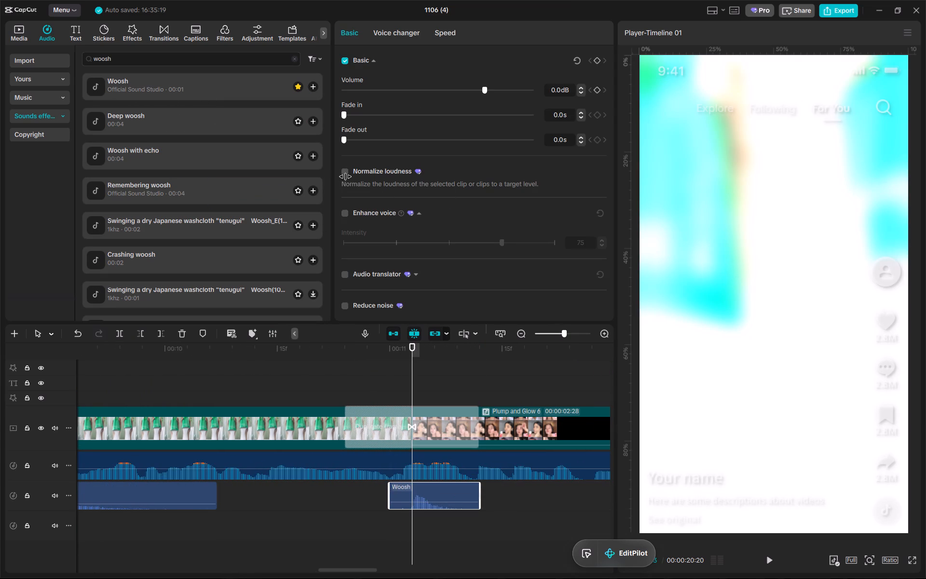
{"action": "left_click", "coordinate": [345, 174]}
Play back the Flash Zoom transition to check the timing of the woosh sound.
{"action": "left_click", "coordinate": [353, 348]}
{"action": "key", "text": "space"}
{"action": "scroll", "coordinate": [412, 395], "scroll_direction": "down", "scroll_amount": 10, "text": "alt"}
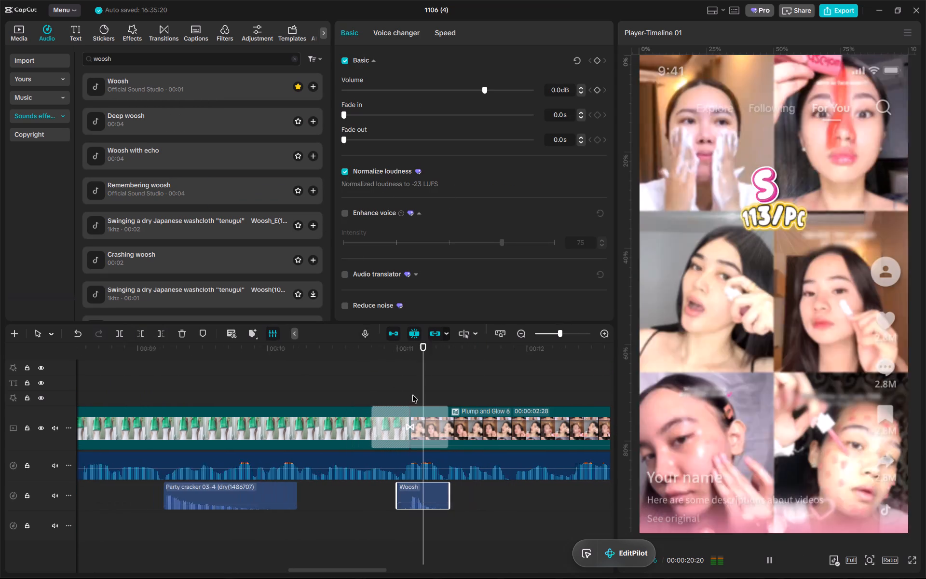
{"action": "scroll", "coordinate": [412, 395], "scroll_direction": "down", "scroll_amount": 2, "text": "alt"}
{"action": "key", "text": "space"}
Search the sound effects for "cupine", place "Cupine shine" at the Flash Zoom cut on the lower audio track and normalize its loudness.
{"action": "left_click_drag", "start_coordinate": [403, 348], "coordinate": [423, 355]}
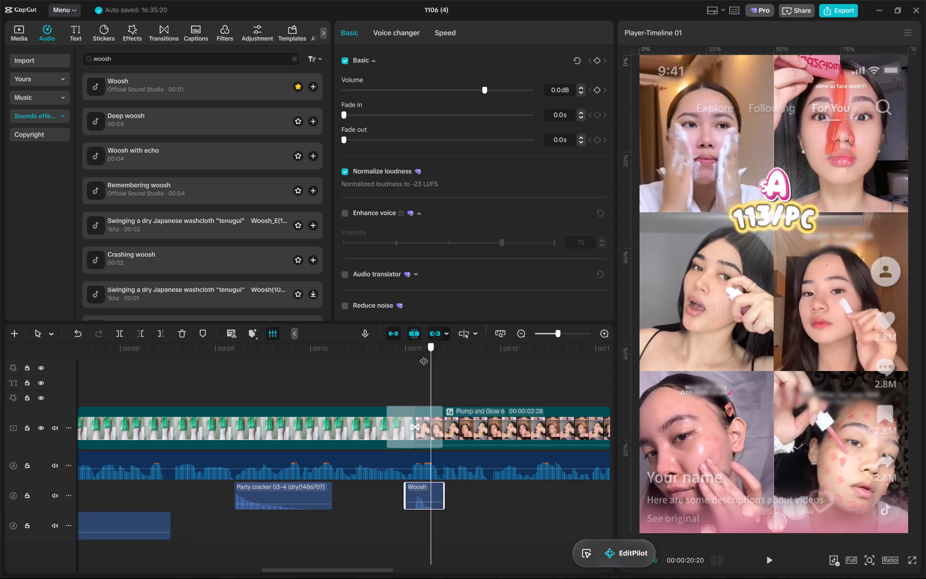
{"action": "left_click_drag", "start_coordinate": [423, 355], "coordinate": [417, 356]}
{"action": "double_click", "coordinate": [164, 51]}
{"action": "double_click", "coordinate": [168, 54]}
{"action": "type", "text": "cupine"}
{"action": "key", "text": "Return"}
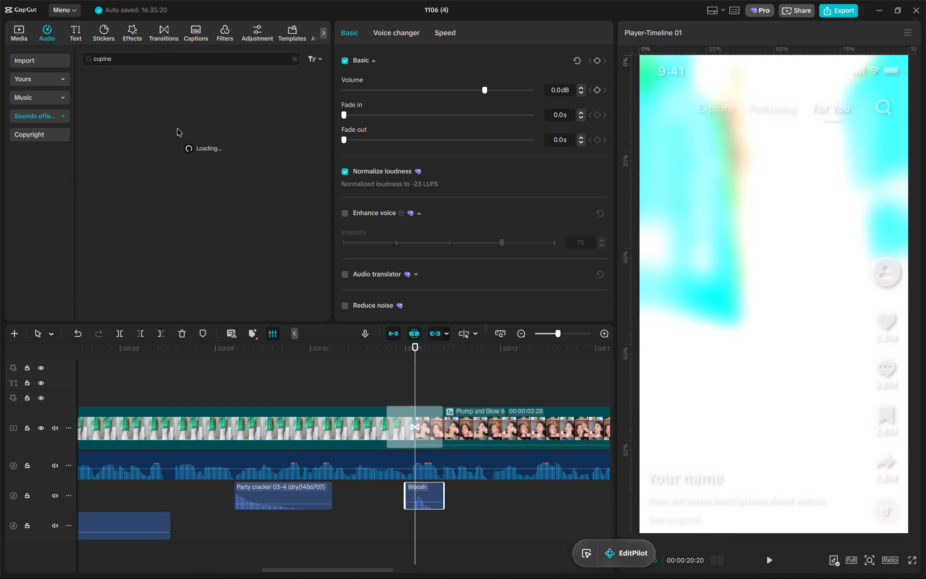
{"action": "left_click_drag", "start_coordinate": [212, 82], "coordinate": [413, 521]}
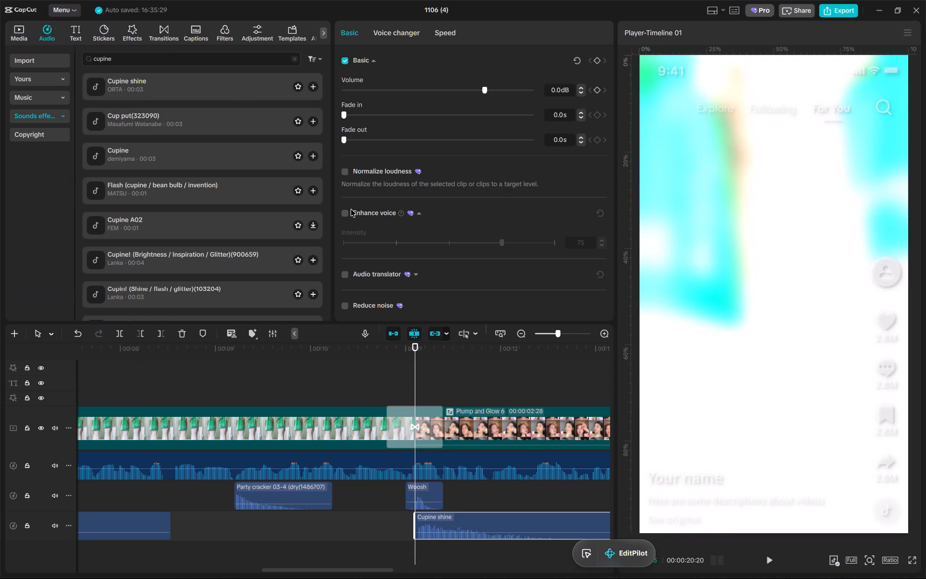
{"action": "left_click", "coordinate": [345, 173]}
Play back from the Flash Zoom transition through the Plump and Glow clip to check the shine sound.
{"action": "key", "text": "space"}
{"action": "scroll", "coordinate": [452, 443], "scroll_direction": "left", "scroll_amount": 1}
{"action": "scroll", "coordinate": [467, 450], "scroll_direction": "down", "scroll_amount": 10, "text": "alt"}
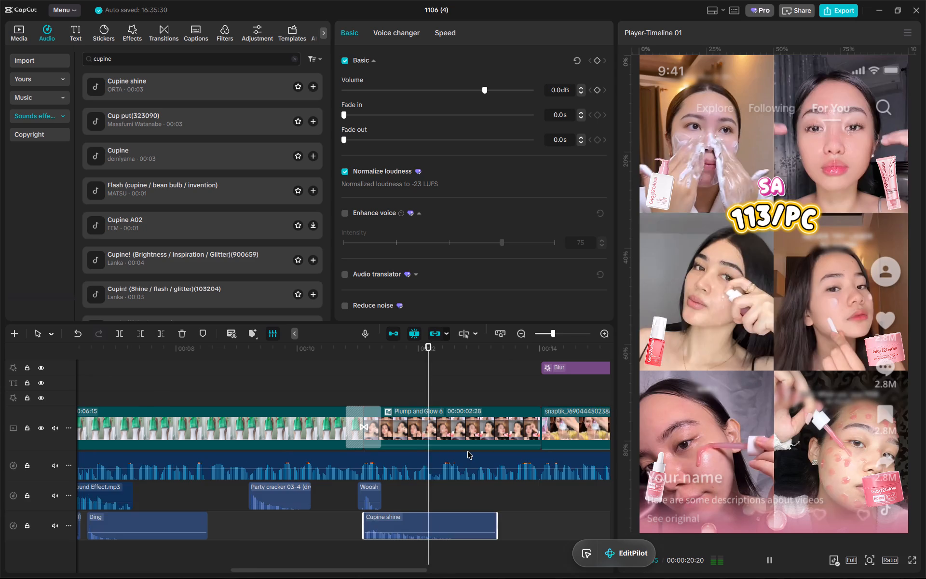
{"action": "scroll", "coordinate": [467, 451], "scroll_direction": "left", "scroll_amount": 1}
{"action": "key", "text": "space"}
Place the favourited "Kiran! Glitter cute small decision" sound just before the "6PCS FACE CARE" title, on a track below the voiceover, with normalized loudness.
{"action": "scroll", "coordinate": [415, 423], "scroll_direction": "up", "scroll_amount": 18, "text": "ctrl"}
{"action": "left_click_drag", "start_coordinate": [397, 351], "coordinate": [393, 350]}
{"action": "scroll", "coordinate": [433, 451], "scroll_direction": "down", "scroll_amount": 16, "text": "ctrl"}
{"action": "left_click", "coordinate": [71, 81]}
{"action": "left_click", "coordinate": [68, 80]}
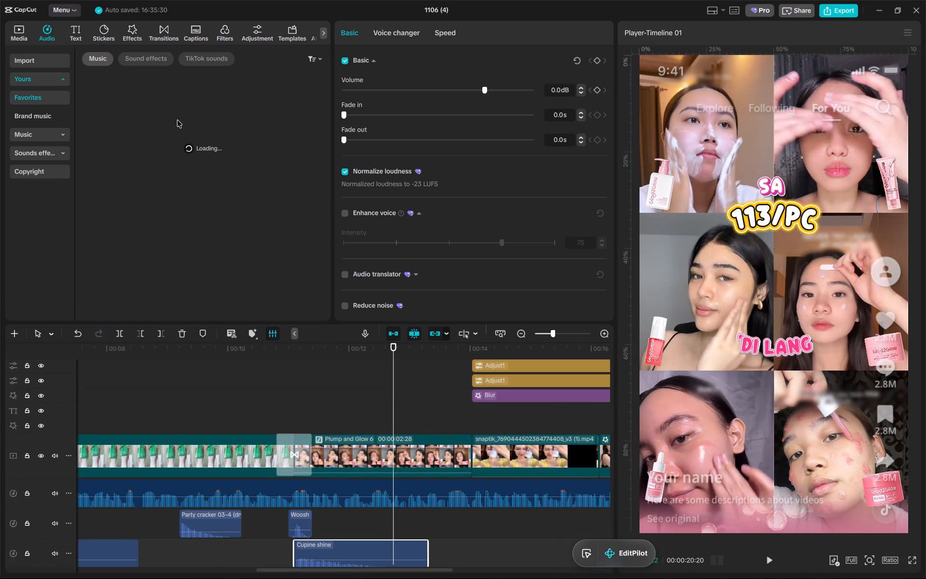
{"action": "scroll", "coordinate": [245, 256], "scroll_direction": "down", "scroll_amount": 3, "text": "ctrl"}
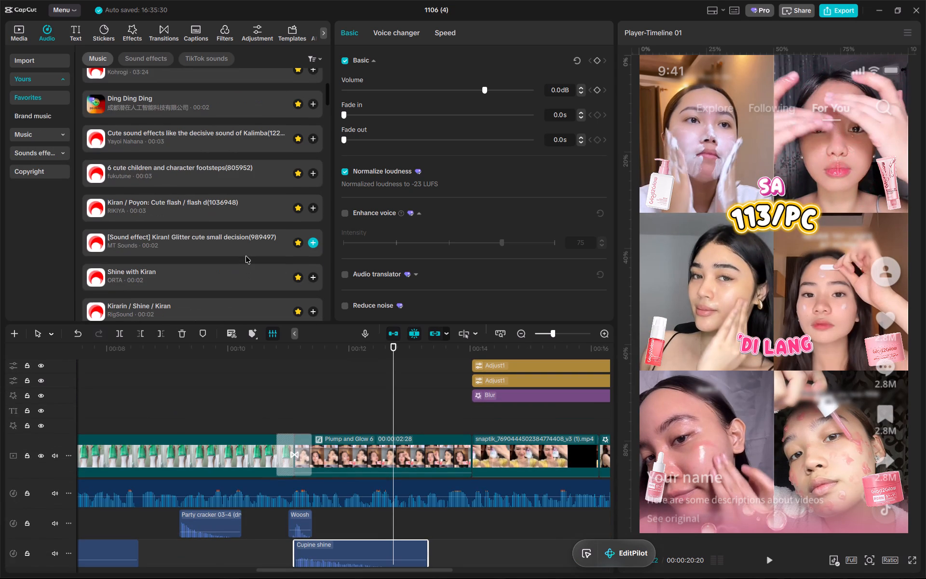
{"action": "left_click", "coordinate": [249, 248]}
{"action": "scroll", "coordinate": [375, 411], "scroll_direction": "down", "scroll_amount": 7, "text": "ctrl"}
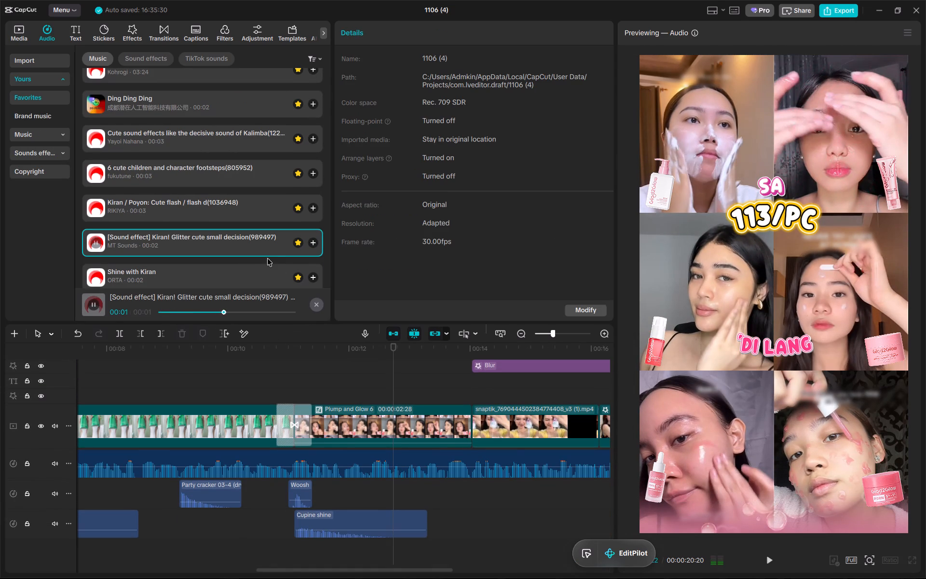
{"action": "left_click_drag", "start_coordinate": [265, 248], "coordinate": [395, 481]}
{"action": "scroll", "coordinate": [398, 431], "scroll_direction": "up", "scroll_amount": 19, "text": "ctrl"}
{"action": "scroll", "coordinate": [416, 423], "scroll_direction": "down", "scroll_amount": 15, "text": "ctrl"}
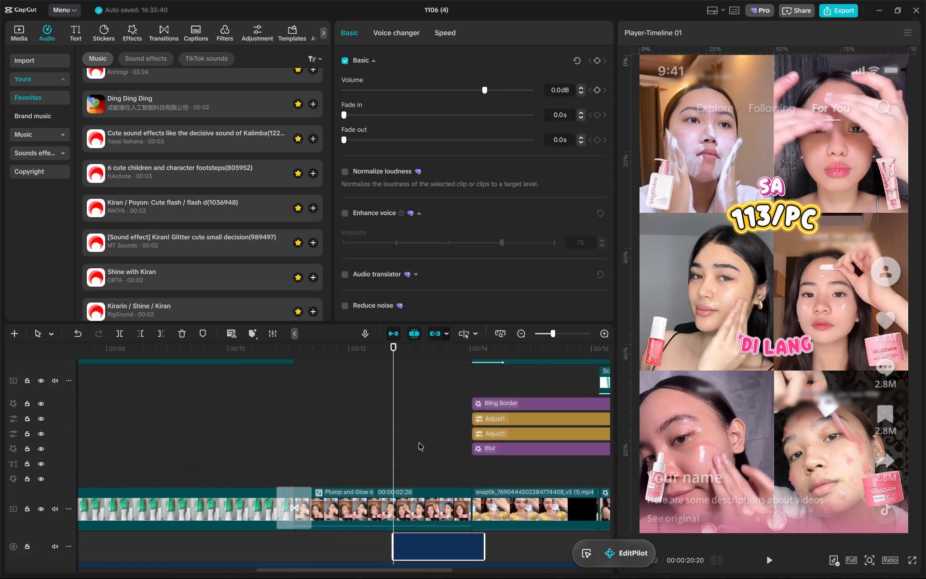
{"action": "scroll", "coordinate": [419, 442], "scroll_direction": "down", "scroll_amount": 12, "text": "ctrl"}
{"action": "left_click_drag", "start_coordinate": [410, 425], "coordinate": [410, 480]}
{"action": "left_click", "coordinate": [348, 176]}
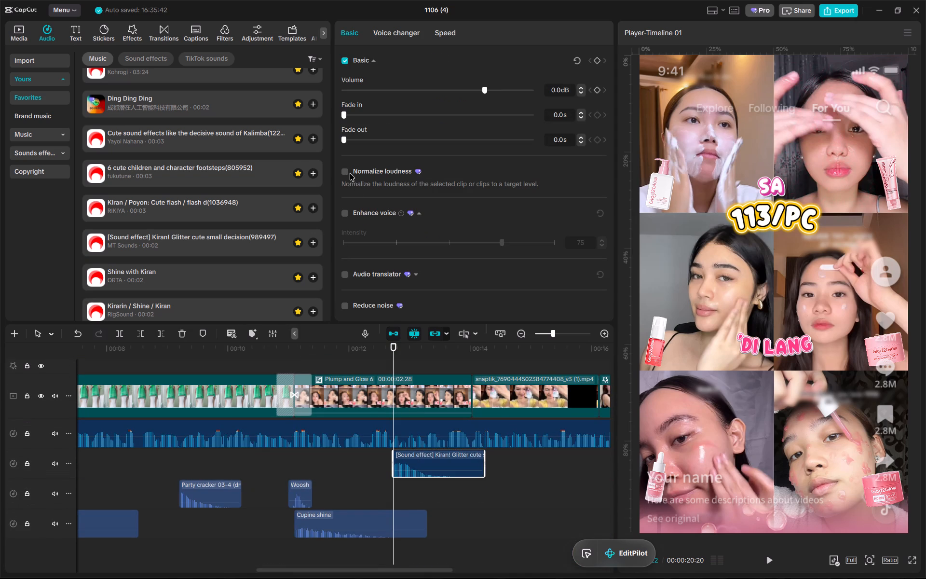
{"action": "left_click", "coordinate": [347, 172]}
Play back from the "6PCS FACE CARE" title through to the "2PCS BODY CARE" title to check the glitter sound.
{"action": "key", "text": "space"}
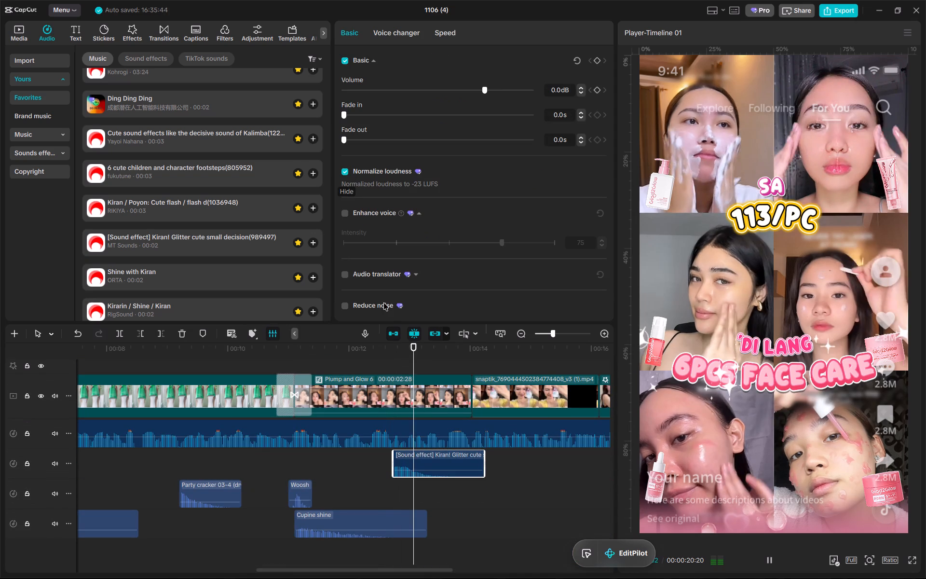
{"action": "scroll", "coordinate": [470, 384], "scroll_direction": "left", "scroll_amount": 4}
{"action": "scroll", "coordinate": [470, 384], "scroll_direction": "right", "scroll_amount": 3}
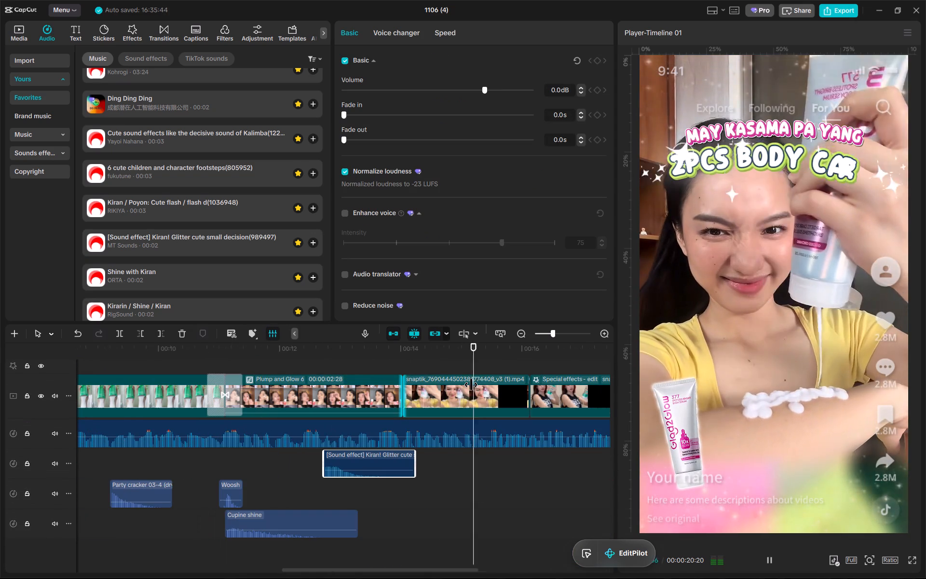
{"action": "key", "text": "space"}
Place the favourited "Shine with Kiran" sound just before the "2PCS BODY CARE" title, on the track below the voiceover, with normalized loudness.
{"action": "left_click_drag", "start_coordinate": [404, 348], "coordinate": [452, 354]}
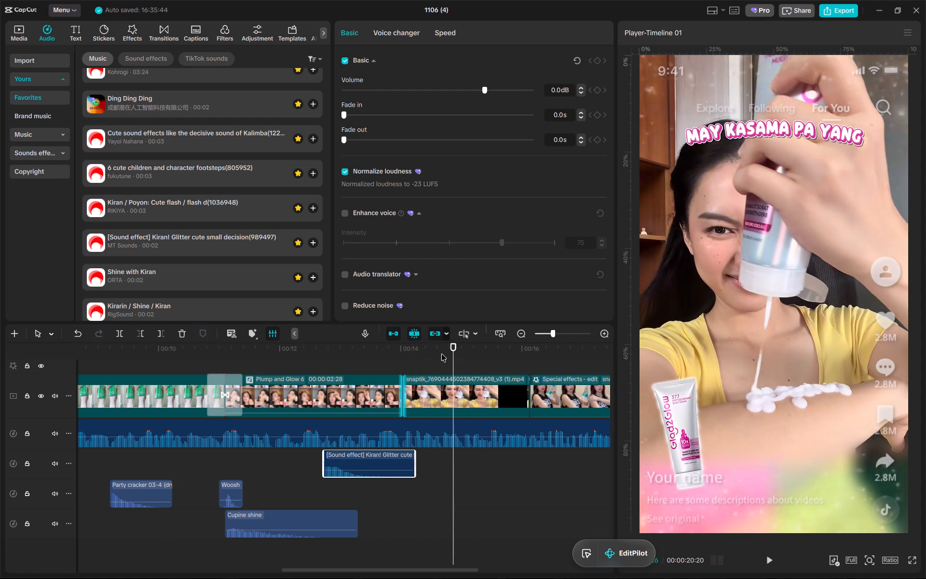
{"action": "left_click", "coordinate": [224, 232]}
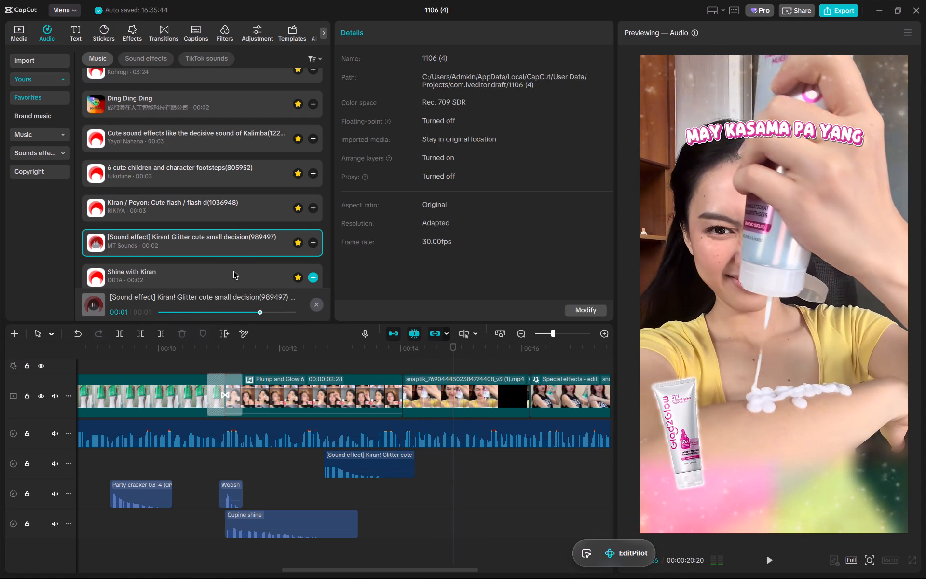
{"action": "left_click", "coordinate": [237, 210]}
{"action": "left_click", "coordinate": [233, 269]}
{"action": "left_click_drag", "start_coordinate": [213, 270], "coordinate": [435, 495]}
{"action": "scroll", "coordinate": [453, 479], "scroll_direction": "up", "scroll_amount": 7, "text": "ctrl"}
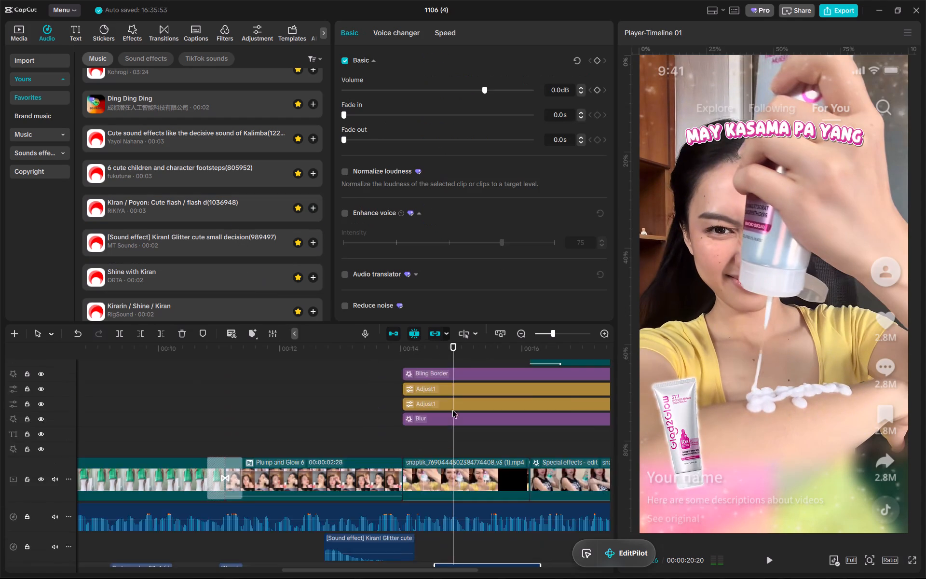
{"action": "scroll", "coordinate": [452, 410], "scroll_direction": "up", "scroll_amount": 17, "text": "ctrl"}
{"action": "left_click_drag", "start_coordinate": [455, 358], "coordinate": [461, 358]}
{"action": "scroll", "coordinate": [489, 443], "scroll_direction": "down", "scroll_amount": 20, "text": "ctrl"}
{"action": "scroll", "coordinate": [489, 443], "scroll_direction": "down", "scroll_amount": 3, "text": "ctrl"}
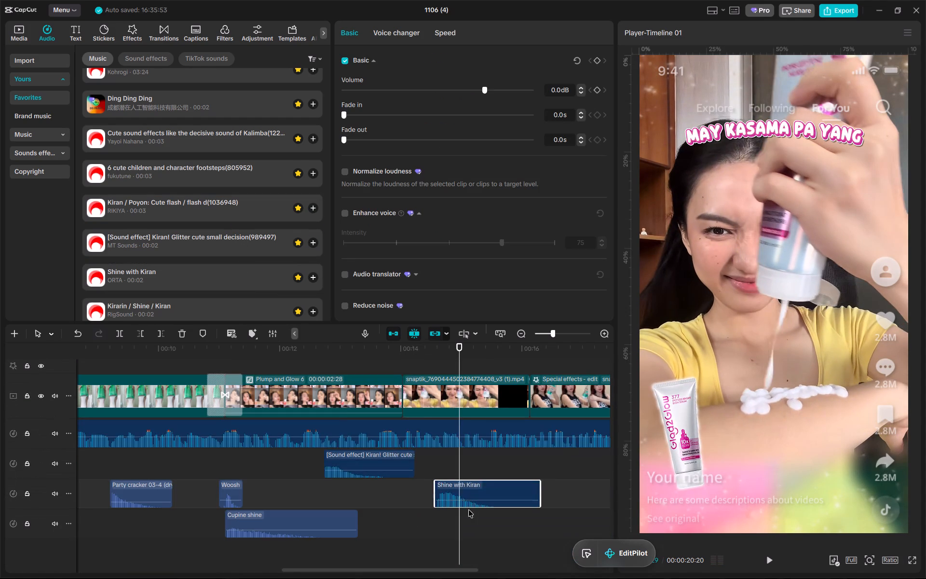
{"action": "left_click_drag", "start_coordinate": [470, 493], "coordinate": [497, 458]}
{"action": "left_click", "coordinate": [346, 173]}
Play back from the "2PCS BODY CARE" title through the "Yung mga bago pa talaga" title to check the shine sound.
{"action": "key", "text": "space"}
{"action": "scroll", "coordinate": [452, 448], "scroll_direction": "left", "scroll_amount": 6}
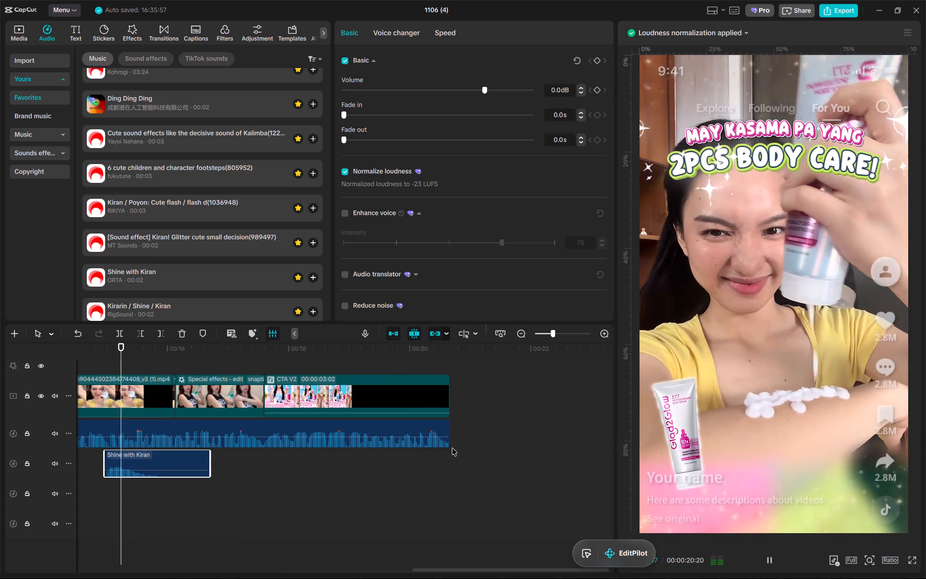
{"action": "scroll", "coordinate": [399, 463], "scroll_direction": "right", "scroll_amount": 2}
{"action": "key", "text": "space"}
Copy the Woosh sound to the cut between the Plump and Glow 6 clip and the arm-cream clip, starting slightly before the cut.
{"action": "scroll", "coordinate": [264, 458], "scroll_direction": "up", "scroll_amount": 6, "text": "ctrl"}
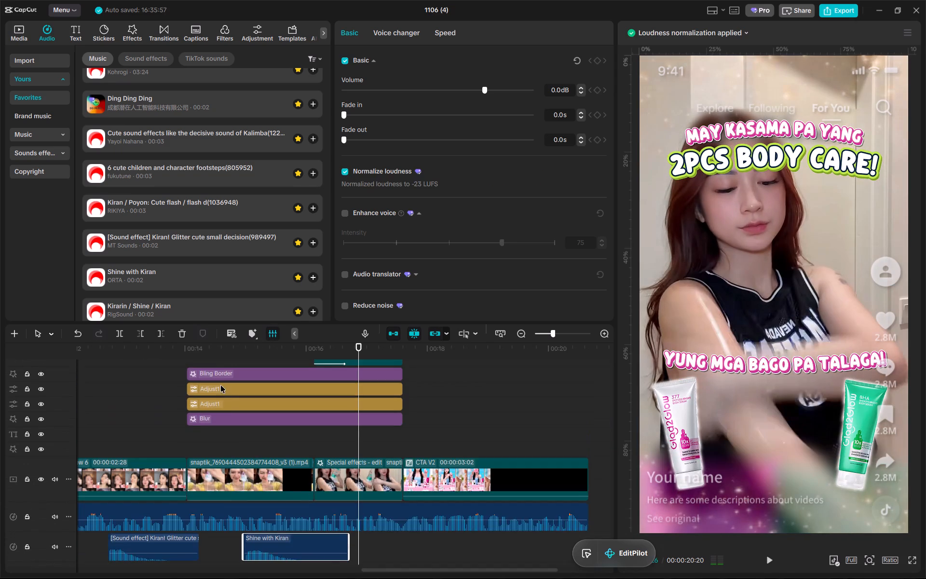
{"action": "left_click", "coordinate": [186, 347]}
{"action": "scroll", "coordinate": [382, 499], "scroll_direction": "down", "scroll_amount": 7}
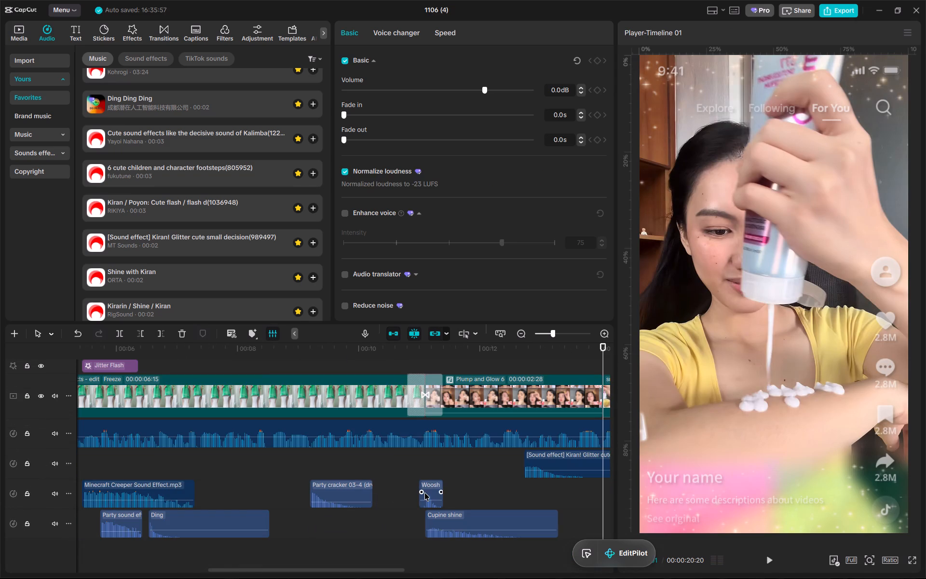
{"action": "left_click", "coordinate": [424, 493]}
{"action": "key", "text": "ctrl+c"}
{"action": "scroll", "coordinate": [424, 493], "scroll_direction": "left", "scroll_amount": 2}
{"action": "key", "text": "ctrl+v"}
{"action": "left_click_drag", "start_coordinate": [478, 490], "coordinate": [473, 490]}
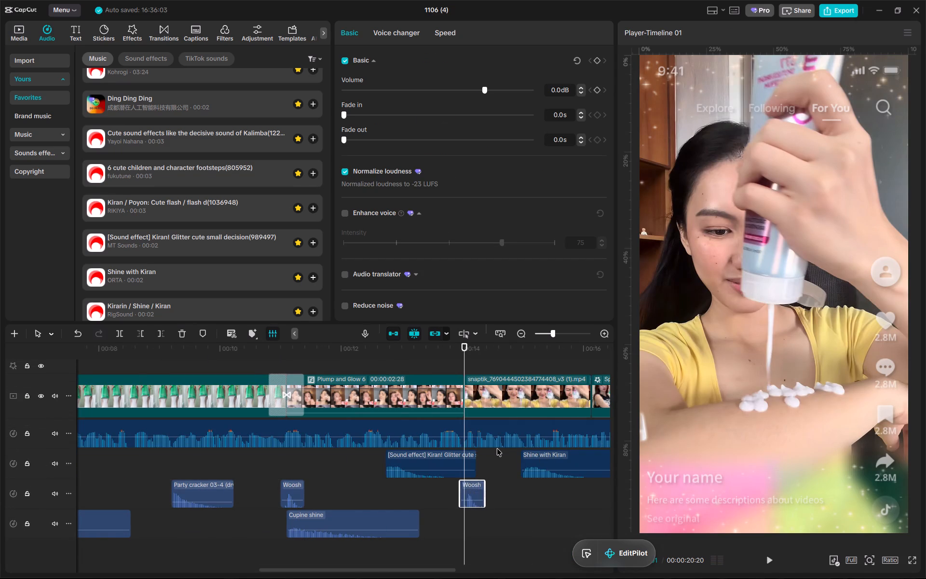
Add another Woosh copy at the cut into the black-top girl's Special effects clip, starting slightly before the cut.
{"action": "key", "text": "ctrl+c"}
{"action": "scroll", "coordinate": [497, 448], "scroll_direction": "left", "scroll_amount": 4}
{"action": "scroll", "coordinate": [408, 417], "scroll_direction": "up", "scroll_amount": 10, "text": "ctrl"}
{"action": "left_click", "coordinate": [313, 353]}
{"action": "key", "text": "ctrl+v"}
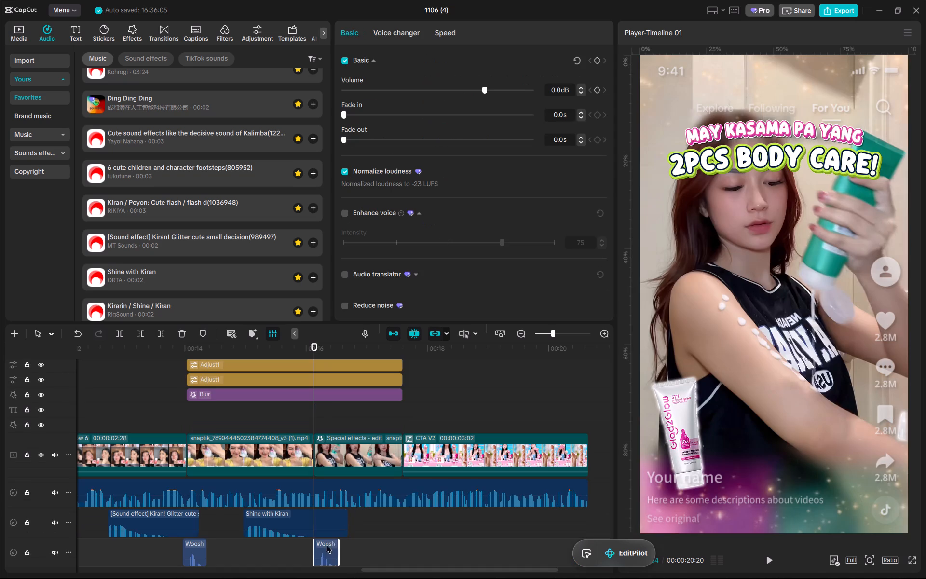
{"action": "left_click_drag", "start_coordinate": [330, 551], "coordinate": [326, 550]}
Play back from the arm-cream clip into the CTA V2 clip to check both woosh sounds.
{"action": "left_click", "coordinate": [183, 344]}
{"action": "key", "text": "space"}
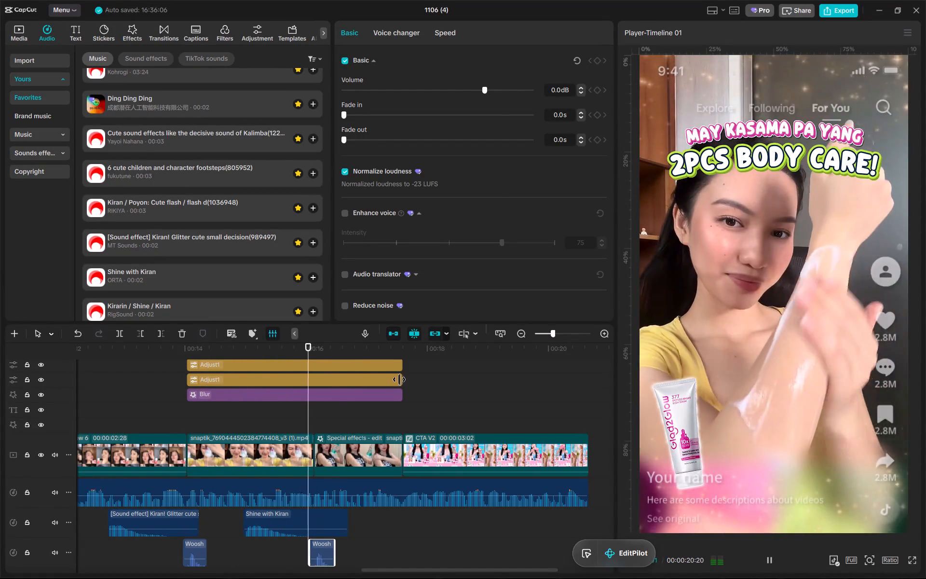
{"action": "scroll", "coordinate": [458, 379], "scroll_direction": "down", "scroll_amount": 11, "text": "alt"}
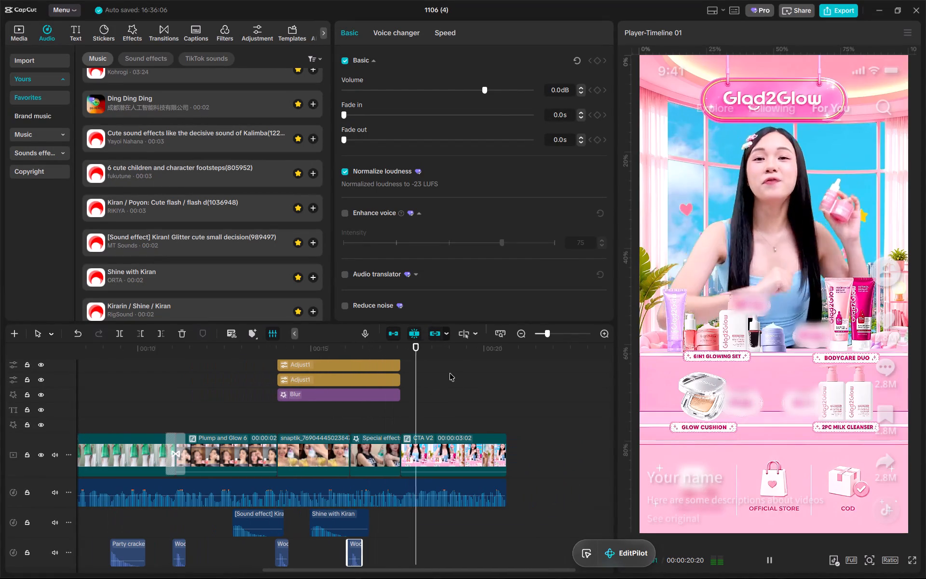
{"action": "key", "text": "space"}
Switch to the Detail Script 11.06 sheet and copy "You deserve it! Kaya kuha ka na" from the CTA scene's voiceover cell.
{"action": "left_click", "coordinate": [400, 347]}
{"action": "scroll", "coordinate": [426, 390], "scroll_direction": "up", "scroll_amount": 14, "text": "ctrl"}
{"action": "key", "text": "alt+Tab"}
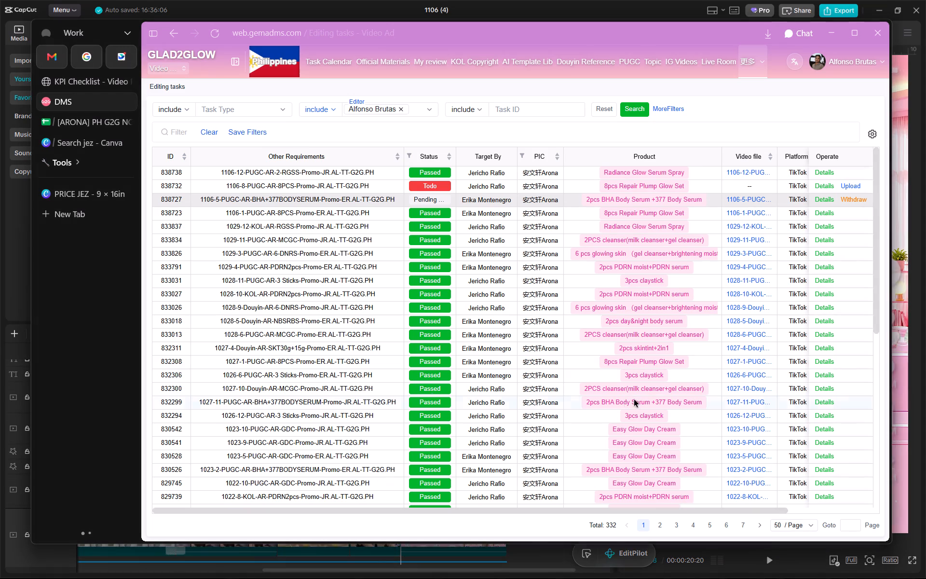
{"action": "left_click", "coordinate": [402, 568]}
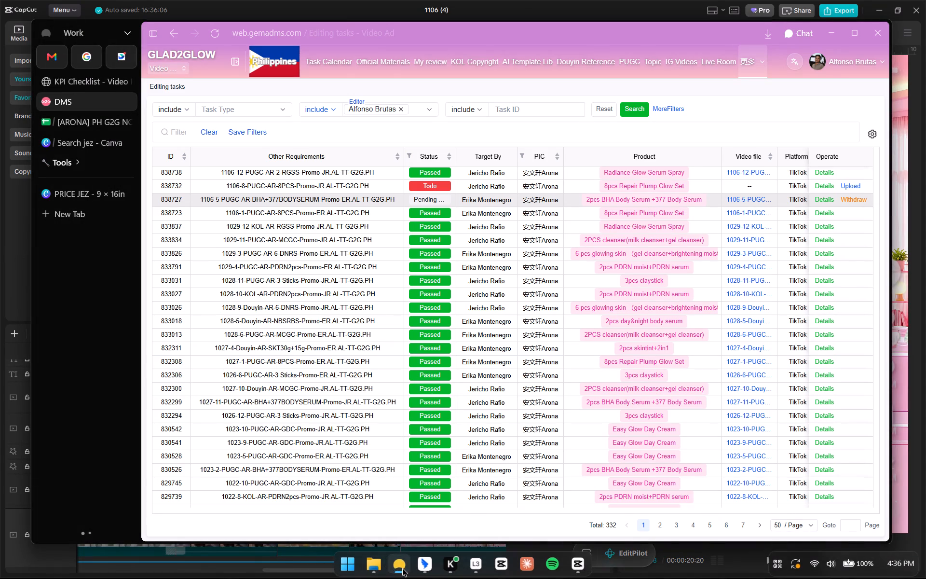
{"action": "left_click", "coordinate": [402, 568]}
{"action": "left_click", "coordinate": [91, 122]}
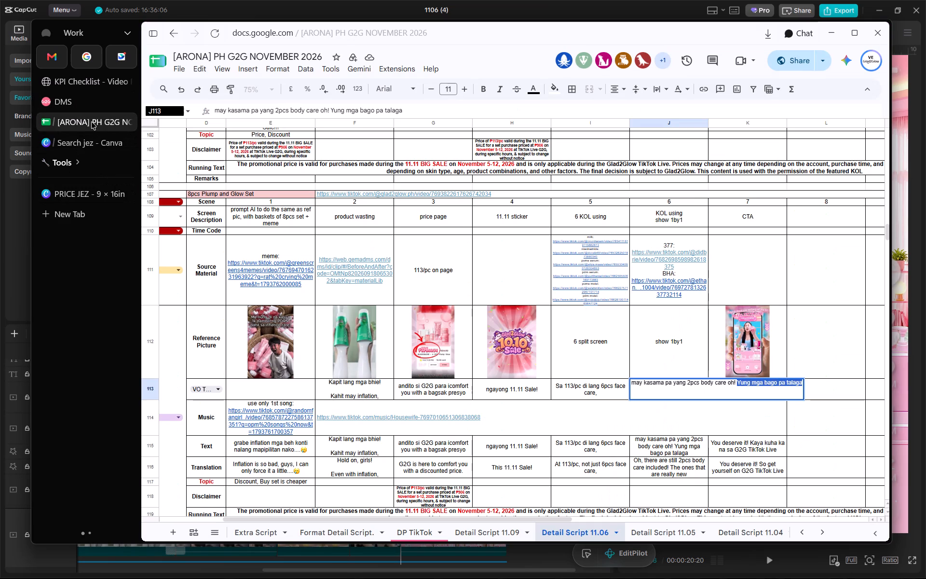
{"action": "left_click", "coordinate": [749, 431]}
{"action": "double_click", "coordinate": [745, 389]}
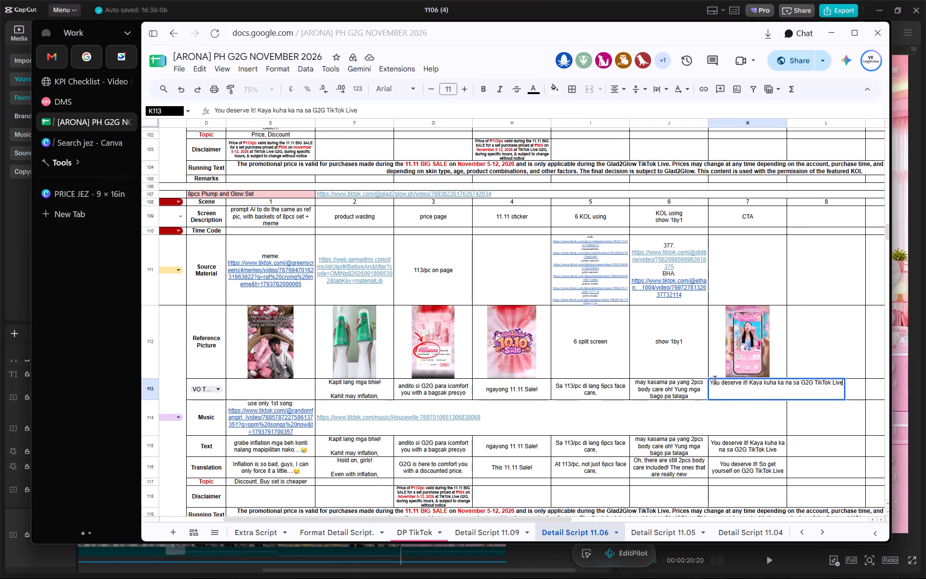
{"action": "left_click", "coordinate": [715, 381]}
{"action": "left_click_drag", "start_coordinate": [715, 381], "coordinate": [790, 386]}
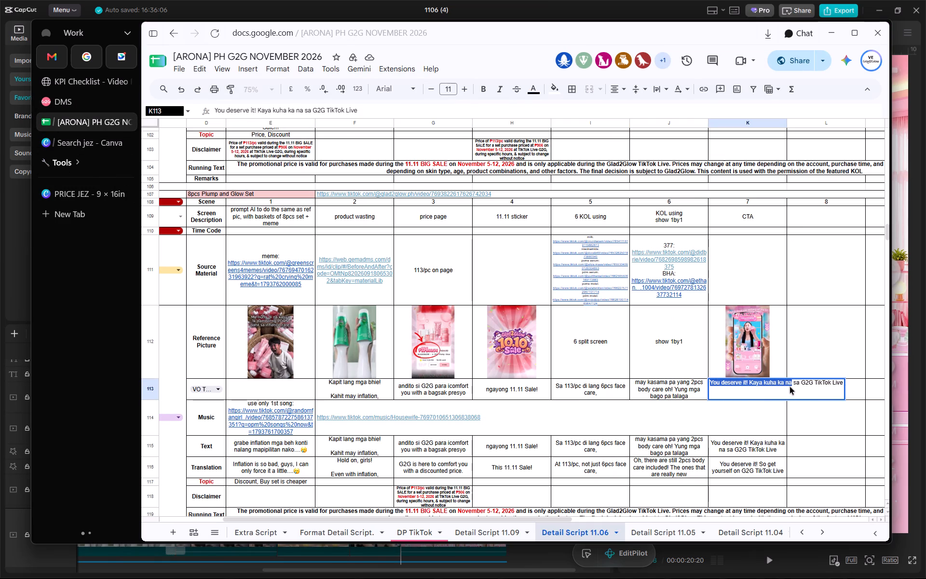
{"action": "left_click_drag", "start_coordinate": [790, 386], "coordinate": [787, 388]}
{"action": "key", "text": "ctrl+c"}
{"action": "left_click", "coordinate": [581, 570]}
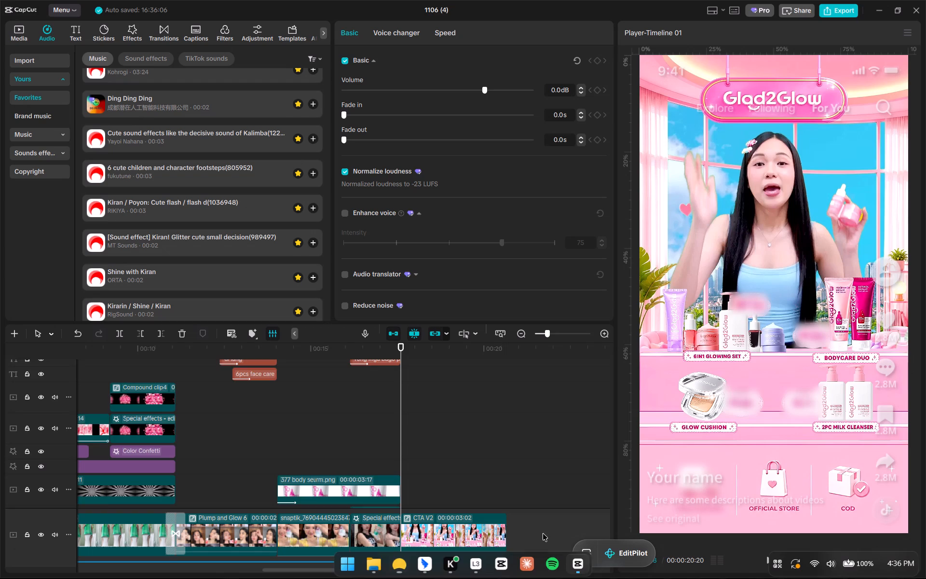
Duplicate the "Sa" title to the start of the CTA V2 clip and stretch the copy to the clip's end.
{"action": "scroll", "coordinate": [365, 440], "scroll_direction": "up", "scroll_amount": 12, "text": "ctrl"}
{"action": "left_click", "coordinate": [371, 392]}
{"action": "left_click", "coordinate": [240, 396]}
{"action": "left_click_drag", "start_coordinate": [236, 393], "coordinate": [455, 395], "text": "alt"}
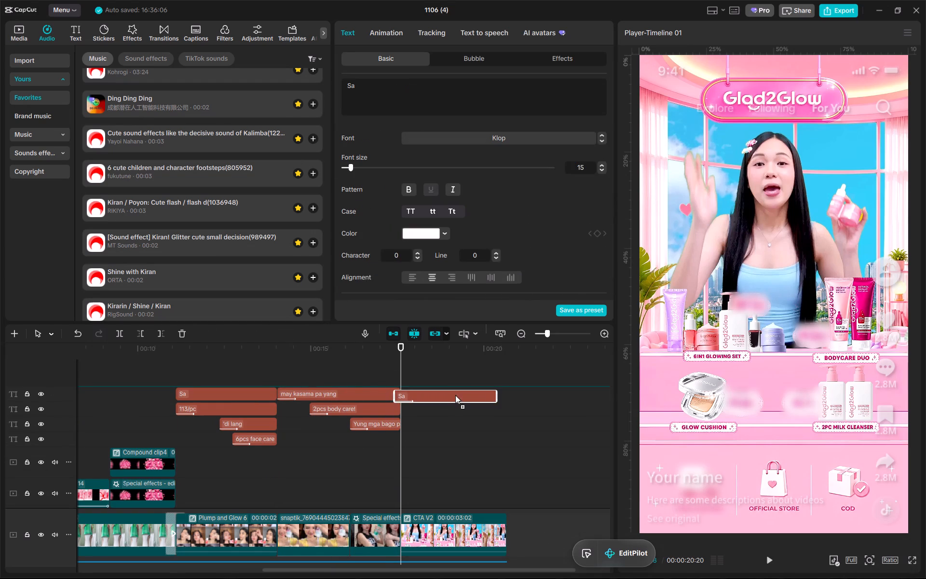
{"action": "left_click_drag", "start_coordinate": [455, 395], "coordinate": [464, 392], "text": "alt"}
{"action": "left_click", "coordinate": [471, 392]}
{"action": "left_click_drag", "start_coordinate": [502, 392], "coordinate": [506, 392]}
Replace the copied title's text over the CTA V2 clip with "You deserve it!".
{"action": "left_click", "coordinate": [481, 353]}
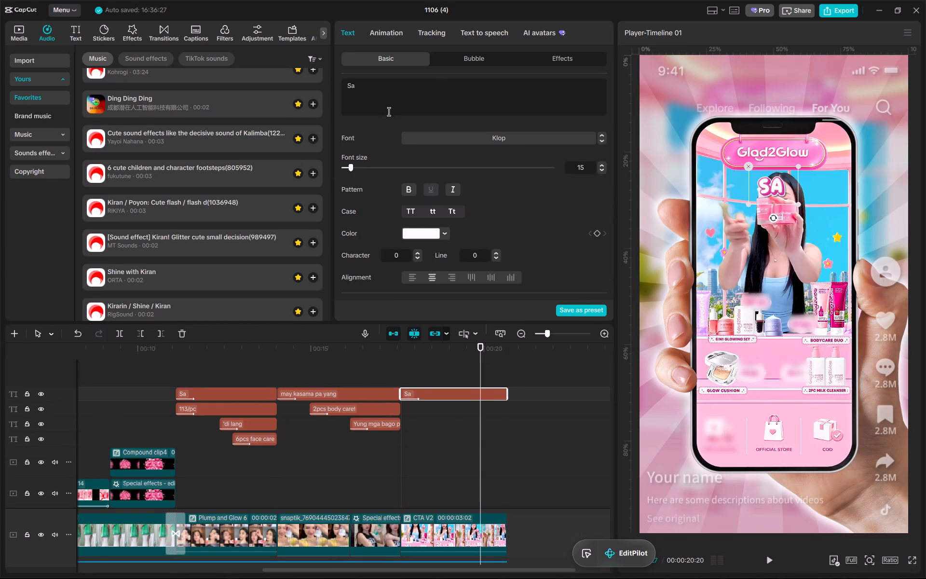
{"action": "left_click", "coordinate": [391, 110]}
{"action": "key", "text": "ctrl+a"}
{"action": "key", "text": "ctrl+v"}
{"action": "left_click_drag", "start_coordinate": [454, 92], "coordinate": [393, 86]}
{"action": "key", "text": "BackSpace"}
{"action": "key", "text": "BackSpace"}
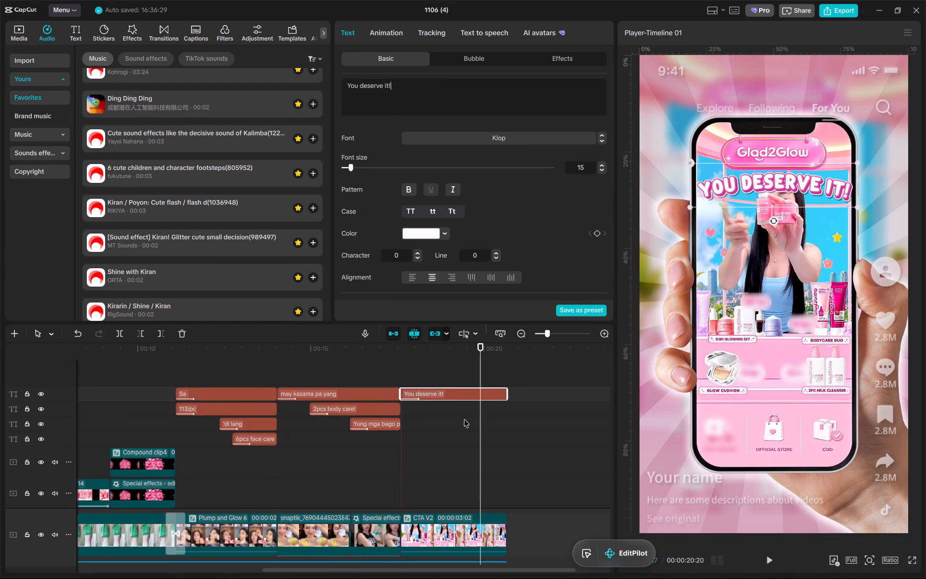
Duplicate the "You deserve it!" title onto the text track directly below it, aligned with the start of the CTA V2 clip.
{"action": "left_click", "coordinate": [401, 349]}
{"action": "key", "text": "ctrl+c"}
{"action": "key", "text": "ctrl+v"}
{"action": "left_click_drag", "start_coordinate": [424, 388], "coordinate": [424, 415]}
{"action": "left_click_drag", "start_coordinate": [424, 400], "coordinate": [424, 431]}
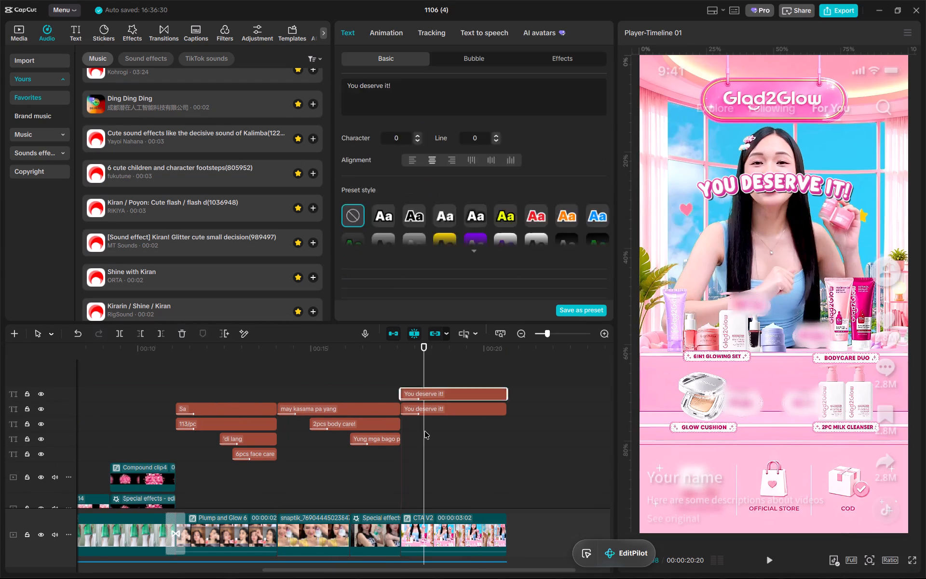
{"action": "left_click_drag", "start_coordinate": [424, 431], "coordinate": [424, 426]}
Replace the duplicate title's text with "Kaya kuha ka na" copied from the script sheet and place it beneath "You deserve it!" in the frame.
{"action": "key", "text": "alt+Tab"}
{"action": "left_click", "coordinate": [758, 382]}
{"action": "left_click_drag", "start_coordinate": [758, 382], "coordinate": [787, 384]}
{"action": "key", "text": "ctrl+c"}
{"action": "key", "text": "alt+Tab"}
{"action": "left_click", "coordinate": [461, 97]}
{"action": "key", "text": "ctrl+a"}
{"action": "key", "text": "ctrl+v"}
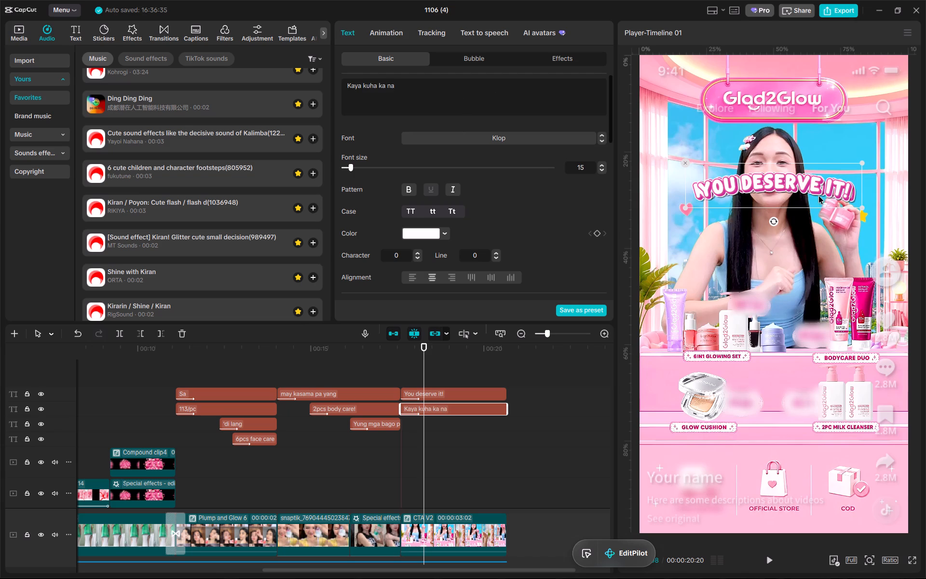
{"action": "left_click_drag", "start_coordinate": [817, 193], "coordinate": [818, 221]}
Move the "You deserve it!" and "Kaya kuha ka na" titles together up to the top of the phone mockup.
{"action": "left_click_drag", "start_coordinate": [477, 350], "coordinate": [491, 354]}
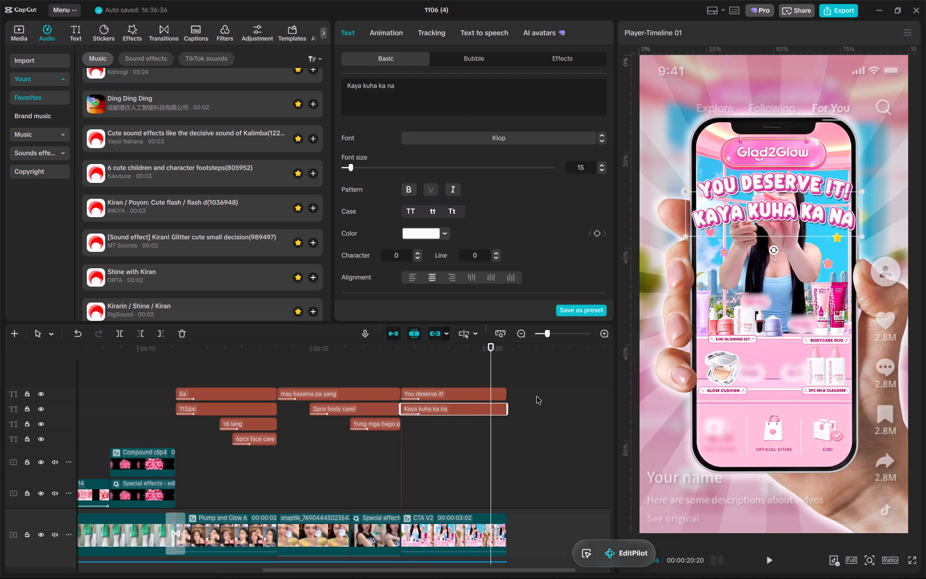
{"action": "left_click_drag", "start_coordinate": [569, 426], "coordinate": [455, 363]}
{"action": "left_click_drag", "start_coordinate": [823, 193], "coordinate": [822, 120]}
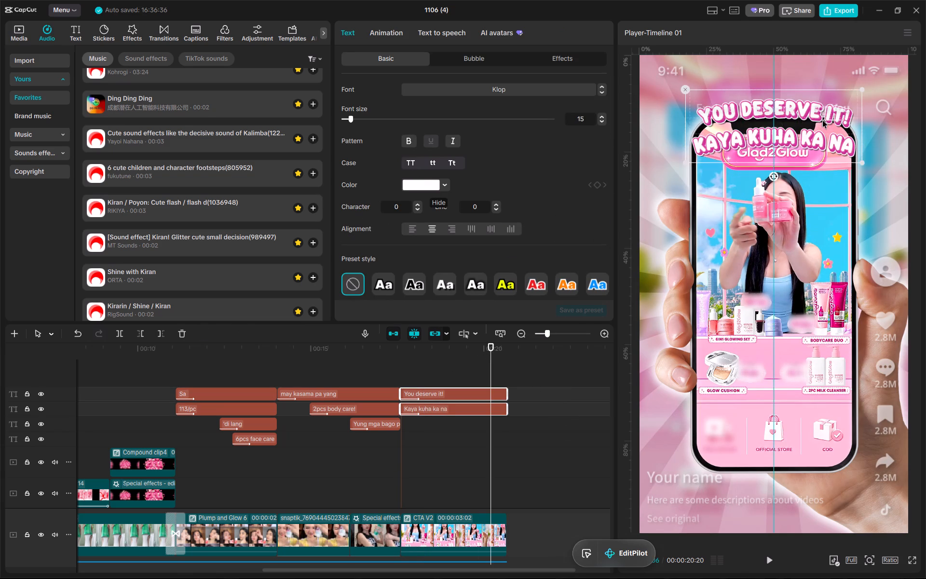
{"action": "left_click_drag", "start_coordinate": [822, 120], "coordinate": [822, 121]}
Enlarge the "Kaya kuha ka na" title so it spans wider than "You deserve it!" above it.
{"action": "scroll", "coordinate": [423, 179], "scroll_direction": "down", "scroll_amount": 11}
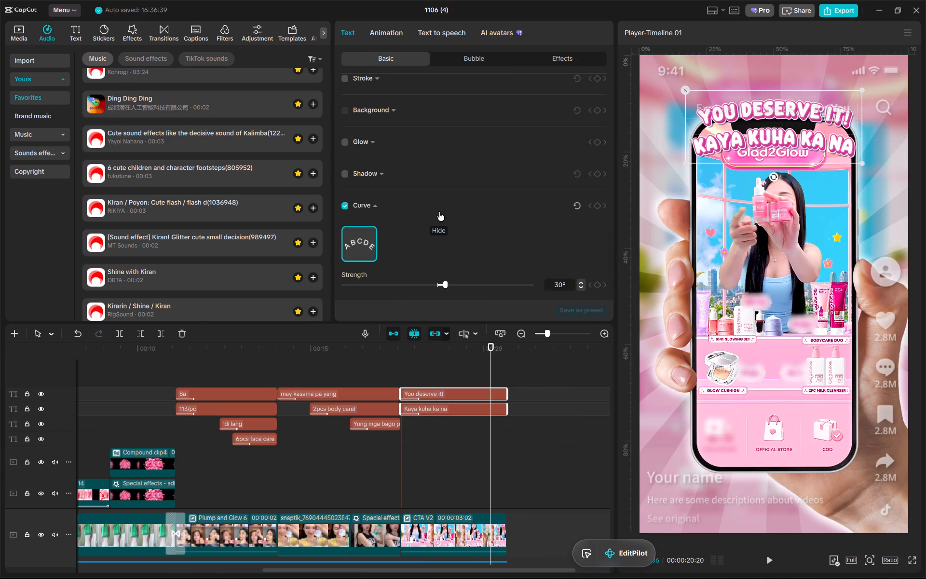
{"action": "scroll", "coordinate": [459, 164], "scroll_direction": "left", "scroll_amount": 8}
{"action": "left_click", "coordinate": [439, 406]}
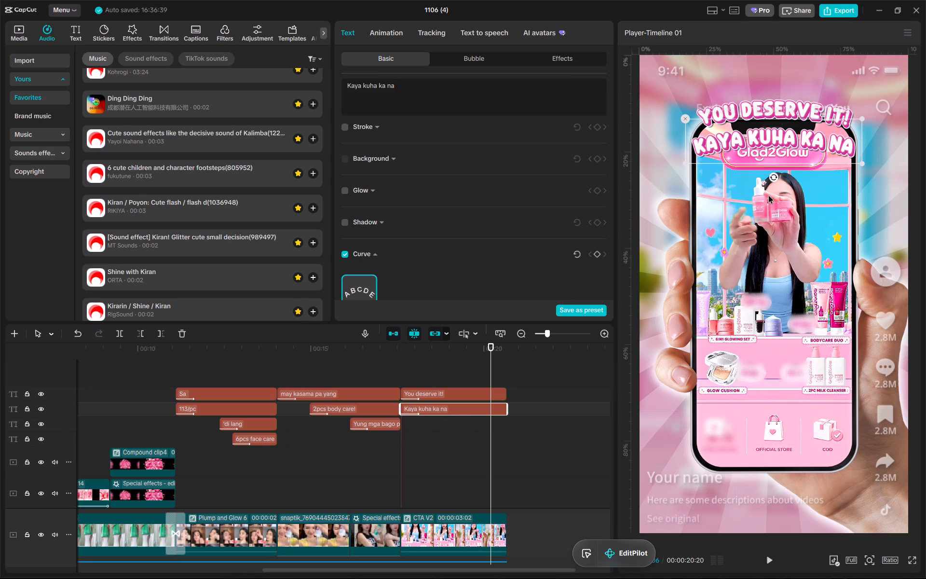
{"action": "left_click_drag", "start_coordinate": [858, 165], "coordinate": [894, 178]}
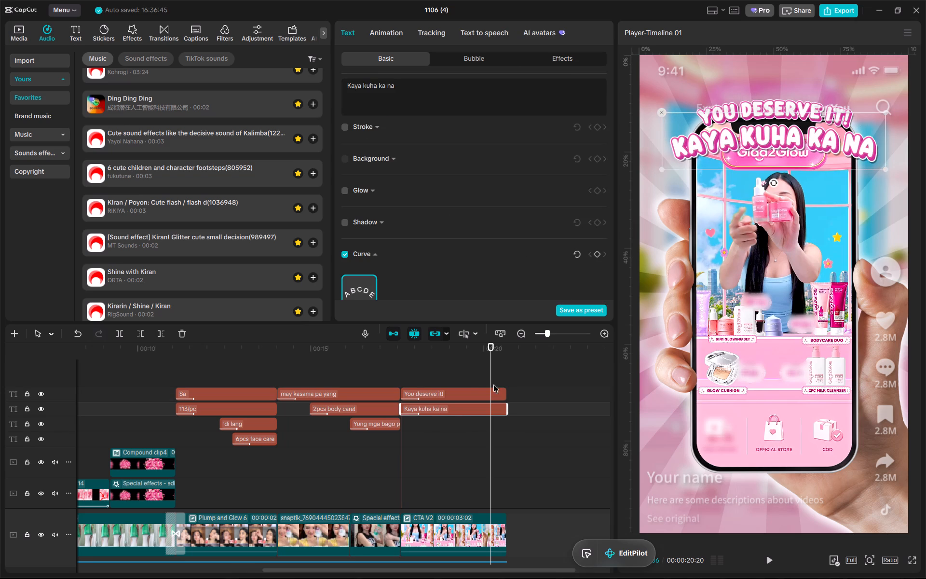
Set the curve strength of both CTA titles to 28° and shift the pair slightly higher in the frame.
{"action": "left_click", "coordinate": [481, 387]}
{"action": "left_click_drag", "start_coordinate": [541, 411], "coordinate": [453, 349]}
{"action": "scroll", "coordinate": [441, 216], "scroll_direction": "down", "scroll_amount": 15}
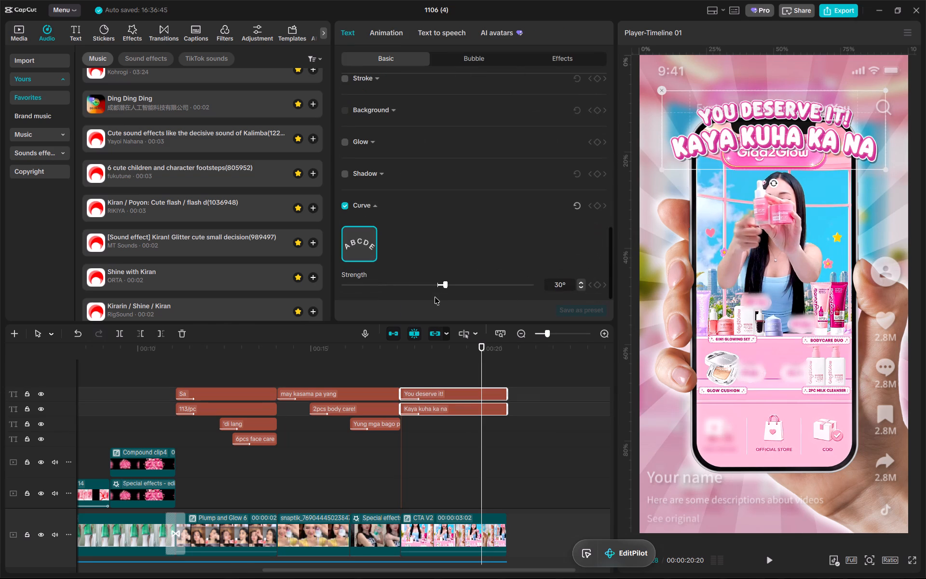
{"action": "left_click_drag", "start_coordinate": [450, 288], "coordinate": [443, 283]}
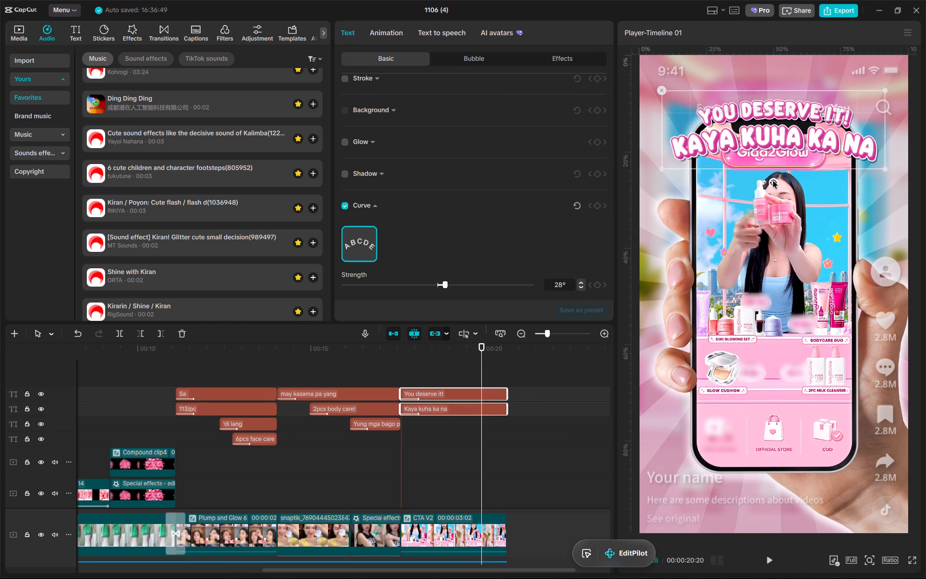
{"action": "left_click_drag", "start_coordinate": [806, 141], "coordinate": [808, 132]}
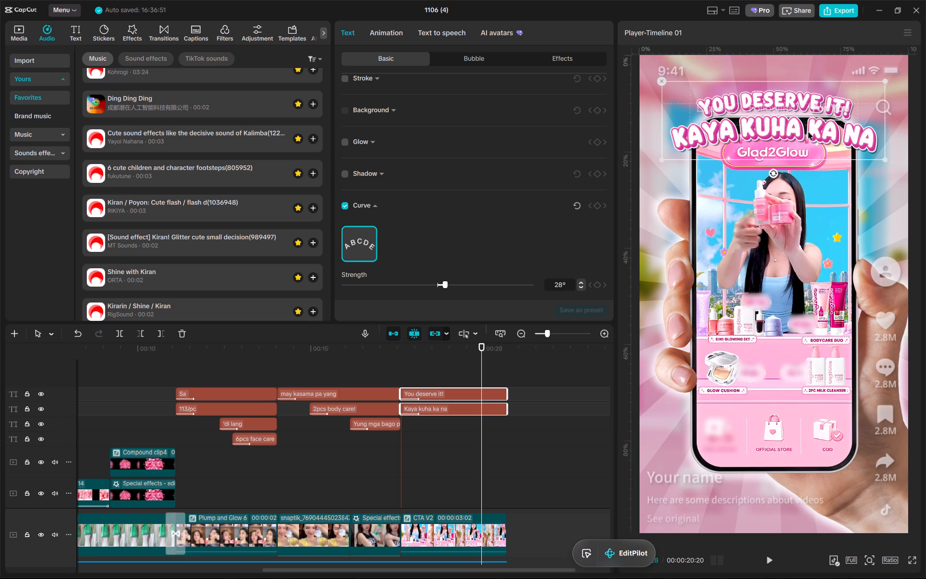
{"action": "left_click_drag", "start_coordinate": [803, 129], "coordinate": [803, 134]}
Copy the closing "G2G TikTok Live" phrase from the CTA scene's voiceover cell in the script sheet and return to CapCut.
{"action": "key", "text": "alt+Tab"}
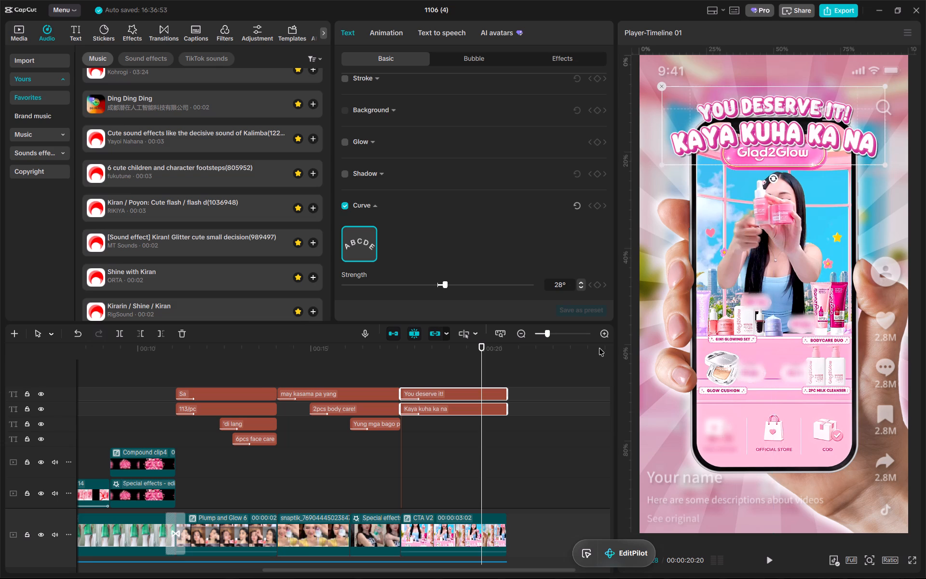
{"action": "left_click", "coordinate": [799, 382]}
{"action": "left_click_drag", "start_coordinate": [799, 382], "coordinate": [841, 382]}
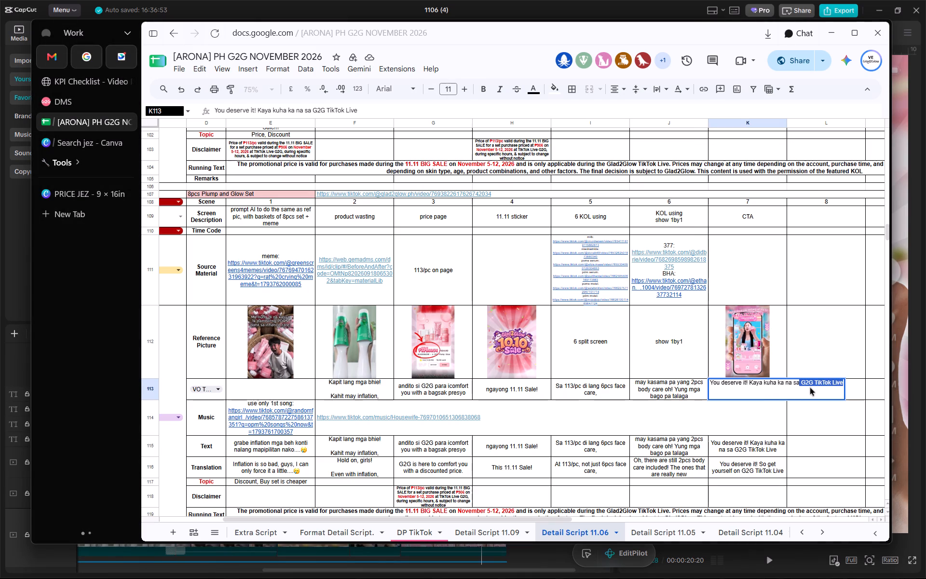
{"action": "left_click", "coordinate": [796, 379]}
{"action": "left_click_drag", "start_coordinate": [796, 379], "coordinate": [842, 381]}
{"action": "key", "text": "ctrl+c"}
{"action": "key", "text": "alt+Tab"}
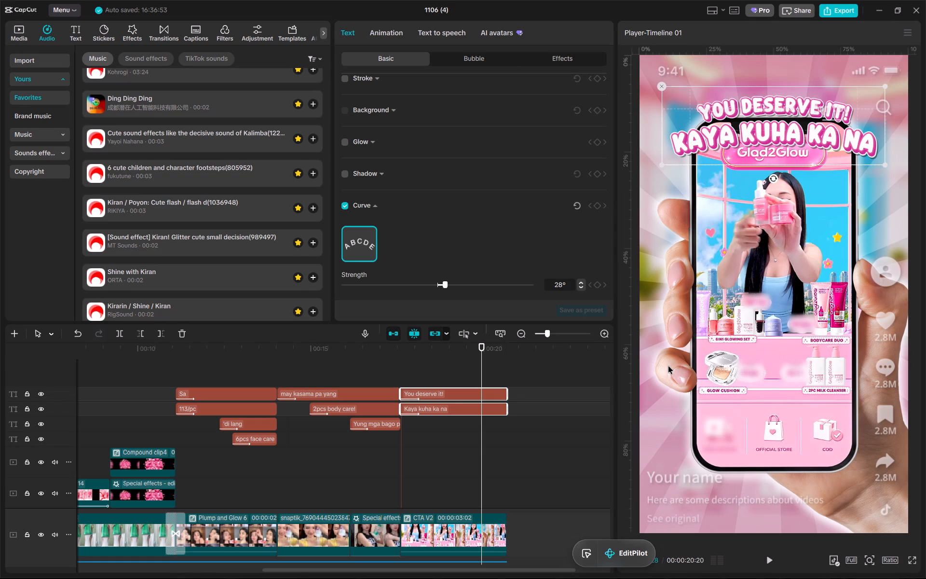
Duplicate the "You deserve it!" title onto the text track below "Kaya kuha ka na", starting with the CTA V2 clip.
{"action": "left_click", "coordinate": [404, 356]}
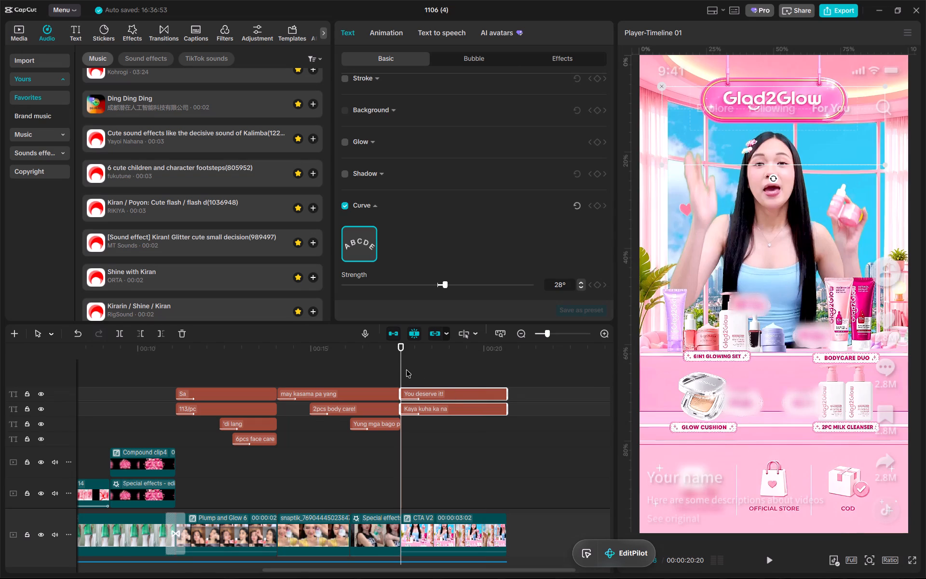
{"action": "left_click", "coordinate": [417, 396]}
{"action": "left_click_drag", "start_coordinate": [422, 393], "coordinate": [422, 426], "text": "alt"}
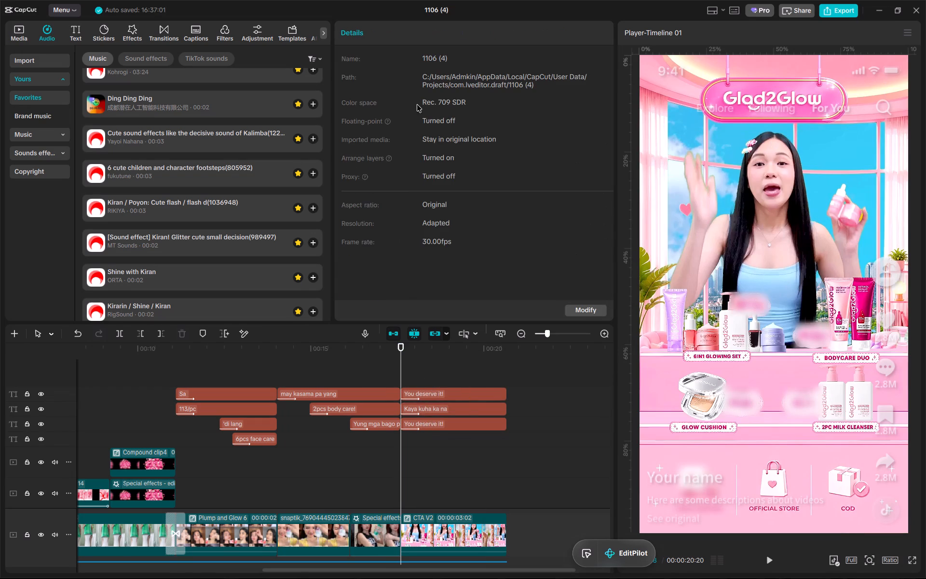
Change the duplicated title's text to "sa G2G TikTok Live" and place it over the bottom of the phone in the CTA scene.
{"action": "left_click", "coordinate": [429, 427]}
{"action": "left_click", "coordinate": [441, 107]}
{"action": "key", "text": "ctrl+a"}
{"action": "key", "text": "ctrl+v"}
{"action": "left_click", "coordinate": [475, 355]}
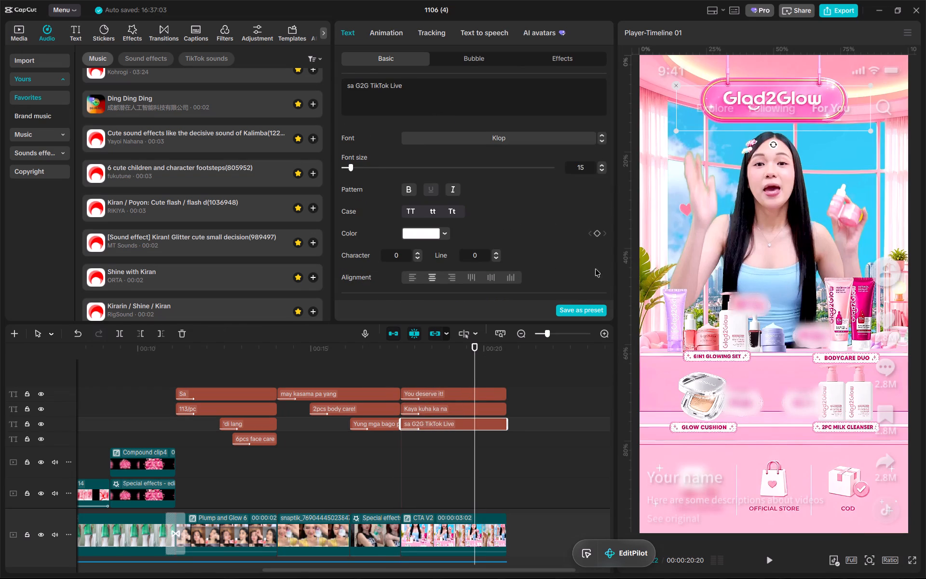
{"action": "left_click_drag", "start_coordinate": [780, 110], "coordinate": [775, 455]}
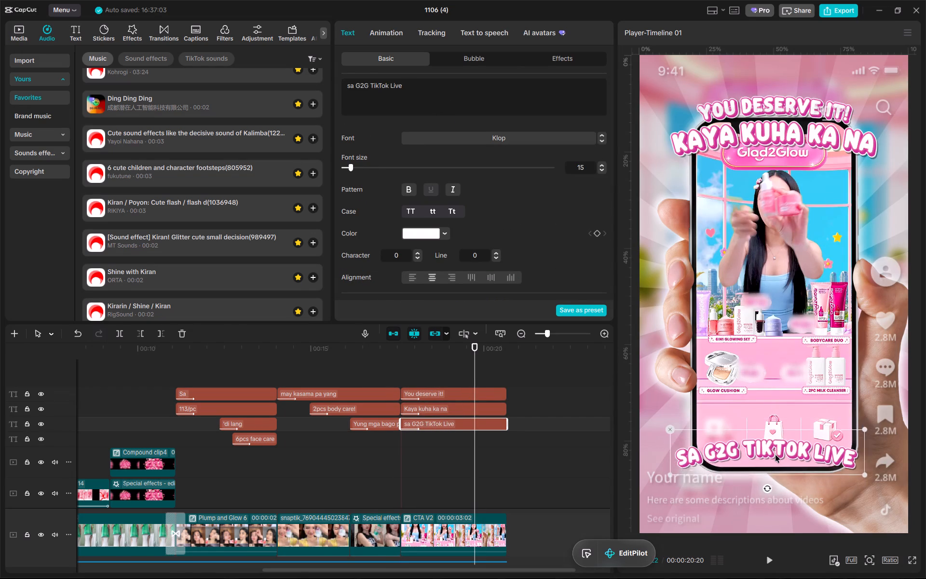
{"action": "left_click_drag", "start_coordinate": [775, 455], "coordinate": [780, 456]}
Reverse the curve of the "sa G2G TikTok Live" title to a slight negative strength so it bows downward.
{"action": "scroll", "coordinate": [451, 183], "scroll_direction": "down", "scroll_amount": 13}
{"action": "left_click_drag", "start_coordinate": [441, 287], "coordinate": [433, 286]}
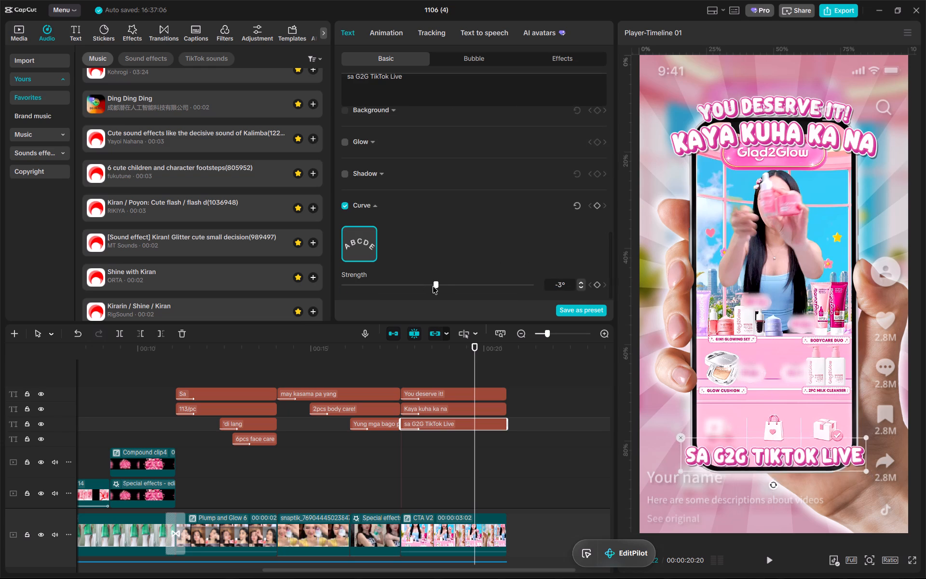
{"action": "left_click_drag", "start_coordinate": [433, 286], "coordinate": [428, 286]}
Apply the favourite white text effect with an orange outline to "sa G2G TikTok Live" and enlarge it beyond the phone's width.
{"action": "left_click", "coordinate": [545, 60]}
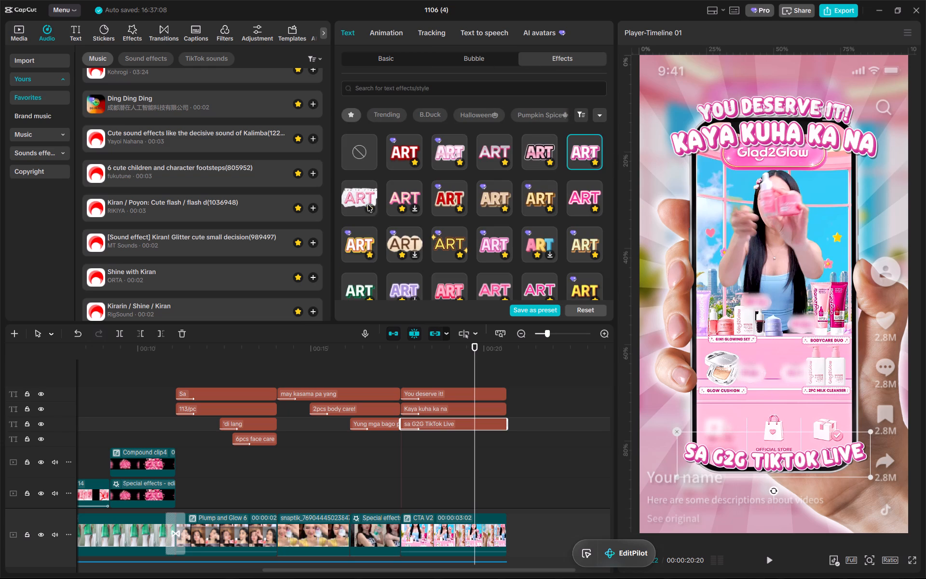
{"action": "left_click", "coordinate": [364, 235]}
{"action": "left_click_drag", "start_coordinate": [868, 478], "coordinate": [902, 495]}
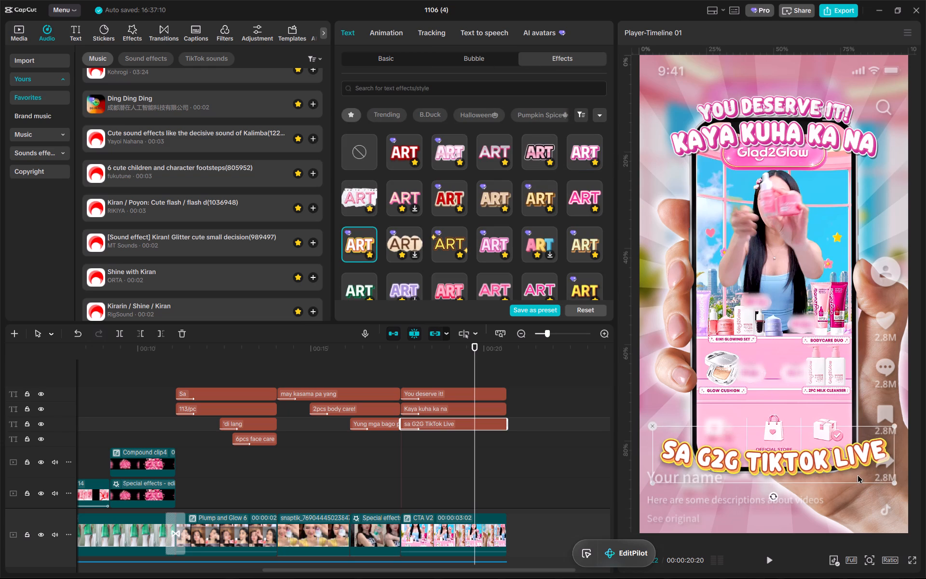
{"action": "left_click", "coordinate": [852, 469]}
Trim the starts of "Kaya kuha ka na" and "sa G2G TikTok Live" to where the voiceover says "Kaya kuha ka na".
{"action": "left_click", "coordinate": [402, 358]}
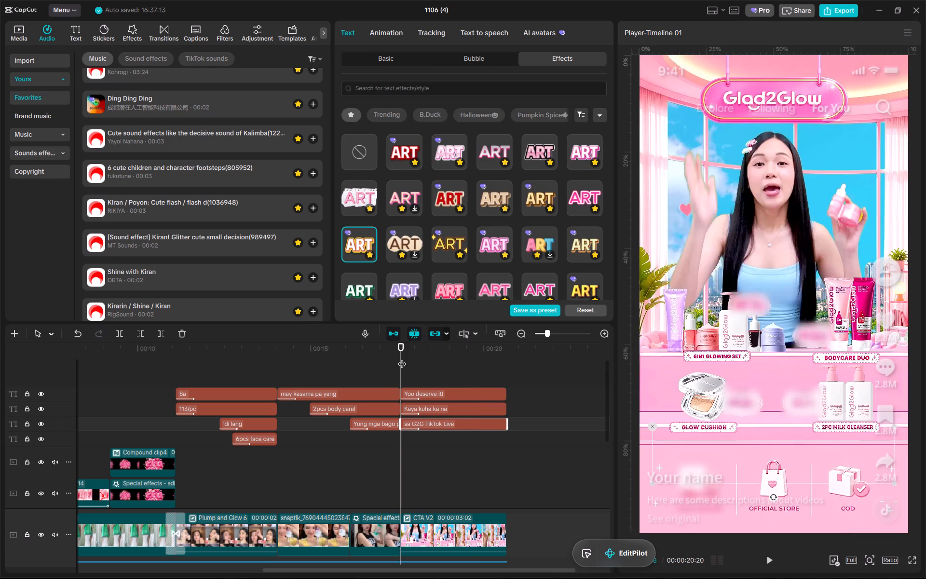
{"action": "key", "text": "space"}
{"action": "key", "text": "space"}
{"action": "left_click", "coordinate": [401, 354]}
{"action": "key", "text": "space"}
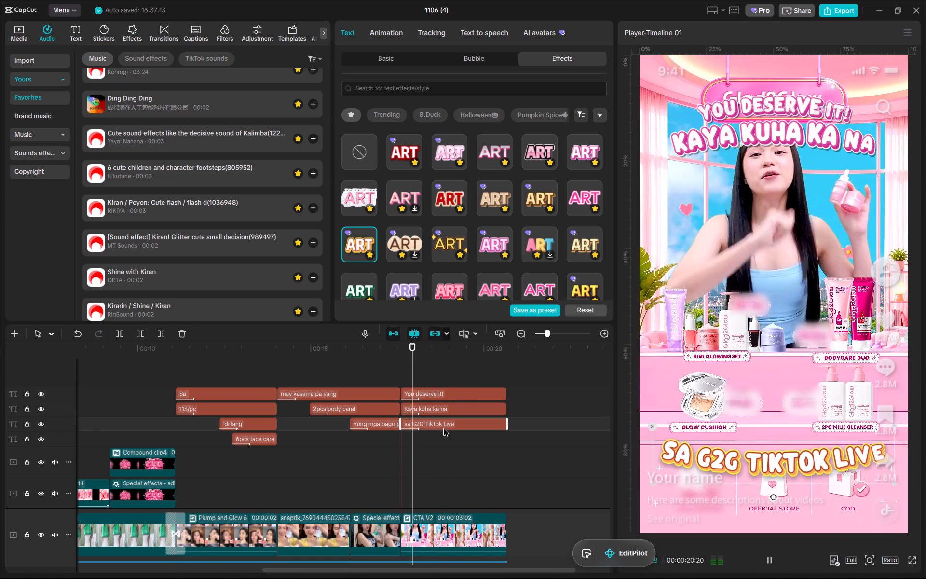
{"action": "key", "text": "space"}
{"action": "left_click_drag", "start_coordinate": [493, 456], "coordinate": [462, 408]}
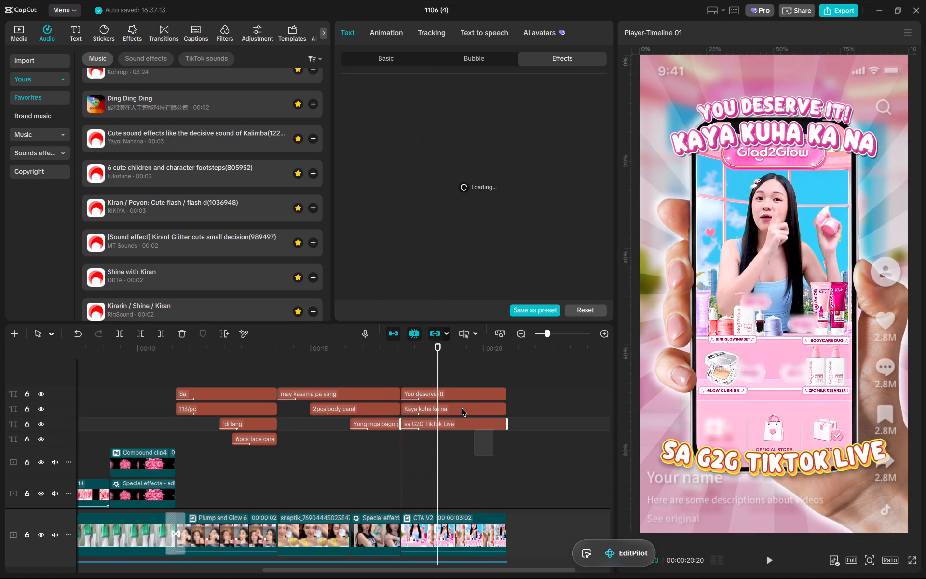
{"action": "key", "text": "q"}
Trim the start of the "sa G2G TikTok Live" title to where that phrase is spoken in the voiceover.
{"action": "key", "text": "space"}
{"action": "left_click", "coordinate": [476, 426]}
{"action": "key", "text": "space"}
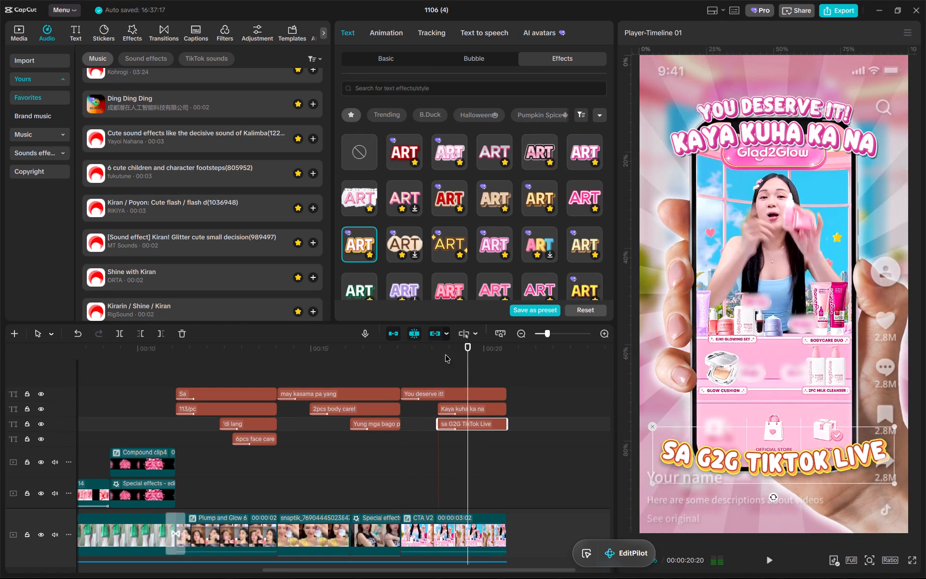
{"action": "left_click", "coordinate": [442, 353]}
{"action": "key", "text": "space"}
{"action": "type", "text": "q"}
{"action": "key", "text": "space"}
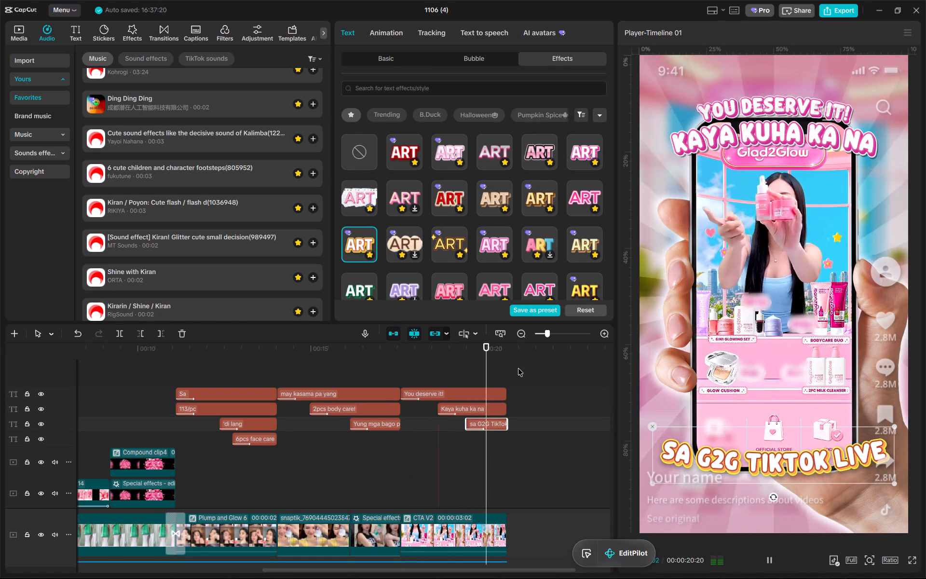
{"action": "key", "text": "space"}
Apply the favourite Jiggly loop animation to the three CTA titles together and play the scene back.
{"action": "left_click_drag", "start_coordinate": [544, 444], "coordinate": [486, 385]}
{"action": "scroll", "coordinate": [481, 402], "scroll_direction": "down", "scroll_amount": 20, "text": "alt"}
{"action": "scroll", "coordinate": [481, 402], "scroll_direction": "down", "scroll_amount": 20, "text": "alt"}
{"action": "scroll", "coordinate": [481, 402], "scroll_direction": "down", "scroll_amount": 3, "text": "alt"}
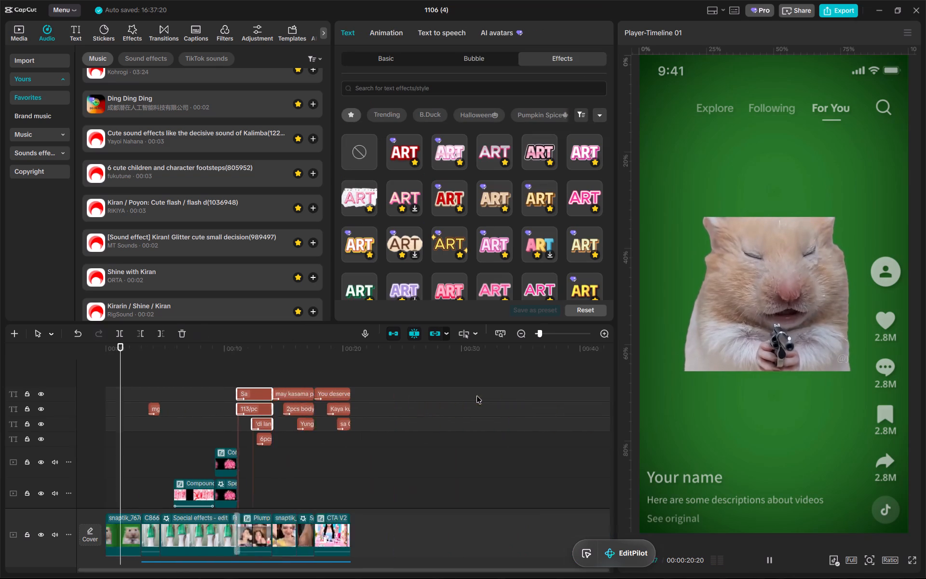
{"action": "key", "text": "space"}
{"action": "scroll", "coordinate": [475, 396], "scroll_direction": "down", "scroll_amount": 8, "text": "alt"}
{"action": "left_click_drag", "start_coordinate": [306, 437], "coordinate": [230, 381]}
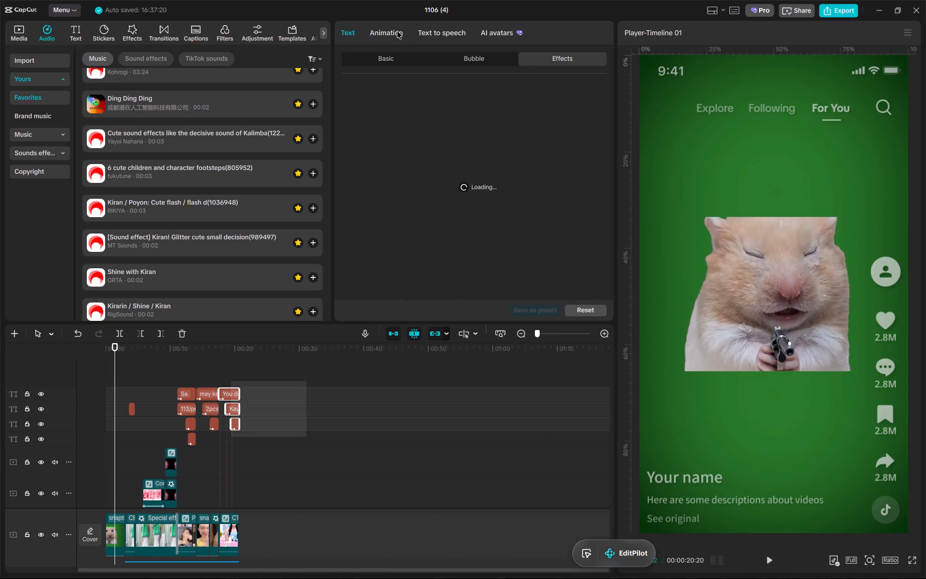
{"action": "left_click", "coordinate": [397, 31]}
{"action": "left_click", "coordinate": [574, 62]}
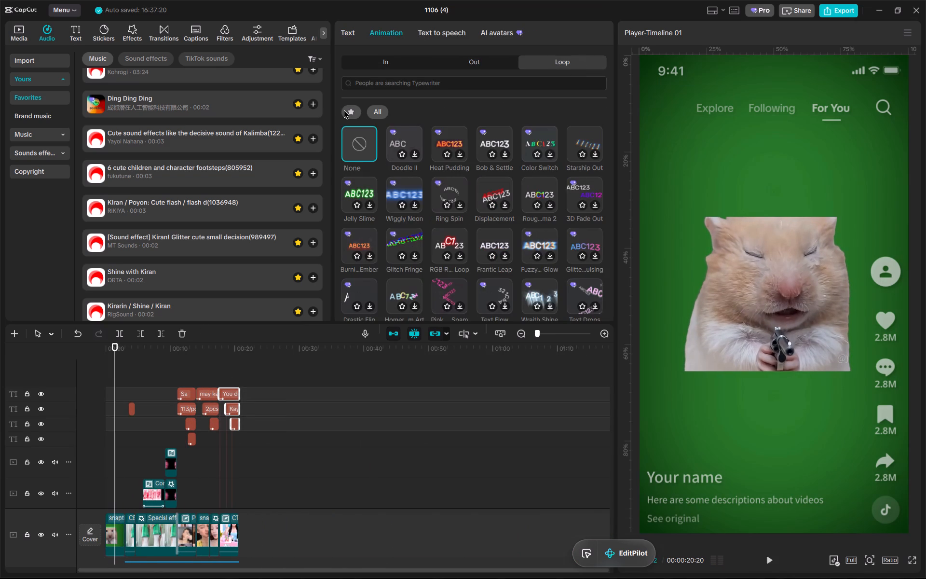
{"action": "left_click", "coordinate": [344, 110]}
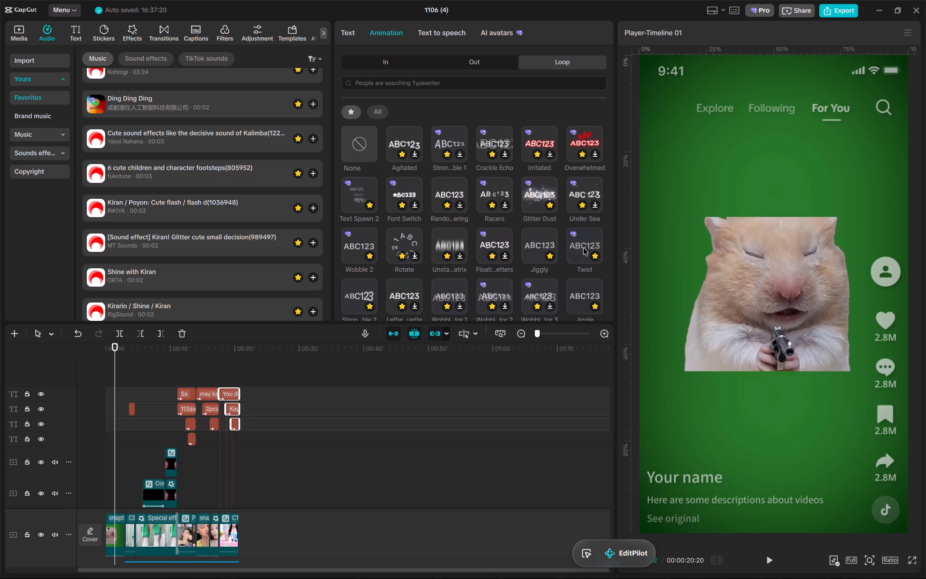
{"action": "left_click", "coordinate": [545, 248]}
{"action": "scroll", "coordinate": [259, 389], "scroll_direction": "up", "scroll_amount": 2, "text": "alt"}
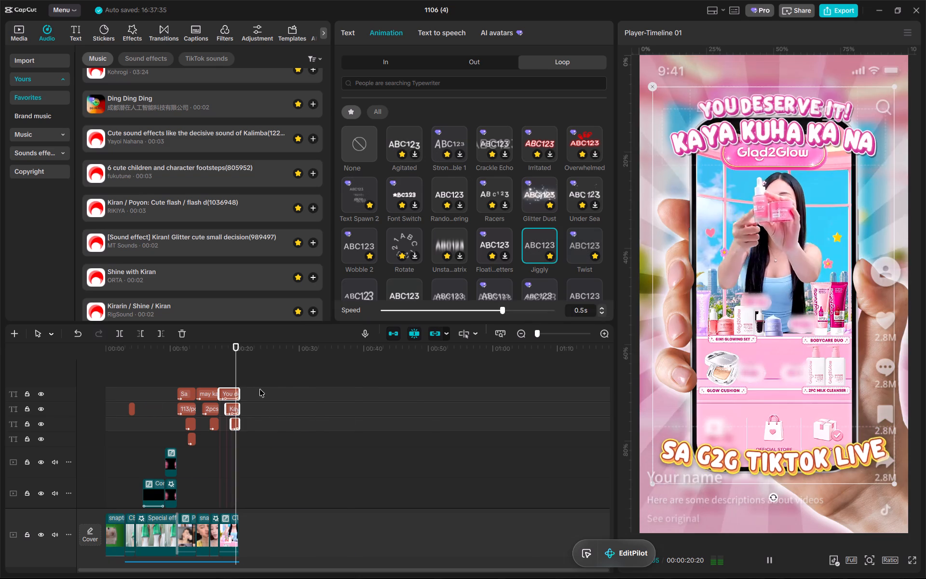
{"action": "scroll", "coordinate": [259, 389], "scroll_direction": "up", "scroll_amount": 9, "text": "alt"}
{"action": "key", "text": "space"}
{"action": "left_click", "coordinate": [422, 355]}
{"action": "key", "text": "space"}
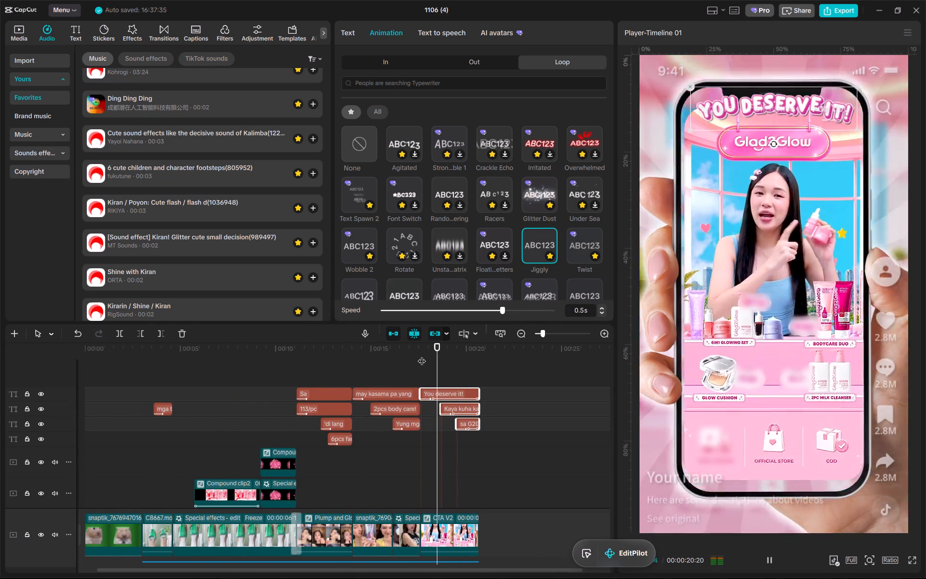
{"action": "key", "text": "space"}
Switch the loop animation of the three CTA titles to Tremble and play the CTA scene back from its start.
{"action": "scroll", "coordinate": [585, 245], "scroll_direction": "down", "scroll_amount": 2}
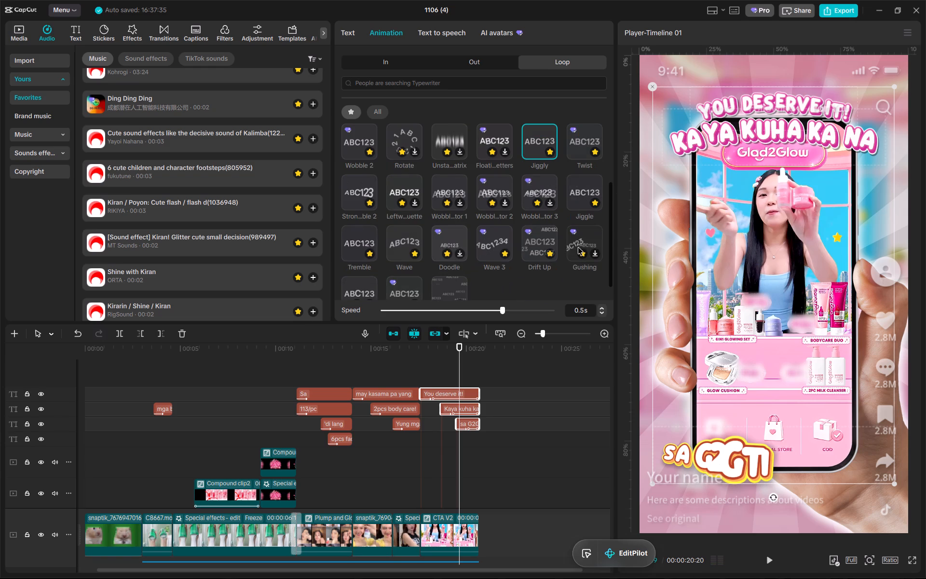
{"action": "scroll", "coordinate": [455, 236], "scroll_direction": "down", "scroll_amount": 1}
{"action": "left_click", "coordinate": [344, 202]}
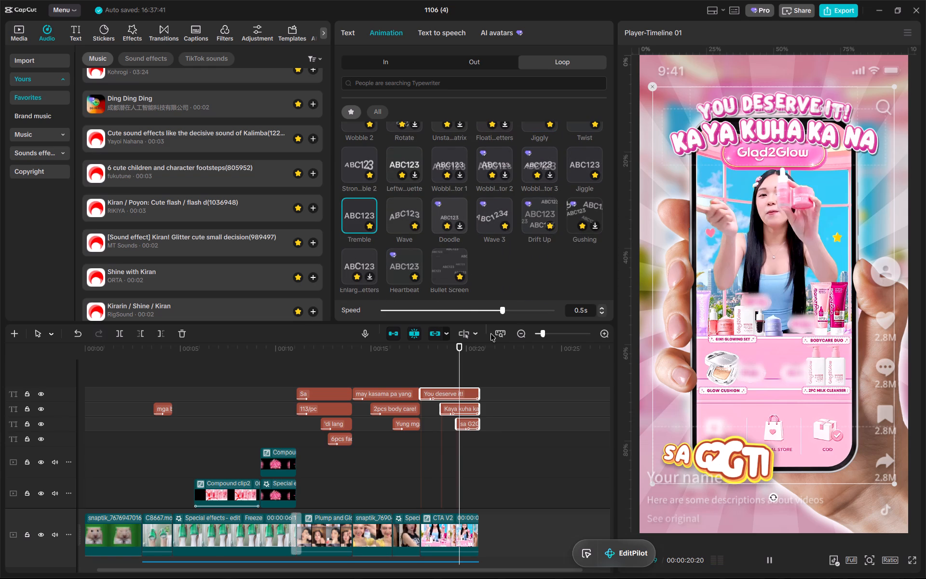
{"action": "left_click", "coordinate": [419, 355]}
{"action": "key", "text": "space"}
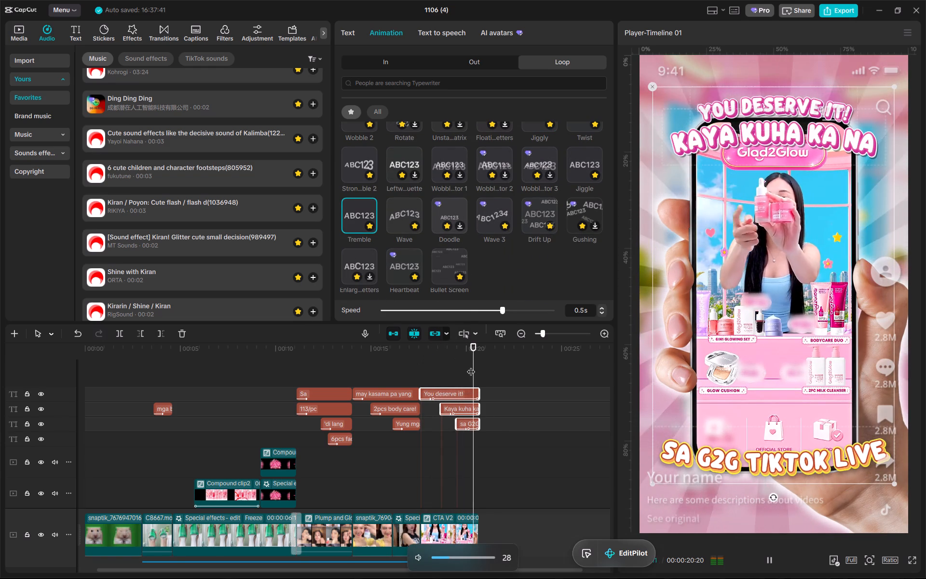
{"action": "left_click_drag", "start_coordinate": [430, 360], "coordinate": [419, 355]}
{"action": "left_click", "coordinate": [420, 347]}
Insert the CTA Arrows preset from the Others folder at the start of the CTA V2 clip, on the 377 body serum image's track.
{"action": "scroll", "coordinate": [462, 451], "scroll_direction": "down", "scroll_amount": 19, "text": "ctrl"}
{"action": "left_click", "coordinate": [23, 29]}
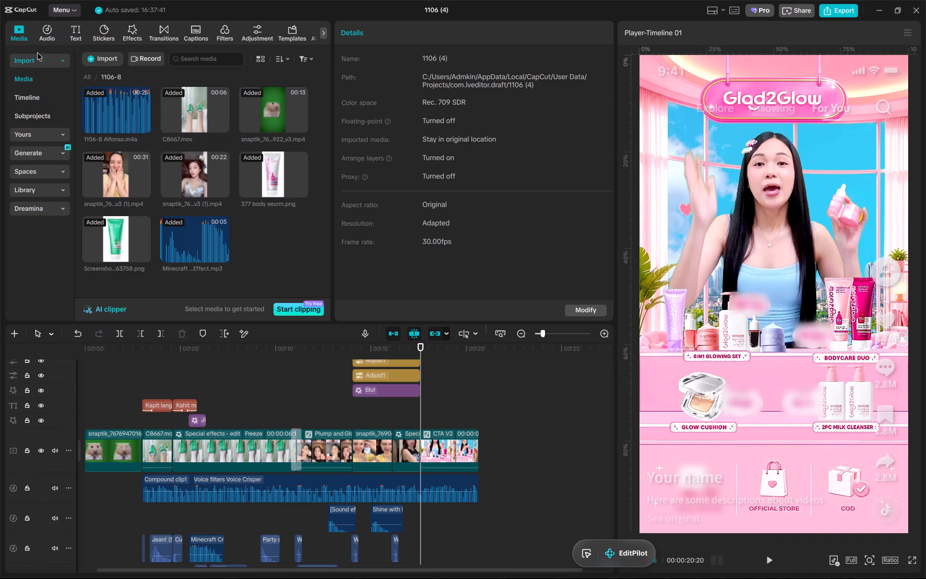
{"action": "left_click", "coordinate": [48, 127]}
{"action": "left_click", "coordinate": [46, 132]}
{"action": "left_click", "coordinate": [40, 119]}
{"action": "left_click", "coordinate": [79, 148]}
{"action": "double_click", "coordinate": [99, 171]}
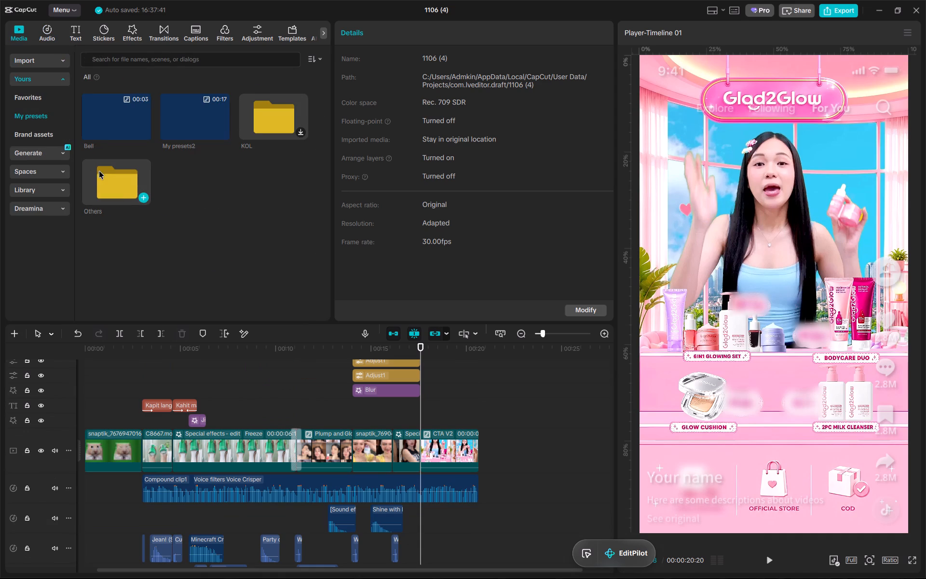
{"action": "left_click_drag", "start_coordinate": [119, 251], "coordinate": [423, 403]}
{"action": "scroll", "coordinate": [434, 414], "scroll_direction": "up", "scroll_amount": 5, "text": "ctrl"}
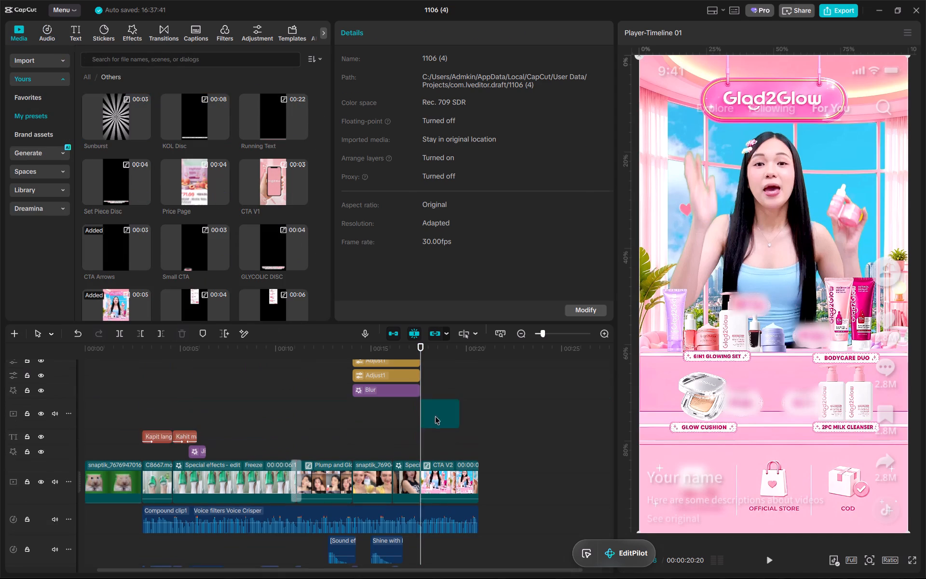
{"action": "left_click_drag", "start_coordinate": [439, 480], "coordinate": [440, 371]}
{"action": "scroll", "coordinate": [446, 405], "scroll_direction": "up", "scroll_amount": 5, "text": "ctrl"}
Break the CTA Arrows compound clip into its separate stickers and extend both to the end of the CTA V2 clip.
{"action": "right_click", "coordinate": [441, 430]}
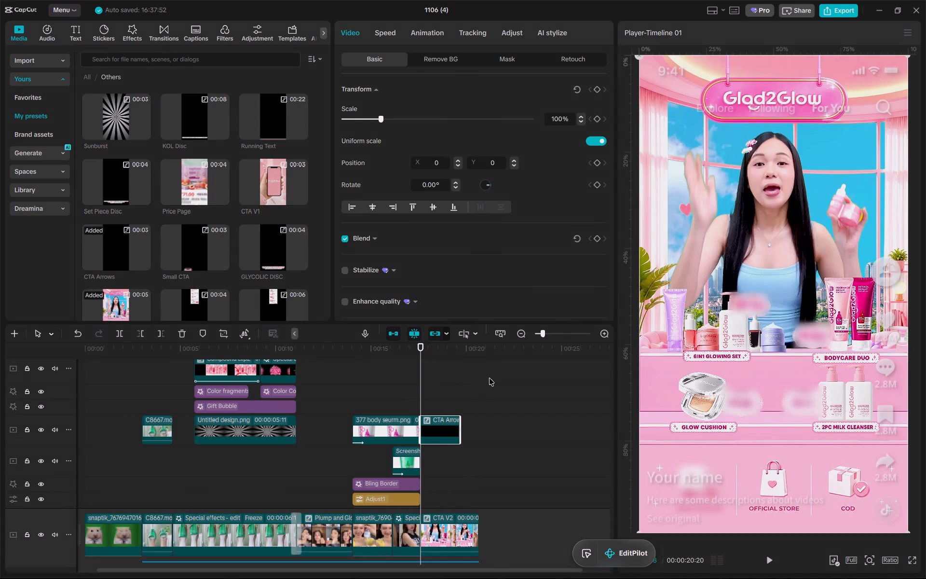
{"action": "left_click", "coordinate": [505, 323]}
{"action": "left_click_drag", "start_coordinate": [461, 440], "coordinate": [482, 440]}
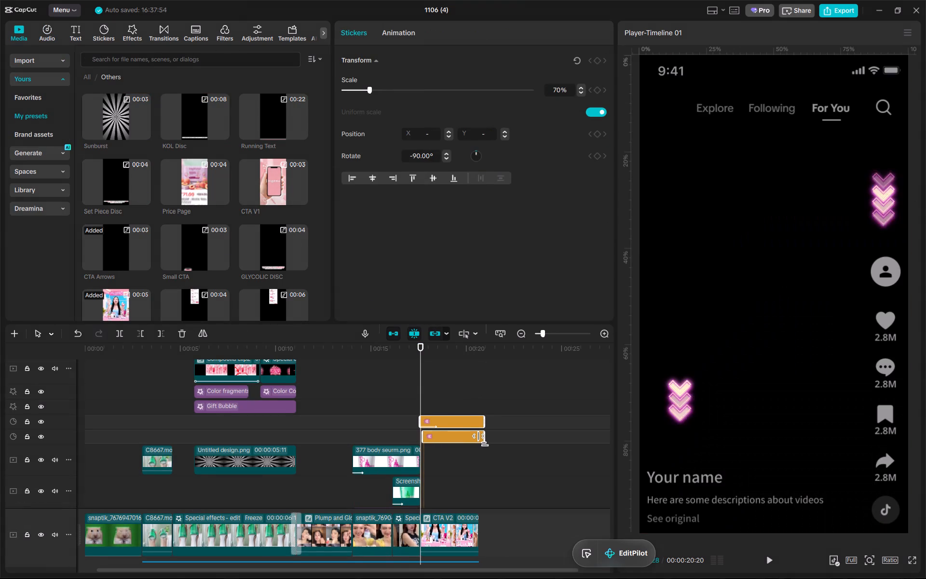
{"action": "left_click_drag", "start_coordinate": [482, 440], "coordinate": [477, 440]}
Move the lower arrow sticker outward and slightly down to about X -905, Y -860, and play the CTA scene back.
{"action": "key", "text": "space"}
{"action": "left_click", "coordinate": [462, 438]}
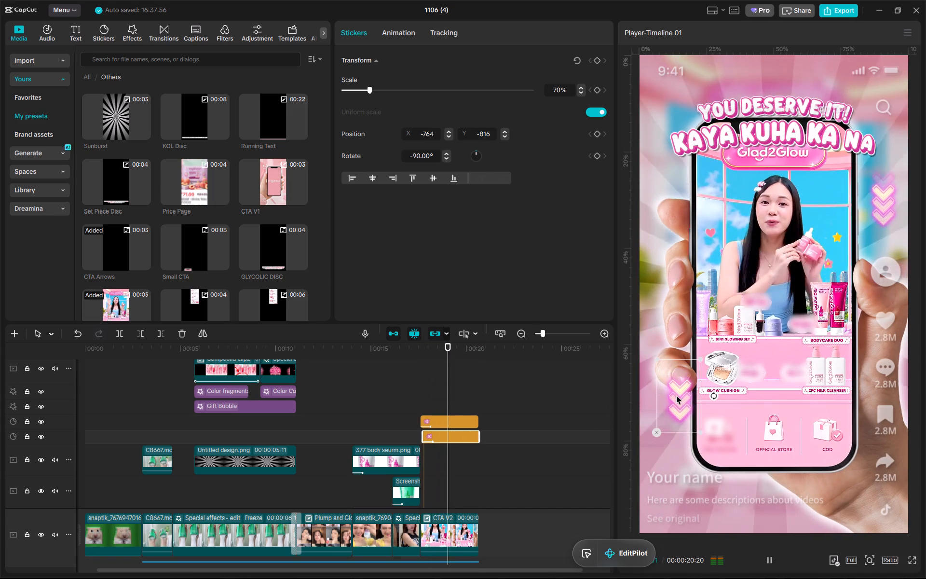
{"action": "key", "text": "space"}
{"action": "left_click_drag", "start_coordinate": [464, 353], "coordinate": [475, 352]}
{"action": "left_click_drag", "start_coordinate": [699, 396], "coordinate": [682, 392]}
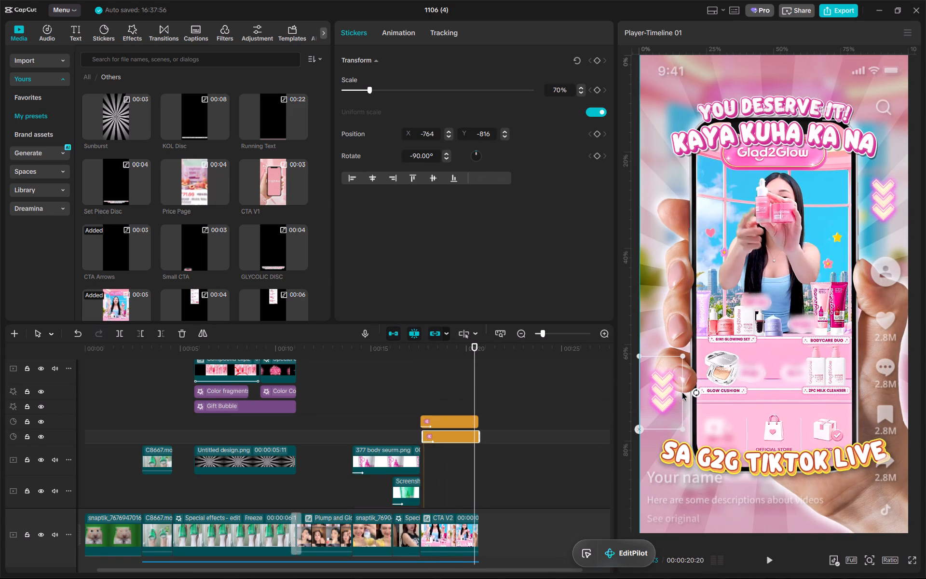
{"action": "left_click_drag", "start_coordinate": [682, 392], "coordinate": [682, 401]}
{"action": "left_click", "coordinate": [418, 357]}
{"action": "key", "text": "space"}
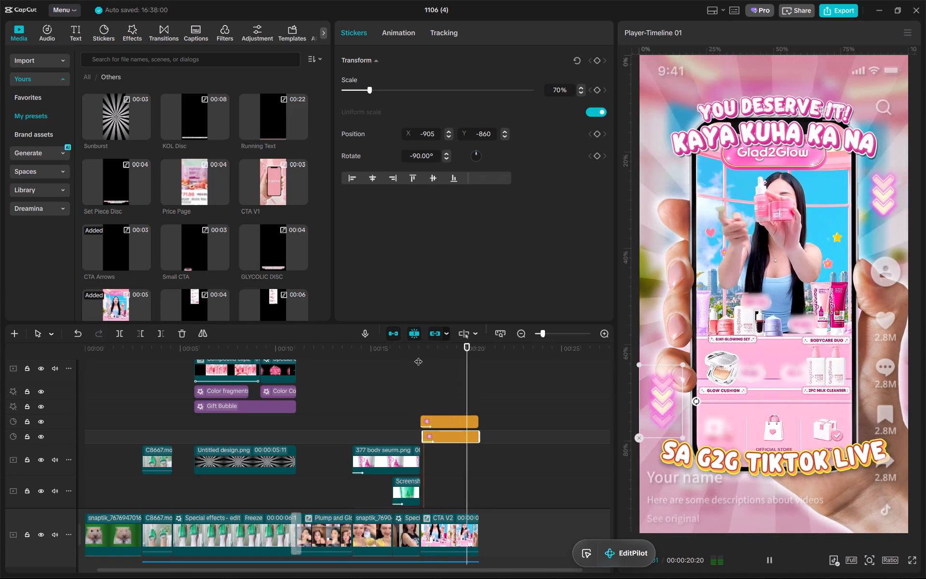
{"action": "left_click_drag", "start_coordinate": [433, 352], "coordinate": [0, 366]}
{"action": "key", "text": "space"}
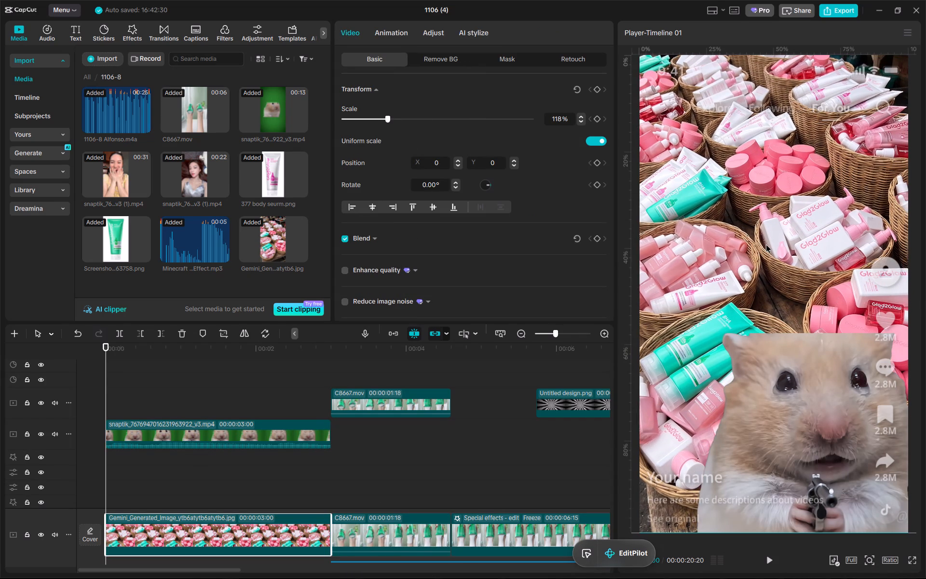
{"action": "left_click_drag", "start_coordinate": [766, 245], "coordinate": [766, 245]}
Return to the 1106-8 script sheet, open the TikTok link given as scene 1's music, and pause the video.
{"action": "key", "text": "alt+Tab"}
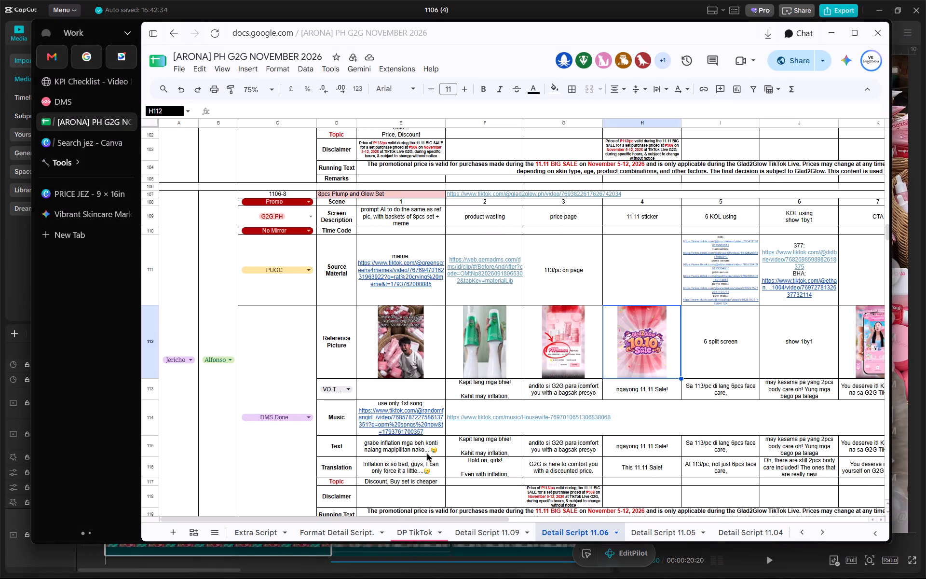
{"action": "double_click", "coordinate": [410, 445]}
{"action": "left_click", "coordinate": [425, 467]}
{"action": "left_click", "coordinate": [414, 440]}
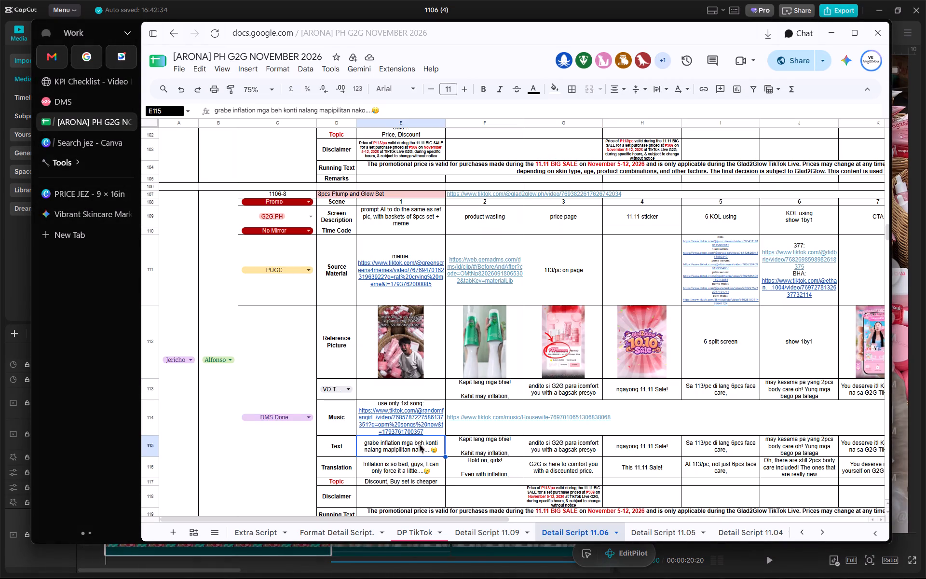
{"action": "left_click", "coordinate": [422, 427]}
{"action": "left_click", "coordinate": [414, 456]}
{"action": "left_click", "coordinate": [415, 447]}
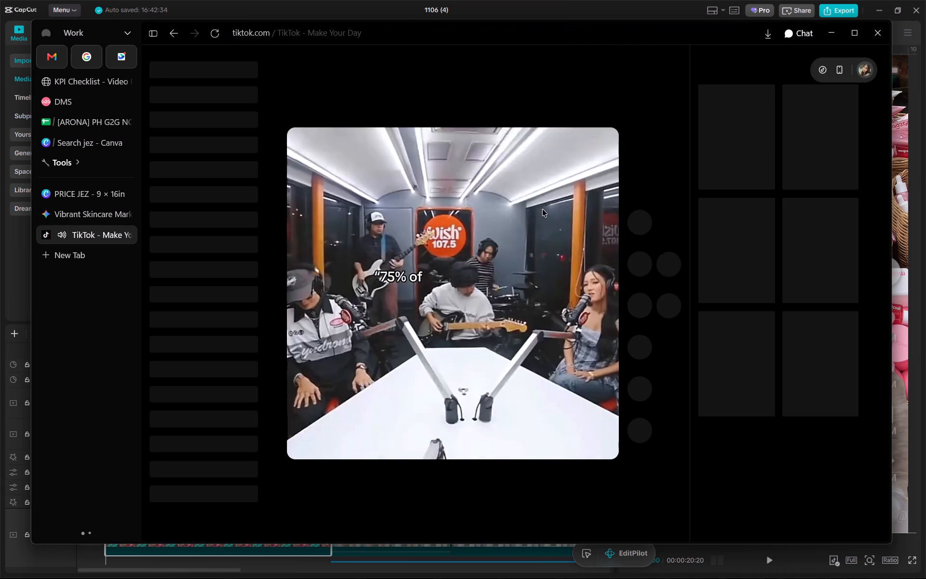
{"action": "left_click", "coordinate": [530, 208]}
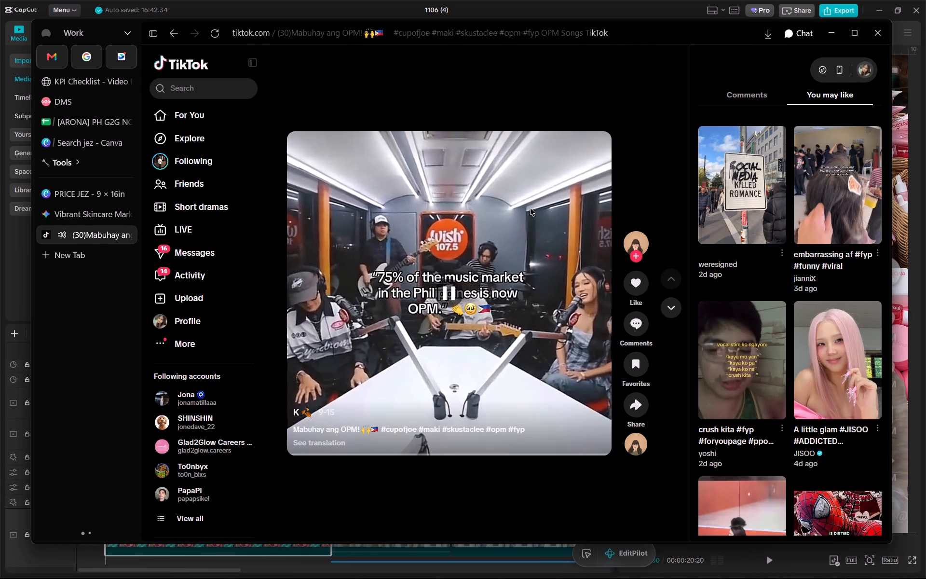
Copy the TikTok video's link and download the video without watermark through SnapTik.
{"action": "left_click", "coordinate": [328, 32]}
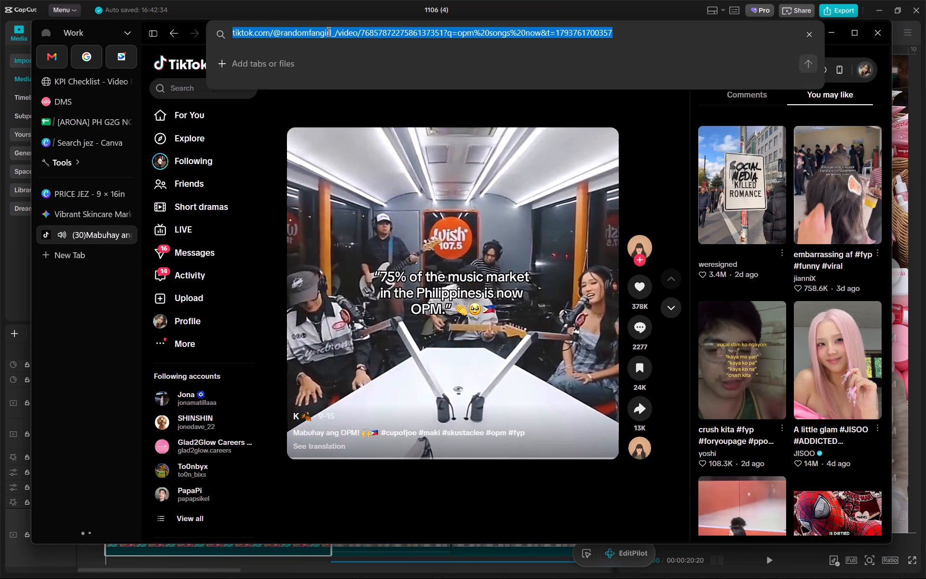
{"action": "key", "text": "ctrl+c"}
{"action": "left_click", "coordinate": [94, 326]}
{"action": "key", "text": "ctrl+t"}
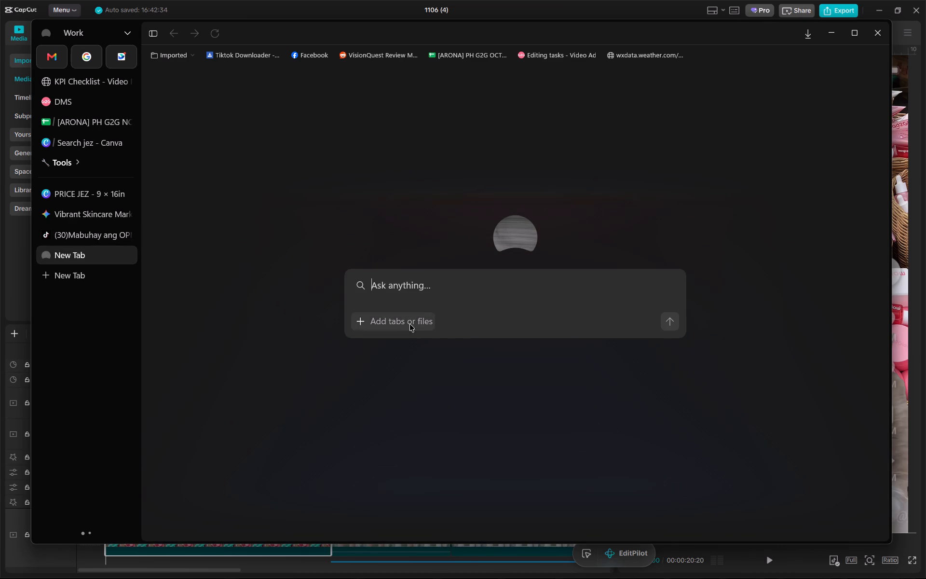
{"action": "left_click", "coordinate": [448, 296]}
{"action": "left_click", "coordinate": [82, 161]}
{"action": "left_click", "coordinate": [97, 196]}
{"action": "left_click", "coordinate": [83, 216]}
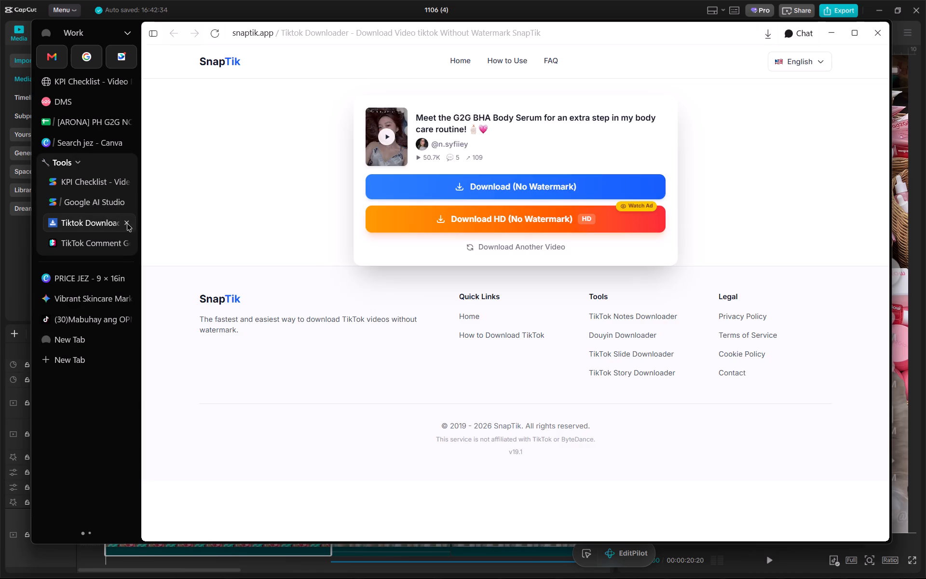
{"action": "left_click", "coordinate": [475, 252]}
{"action": "left_click", "coordinate": [521, 234]}
{"action": "key", "text": "ctrl+a"}
{"action": "key", "text": "ctrl+v"}
{"action": "key", "text": "Return"}
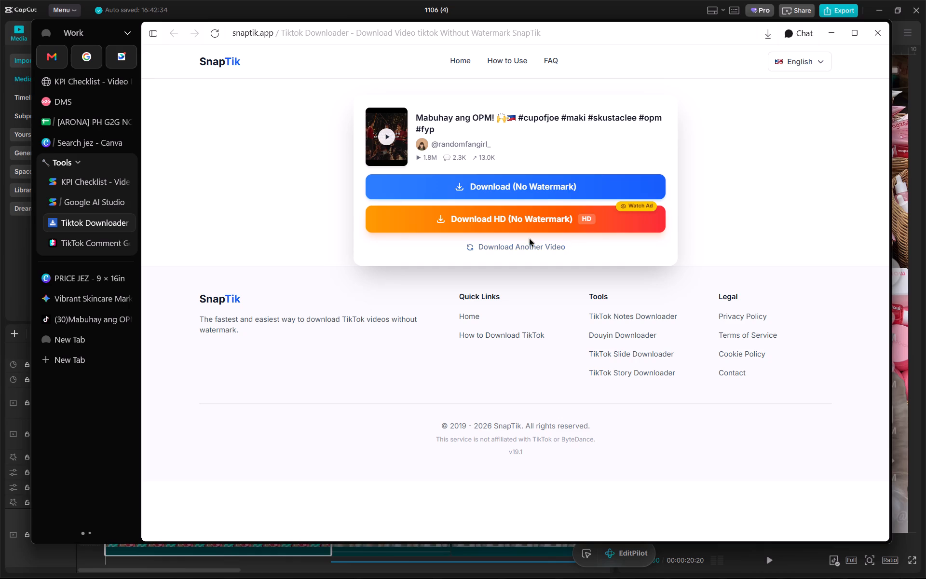
{"action": "left_click", "coordinate": [530, 188]}
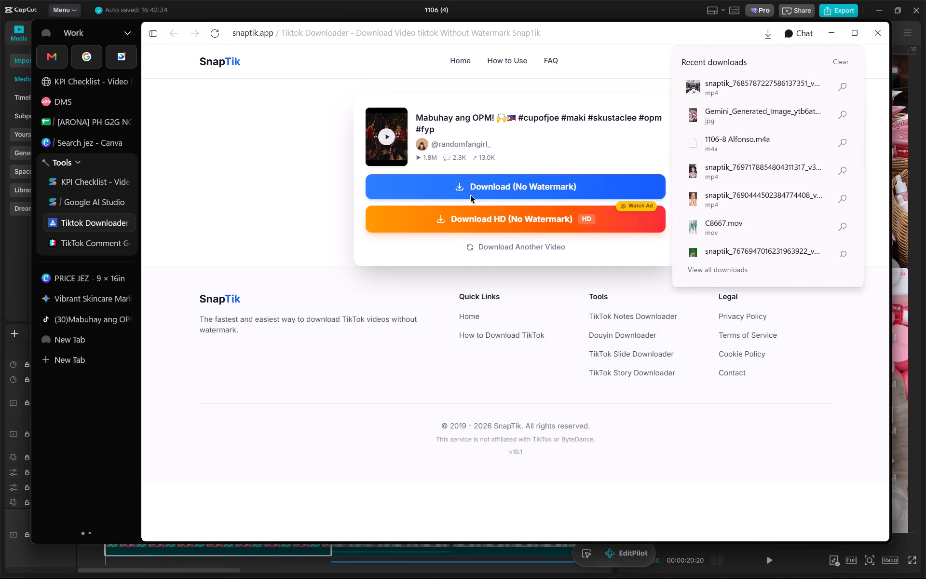
{"action": "left_click_drag", "start_coordinate": [762, 83], "coordinate": [463, 228]}
{"action": "left_click_drag", "start_coordinate": [463, 228], "coordinate": [14, 414]}
{"action": "key", "text": "alt+s"}
{"action": "key", "text": "d"}
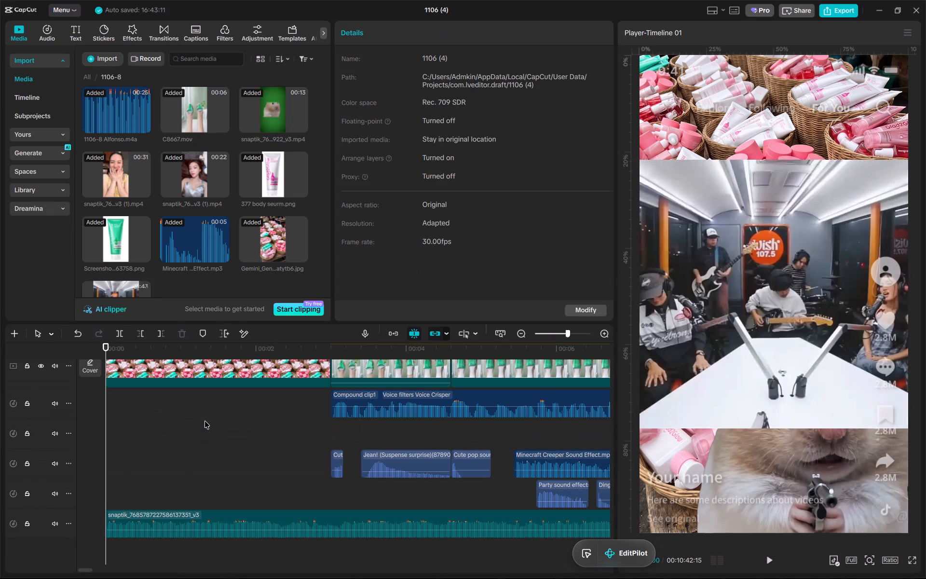
Mute the crying hamster clip by setting its audio volume to -∞ dB.
{"action": "scroll", "coordinate": [202, 426], "scroll_direction": "up", "scroll_amount": 13, "text": "ctrl"}
{"action": "left_click", "coordinate": [231, 420]}
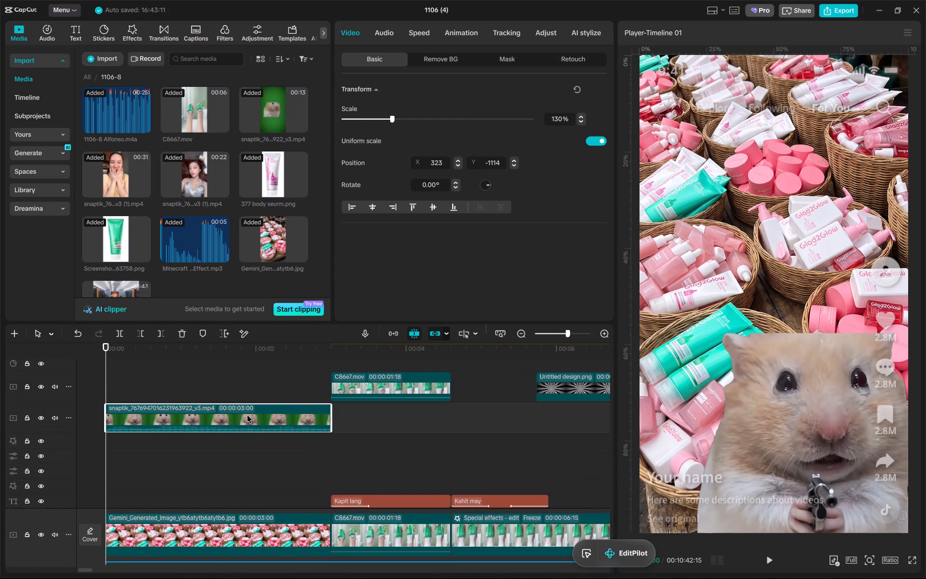
{"action": "right_click", "coordinate": [248, 414]}
{"action": "left_click", "coordinate": [394, 27]}
{"action": "left_click", "coordinate": [384, 35]}
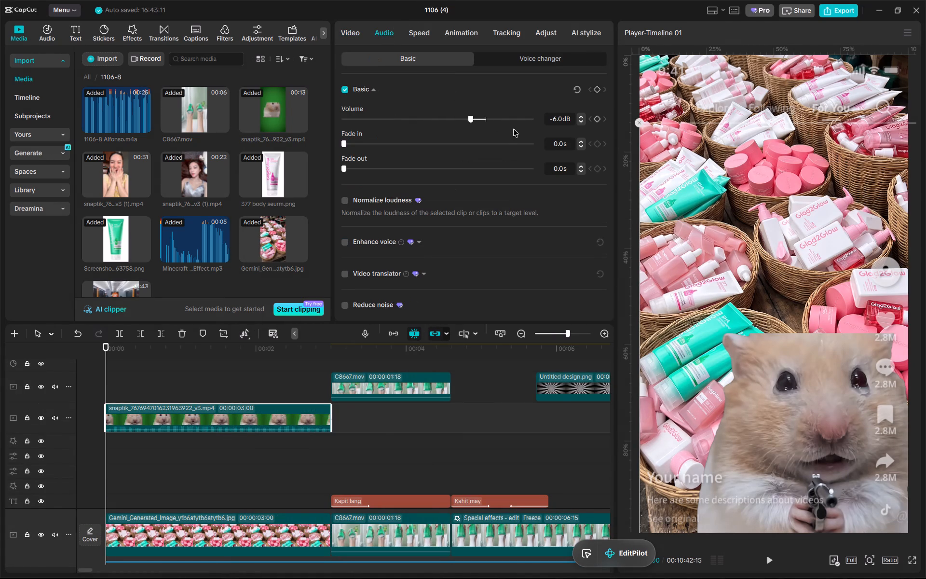
{"action": "left_click_drag", "start_coordinate": [490, 121], "coordinate": [171, 135]}
Play the opening to hear the extracted song under scene 1.
{"action": "scroll", "coordinate": [316, 413], "scroll_direction": "down", "scroll_amount": 8, "text": "alt"}
{"action": "middle_click_drag", "start_coordinate": [315, 417], "coordinate": [315, 426], "text": "alt"}
{"action": "key", "text": "space"}
{"action": "scroll", "coordinate": [315, 421], "scroll_direction": "down", "scroll_amount": 19, "text": "ctrl"}
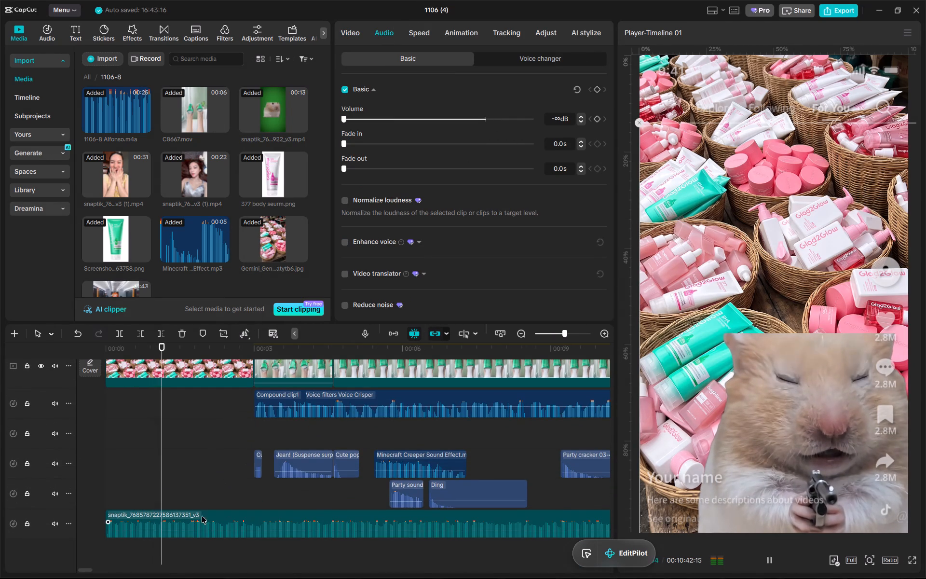
{"action": "key", "text": "space"}
{"action": "scroll", "coordinate": [327, 479], "scroll_direction": "down", "scroll_amount": 14, "text": "alt"}
{"action": "key", "text": "space"}
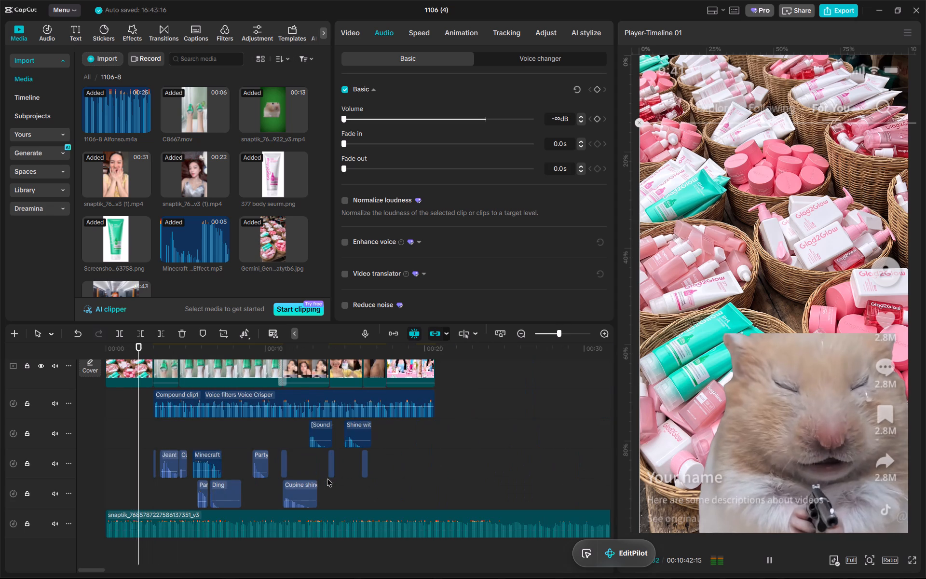
{"action": "scroll", "coordinate": [194, 486], "scroll_direction": "up", "scroll_amount": 9, "text": "alt"}
{"action": "scroll", "coordinate": [209, 482], "scroll_direction": "down", "scroll_amount": 19, "text": "alt"}
{"action": "key", "text": "space"}
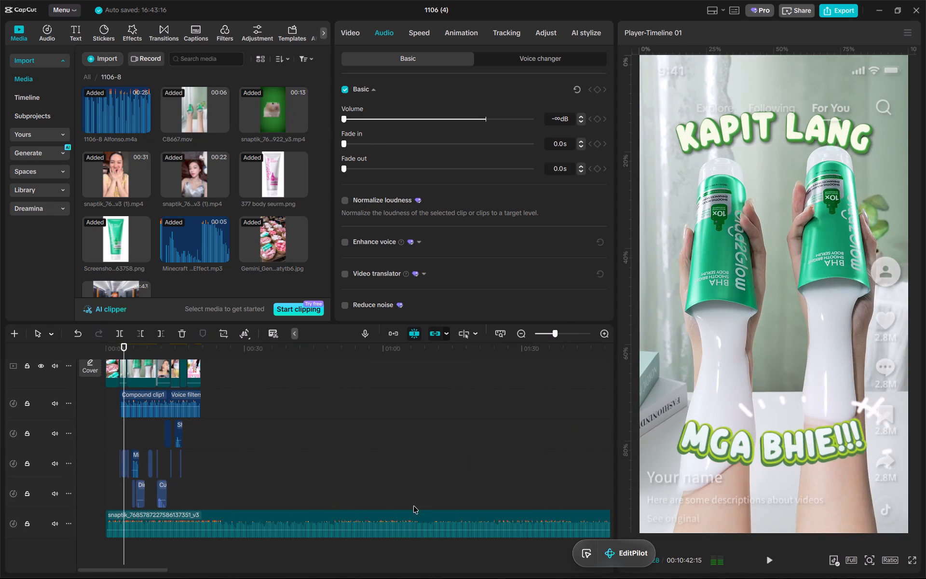
Check the music row for scene 1 of 1106-8 in the script sheet.
{"action": "key", "text": "alt+Tab"}
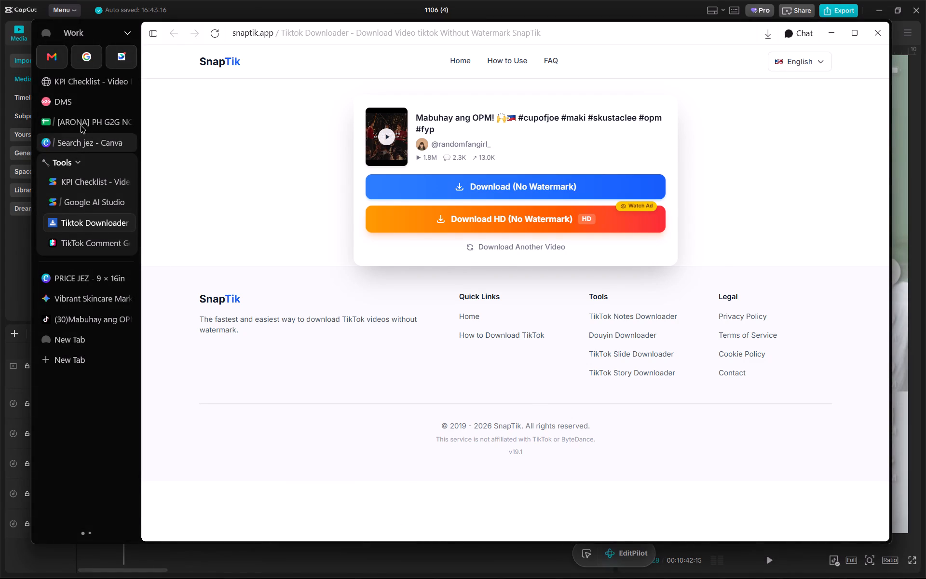
{"action": "left_click", "coordinate": [81, 125]}
{"action": "left_click", "coordinate": [473, 378]}
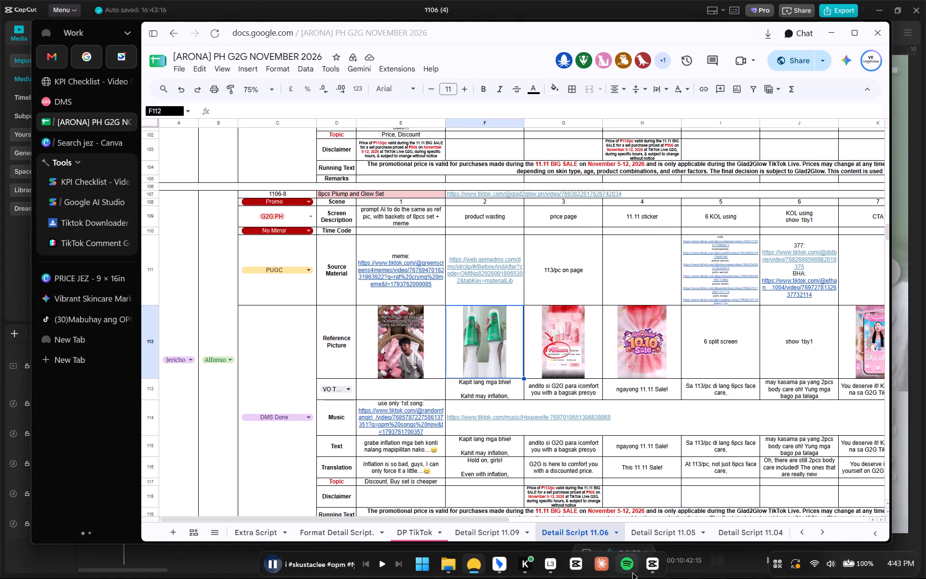
Back in CapCut, trim the extracted song so it ends where scene 1 ends, at 00:03.
{"action": "left_click", "coordinate": [648, 569]}
{"action": "key", "text": "space"}
{"action": "scroll", "coordinate": [240, 477], "scroll_direction": "up", "scroll_amount": 16, "text": "alt"}
{"action": "scroll", "coordinate": [179, 476], "scroll_direction": "right", "scroll_amount": 5}
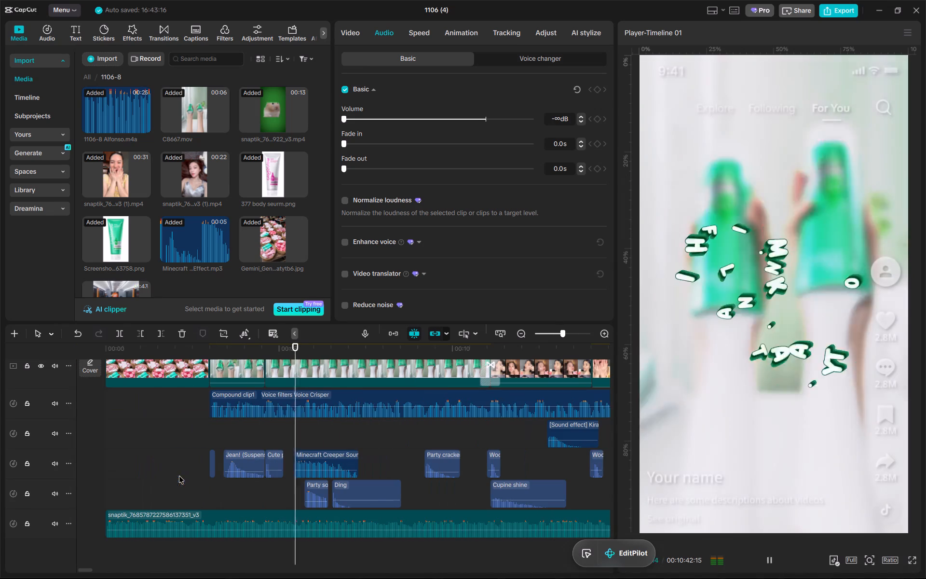
{"action": "key", "text": "space"}
{"action": "left_click_drag", "start_coordinate": [201, 345], "coordinate": [207, 345]}
{"action": "left_click", "coordinate": [236, 523]}
{"action": "key", "text": "q"}
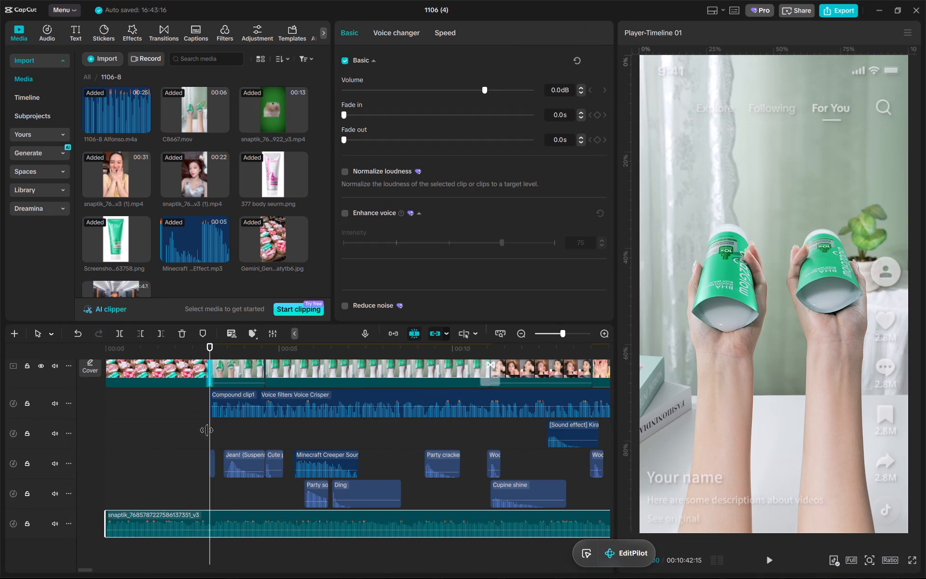
{"action": "key", "text": "ctrl+z"}
{"action": "key", "text": "w"}
Play scene 1 from the beginning to hear how the trimmed song starts.
{"action": "left_click_drag", "start_coordinate": [227, 348], "coordinate": [4, 360]}
{"action": "key", "text": "space"}
{"action": "scroll", "coordinate": [183, 454], "scroll_direction": "up", "scroll_amount": 6, "text": "alt"}
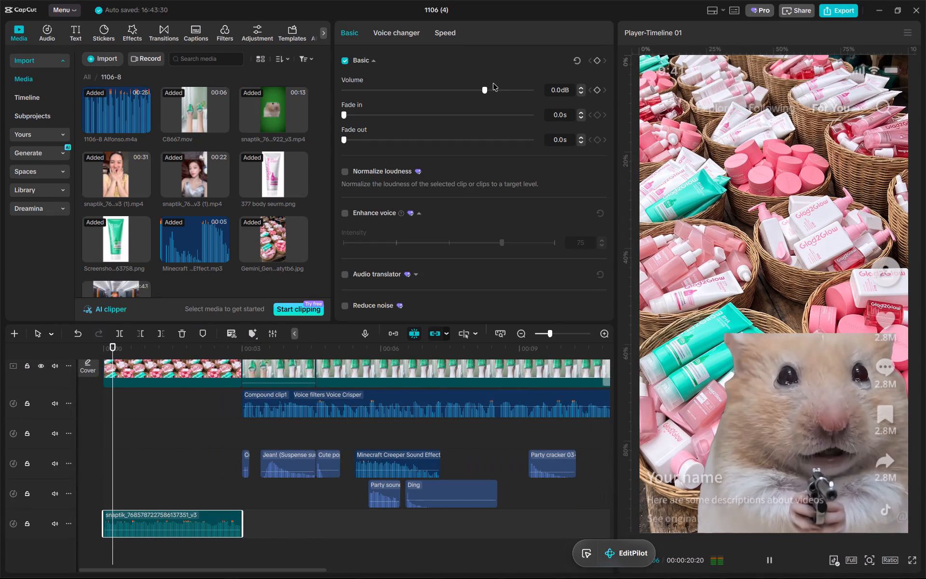
{"action": "key", "text": "space"}
{"action": "scroll", "coordinate": [146, 344], "scroll_direction": "up", "scroll_amount": 13, "text": "alt"}
{"action": "left_click_drag", "start_coordinate": [126, 347], "coordinate": [83, 363]}
{"action": "key", "text": "space"}
{"action": "scroll", "coordinate": [113, 395], "scroll_direction": "up", "scroll_amount": 12, "text": "alt"}
{"action": "key", "text": "space"}
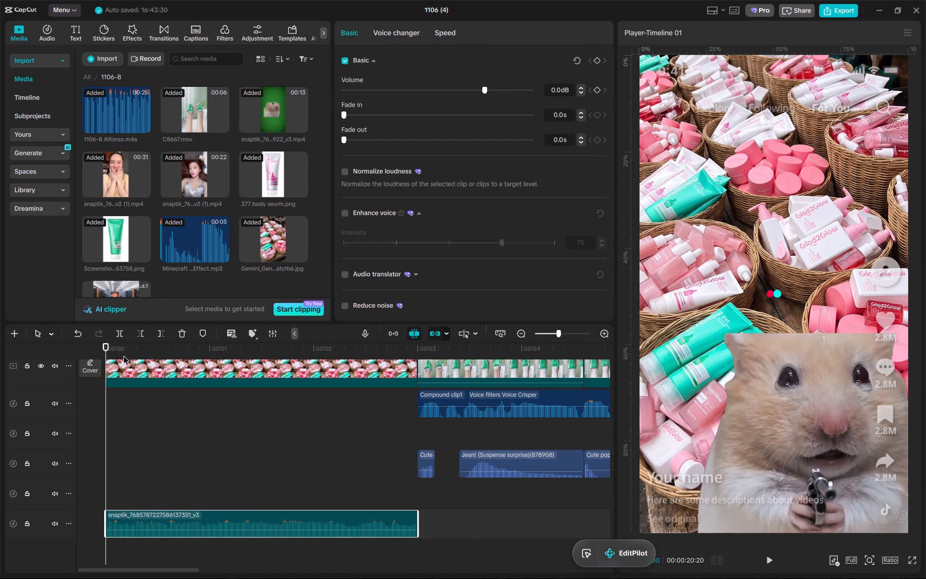
Cut about 8 frames off the song's beginning and move the clip back to the timeline start.
{"action": "key", "text": "space"}
{"action": "key", "text": "space"}
{"action": "left_click", "coordinate": [130, 349]}
{"action": "key", "text": "space"}
{"action": "left_click", "coordinate": [130, 349]}
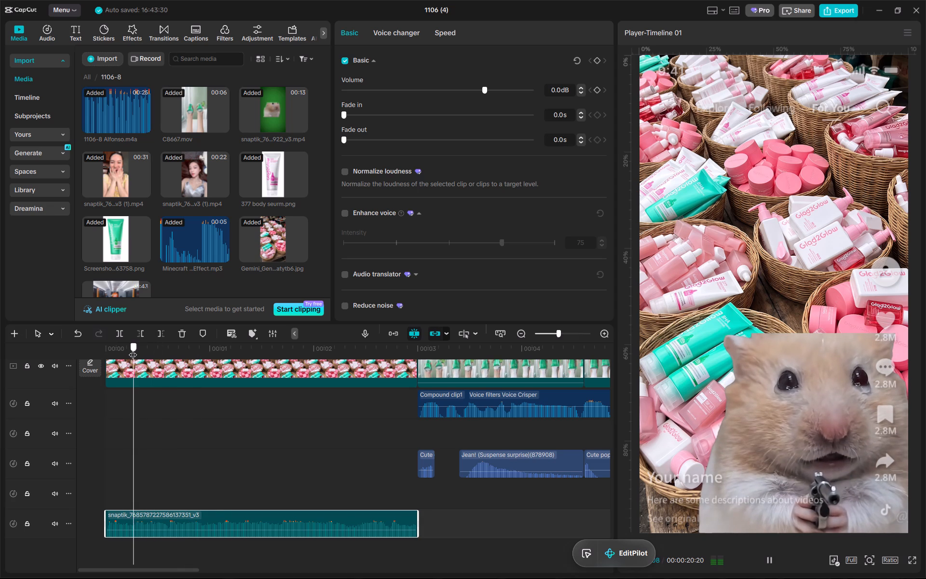
{"action": "key", "text": "q"}
{"action": "left_click_drag", "start_coordinate": [161, 521], "coordinate": [81, 508]}
Replay the opening and extend the song's end back to the end of scene 1 at 00:03.
{"action": "left_click_drag", "start_coordinate": [135, 350], "coordinate": [14, 344]}
{"action": "key", "text": "space"}
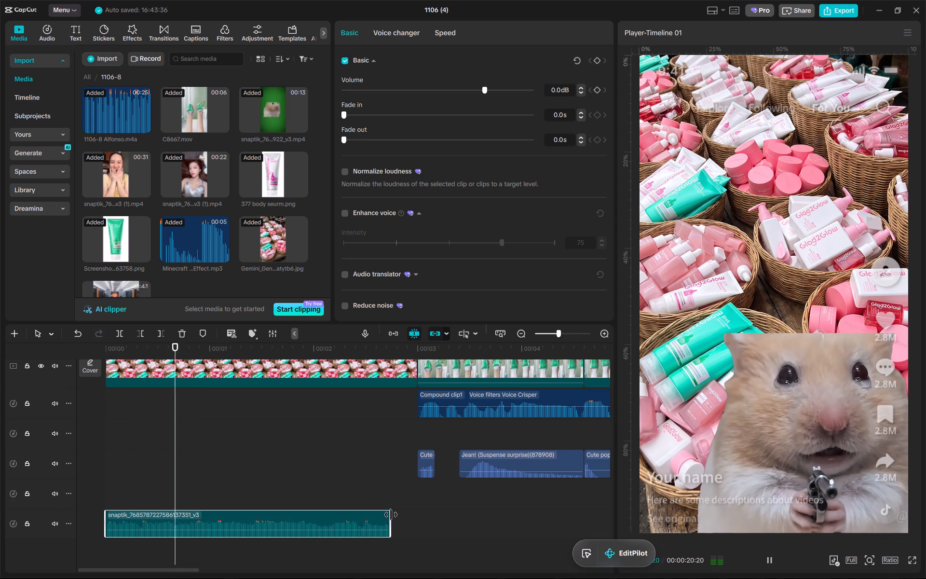
{"action": "left_click_drag", "start_coordinate": [390, 514], "coordinate": [414, 514]}
{"action": "key", "text": "space"}
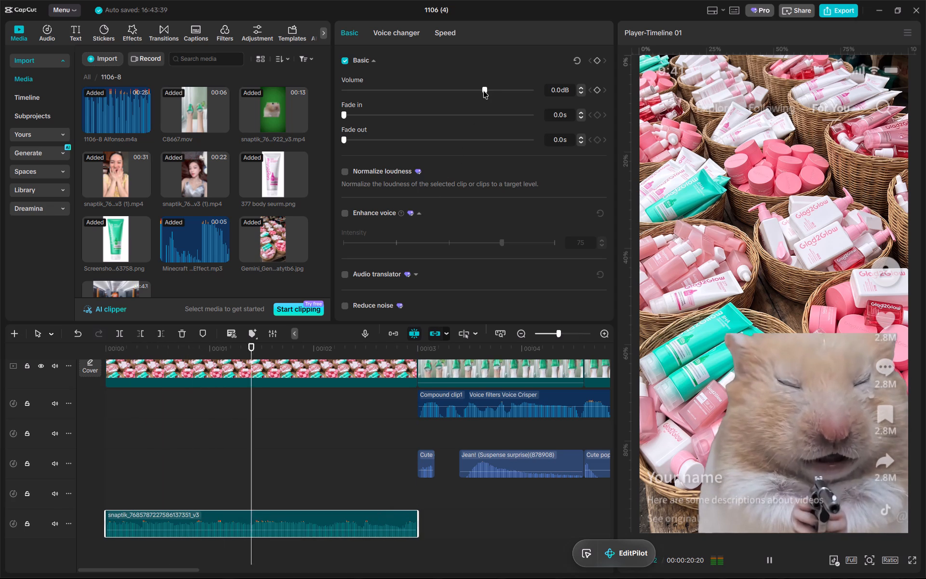
Lower the song's volume to -4.5 dB while the opening plays.
{"action": "left_click_drag", "start_coordinate": [483, 91], "coordinate": [472, 88]}
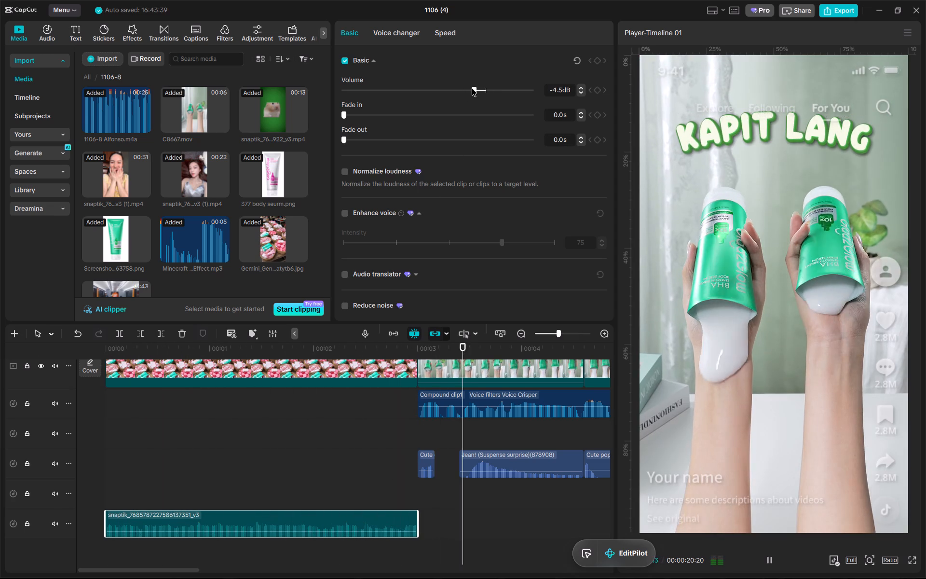
{"action": "key", "text": "space"}
Return to the script sheet and open the Housewife TikTok music link listed for scenes 2 onward.
{"action": "key", "text": "alt+Tab"}
{"action": "left_click", "coordinate": [566, 419]}
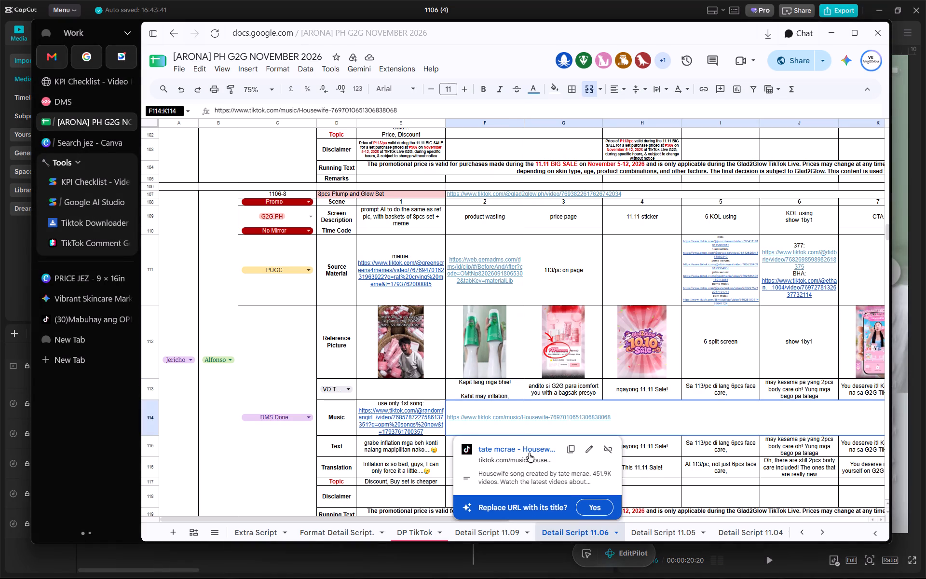
{"action": "left_click", "coordinate": [530, 451]}
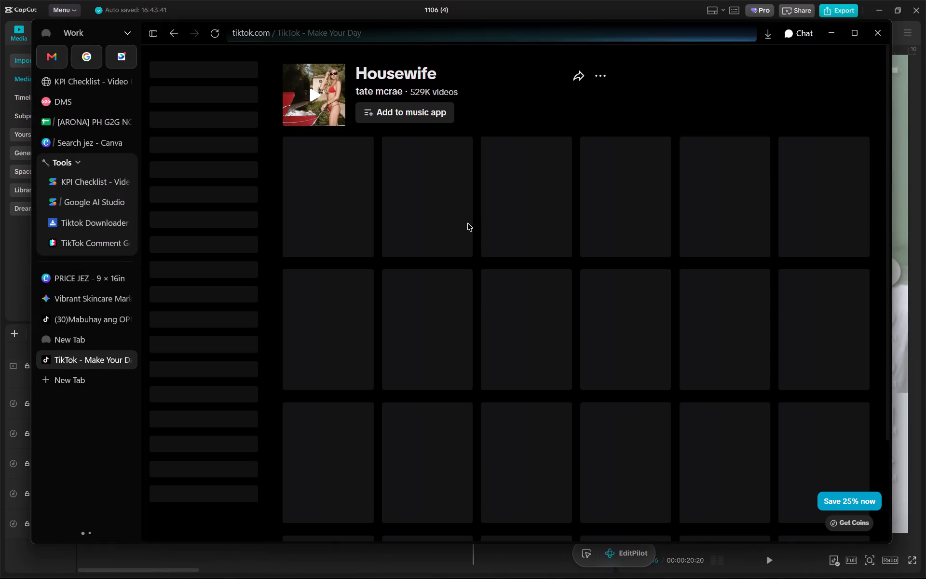
In CapCut, extend the song past scene 1, listen for its phrase ending, and trim it to end at about 00:00:05:05.
{"action": "left_click", "coordinate": [643, 569]}
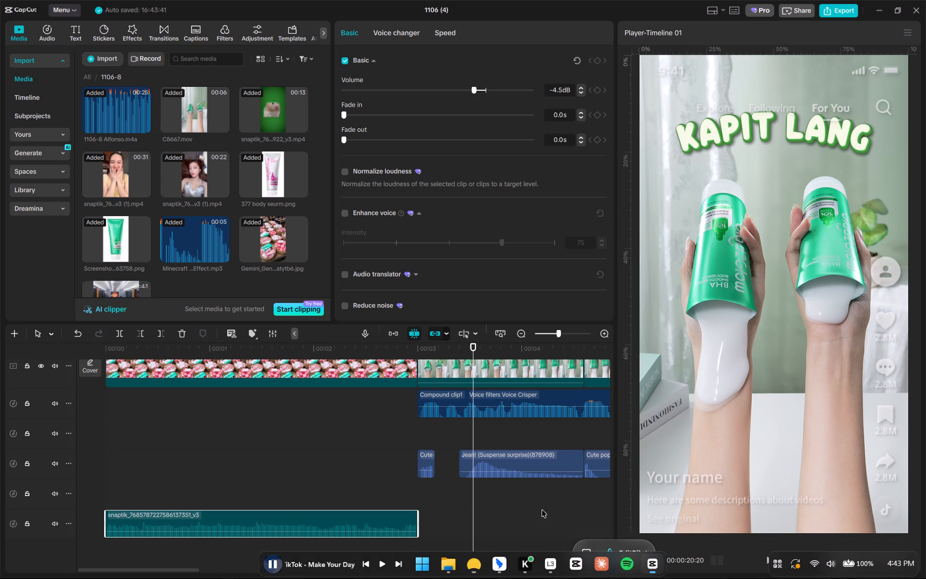
{"action": "left_click", "coordinate": [414, 345]}
{"action": "left_click_drag", "start_coordinate": [418, 514], "coordinate": [586, 517]}
{"action": "key", "text": "space"}
{"action": "scroll", "coordinate": [481, 481], "scroll_direction": "down", "scroll_amount": 7, "text": "alt"}
{"action": "scroll", "coordinate": [478, 501], "scroll_direction": "up", "scroll_amount": 4, "text": "alt"}
{"action": "key", "text": "space"}
{"action": "left_click_drag", "start_coordinate": [449, 515], "coordinate": [461, 515]}
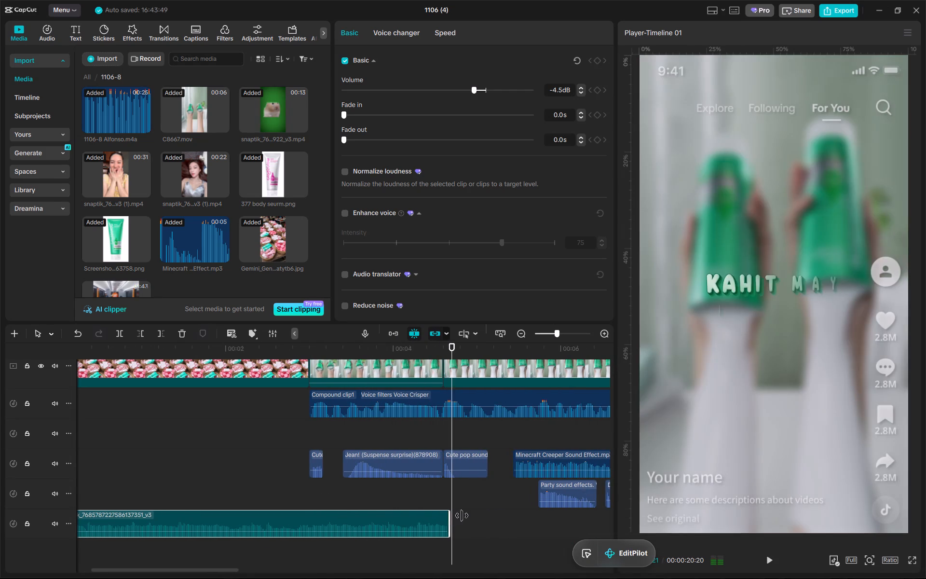
{"action": "left_click_drag", "start_coordinate": [461, 515], "coordinate": [541, 514]}
{"action": "key", "text": "space"}
{"action": "key", "text": "space"}
{"action": "left_click_drag", "start_coordinate": [495, 340], "coordinate": [492, 347]}
{"action": "left_click", "coordinate": [492, 347]}
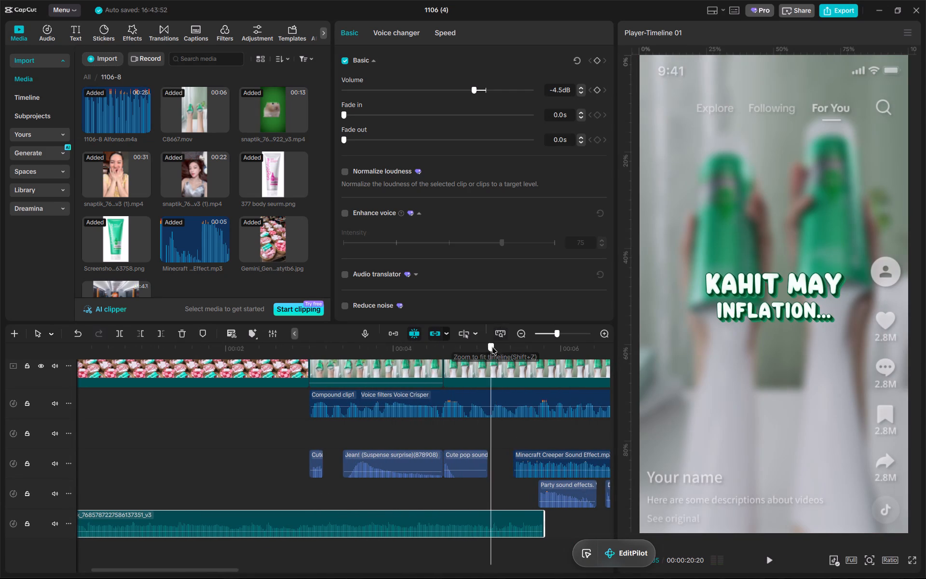
{"action": "left_click", "coordinate": [492, 348]}
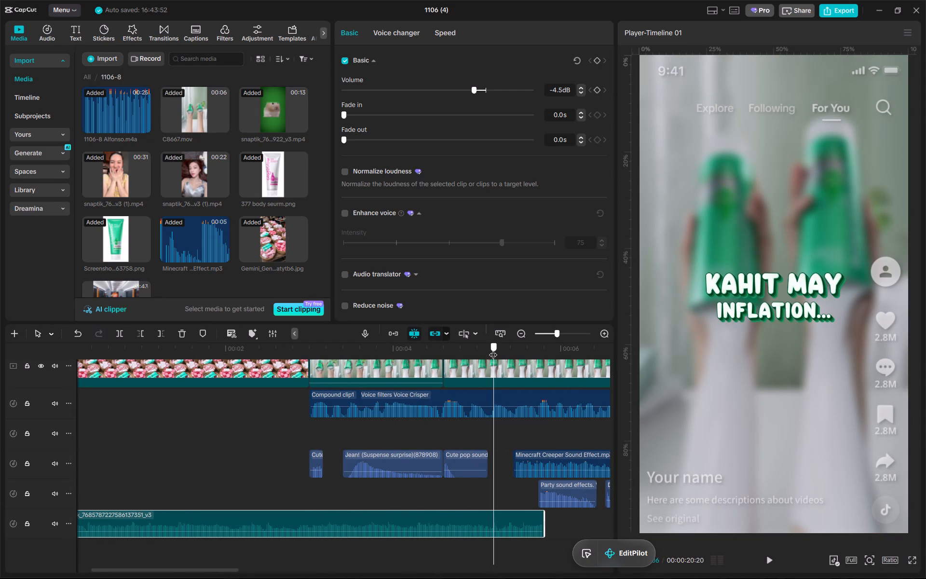
{"action": "key", "text": "w"}
Select every clip after scene 1 except the song and shift them together to start at the song's end.
{"action": "scroll", "coordinate": [421, 409], "scroll_direction": "up", "scroll_amount": 20, "text": "ctrl"}
{"action": "scroll", "coordinate": [421, 409], "scroll_direction": "up", "scroll_amount": 3, "text": "ctrl"}
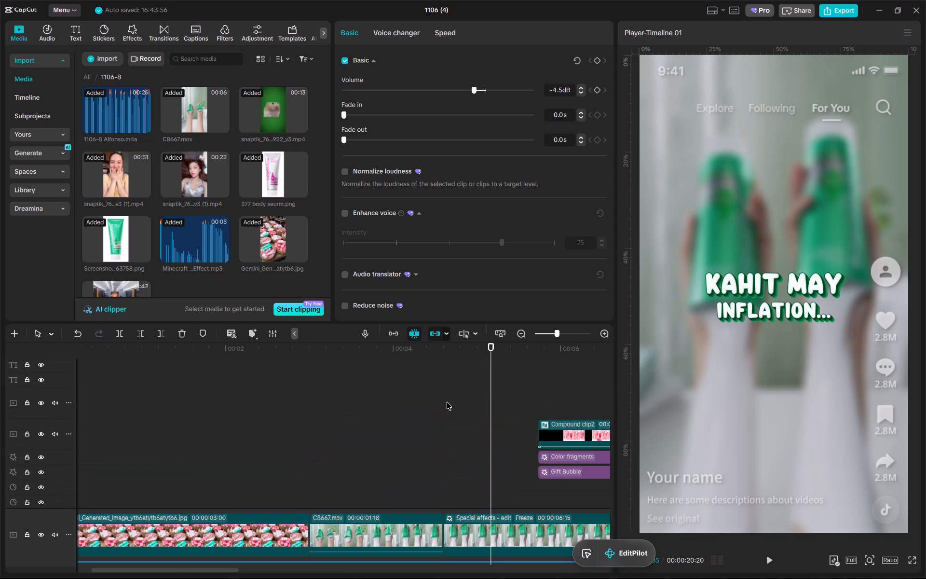
{"action": "scroll", "coordinate": [441, 405], "scroll_direction": "up", "scroll_amount": 16, "text": "ctrl"}
{"action": "scroll", "coordinate": [438, 405], "scroll_direction": "down", "scroll_amount": 20, "text": "alt"}
{"action": "scroll", "coordinate": [438, 405], "scroll_direction": "down", "scroll_amount": 20, "text": "alt"}
{"action": "scroll", "coordinate": [438, 405], "scroll_direction": "down", "scroll_amount": 13, "text": "alt"}
{"action": "key", "text": "x"}
{"action": "left_click", "coordinate": [332, 487]}
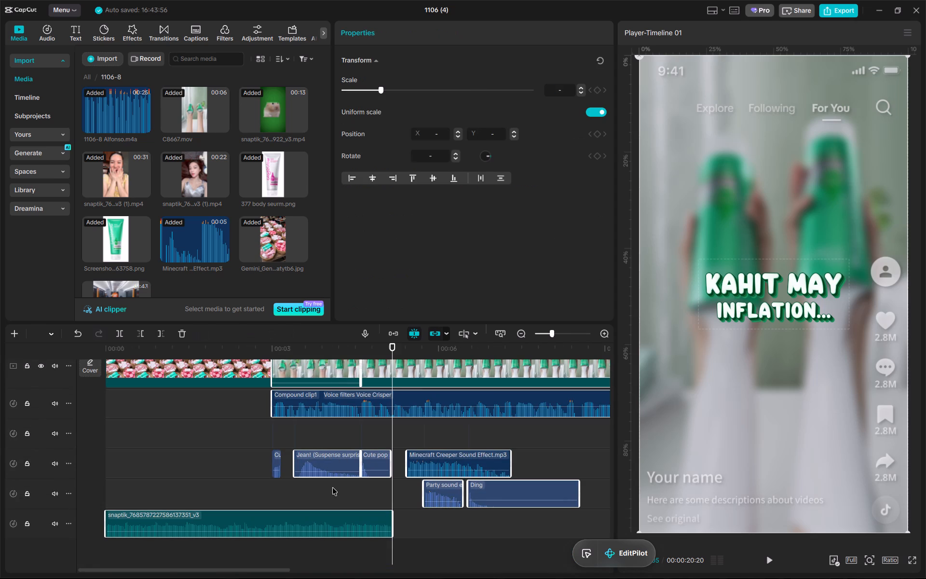
{"action": "key", "text": "a"}
{"action": "key", "text": "x"}
{"action": "left_click", "coordinate": [274, 489]}
{"action": "key", "text": "a"}
{"action": "left_click", "coordinate": [291, 518], "text": "ctrl"}
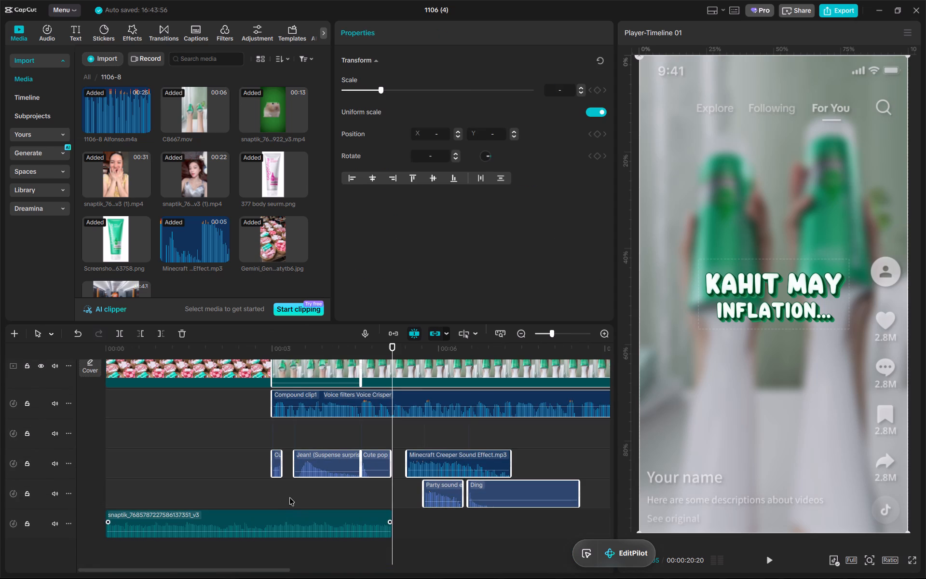
{"action": "left_click_drag", "start_coordinate": [296, 364], "coordinate": [418, 367]}
Extend the Gemini market image and the hamster clip together to 00:00:05:05, closing the gap, and play the opening.
{"action": "scroll", "coordinate": [322, 402], "scroll_direction": "up", "scroll_amount": 5, "text": "ctrl"}
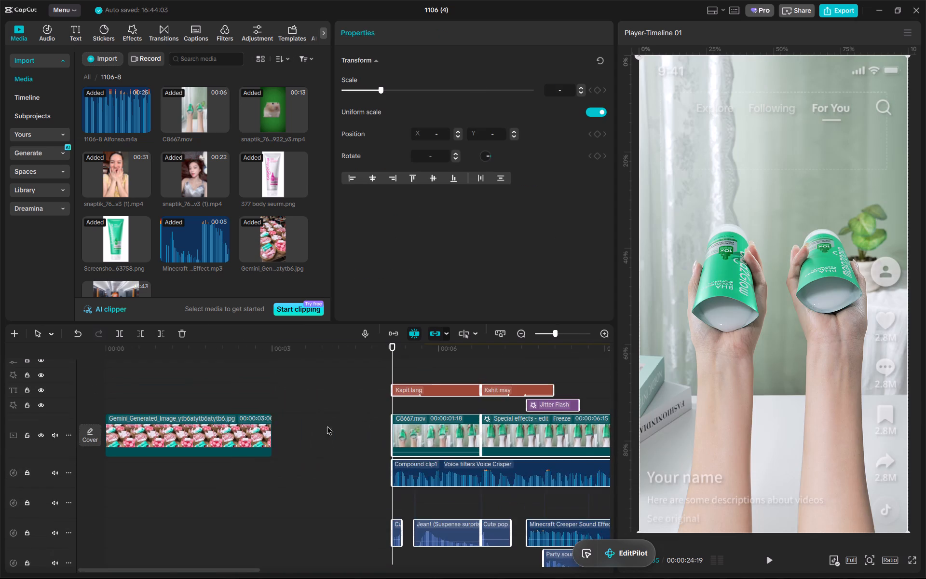
{"action": "scroll", "coordinate": [334, 440], "scroll_direction": "up", "scroll_amount": 7, "text": "ctrl"}
{"action": "left_click_drag", "start_coordinate": [316, 525], "coordinate": [237, 389]}
{"action": "left_click_drag", "start_coordinate": [274, 401], "coordinate": [442, 391]}
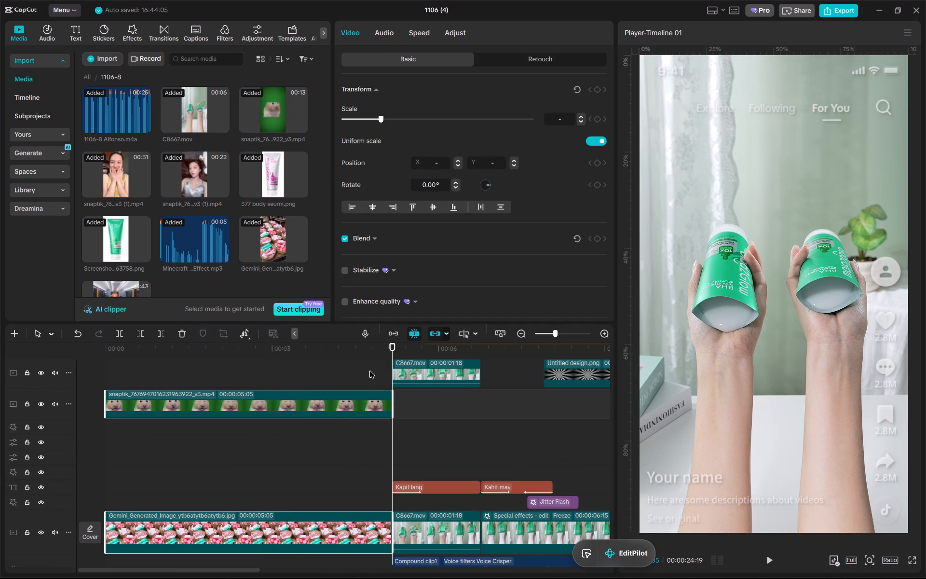
{"action": "left_click_drag", "start_coordinate": [399, 351], "coordinate": [62, 364]}
{"action": "key", "text": "space"}
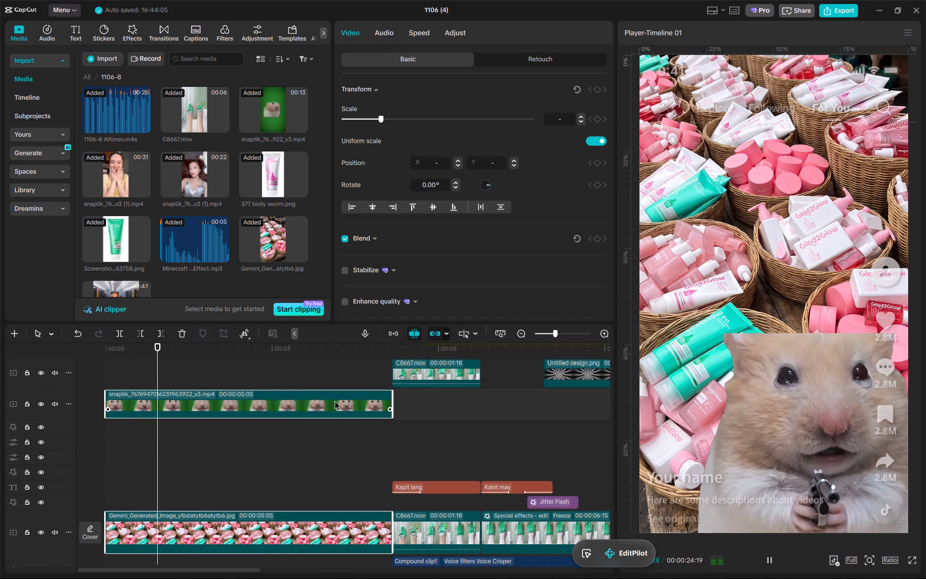
Play the opening through to the end of scene 1, checking the song against the clips, and return the playhead to the start.
{"action": "scroll", "coordinate": [435, 412], "scroll_direction": "down", "scroll_amount": 13, "text": "ctrl"}
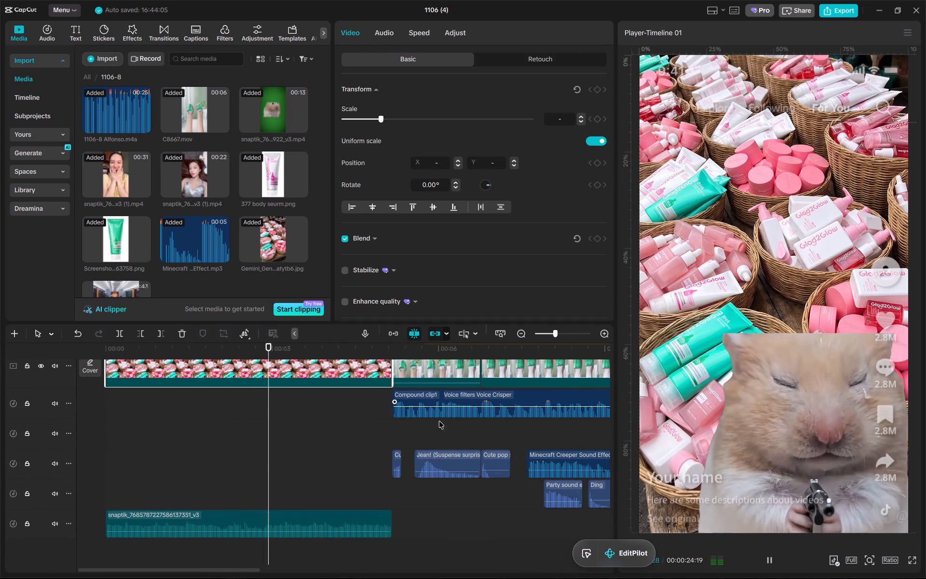
{"action": "scroll", "coordinate": [448, 434], "scroll_direction": "up", "scroll_amount": 4, "text": "alt"}
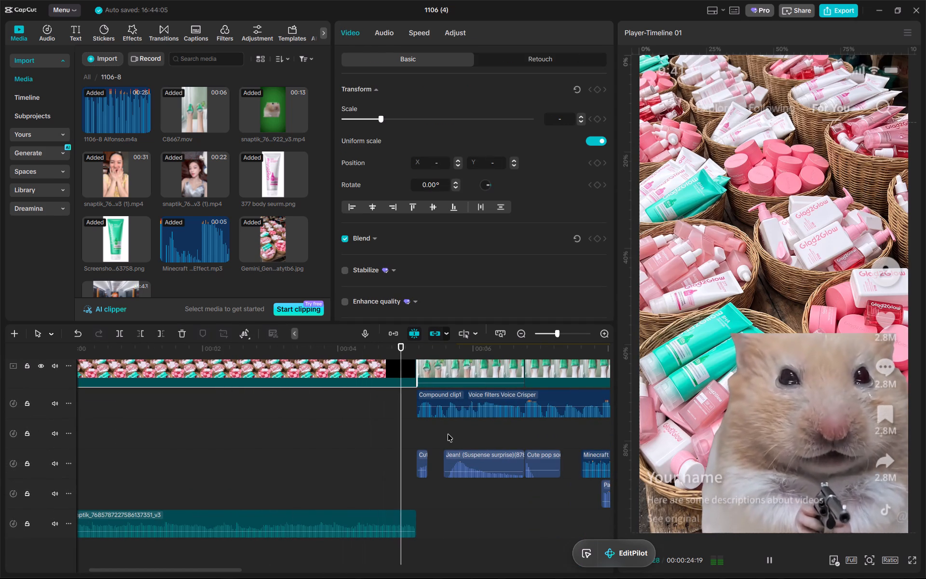
{"action": "scroll", "coordinate": [448, 434], "scroll_direction": "down", "scroll_amount": 6, "text": "alt"}
{"action": "key", "text": "space"}
{"action": "left_click_drag", "start_coordinate": [419, 345], "coordinate": [51, 358]}
Switch to the browser and preview the first videos on the Housewife music page, pausing on the first one.
{"action": "key", "text": "alt+Tab"}
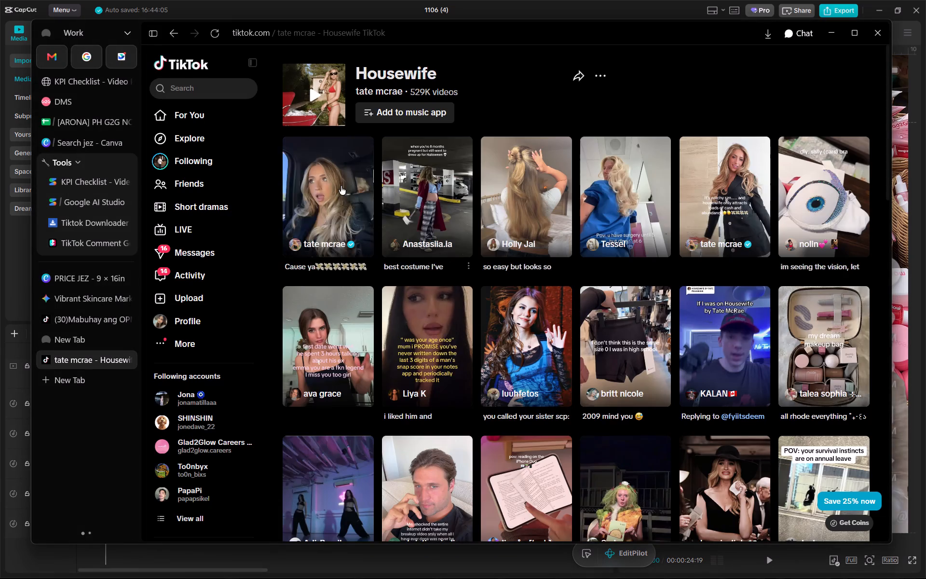
{"action": "left_click", "coordinate": [340, 186]}
{"action": "key", "text": "Down"}
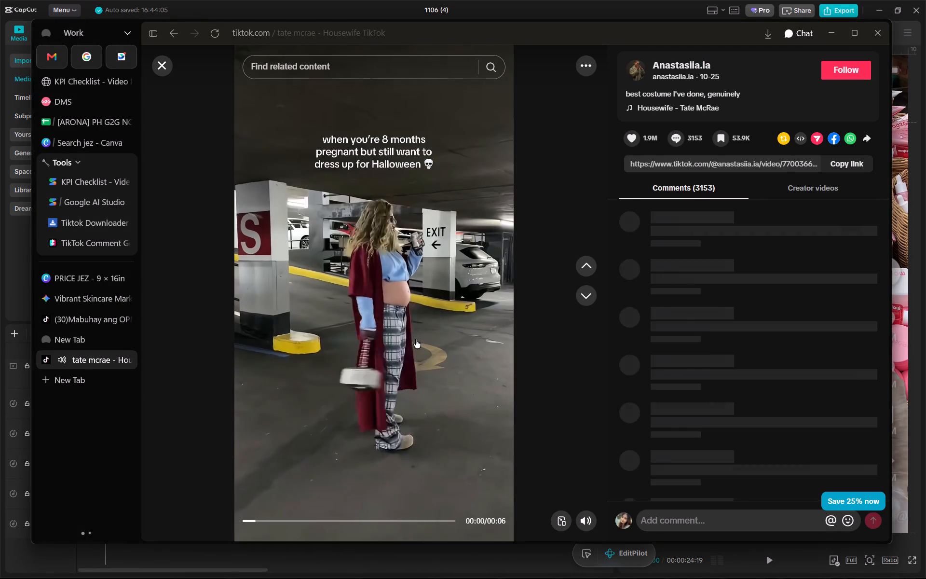
{"action": "key", "text": "Up"}
{"action": "left_click", "coordinate": [415, 339]}
{"action": "left_click", "coordinate": [98, 123]}
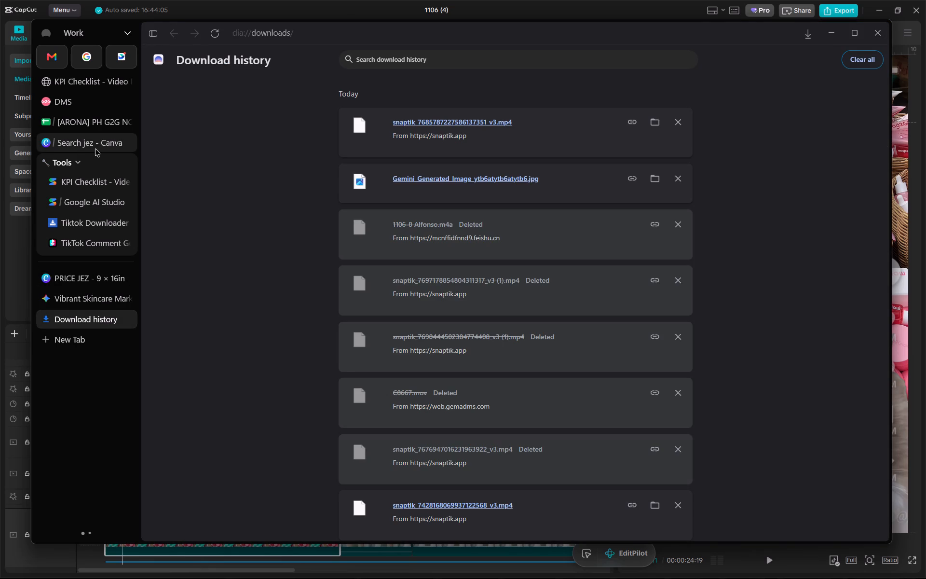
{"action": "left_click", "coordinate": [101, 280]}
{"action": "left_click", "coordinate": [103, 291]}
{"action": "left_click", "coordinate": [92, 110]}
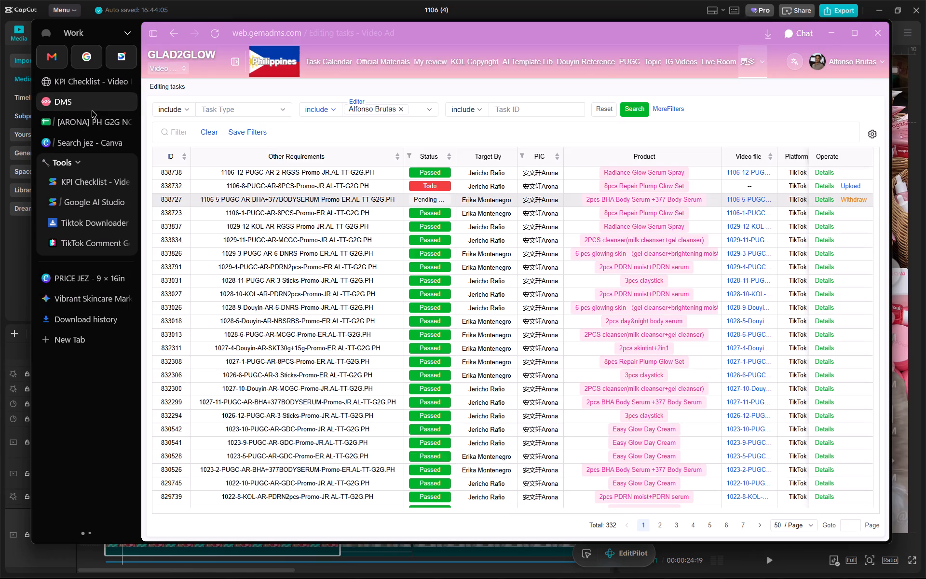
Open the Housewife music link in the script sheet and browse its videos to the two-dancer choreography clip.
{"action": "left_click", "coordinate": [96, 122]}
{"action": "left_click", "coordinate": [527, 423]}
{"action": "left_click", "coordinate": [510, 445]}
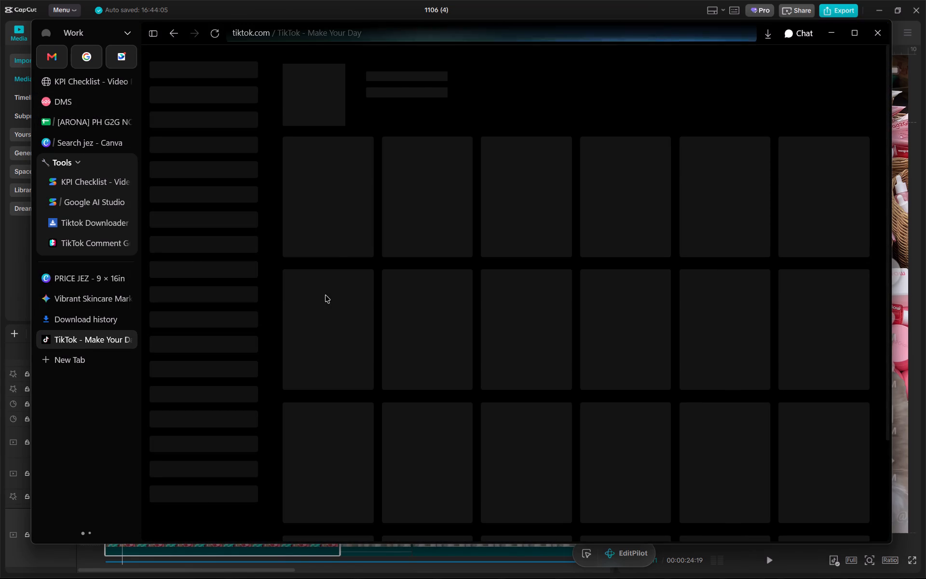
{"action": "left_click", "coordinate": [343, 209]}
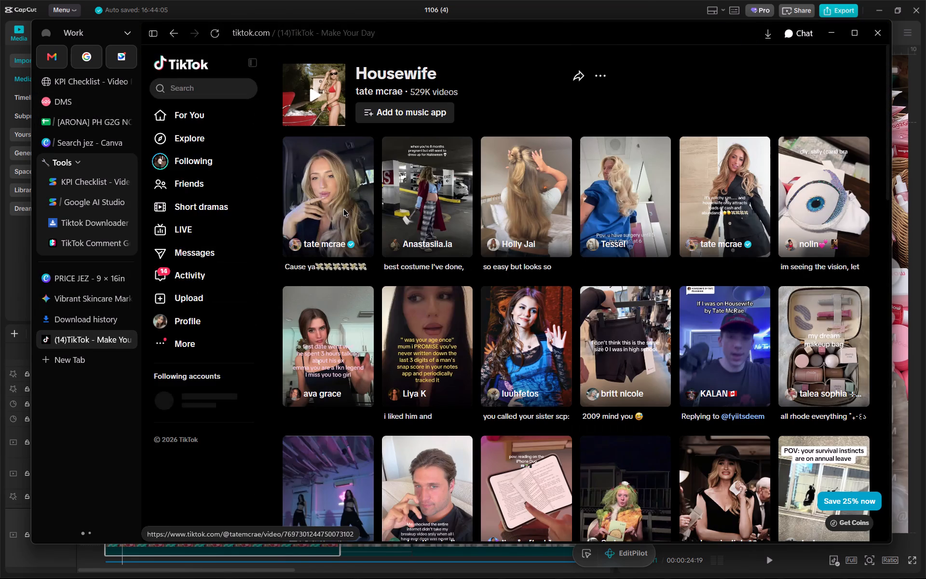
{"action": "key", "text": "Down"}
{"action": "key", "text": "Down"}
{"action": "key", "text": "Down"}
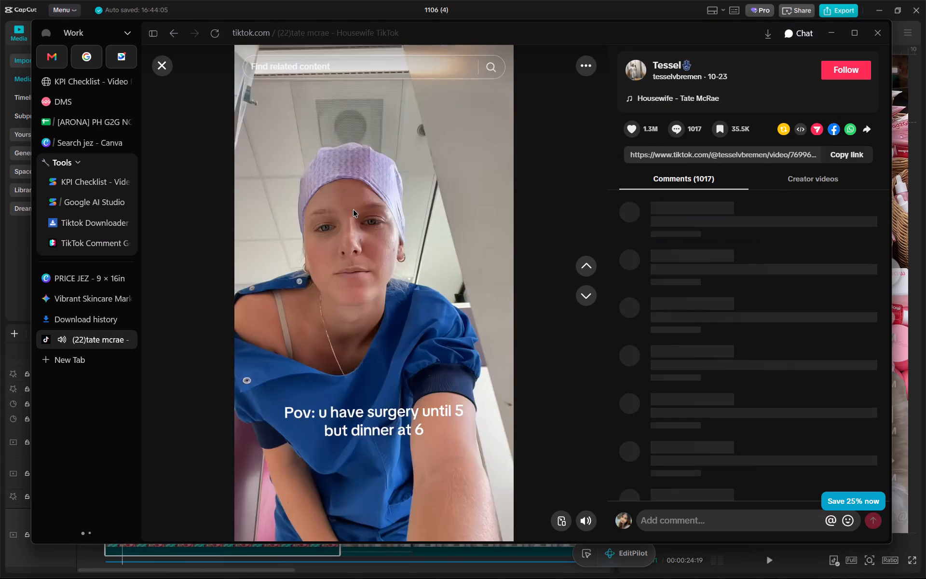
{"action": "key", "text": "Down"}
{"action": "key", "text": "Down"}
{"action": "key", "text": "Down"}
{"action": "key", "text": "Down"}
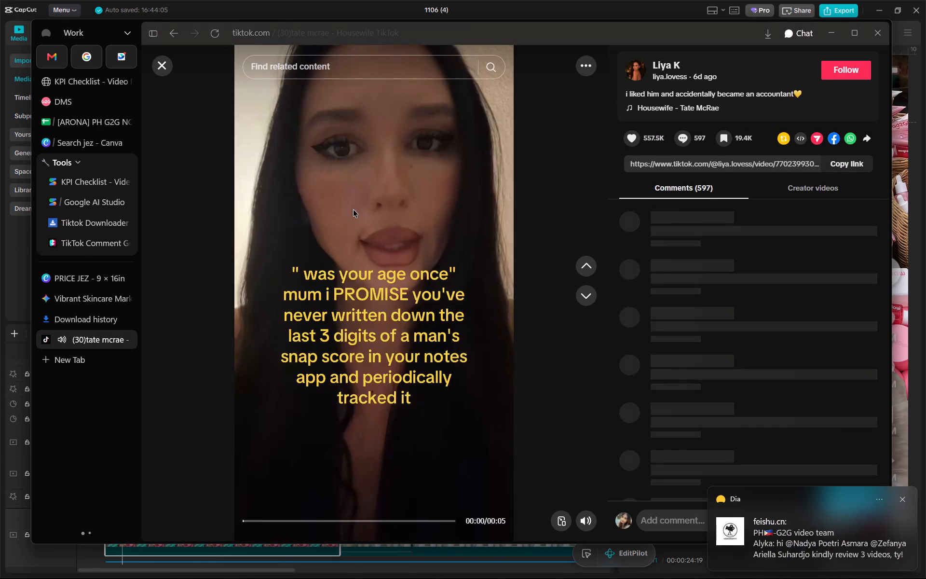
{"action": "key", "text": "Down"}
{"action": "key", "text": "Down"}
{"action": "key", "text": "Down"}
{"action": "key", "text": "Down"}
{"action": "key", "text": "Down"}
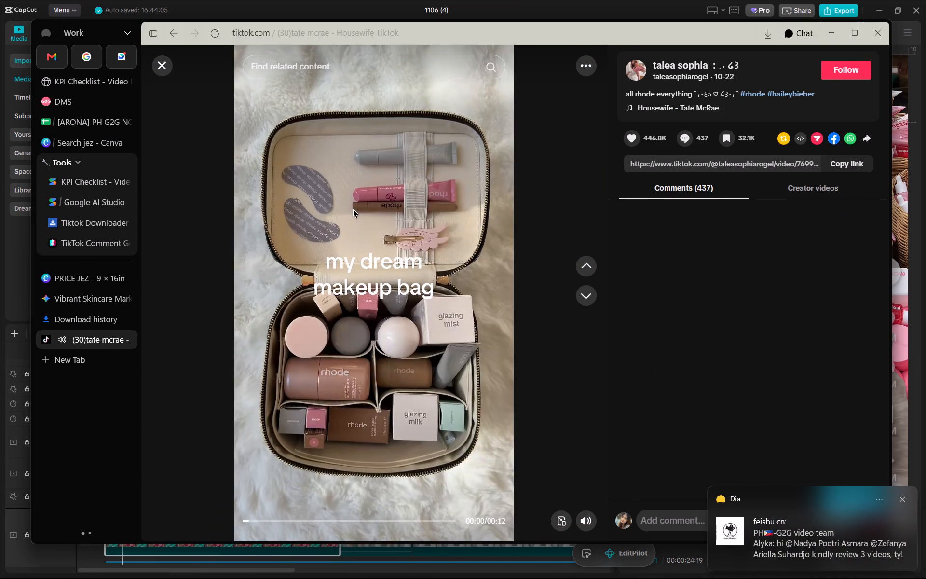
{"action": "left_click", "coordinate": [353, 209]}
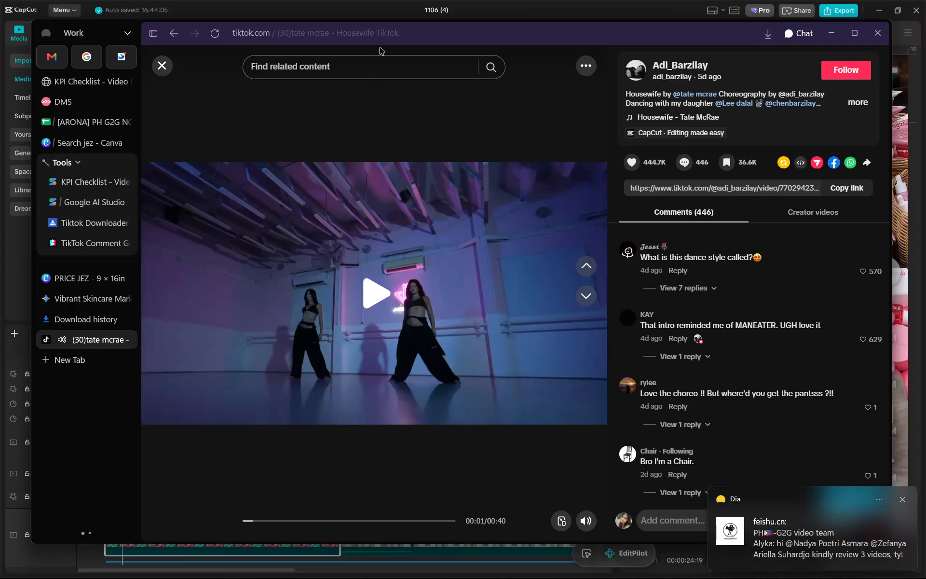
Copy the choreography video's URL, and close its tab and the Download history tab.
{"action": "left_click", "coordinate": [388, 32]}
{"action": "key", "text": "ctrl+c"}
{"action": "key", "text": "ctrl+w"}
{"action": "left_click", "coordinate": [100, 319]}
{"action": "key", "text": "ctrl+w"}
Submit the copied choreography video URL to the SnapTik downloader in place of the earlier video.
{"action": "left_click", "coordinate": [104, 200]}
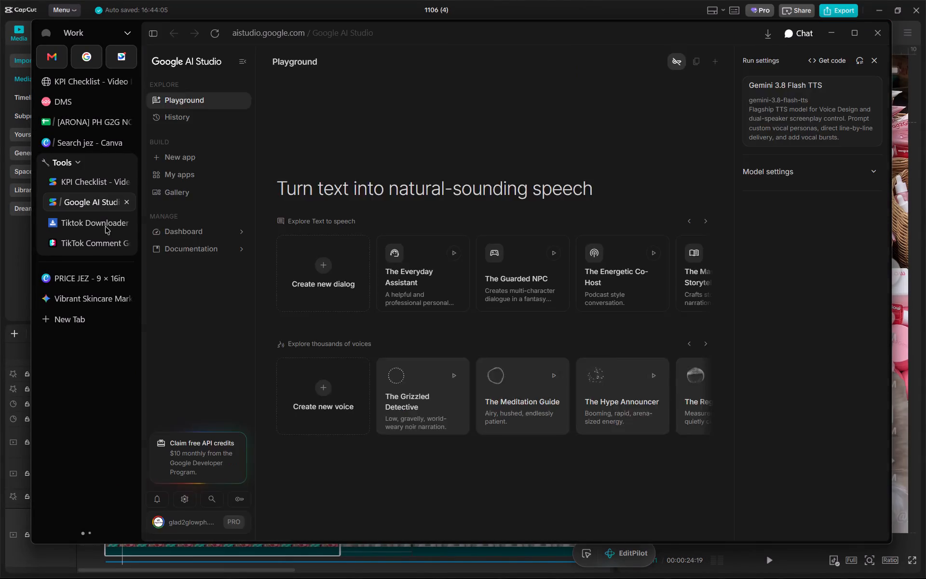
{"action": "left_click", "coordinate": [105, 228]}
{"action": "left_click", "coordinate": [521, 256]}
{"action": "left_click", "coordinate": [513, 251]}
{"action": "left_click", "coordinate": [499, 239]}
{"action": "key", "text": "ctrl+v"}
{"action": "key", "text": "Return"}
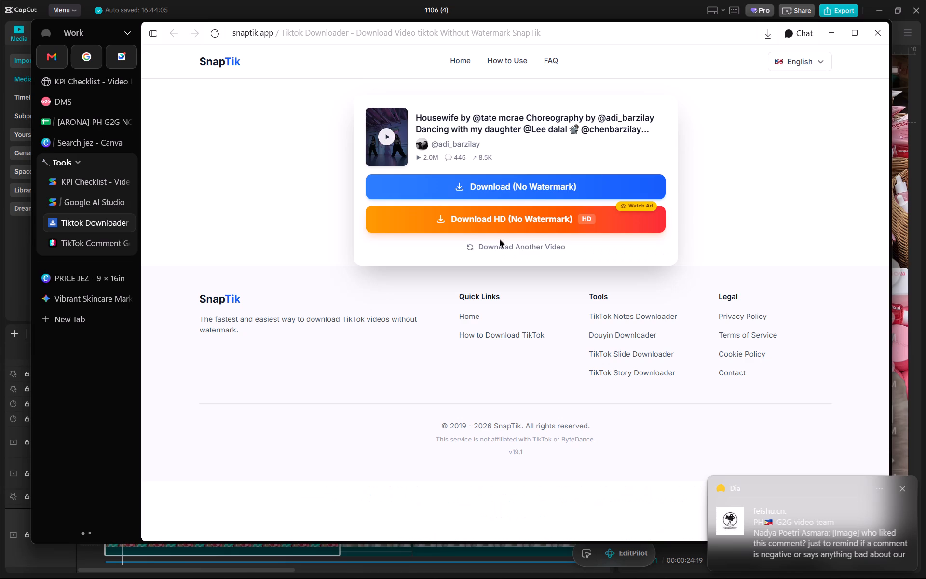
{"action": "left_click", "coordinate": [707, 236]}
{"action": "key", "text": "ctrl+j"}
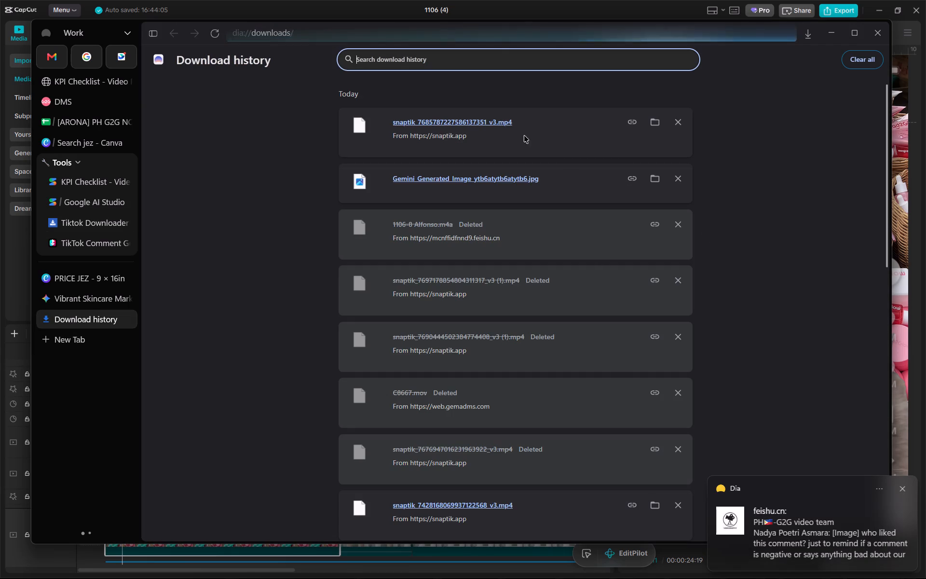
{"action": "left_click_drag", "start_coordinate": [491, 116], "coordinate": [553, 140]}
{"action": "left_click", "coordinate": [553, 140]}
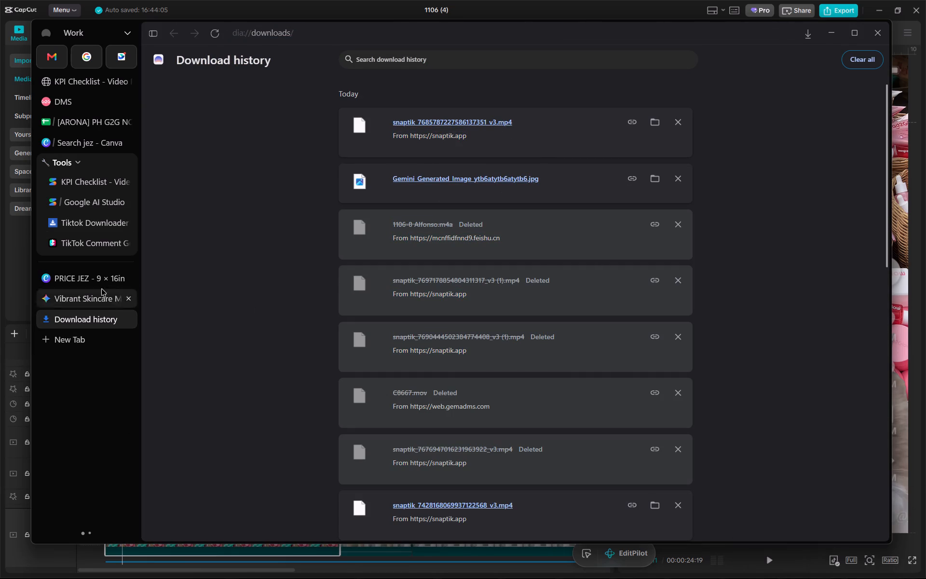
Download the Housewife choreography video without watermark and place it at the start of the CapCut timeline.
{"action": "left_click", "coordinate": [105, 212]}
{"action": "left_click", "coordinate": [105, 217]}
{"action": "left_click", "coordinate": [514, 184]}
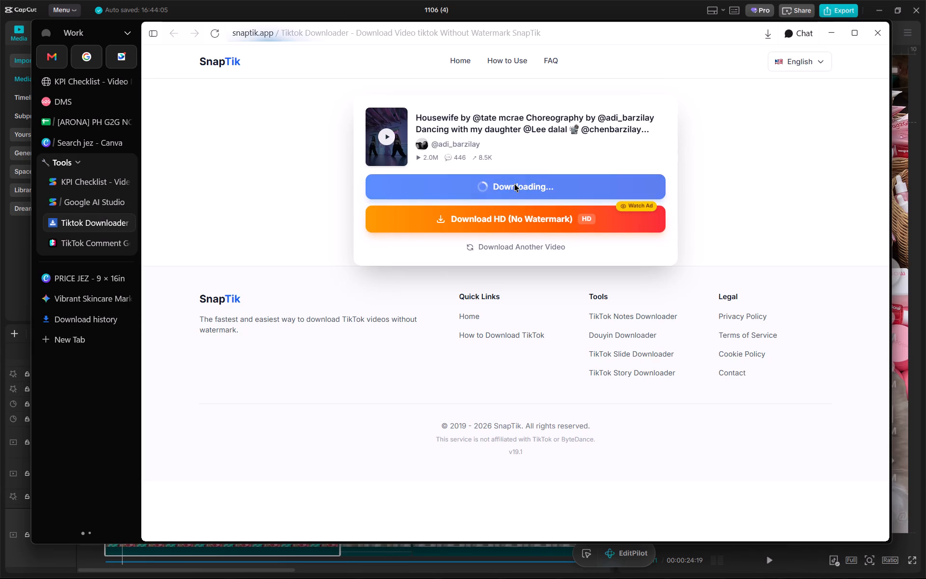
{"action": "left_click_drag", "start_coordinate": [779, 92], "coordinate": [14, 482]}
{"action": "left_click_drag", "start_coordinate": [260, 404], "coordinate": [238, 409]}
Extract the audio from the Housewife choreography clip and delete its video from the timeline.
{"action": "right_click", "coordinate": [238, 409]}
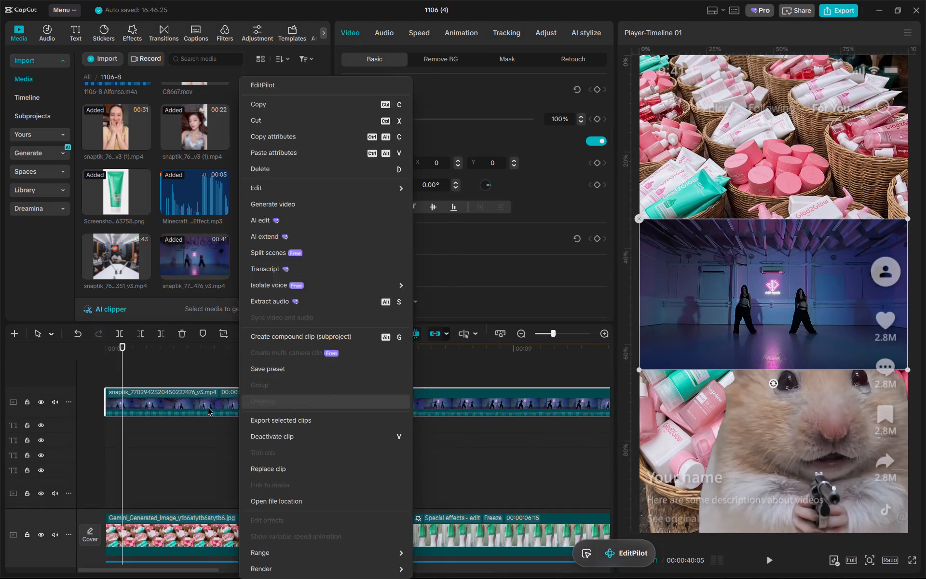
{"action": "left_click", "coordinate": [208, 408]}
{"action": "key", "text": "alt+s"}
{"action": "key", "text": "d"}
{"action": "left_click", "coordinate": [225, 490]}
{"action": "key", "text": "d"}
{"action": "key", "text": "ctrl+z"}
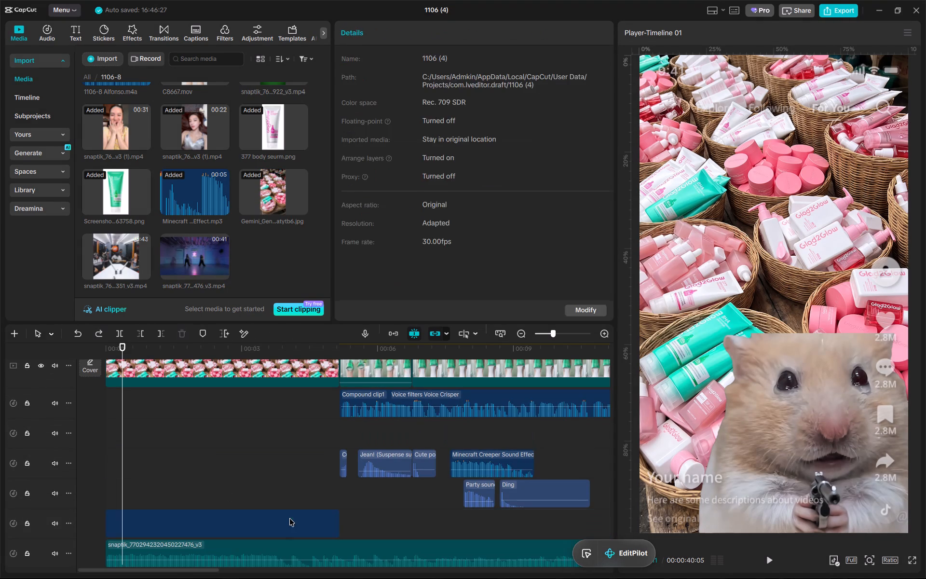
Move the extracted Housewife audio to start at the second scene, on a track directly below the main video.
{"action": "left_click_drag", "start_coordinate": [245, 550], "coordinate": [480, 542]}
{"action": "left_click", "coordinate": [337, 354]}
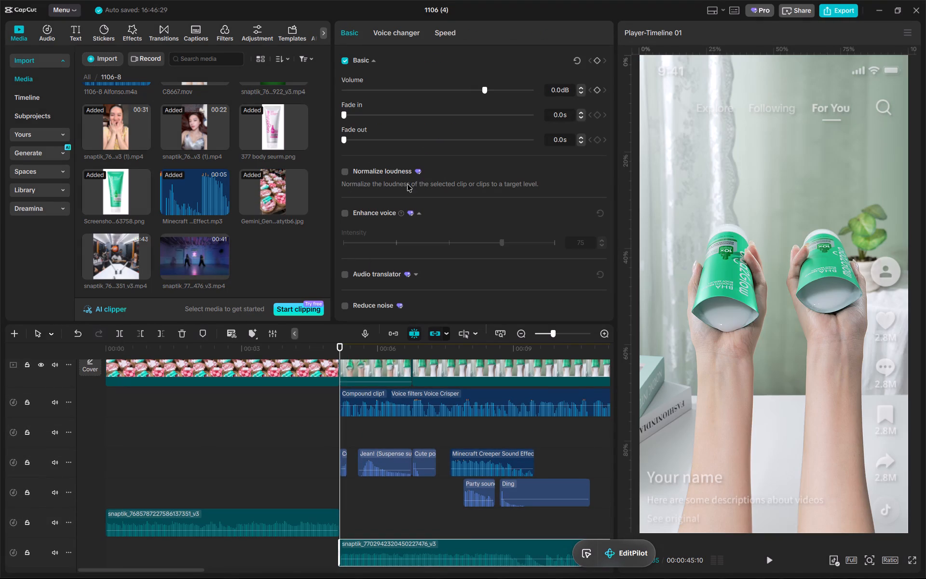
{"action": "left_click_drag", "start_coordinate": [489, 88], "coordinate": [477, 89]}
{"action": "left_click_drag", "start_coordinate": [481, 91], "coordinate": [476, 92]}
{"action": "key", "text": "space"}
{"action": "scroll", "coordinate": [416, 478], "scroll_direction": "down", "scroll_amount": 16, "text": "alt"}
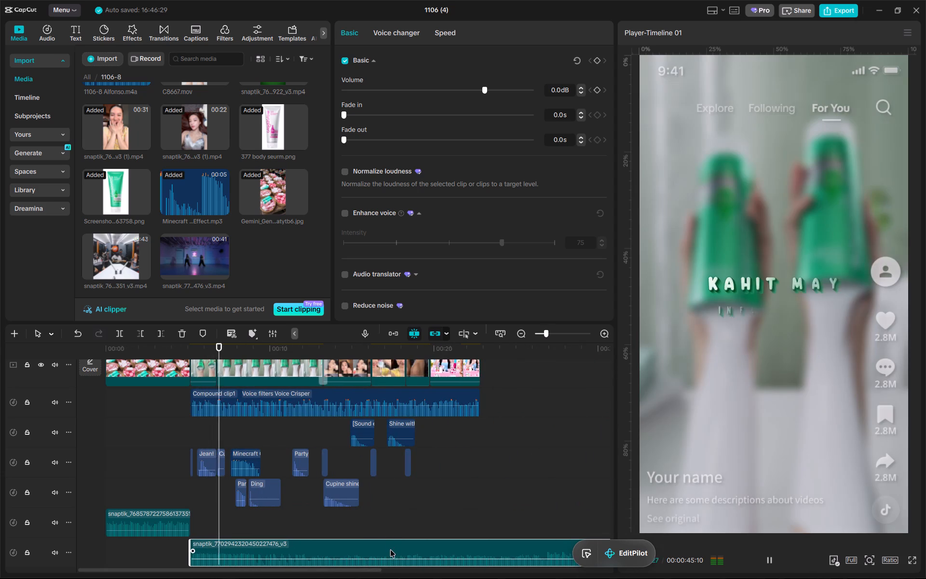
{"action": "scroll", "coordinate": [388, 545], "scroll_direction": "down", "scroll_amount": 6, "text": "alt"}
{"action": "scroll", "coordinate": [362, 495], "scroll_direction": "down", "scroll_amount": 5, "text": "ctrl"}
{"action": "key", "text": "space"}
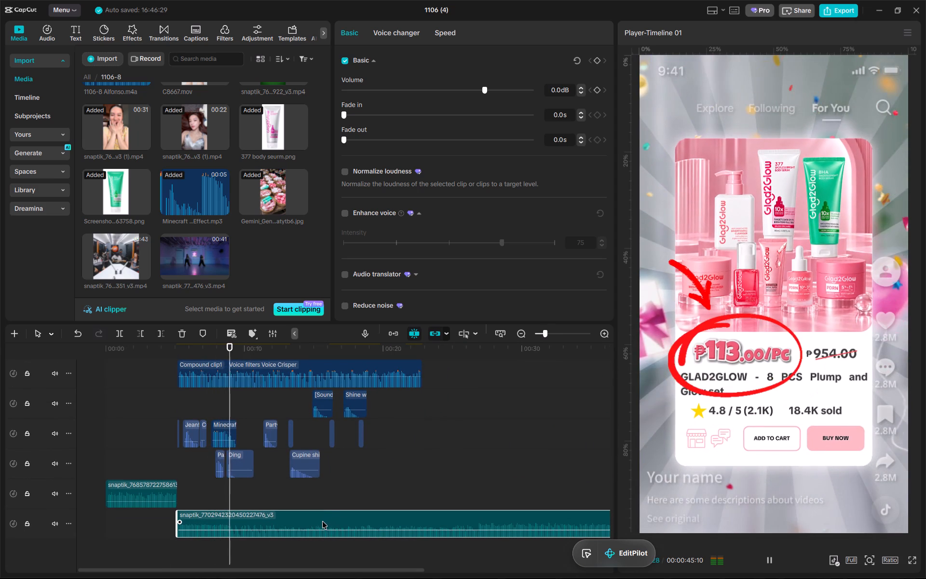
{"action": "left_click_drag", "start_coordinate": [322, 521], "coordinate": [322, 352]}
Preview the Housewife audio, cut off about its first 7 seconds, and move the rest back to the second scene's start.
{"action": "scroll", "coordinate": [330, 392], "scroll_direction": "up", "scroll_amount": 3, "text": "ctrl"}
{"action": "key", "text": "space"}
{"action": "scroll", "coordinate": [255, 427], "scroll_direction": "up", "scroll_amount": 15, "text": "alt"}
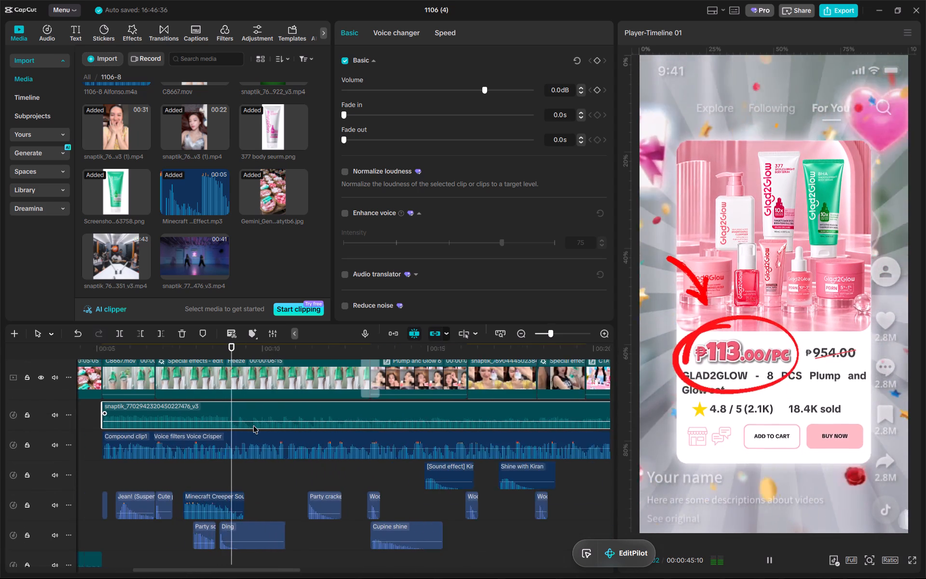
{"action": "scroll", "coordinate": [253, 426], "scroll_direction": "up", "scroll_amount": 2, "text": "alt"}
{"action": "scroll", "coordinate": [253, 426], "scroll_direction": "down", "scroll_amount": 1, "text": "alt"}
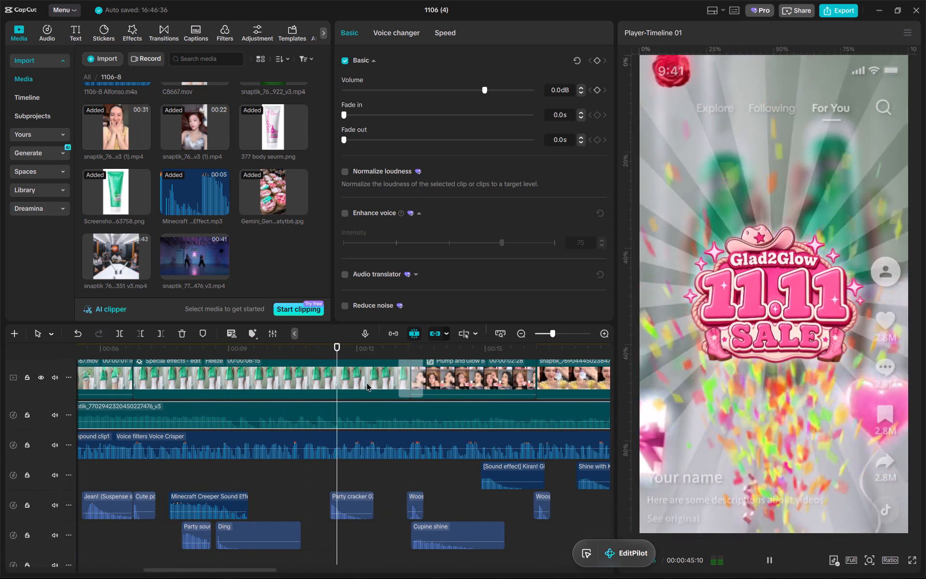
{"action": "scroll", "coordinate": [391, 393], "scroll_direction": "right", "scroll_amount": 3}
{"action": "scroll", "coordinate": [517, 382], "scroll_direction": "down", "scroll_amount": 2, "text": "alt"}
{"action": "key", "text": "space"}
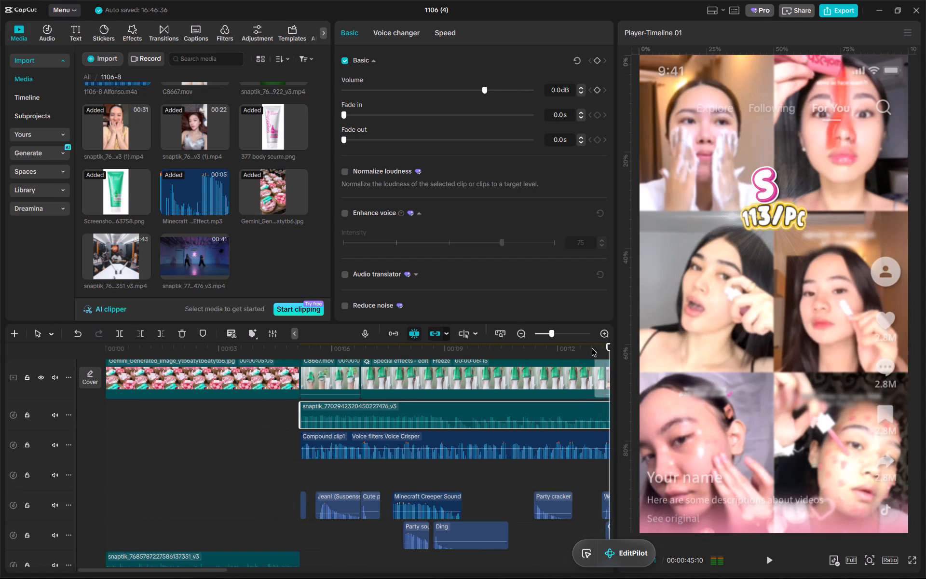
{"action": "left_click", "coordinate": [578, 344]}
{"action": "key", "text": "q"}
{"action": "left_click_drag", "start_coordinate": [580, 406], "coordinate": [309, 412]}
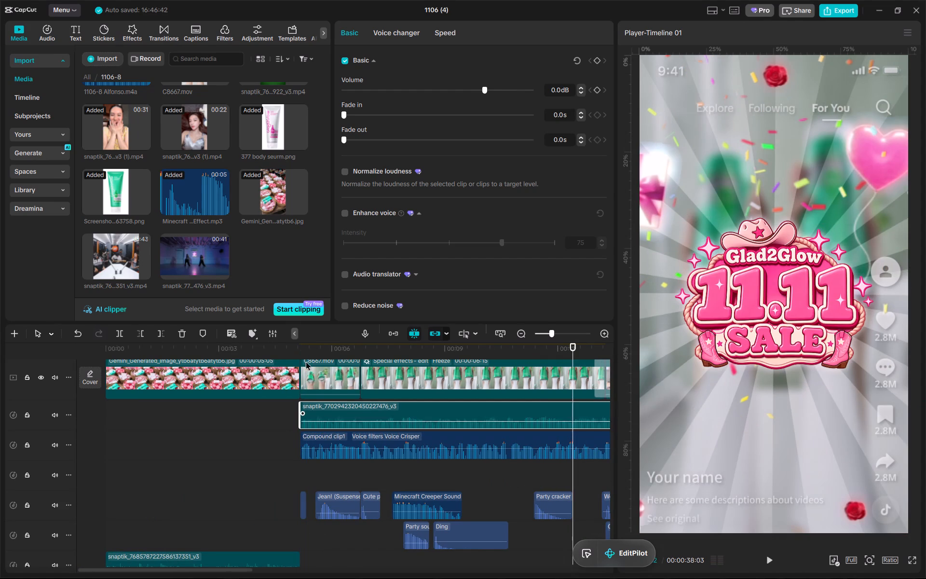
Play from the second scene and lower the Housewife audio's volume to -4.1 dB.
{"action": "left_click", "coordinate": [286, 338]}
{"action": "left_click", "coordinate": [286, 348]}
{"action": "key", "text": "space"}
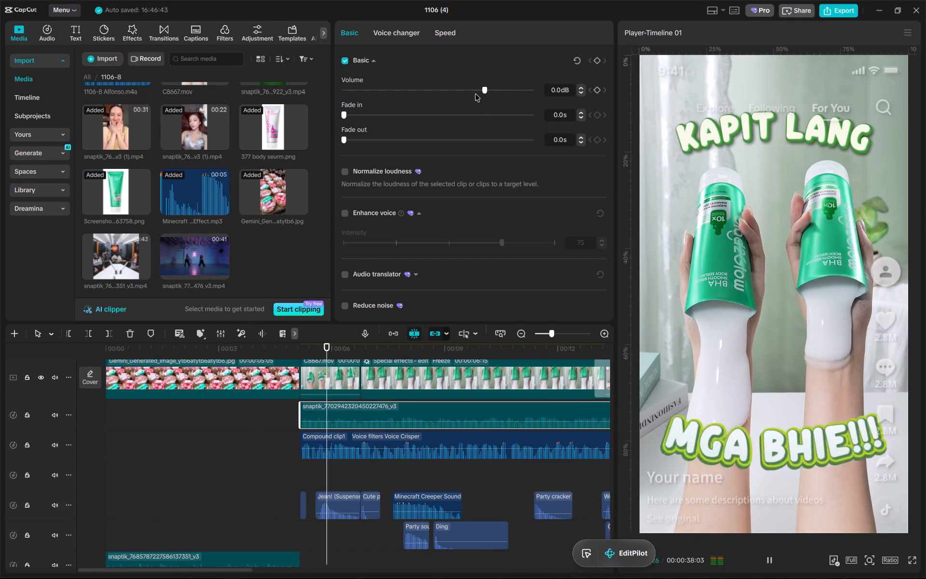
{"action": "left_click_drag", "start_coordinate": [480, 94], "coordinate": [473, 96]}
Trim the Housewife audio's end to match the end of the main video, and play back part of the opening scene.
{"action": "scroll", "coordinate": [481, 433], "scroll_direction": "down", "scroll_amount": 2, "text": "alt"}
{"action": "scroll", "coordinate": [479, 434], "scroll_direction": "down", "scroll_amount": 4, "text": "ctrl"}
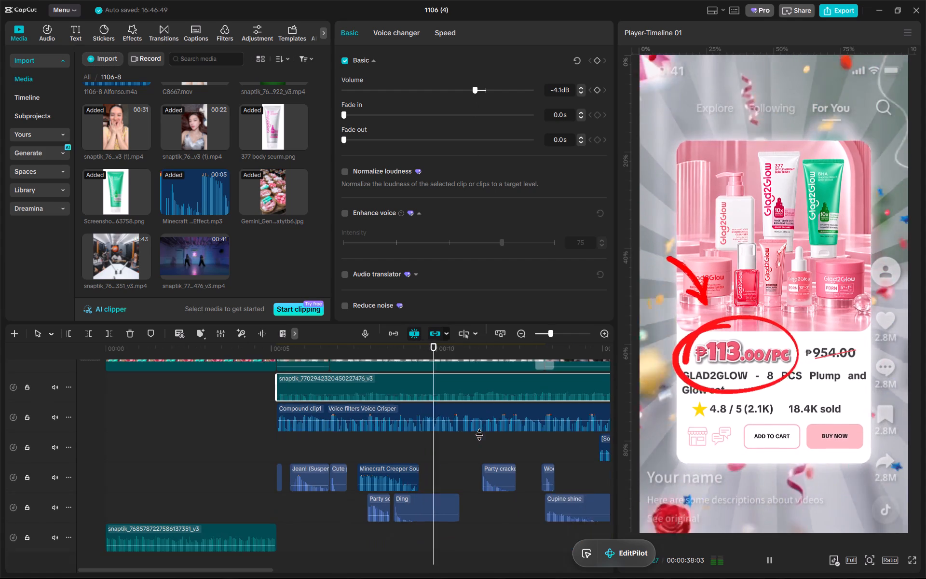
{"action": "scroll", "coordinate": [479, 434], "scroll_direction": "down", "scroll_amount": 5, "text": "ctrl"}
{"action": "key", "text": "alt+space"}
{"action": "left_click_drag", "start_coordinate": [423, 352], "coordinate": [267, 360]}
{"action": "left_click_drag", "start_coordinate": [565, 359], "coordinate": [155, 364]}
{"action": "key", "text": "w"}
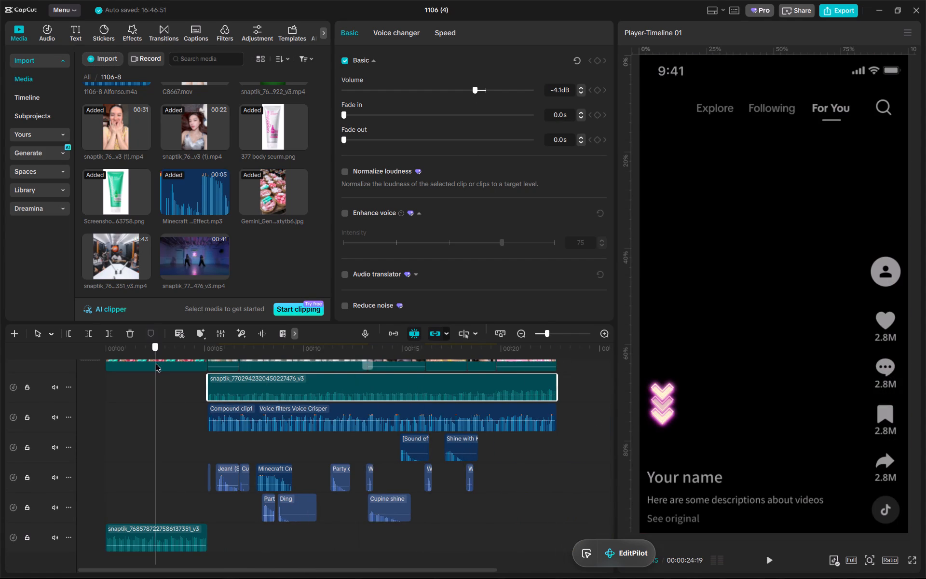
{"action": "key", "text": "space"}
{"action": "scroll", "coordinate": [159, 395], "scroll_direction": "up", "scroll_amount": 7, "text": "ctrl"}
{"action": "key", "text": "space"}
{"action": "key", "text": "space"}
{"action": "key", "text": "space"}
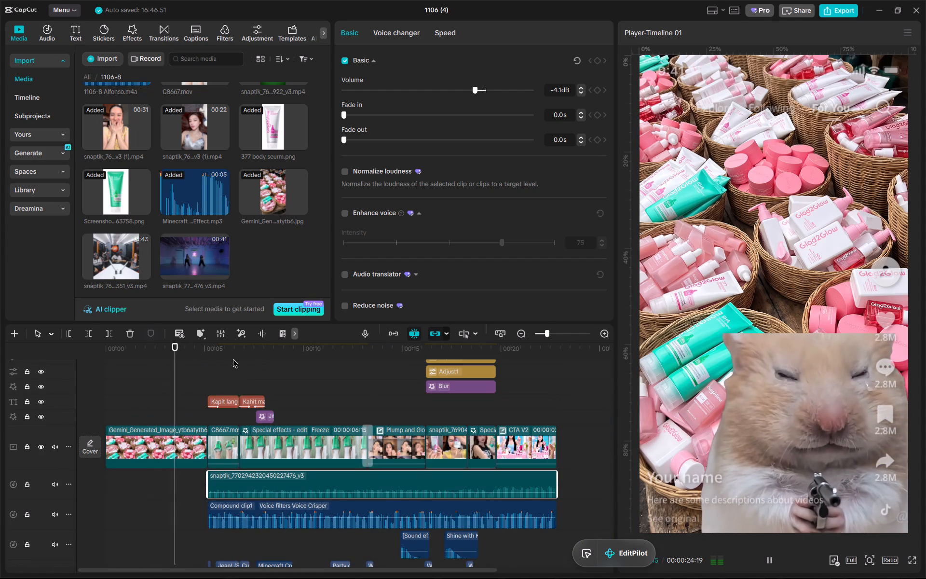
{"action": "key", "text": "space"}
Return the playhead to the start and copy scene 1's Text entry for 1106-8 from the script sheet in Dia.
{"action": "left_click_drag", "start_coordinate": [235, 354], "coordinate": [38, 358]}
{"action": "key", "text": "alt+Tab"}
{"action": "left_click", "coordinate": [82, 128]}
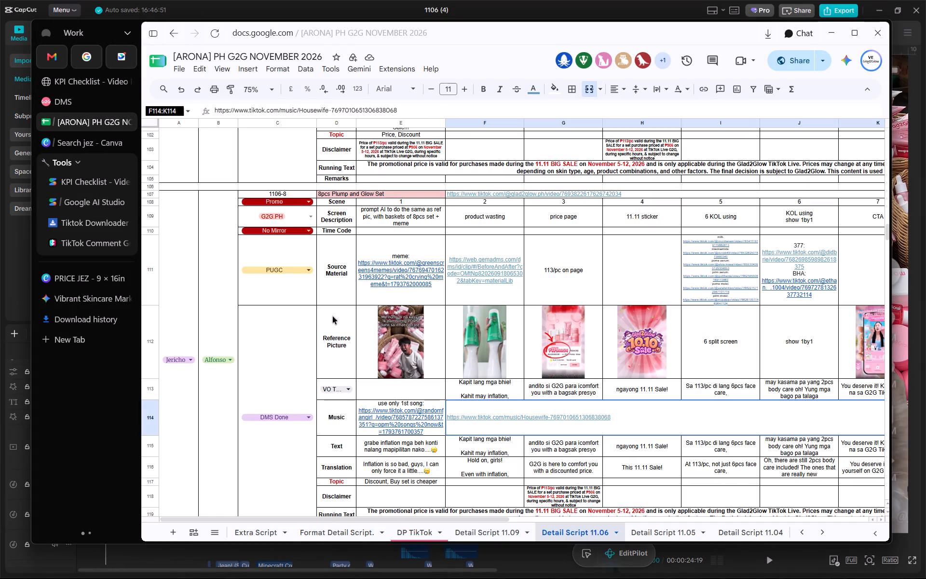
{"action": "left_click", "coordinate": [395, 444]}
{"action": "key", "text": "ctrl+c"}
{"action": "key", "text": "alt+Tab"}
Add a default text clip spanning the first scene and replace its wording with the copied "grabe inflation mga beh konti nalang mapipilitan nako" line.
{"action": "scroll", "coordinate": [180, 425], "scroll_direction": "up", "scroll_amount": 15, "text": "ctrl"}
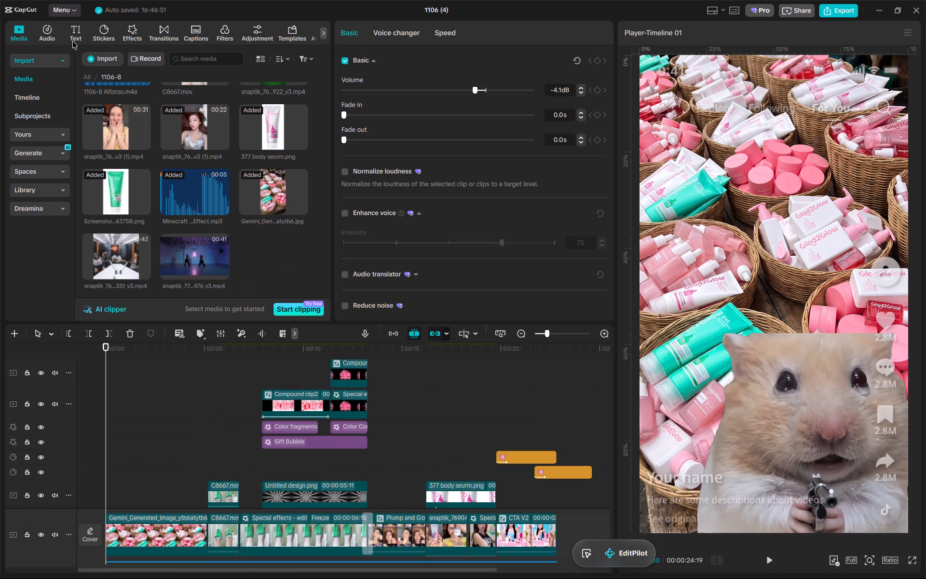
{"action": "left_click", "coordinate": [67, 32]}
{"action": "left_click", "coordinate": [120, 96]}
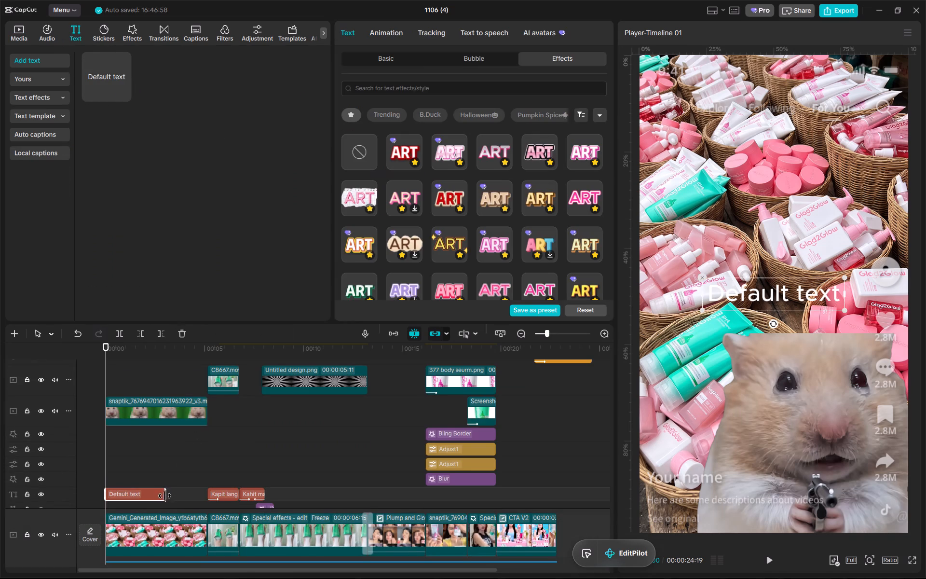
{"action": "left_click_drag", "start_coordinate": [163, 495], "coordinate": [223, 494]}
{"action": "left_click", "coordinate": [396, 55]}
{"action": "left_click", "coordinate": [422, 97]}
{"action": "key", "text": "ctrl+a"}
{"action": "key", "text": "ctrl+v"}
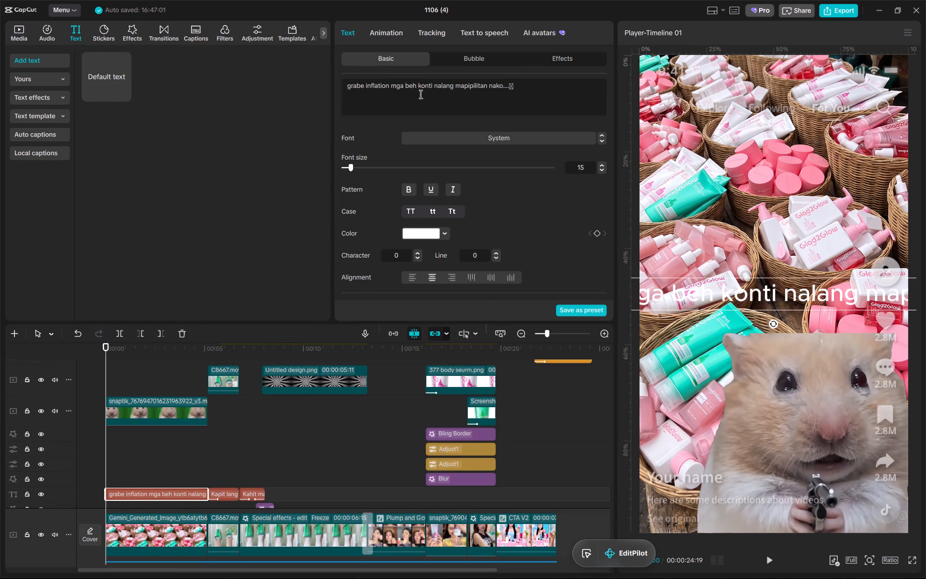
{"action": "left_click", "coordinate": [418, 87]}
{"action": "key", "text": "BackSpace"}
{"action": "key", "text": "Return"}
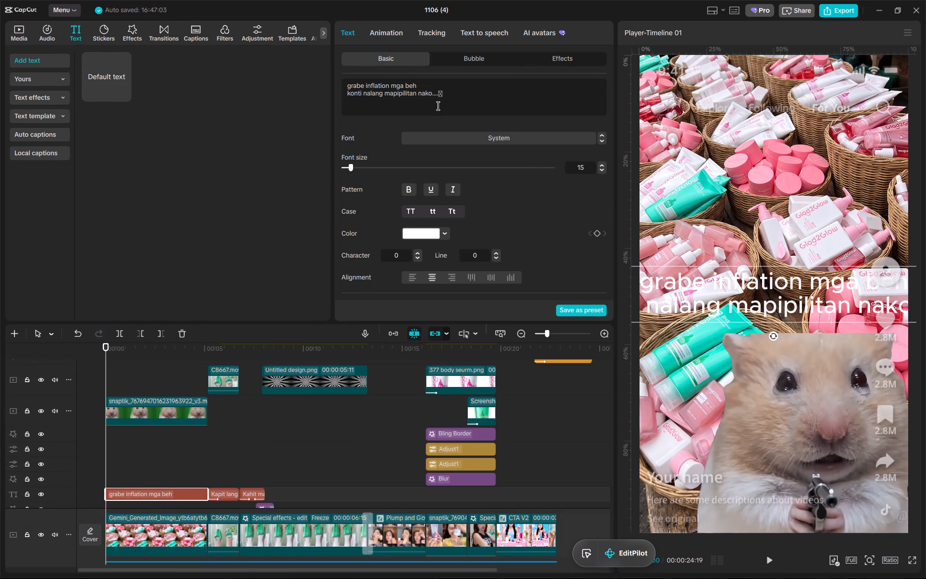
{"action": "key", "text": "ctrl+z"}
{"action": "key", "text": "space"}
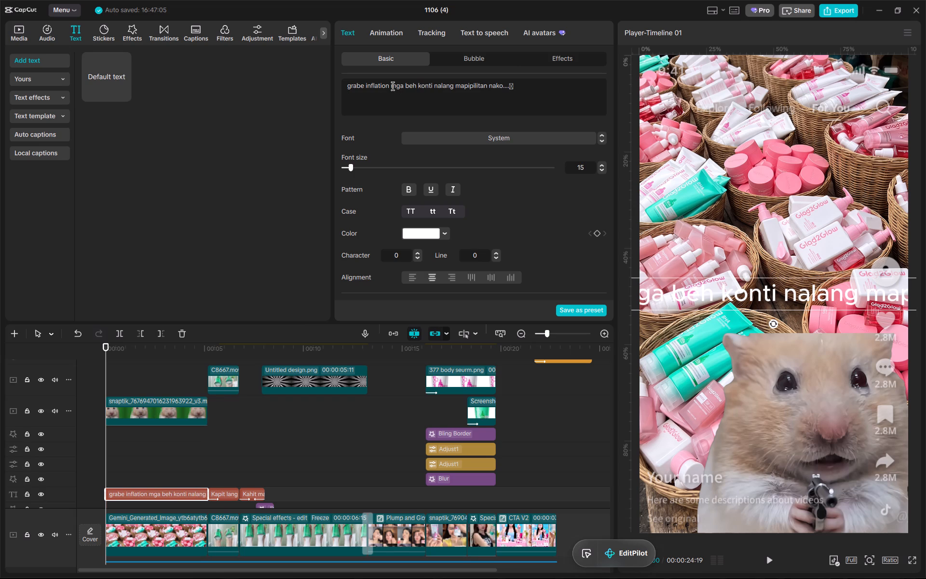
Break the scene 1 text into three lines: "grabe inflation mga", "beh konti nalang" and "mapipilitan nako...." with its emoji.
{"action": "left_click", "coordinate": [406, 86]}
{"action": "key", "text": "BackSpace"}
{"action": "key", "text": "Return"}
{"action": "left_click", "coordinate": [398, 94]}
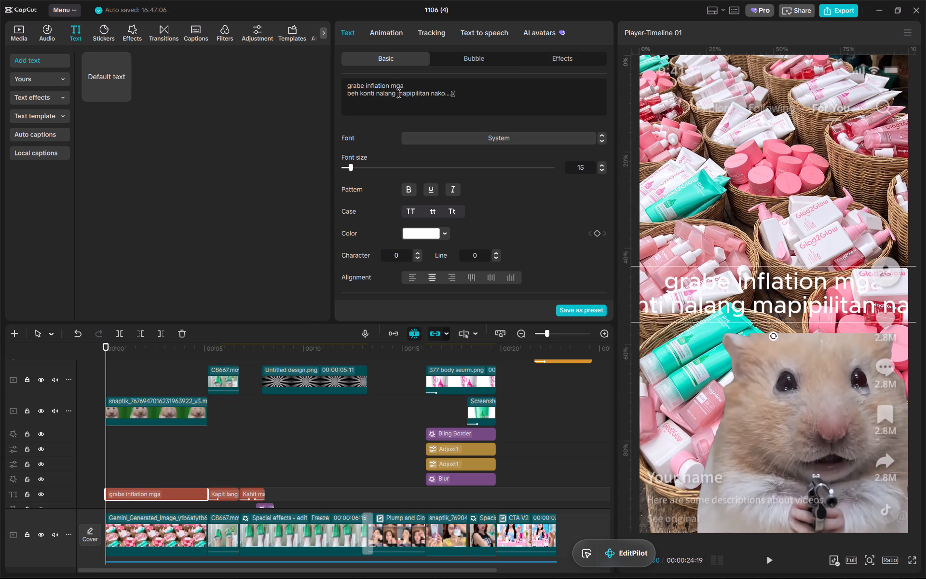
{"action": "key", "text": "BackSpace"}
{"action": "key", "text": "Return"}
{"action": "left_click", "coordinate": [417, 98]}
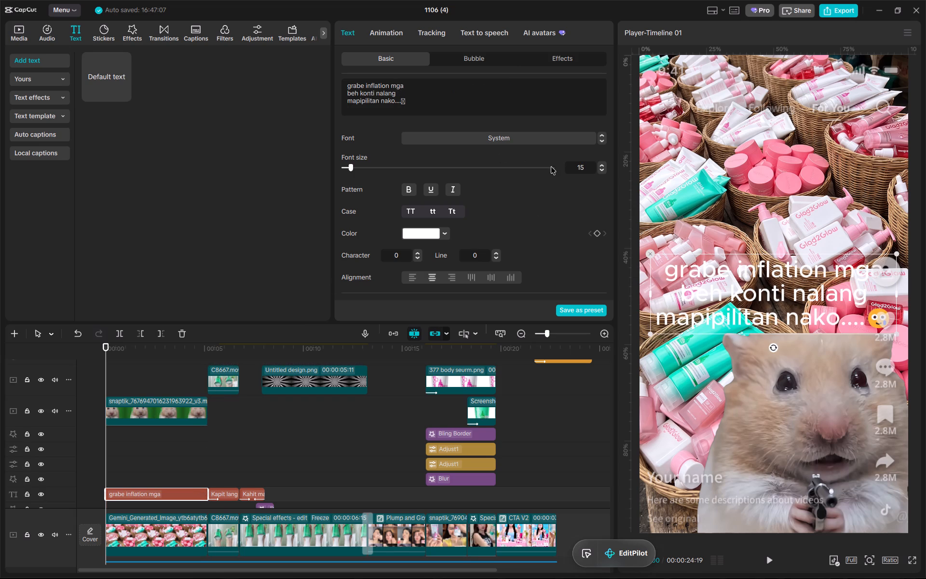
Set the scene 1 text's font size to 10, move it up over the upper baskets and enlarge it slightly.
{"action": "double_click", "coordinate": [580, 170]}
{"action": "type", "text": "10"}
{"action": "key", "text": "Return"}
{"action": "left_click_drag", "start_coordinate": [815, 299], "coordinate": [815, 250]}
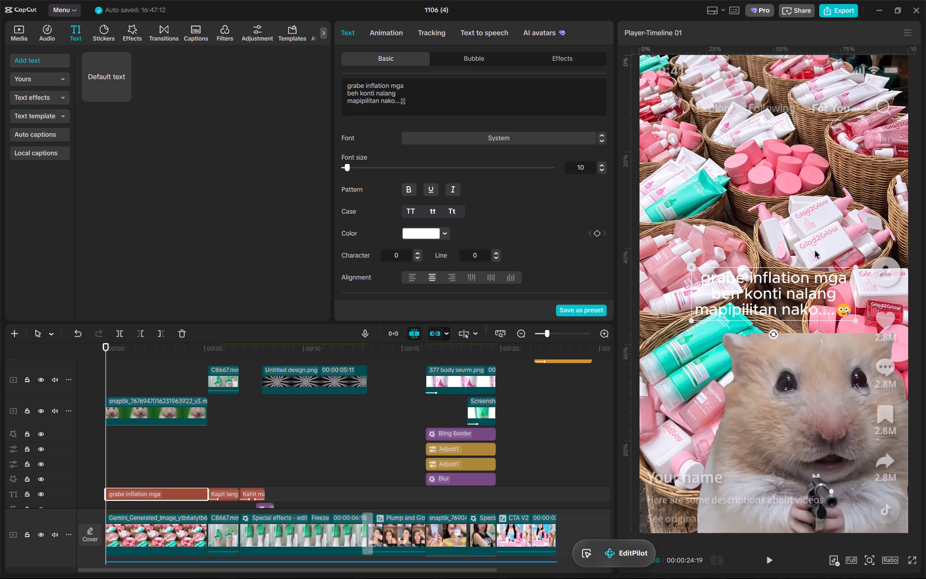
{"action": "left_click_drag", "start_coordinate": [815, 250], "coordinate": [816, 155]}
{"action": "left_click_drag", "start_coordinate": [855, 175], "coordinate": [875, 192]}
{"action": "key", "text": "alt+Tab"}
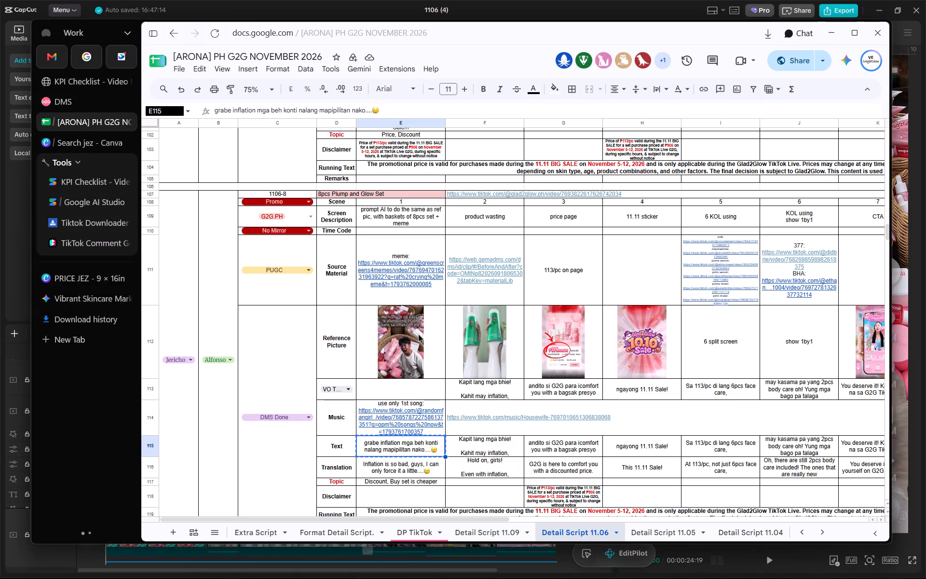
{"action": "key", "text": "alt+Tab"}
Add a black stroke to the scene 1 text, enlarge it to nearly the frame's width and settle it above the hamster.
{"action": "scroll", "coordinate": [405, 234], "scroll_direction": "down", "scroll_amount": 9}
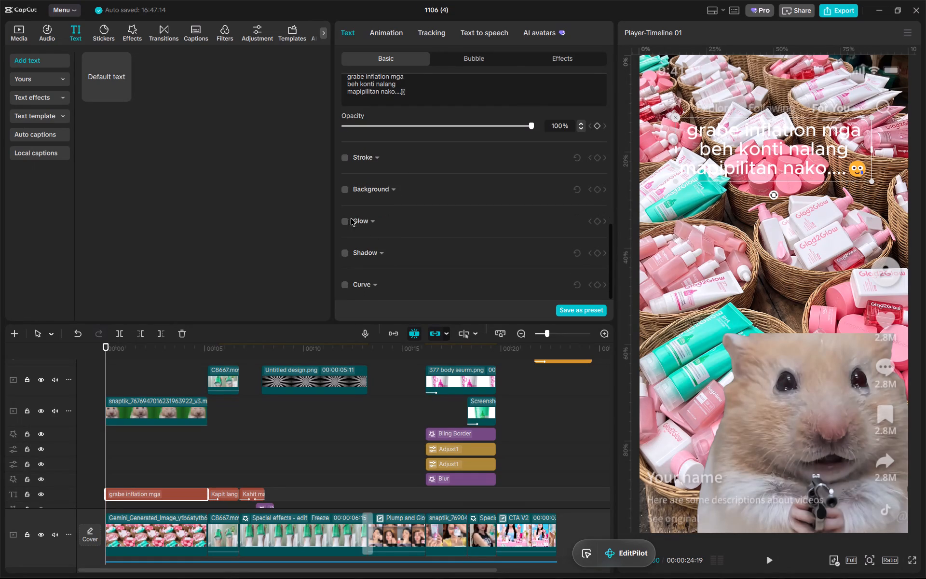
{"action": "left_click", "coordinate": [344, 161]}
{"action": "left_click_drag", "start_coordinate": [844, 154], "coordinate": [844, 176]}
{"action": "left_click_drag", "start_coordinate": [873, 207], "coordinate": [899, 220]}
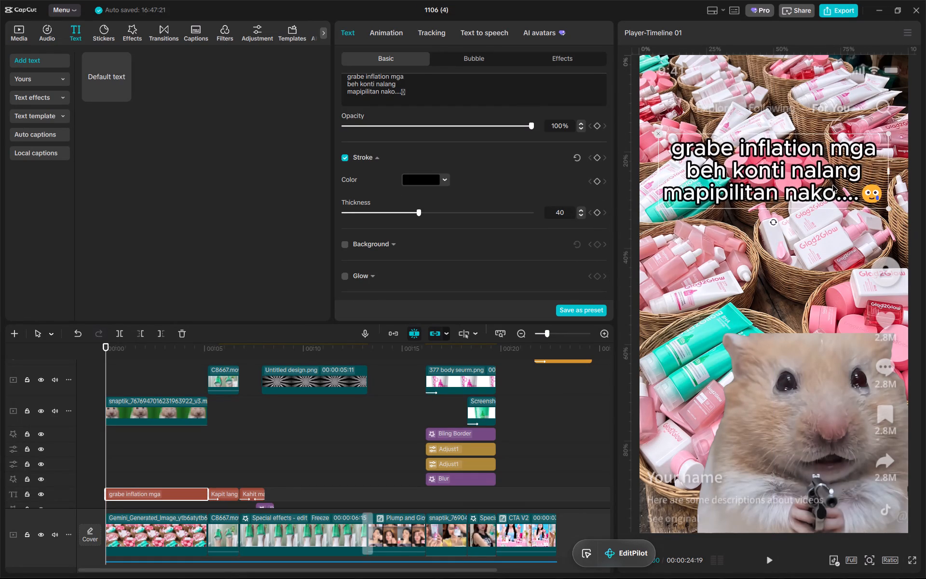
{"action": "left_click_drag", "start_coordinate": [832, 185], "coordinate": [833, 174]}
Play back part of the opening scene from the start to check the new text over the hamster meme.
{"action": "left_click", "coordinate": [190, 447]}
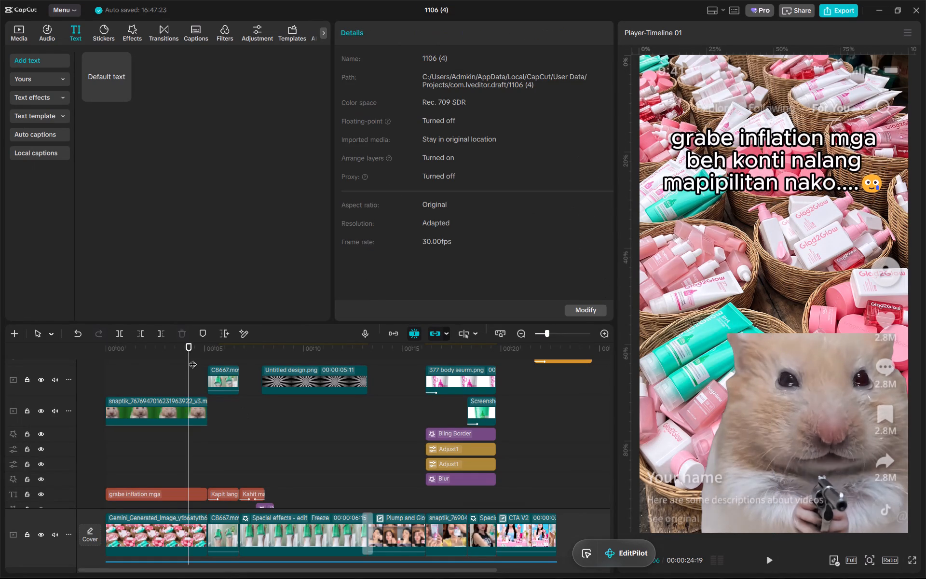
{"action": "left_click_drag", "start_coordinate": [199, 356], "coordinate": [71, 365]}
{"action": "key", "text": "space"}
{"action": "key", "text": "space"}
{"action": "key", "text": "alt+Tab"}
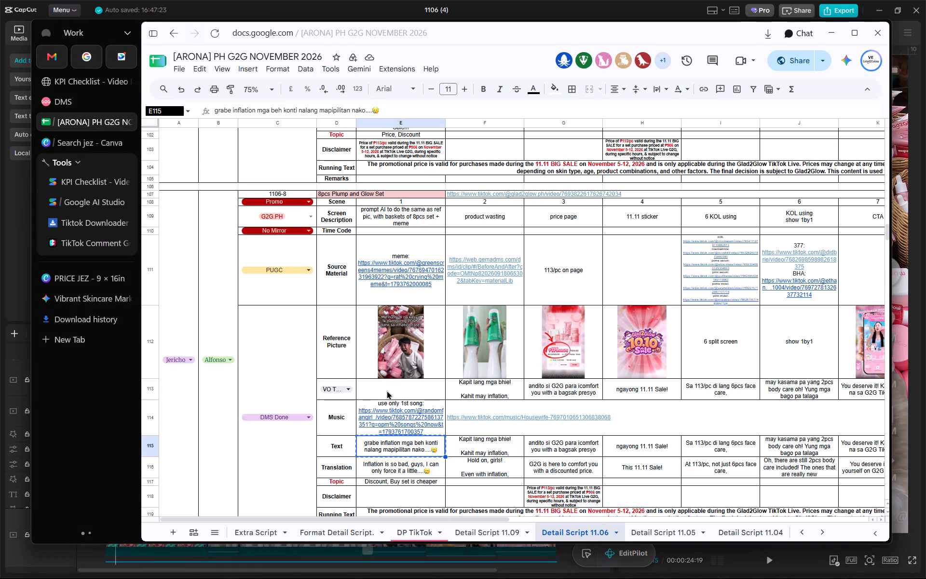
{"action": "key", "text": "alt+Tab"}
{"action": "key", "text": "space"}
{"action": "scroll", "coordinate": [314, 418], "scroll_direction": "down", "scroll_amount": 3, "text": "ctrl"}
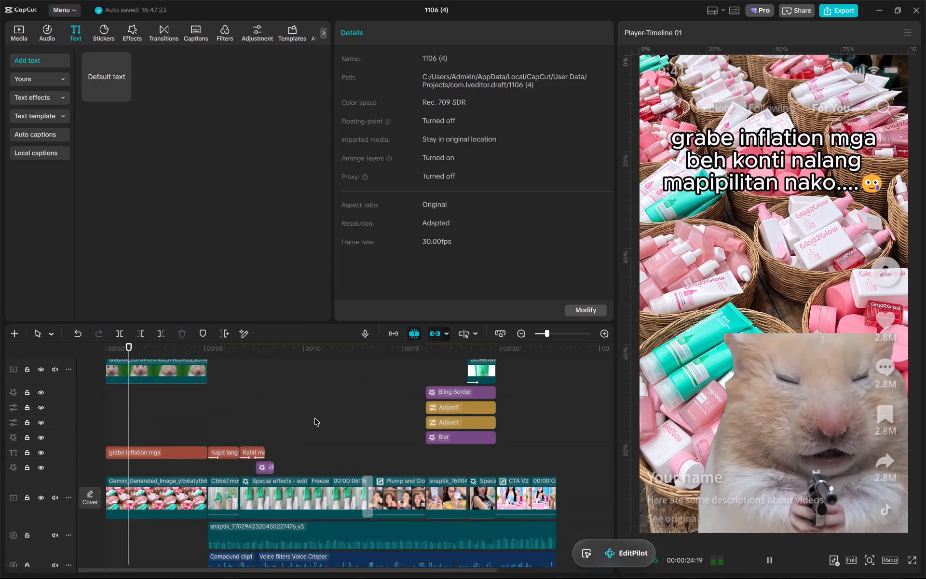
{"action": "scroll", "coordinate": [314, 418], "scroll_direction": "down", "scroll_amount": 15, "text": "ctrl"}
{"action": "scroll", "coordinate": [502, 380], "scroll_direction": "up", "scroll_amount": 6, "text": "ctrl"}
{"action": "key", "text": "space"}
Move the arrow sticker clip that overhangs the video earlier so it lines up with the CTA V2 clip.
{"action": "left_click", "coordinate": [389, 347]}
{"action": "scroll", "coordinate": [398, 367], "scroll_direction": "up", "scroll_amount": 10, "text": "ctrl"}
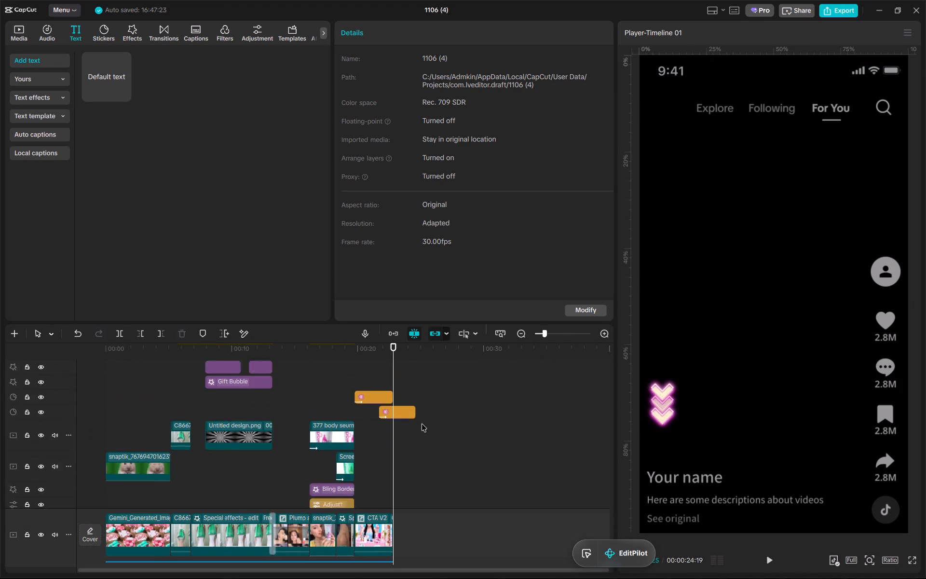
{"action": "scroll", "coordinate": [422, 424], "scroll_direction": "up", "scroll_amount": 3, "text": "ctrl"}
{"action": "left_click_drag", "start_coordinate": [454, 468], "coordinate": [406, 400]}
{"action": "left_click", "coordinate": [396, 430]}
{"action": "left_click", "coordinate": [392, 442]}
{"action": "left_click_drag", "start_coordinate": [393, 442], "coordinate": [376, 442]}
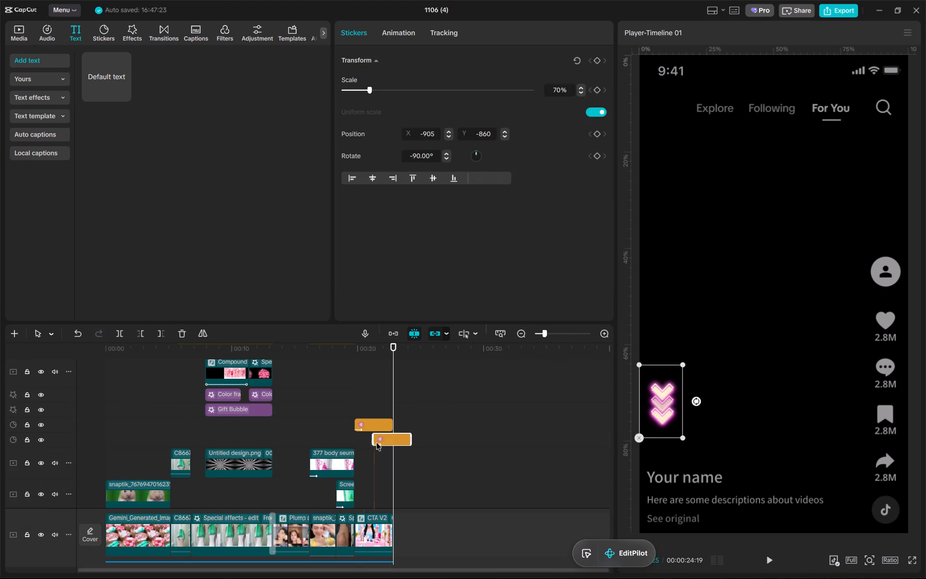
{"action": "left_click_drag", "start_coordinate": [376, 442], "coordinate": [367, 441]}
{"action": "scroll", "coordinate": [367, 442], "scroll_direction": "up", "scroll_amount": 19, "text": "alt"}
{"action": "left_click_drag", "start_coordinate": [457, 440], "coordinate": [464, 439]}
{"action": "scroll", "coordinate": [499, 396], "scroll_direction": "up", "scroll_amount": 15, "text": "ctrl"}
Add the Running Text preset from My presets at the video's start on a new upper track and undo its compound clip.
{"action": "left_click_drag", "start_coordinate": [506, 359], "coordinate": [0, 363]}
{"action": "scroll", "coordinate": [309, 398], "scroll_direction": "up", "scroll_amount": 3, "text": "ctrl"}
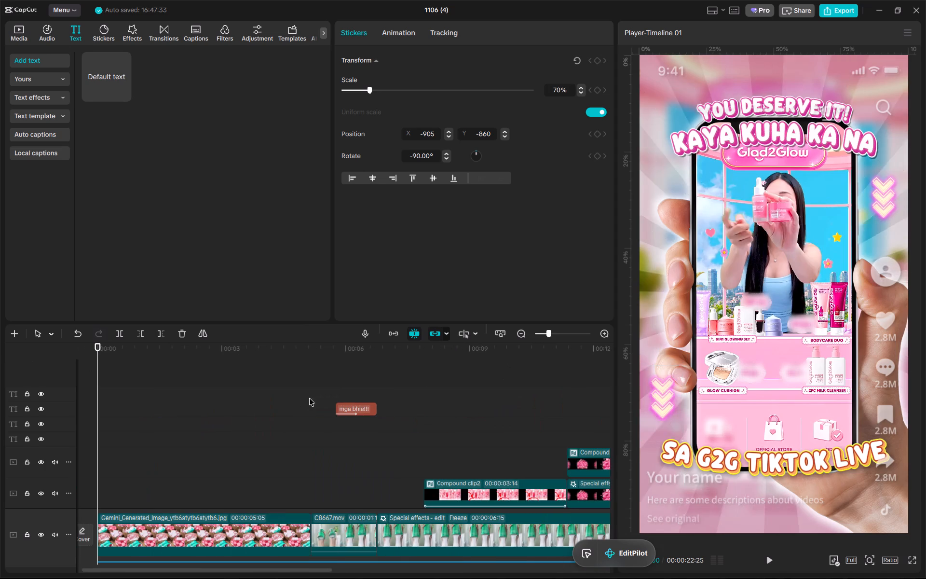
{"action": "scroll", "coordinate": [309, 398], "scroll_direction": "up", "scroll_amount": 2, "text": "ctrl"}
{"action": "scroll", "coordinate": [315, 385], "scroll_direction": "down", "scroll_amount": 20, "text": "alt"}
{"action": "scroll", "coordinate": [315, 385], "scroll_direction": "down", "scroll_amount": 20, "text": "alt"}
{"action": "scroll", "coordinate": [315, 385], "scroll_direction": "down", "scroll_amount": 5, "text": "alt"}
{"action": "left_click", "coordinate": [13, 38]}
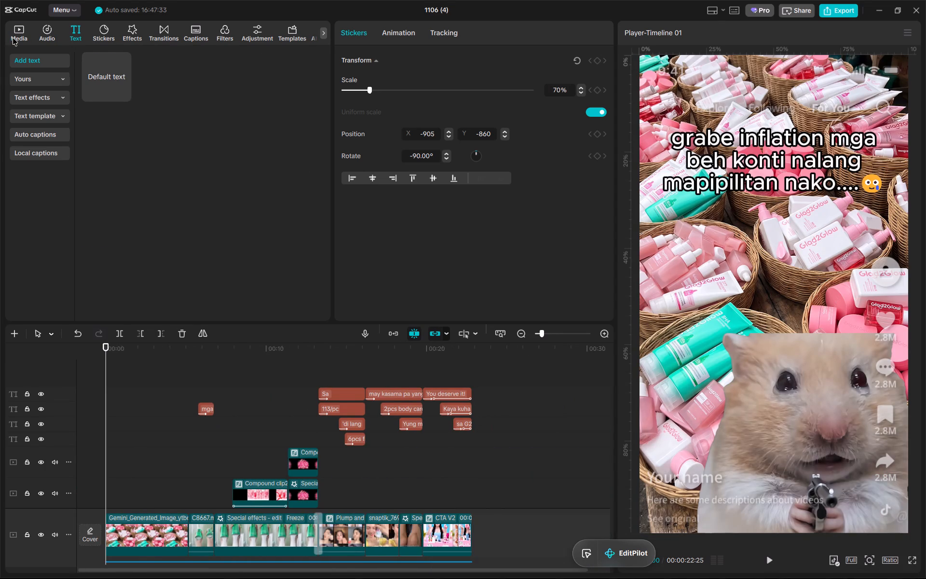
{"action": "left_click", "coordinate": [50, 134]}
{"action": "left_click", "coordinate": [50, 118]}
{"action": "left_click_drag", "start_coordinate": [277, 123], "coordinate": [92, 372]}
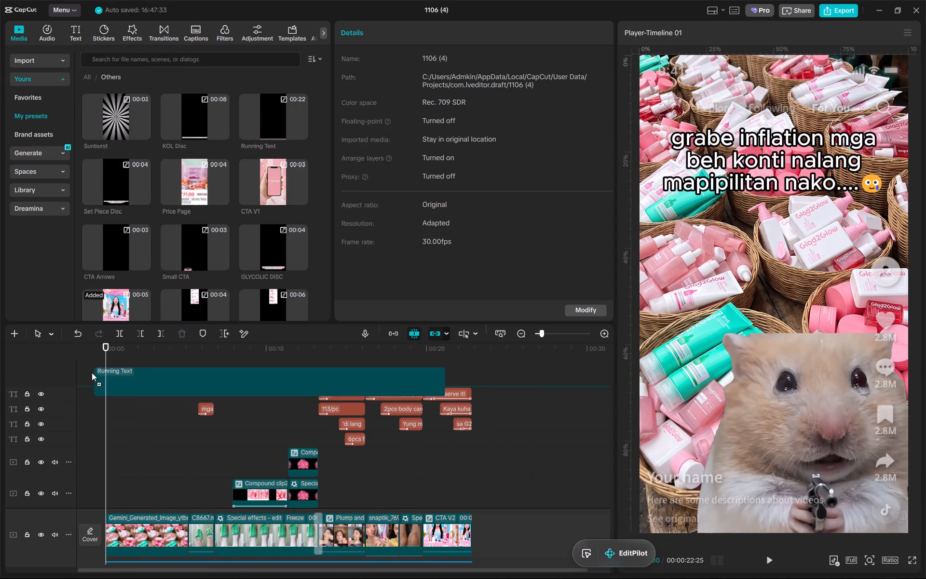
{"action": "left_click_drag", "start_coordinate": [92, 372], "coordinate": [105, 363]}
{"action": "right_click", "coordinate": [328, 403]}
{"action": "left_click", "coordinate": [436, 323]}
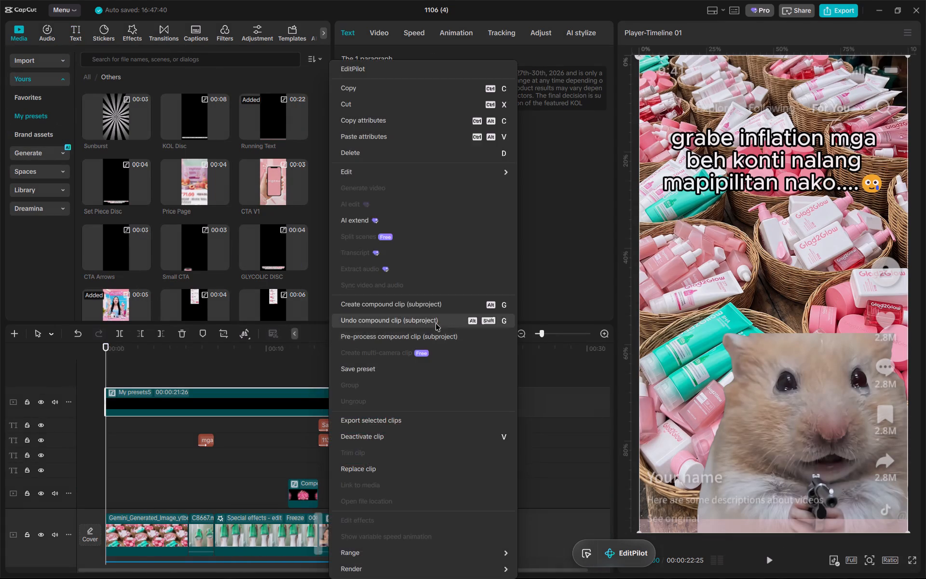
Copy the Running Text entry for 1106-8 from the script sheet in Dia and return to CapCut.
{"action": "key", "text": "alt+Tab"}
{"action": "scroll", "coordinate": [504, 468], "scroll_direction": "down", "scroll_amount": 3}
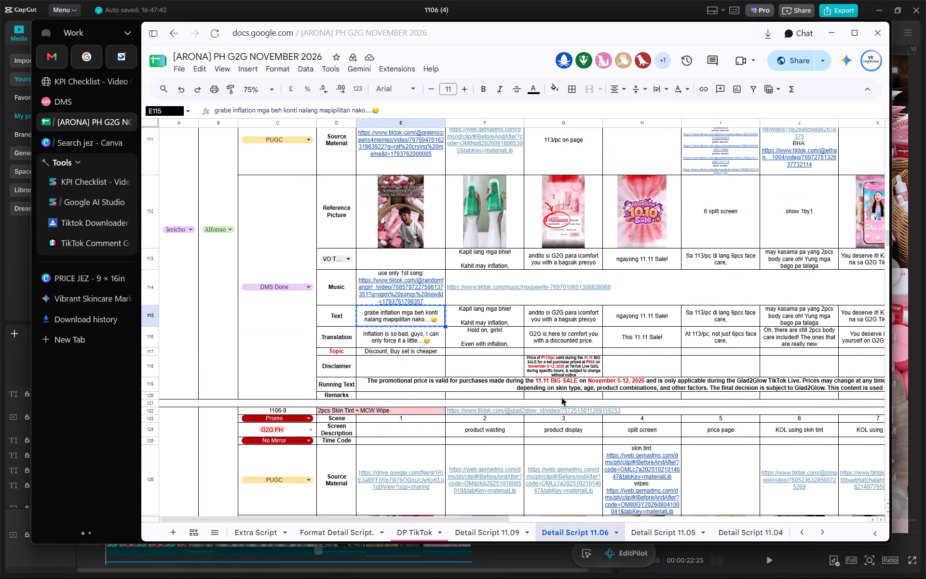
{"action": "left_click", "coordinate": [563, 396]}
{"action": "left_click", "coordinate": [575, 380]}
{"action": "key", "text": "ctrl+c"}
{"action": "key", "text": "alt+Tab"}
Extend the running text clip and its pink Freeze strip to the end of the main video.
{"action": "left_click_drag", "start_coordinate": [479, 416], "coordinate": [428, 376]}
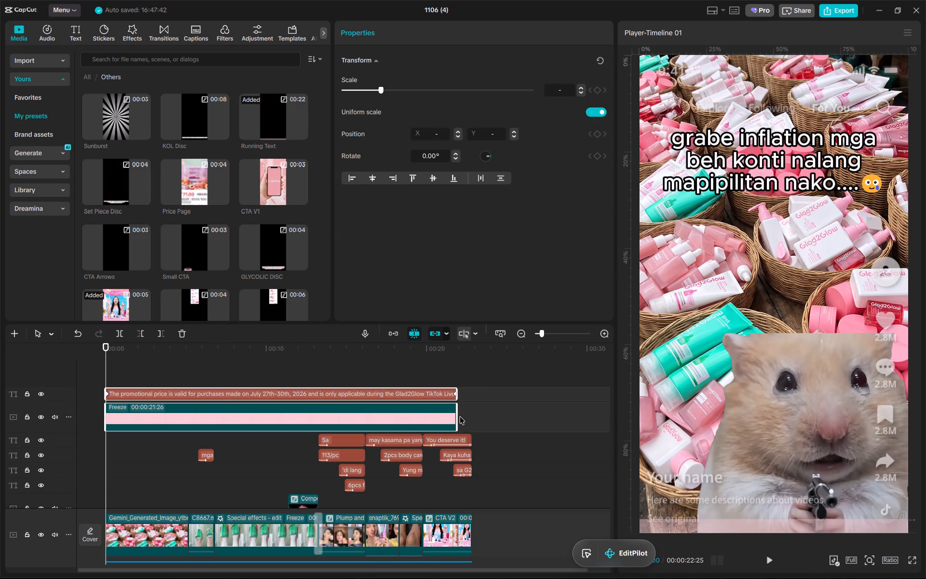
{"action": "left_click_drag", "start_coordinate": [459, 416], "coordinate": [473, 416]}
{"action": "left_click_drag", "start_coordinate": [462, 399], "coordinate": [498, 393]}
{"action": "key", "text": "ctrl+z"}
{"action": "left_click_drag", "start_coordinate": [456, 393], "coordinate": [473, 389]}
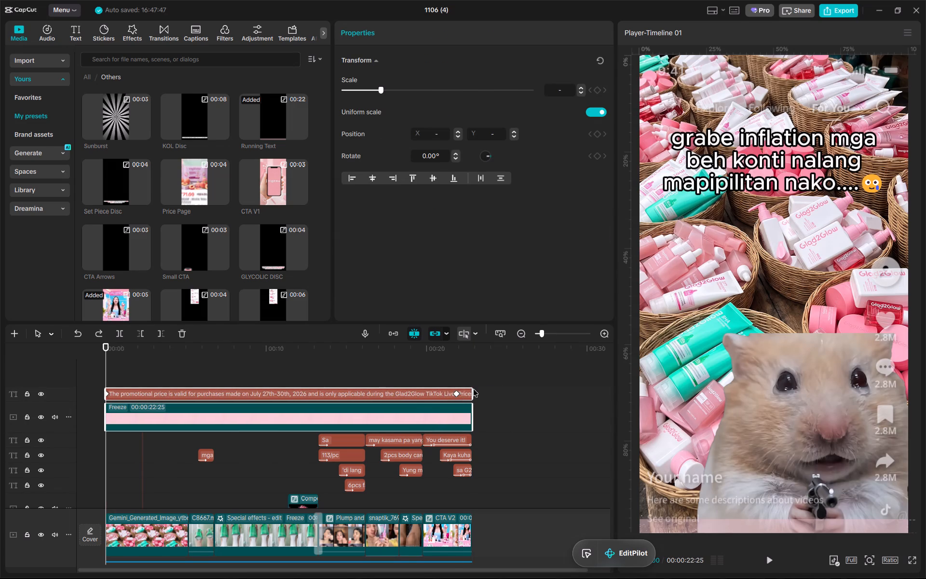
{"action": "left_click_drag", "start_coordinate": [473, 389], "coordinate": [494, 381]}
Replace the running text's wording with the copied 11.11 BIG SALE November 5-12, 2026 notice and remove its trailing blank lines.
{"action": "left_click_drag", "start_coordinate": [454, 338], "coordinate": [6, 351]}
{"action": "left_click_drag", "start_coordinate": [149, 344], "coordinate": [44, 354]}
{"action": "left_click", "coordinate": [487, 111]}
{"action": "key", "text": "ctrl+a"}
{"action": "key", "text": "ctrl+v"}
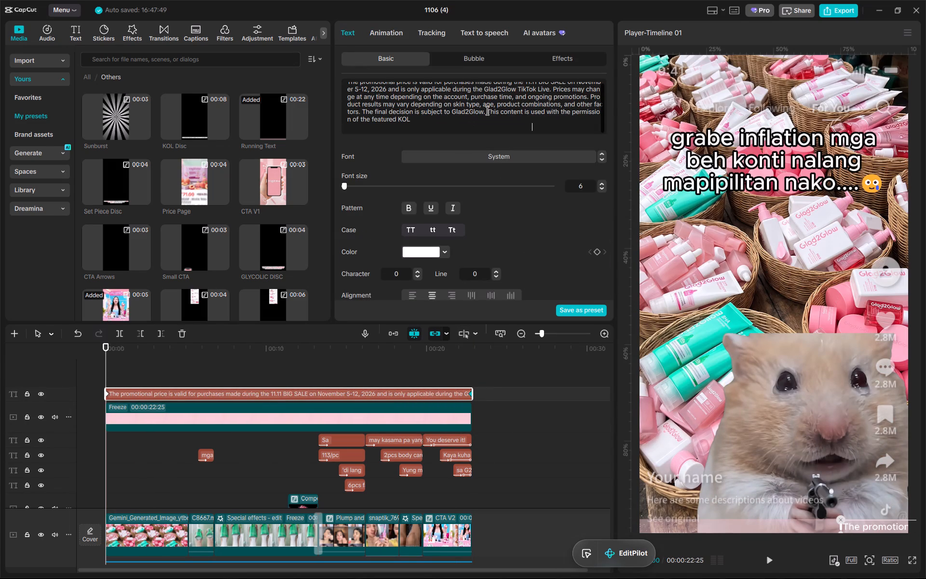
{"action": "left_click_drag", "start_coordinate": [422, 121], "coordinate": [531, 142]}
{"action": "key", "text": "BackSpace"}
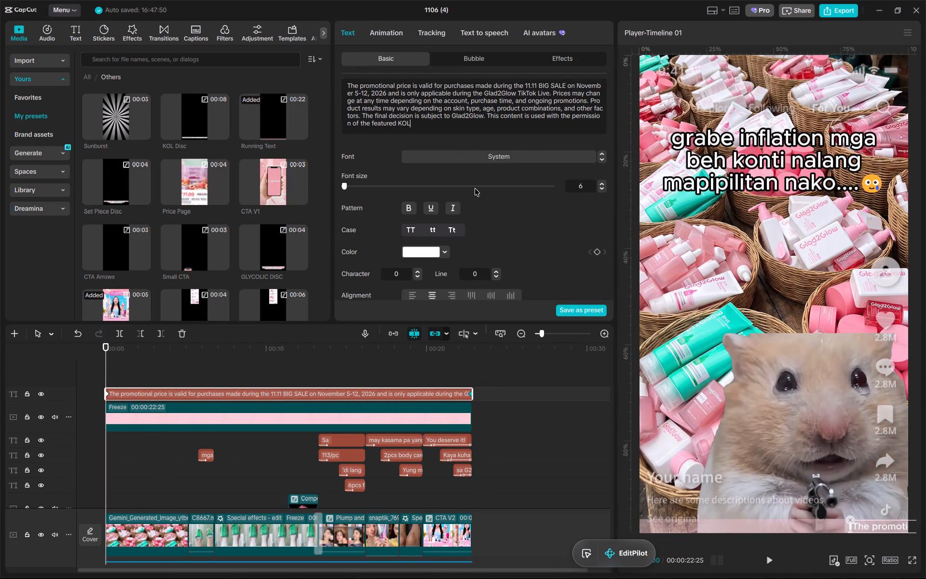
Place the running text just past the frame's right edge at the video's start and past its left edge at the end.
{"action": "left_click_drag", "start_coordinate": [873, 526], "coordinate": [924, 526]}
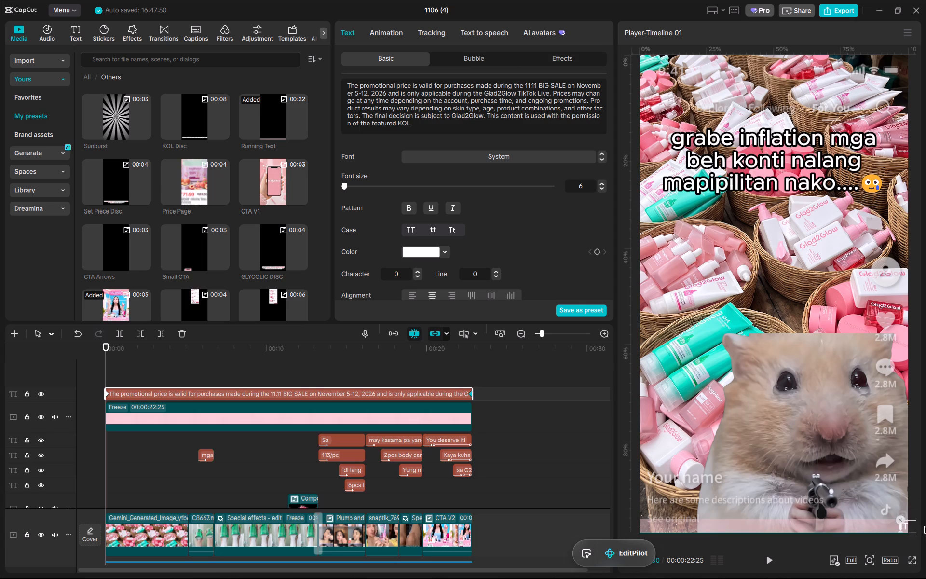
{"action": "left_click_drag", "start_coordinate": [924, 526], "coordinate": [925, 527]}
{"action": "left_click_drag", "start_coordinate": [908, 525], "coordinate": [916, 525]}
{"action": "left_click_drag", "start_coordinate": [466, 352], "coordinate": [476, 349]}
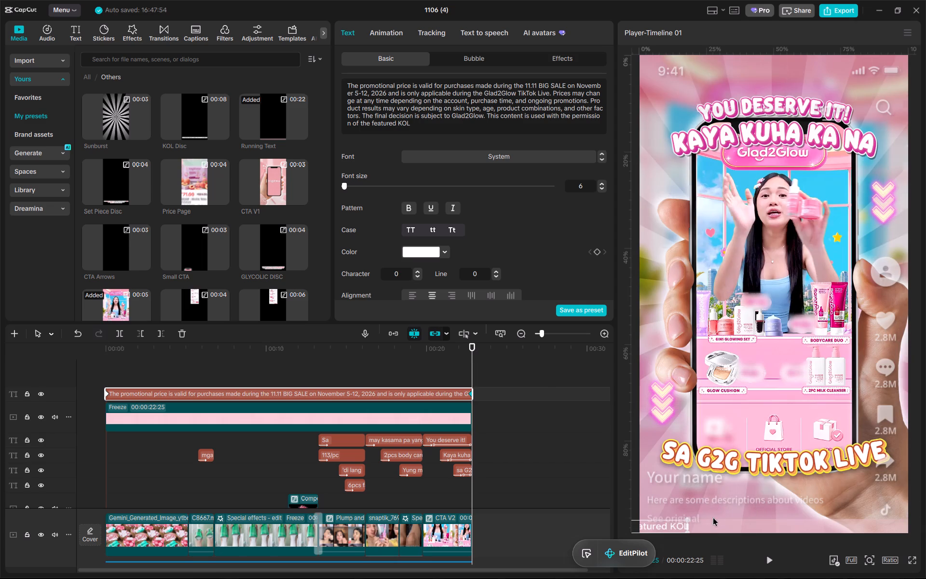
{"action": "left_click_drag", "start_coordinate": [662, 525], "coordinate": [612, 526]}
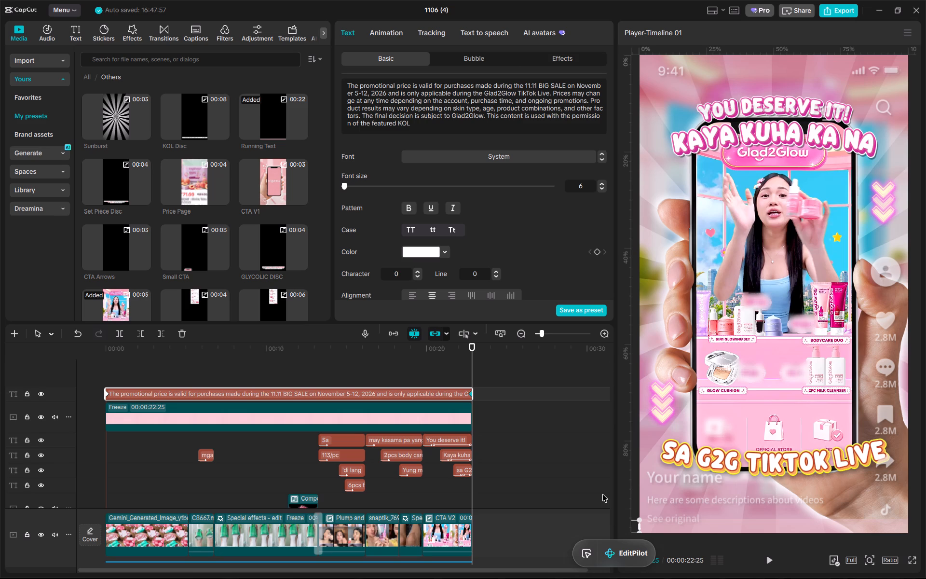
{"action": "left_click", "coordinate": [453, 378]}
{"action": "left_click_drag", "start_coordinate": [483, 345], "coordinate": [0, 356]}
Copy scene 3's Disclaimer entry for 1106-8 from the script sheet in Dia and return to CapCut.
{"action": "key", "text": "alt+Tab"}
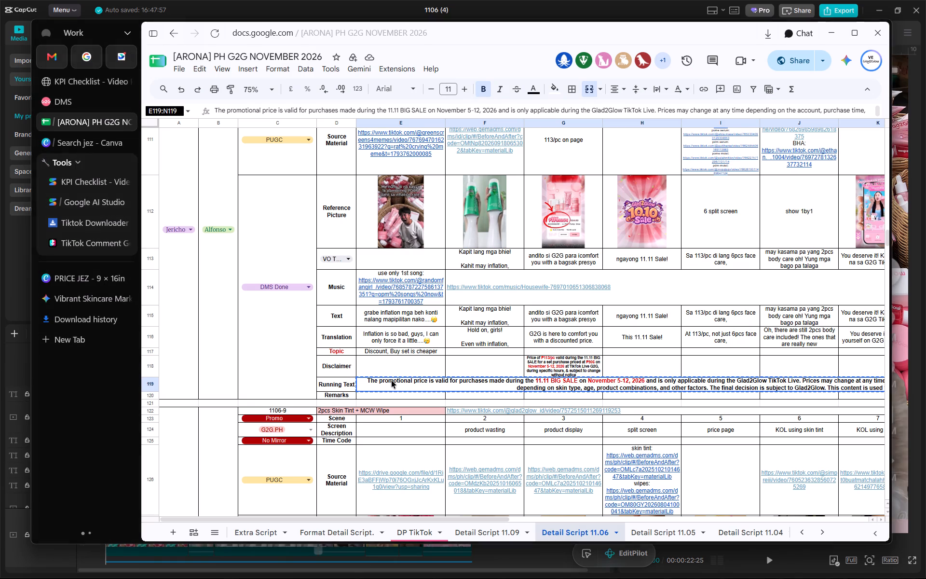
{"action": "left_click", "coordinate": [644, 401]}
{"action": "left_click", "coordinate": [600, 371]}
{"action": "key", "text": "ctrl+c"}
{"action": "key", "text": "alt+Tab"}
Add the GLYCOLIC DISC preset on a new top track at the start of the price page scene and undo its compound clip.
{"action": "left_click_drag", "start_coordinate": [201, 347], "coordinate": [202, 347]}
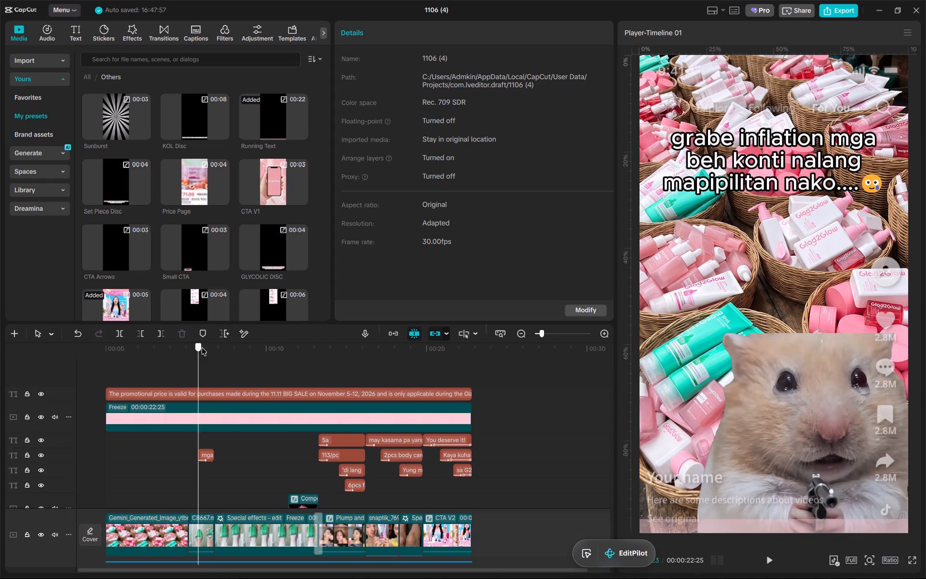
{"action": "left_click_drag", "start_coordinate": [202, 347], "coordinate": [216, 348]}
{"action": "key", "text": "alt+Tab"}
{"action": "key", "text": "alt+Tab"}
{"action": "left_click_drag", "start_coordinate": [216, 348], "coordinate": [251, 353]}
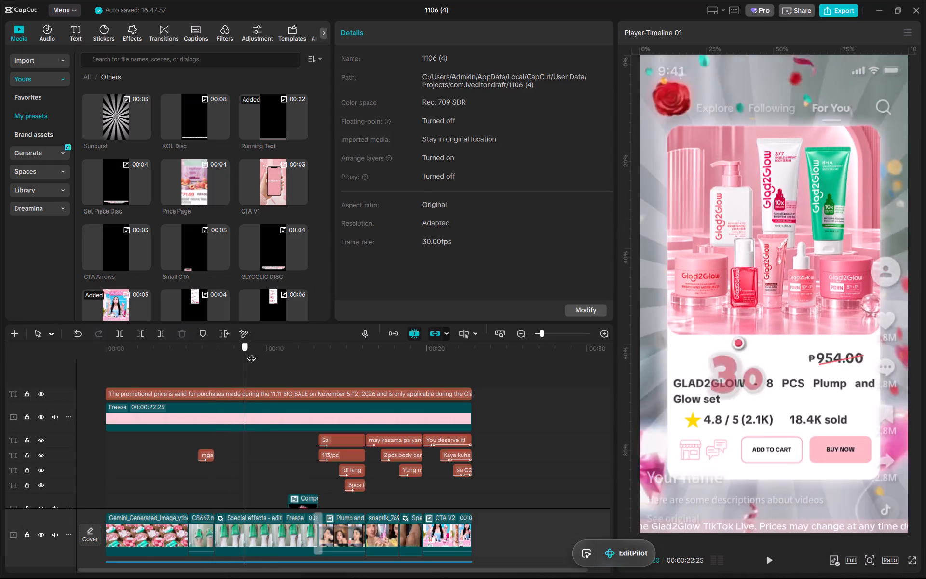
{"action": "left_click_drag", "start_coordinate": [251, 353], "coordinate": [242, 347]}
{"action": "scroll", "coordinate": [251, 374], "scroll_direction": "down", "scroll_amount": 2, "text": "ctrl"}
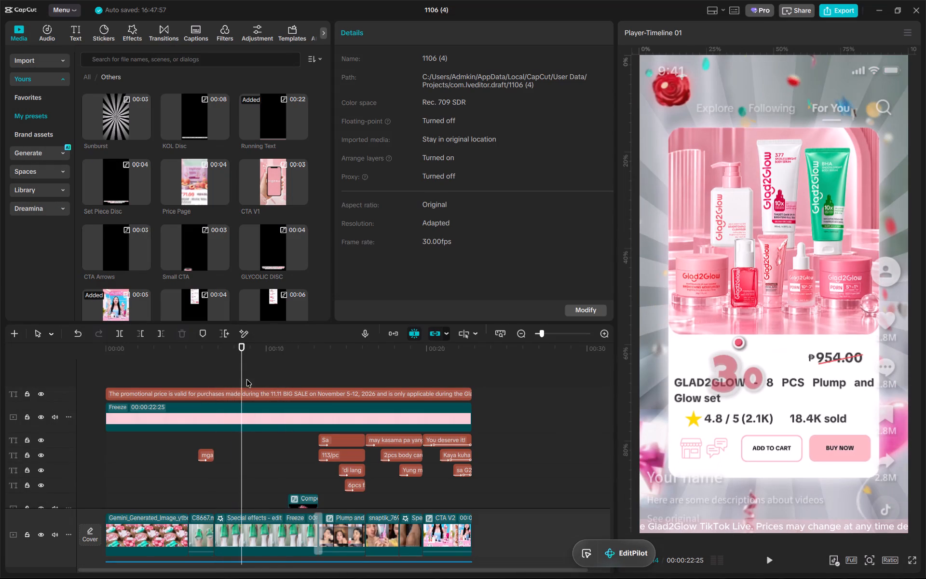
{"action": "scroll", "coordinate": [246, 379], "scroll_direction": "down", "scroll_amount": 9, "text": "ctrl"}
{"action": "left_click", "coordinate": [234, 343]}
{"action": "scroll", "coordinate": [258, 380], "scroll_direction": "up", "scroll_amount": 14, "text": "ctrl"}
{"action": "left_click_drag", "start_coordinate": [280, 236], "coordinate": [246, 362]}
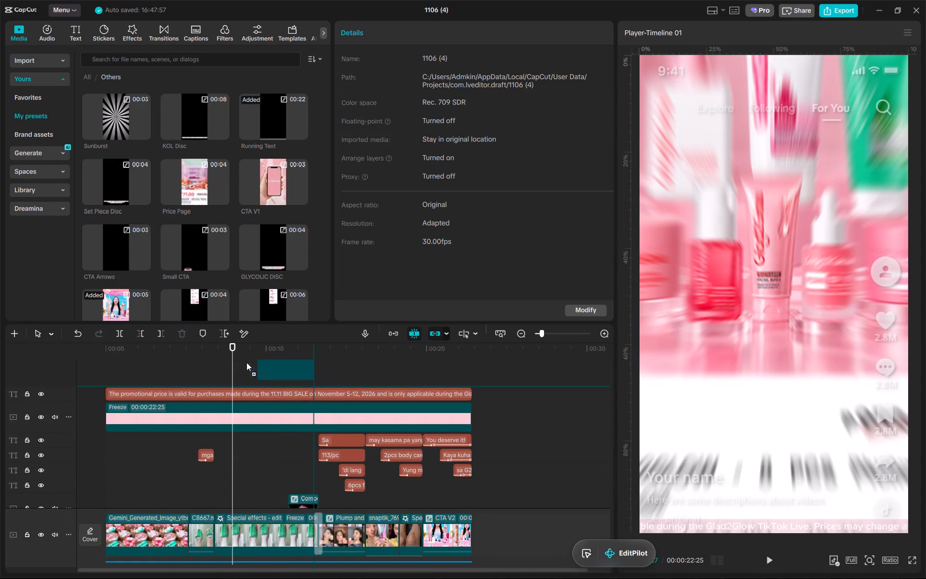
{"action": "left_click_drag", "start_coordinate": [246, 362], "coordinate": [233, 361]}
{"action": "right_click", "coordinate": [265, 398]}
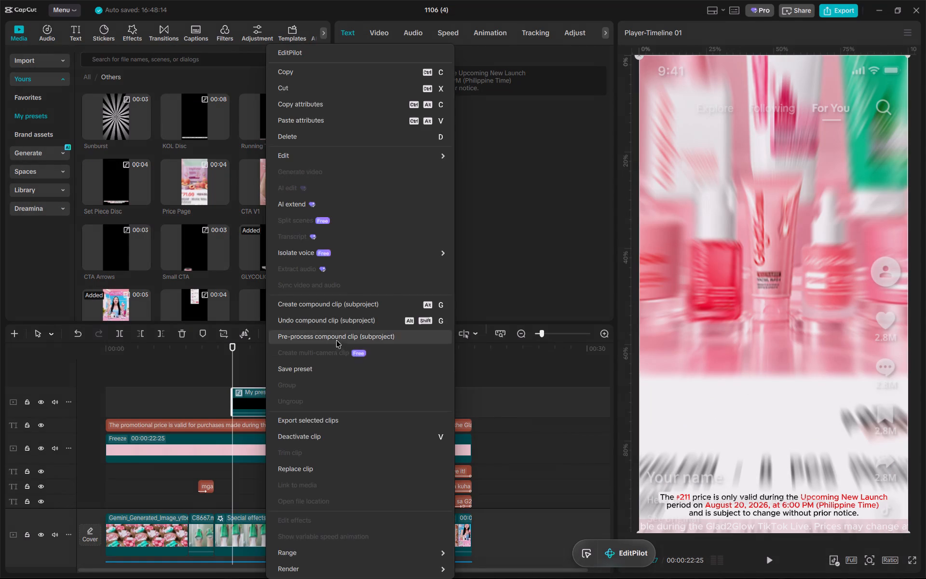
{"action": "left_click", "coordinate": [343, 326]}
Replace the price page disclaimer's wording with the copied "Price of ₱113/pc valid during the 11.11 BIG SALE" entry.
{"action": "left_click_drag", "start_coordinate": [272, 349], "coordinate": [294, 348]}
{"action": "scroll", "coordinate": [305, 398], "scroll_direction": "down", "scroll_amount": 4, "text": "ctrl"}
{"action": "left_click", "coordinate": [286, 355]}
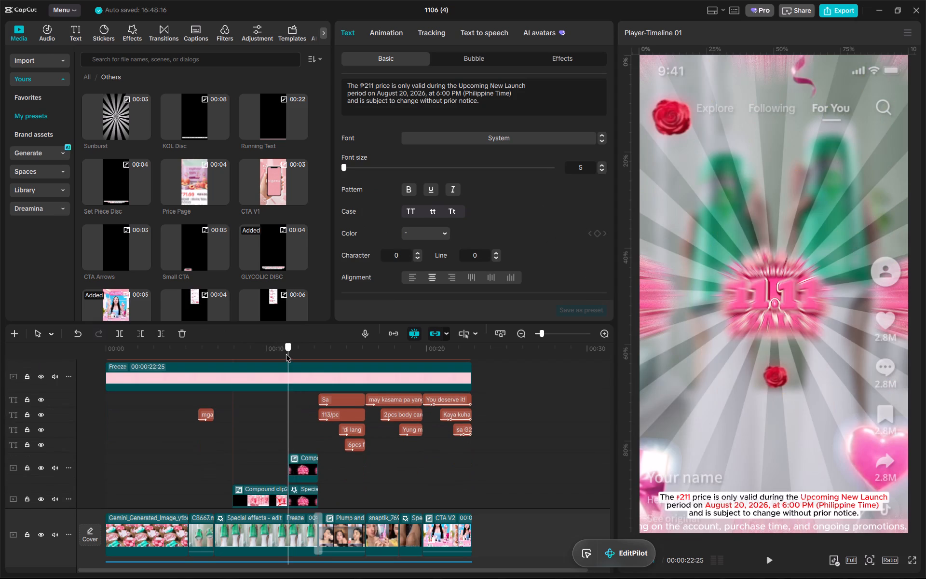
{"action": "scroll", "coordinate": [283, 374], "scroll_direction": "up", "scroll_amount": 7, "text": "ctrl"}
{"action": "left_click_drag", "start_coordinate": [266, 351], "coordinate": [268, 346]}
{"action": "left_click", "coordinate": [497, 103]}
{"action": "key", "text": "ctrl+a"}
{"action": "key", "text": "ctrl+v"}
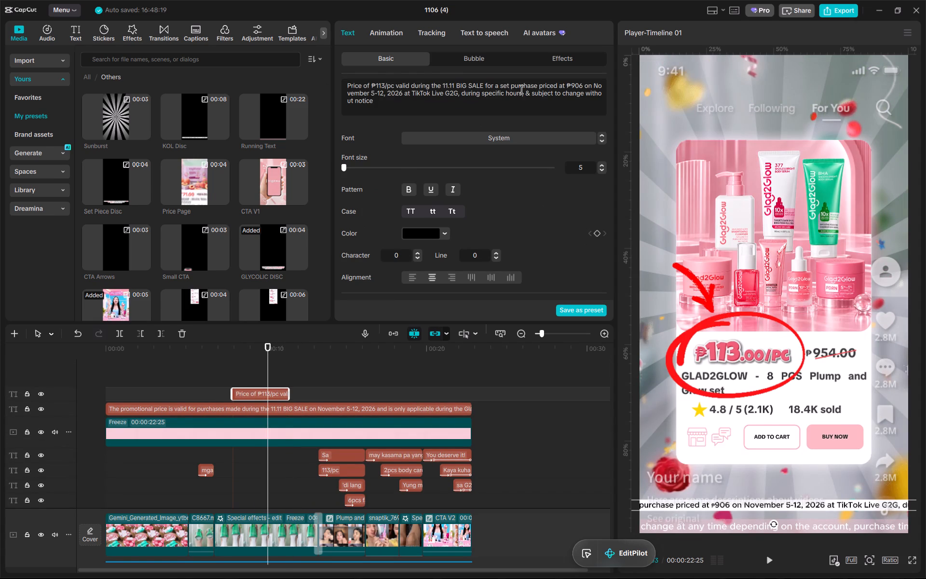
Break the disclaimer into three lines, starting new ones at "priced at ₱906" and "during specific hours".
{"action": "left_click", "coordinate": [539, 86]}
{"action": "key", "text": "BackSpace"}
{"action": "key", "text": "Return"}
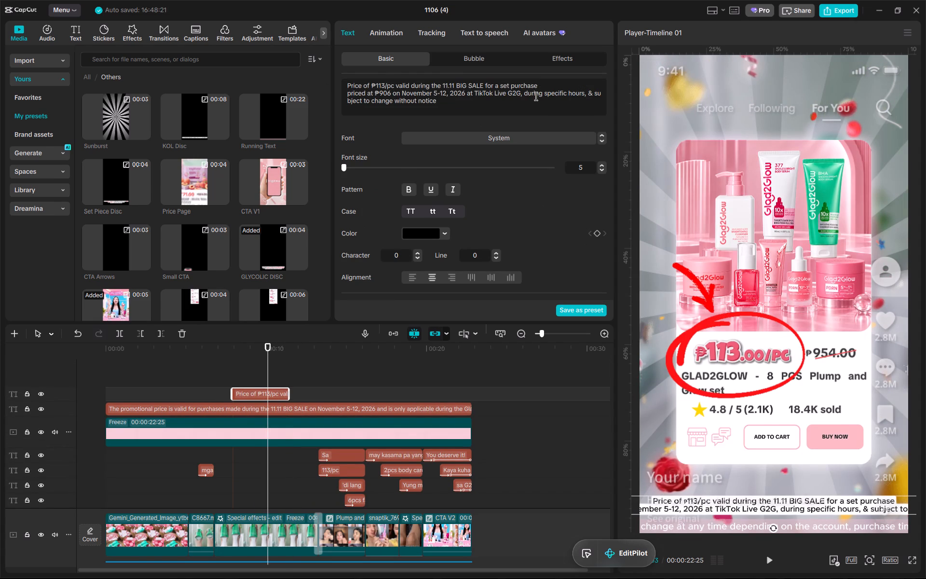
{"action": "left_click", "coordinate": [525, 95]}
{"action": "key", "text": "BackSpace"}
{"action": "key", "text": "Return"}
Color the "₱113/pc" price in the disclaimer's first line red.
{"action": "left_click", "coordinate": [384, 84]}
{"action": "left_click_drag", "start_coordinate": [384, 84], "coordinate": [390, 87]}
{"action": "left_click", "coordinate": [377, 87]}
{"action": "left_click_drag", "start_coordinate": [377, 87], "coordinate": [393, 87]}
{"action": "left_click", "coordinate": [411, 227]}
{"action": "left_click_drag", "start_coordinate": [465, 289], "coordinate": [585, 92]}
{"action": "left_click", "coordinate": [445, 85]}
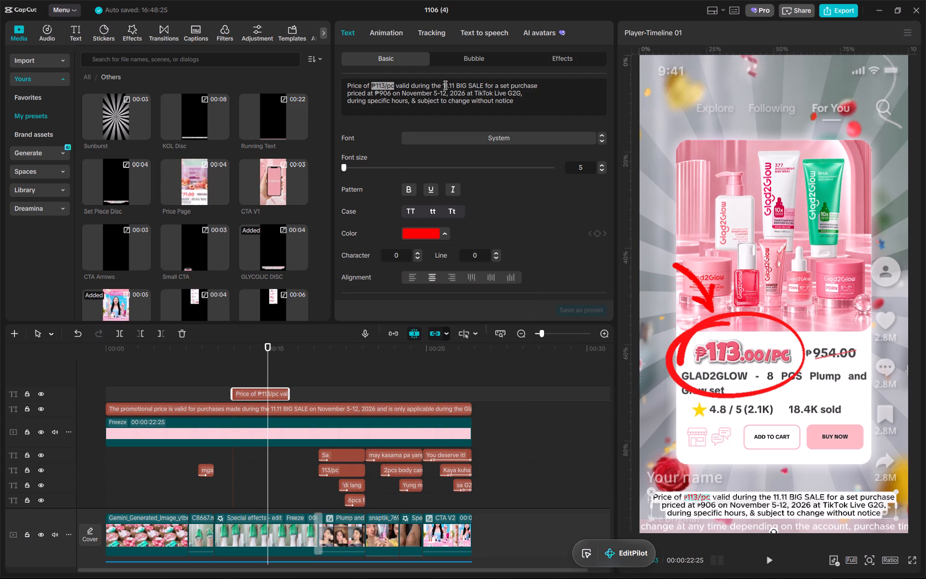
Color "11.11 BIG SALE", "₱906" and "November 5-12, 2026" in the price page disclaimer red, matching the script sheet.
{"action": "left_click_drag", "start_coordinate": [445, 85], "coordinate": [480, 89]}
{"action": "left_click", "coordinate": [431, 232]}
{"action": "left_click_drag", "start_coordinate": [463, 276], "coordinate": [591, 131]}
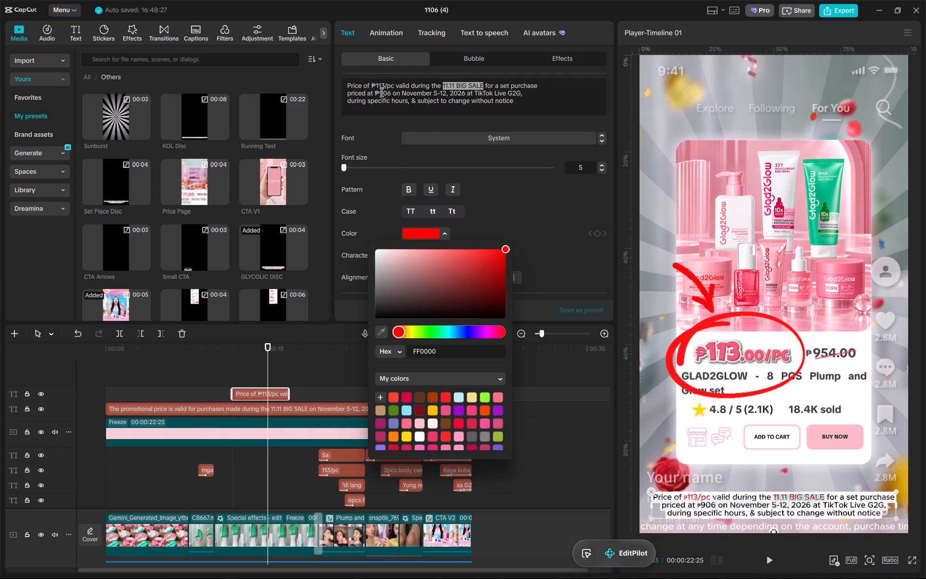
{"action": "double_click", "coordinate": [382, 95]}
{"action": "left_click", "coordinate": [429, 235]}
{"action": "left_click_drag", "start_coordinate": [485, 261], "coordinate": [528, 113]}
{"action": "left_click", "coordinate": [420, 91]}
{"action": "left_click_drag", "start_coordinate": [420, 91], "coordinate": [457, 92]}
{"action": "left_click", "coordinate": [438, 227]}
{"action": "left_click_drag", "start_coordinate": [499, 262], "coordinate": [619, 207]}
{"action": "left_click", "coordinate": [473, 85]}
{"action": "left_click_drag", "start_coordinate": [785, 495], "coordinate": [785, 492]}
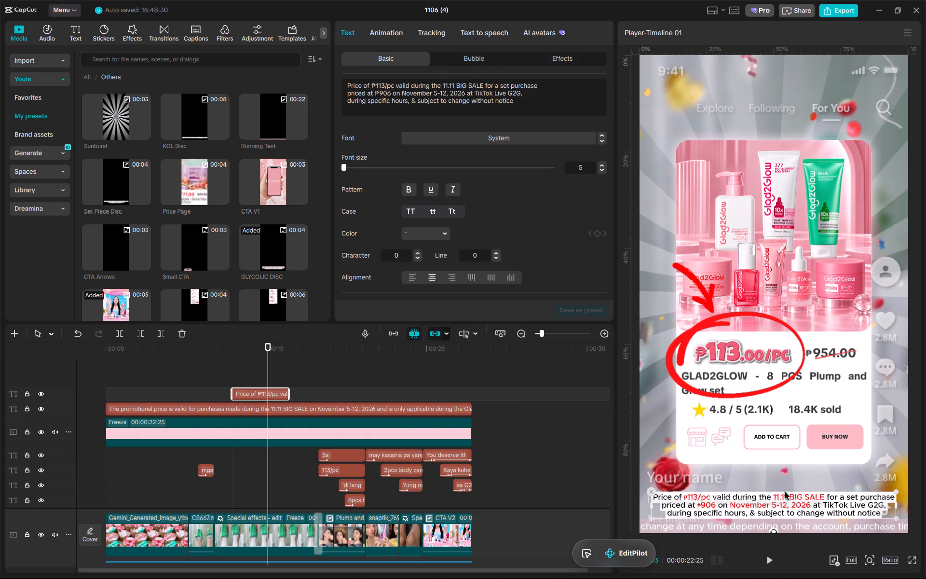
{"action": "left_click_drag", "start_coordinate": [785, 492], "coordinate": [786, 491]}
{"action": "key", "text": "alt+Tab"}
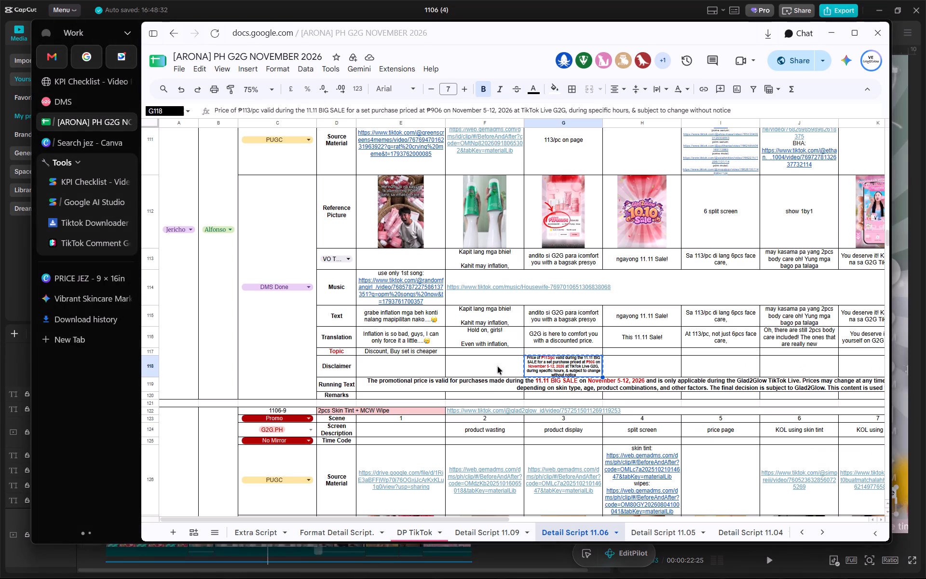
{"action": "key", "text": "alt+Tab"}
Add the KOL Disc preset on a new top track from the six-split scene's start and trim its end to the CTA V2 clip's start.
{"action": "left_click_drag", "start_coordinate": [305, 349], "coordinate": [322, 351]}
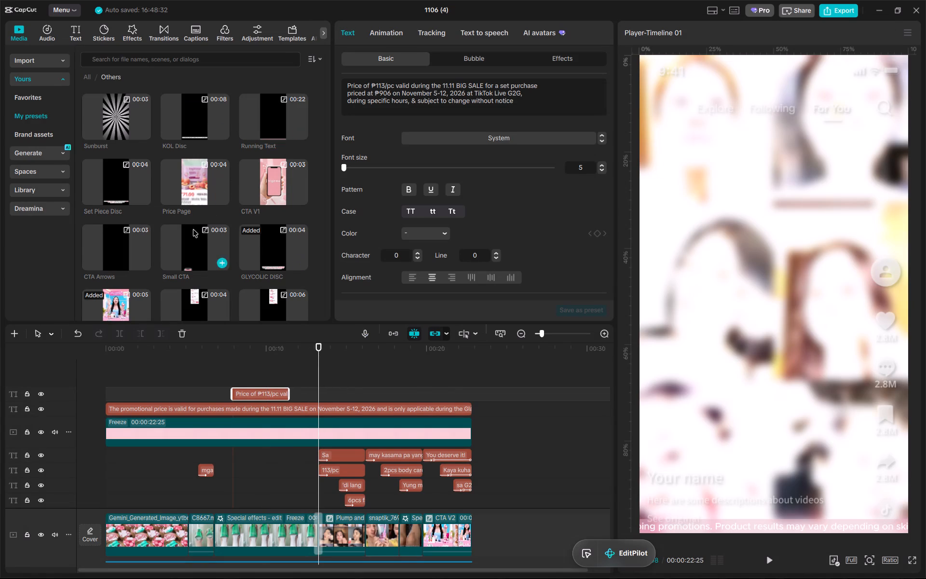
{"action": "scroll", "coordinate": [188, 232], "scroll_direction": "down", "scroll_amount": 1}
{"action": "scroll", "coordinate": [280, 258], "scroll_direction": "up", "scroll_amount": 2}
{"action": "left_click_drag", "start_coordinate": [205, 119], "coordinate": [310, 261]}
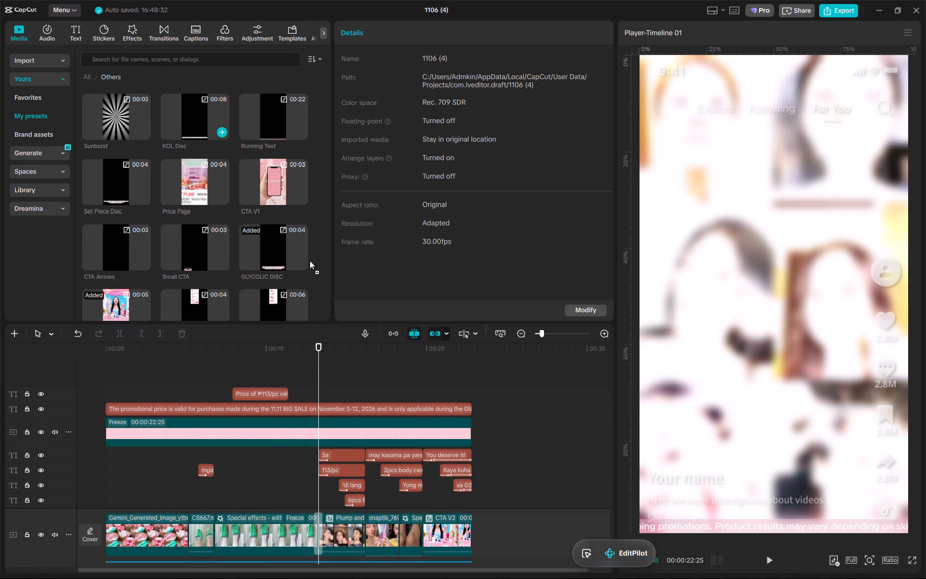
{"action": "left_click_drag", "start_coordinate": [310, 261], "coordinate": [319, 377]}
{"action": "left_click_drag", "start_coordinate": [402, 343], "coordinate": [420, 347]}
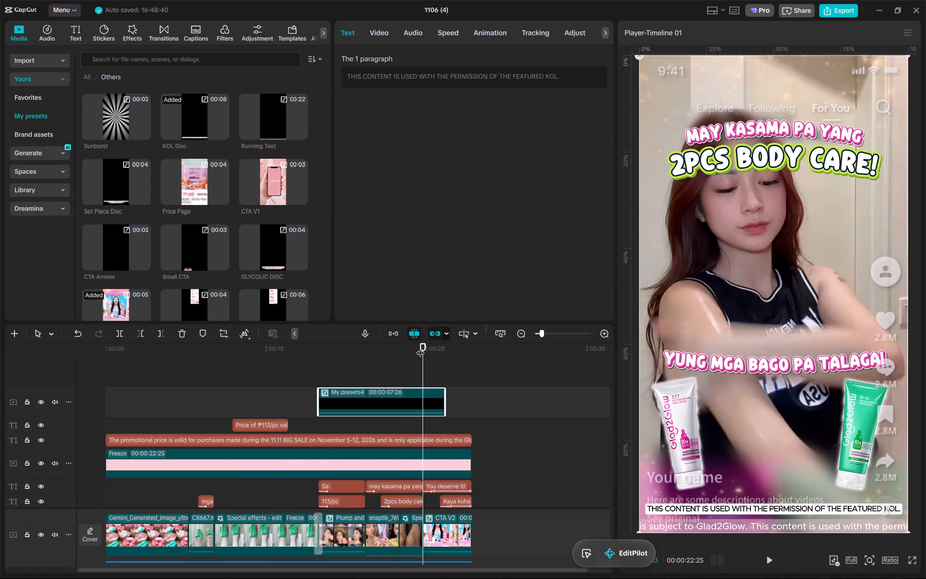
{"action": "key", "text": "w"}
{"action": "left_click_drag", "start_coordinate": [379, 355], "coordinate": [429, 355]}
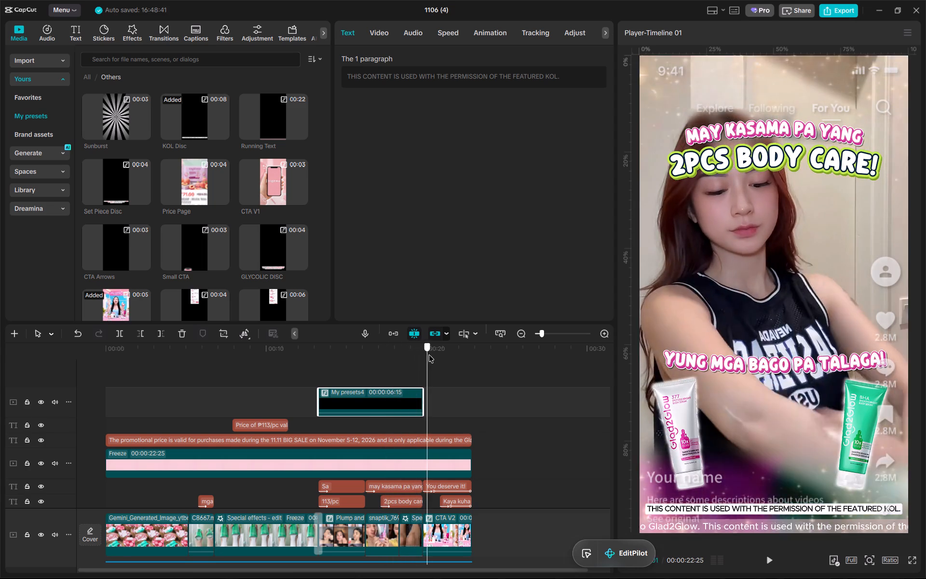
{"action": "left_click_drag", "start_coordinate": [429, 355], "coordinate": [52, 369]}
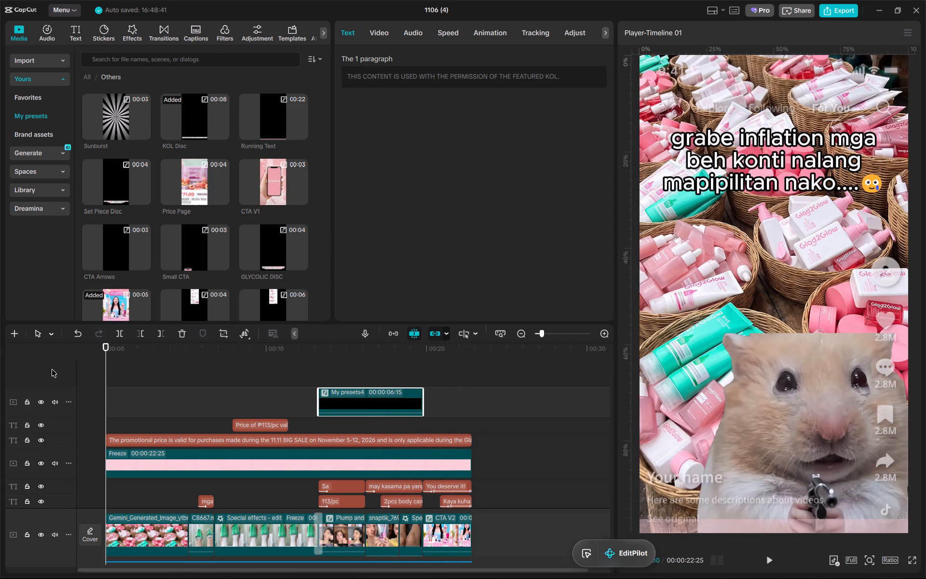
Add the Bell sound preset on an audio track at the start of the CTA V2 clip and play the scene to check it.
{"action": "left_click", "coordinate": [423, 354]}
{"action": "key", "text": "space"}
{"action": "scroll", "coordinate": [459, 397], "scroll_direction": "down", "scroll_amount": 20, "text": "ctrl"}
{"action": "scroll", "coordinate": [459, 397], "scroll_direction": "down", "scroll_amount": 10, "text": "ctrl"}
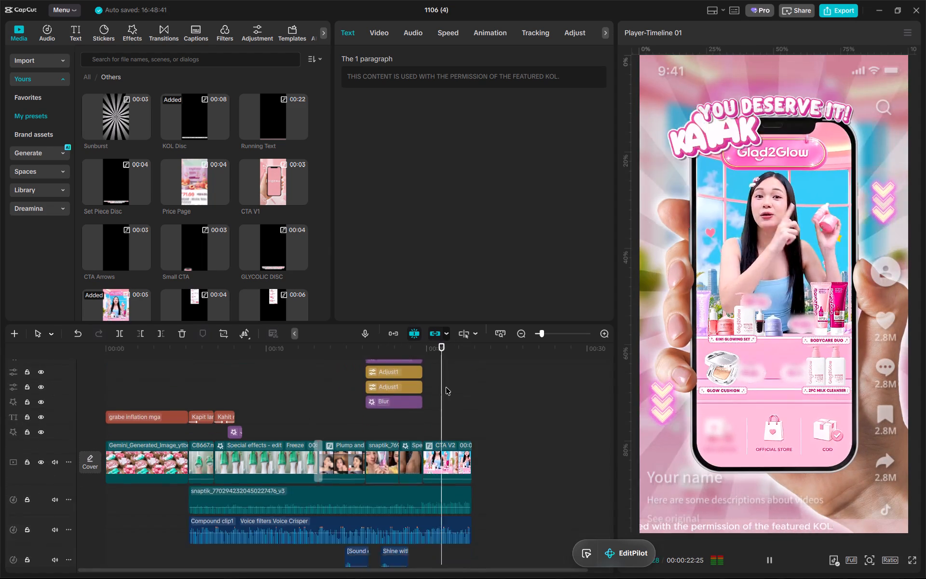
{"action": "scroll", "coordinate": [446, 387], "scroll_direction": "down", "scroll_amount": 2, "text": "ctrl"}
{"action": "key", "text": "space"}
{"action": "left_click", "coordinate": [426, 350]}
{"action": "left_click_drag", "start_coordinate": [426, 350], "coordinate": [421, 346]}
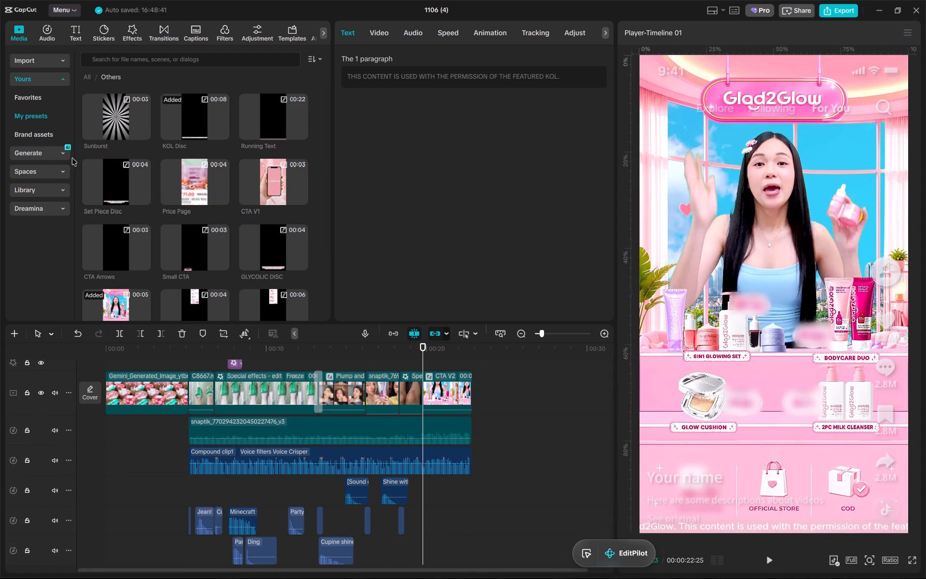
{"action": "left_click", "coordinate": [55, 151]}
{"action": "left_click", "coordinate": [49, 78]}
{"action": "left_click", "coordinate": [53, 115]}
{"action": "left_click", "coordinate": [88, 73]}
{"action": "left_click_drag", "start_coordinate": [123, 124], "coordinate": [422, 488]}
{"action": "key", "text": "space"}
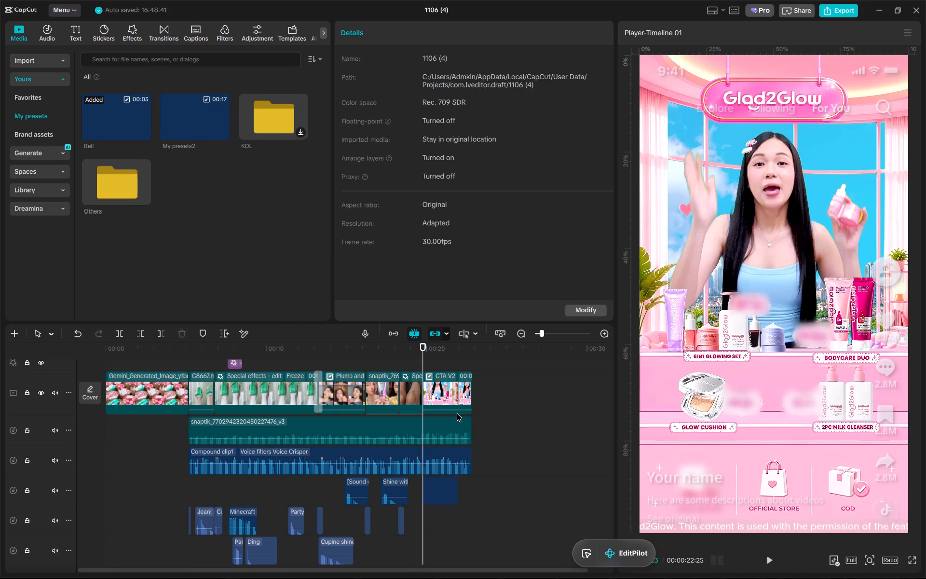
{"action": "scroll", "coordinate": [462, 409], "scroll_direction": "up", "scroll_amount": 17}
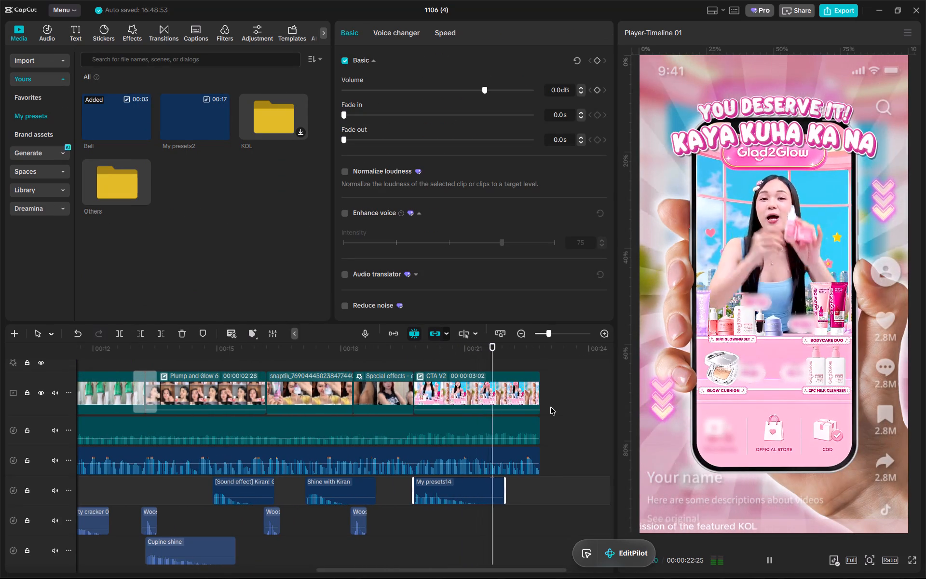
{"action": "scroll", "coordinate": [550, 407], "scroll_direction": "down", "scroll_amount": 9, "text": "ctrl"}
{"action": "key", "text": "space"}
Play the promo from the beginning through the six-split scene to review its captions, disclaimers, running text and sound.
{"action": "left_click_drag", "start_coordinate": [553, 350], "coordinate": [0, 364]}
{"action": "key", "text": "space"}
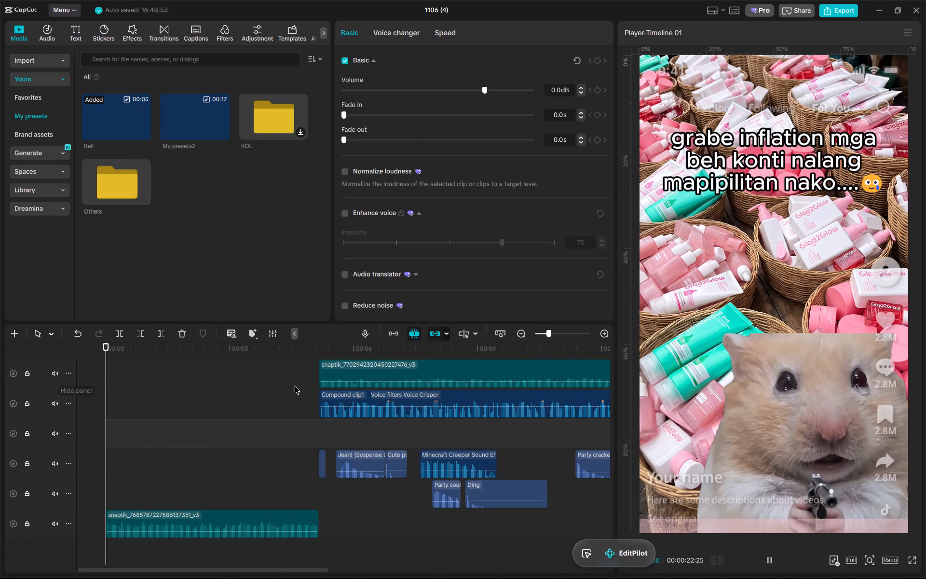
{"action": "key", "text": "space"}
{"action": "key", "text": "space"}
{"action": "scroll", "coordinate": [382, 397], "scroll_direction": "up", "scroll_amount": 18, "text": "ctrl"}
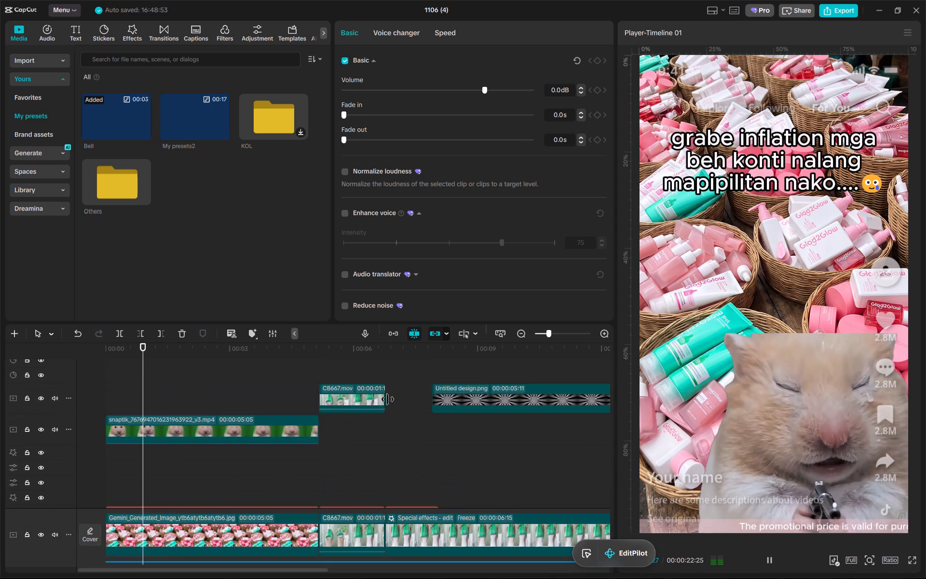
{"action": "scroll", "coordinate": [387, 399], "scroll_direction": "up", "scroll_amount": 4, "text": "ctrl"}
{"action": "scroll", "coordinate": [387, 401], "scroll_direction": "down", "scroll_amount": 12, "text": "ctrl"}
{"action": "scroll", "coordinate": [387, 402], "scroll_direction": "up", "scroll_amount": 8, "text": "ctrl"}
{"action": "scroll", "coordinate": [387, 402], "scroll_direction": "down", "scroll_amount": 20, "text": "alt"}
{"action": "scroll", "coordinate": [387, 402], "scroll_direction": "down", "scroll_amount": 12, "text": "alt"}
{"action": "scroll", "coordinate": [387, 404], "scroll_direction": "up", "scroll_amount": 6, "text": "ctrl"}
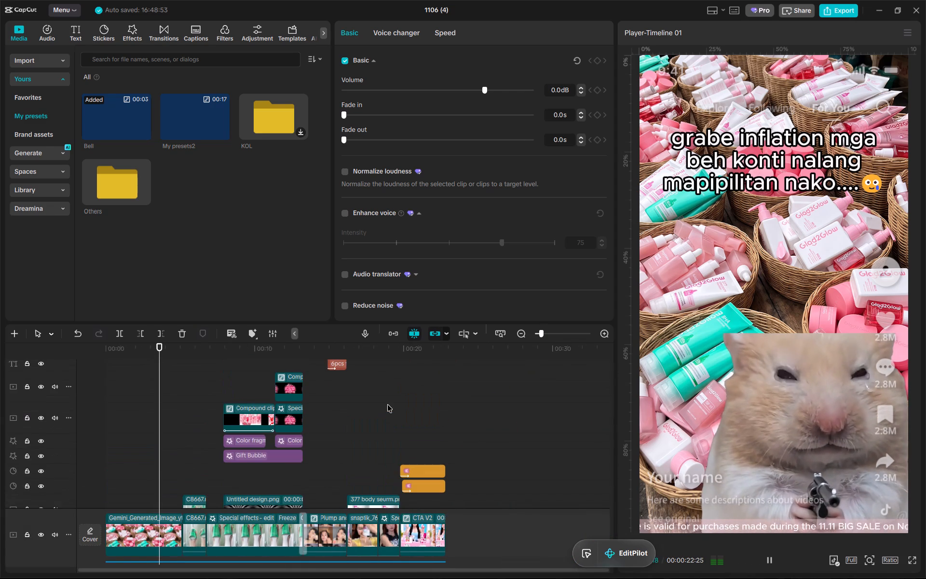
{"action": "scroll", "coordinate": [286, 380], "scroll_direction": "up", "scroll_amount": 4, "text": "ctrl"}
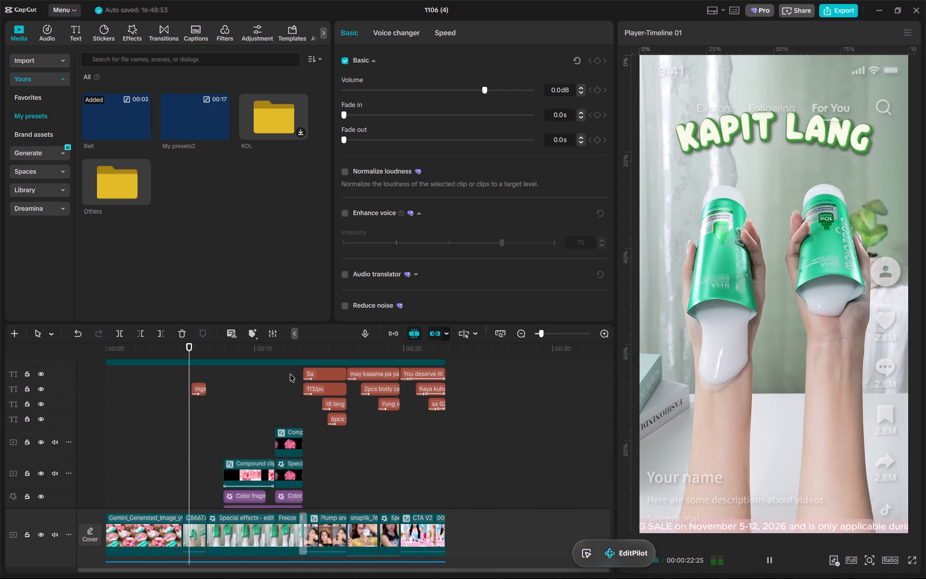
{"action": "scroll", "coordinate": [275, 377], "scroll_direction": "up", "scroll_amount": 10, "text": "alt"}
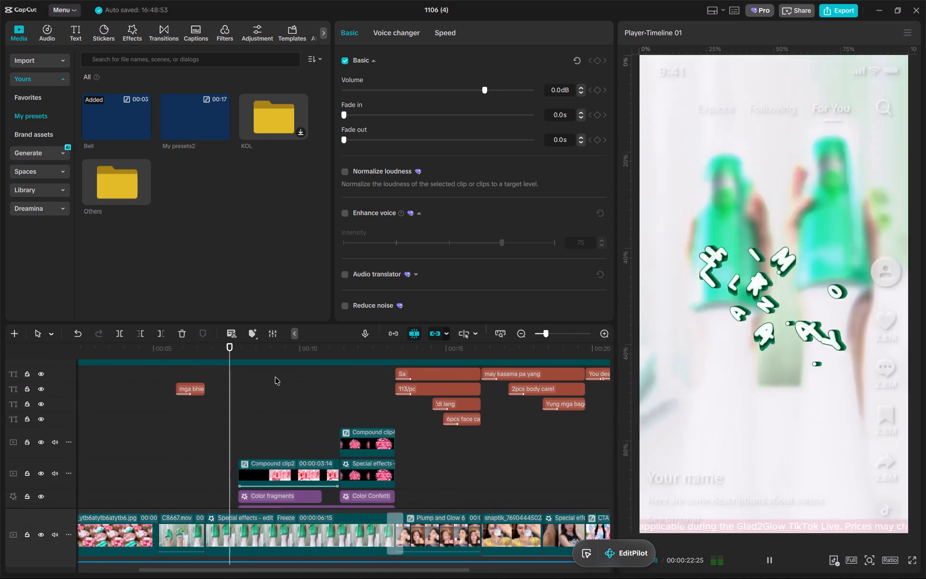
{"action": "scroll", "coordinate": [396, 381], "scroll_direction": "down", "scroll_amount": 11, "text": "ctrl"}
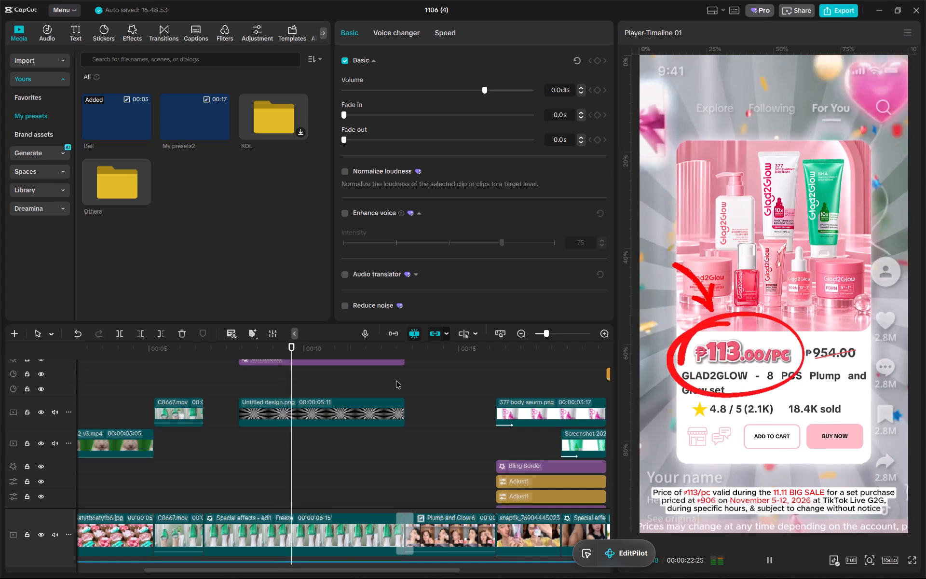
{"action": "scroll", "coordinate": [396, 380], "scroll_direction": "down", "scroll_amount": 15, "text": "ctrl"}
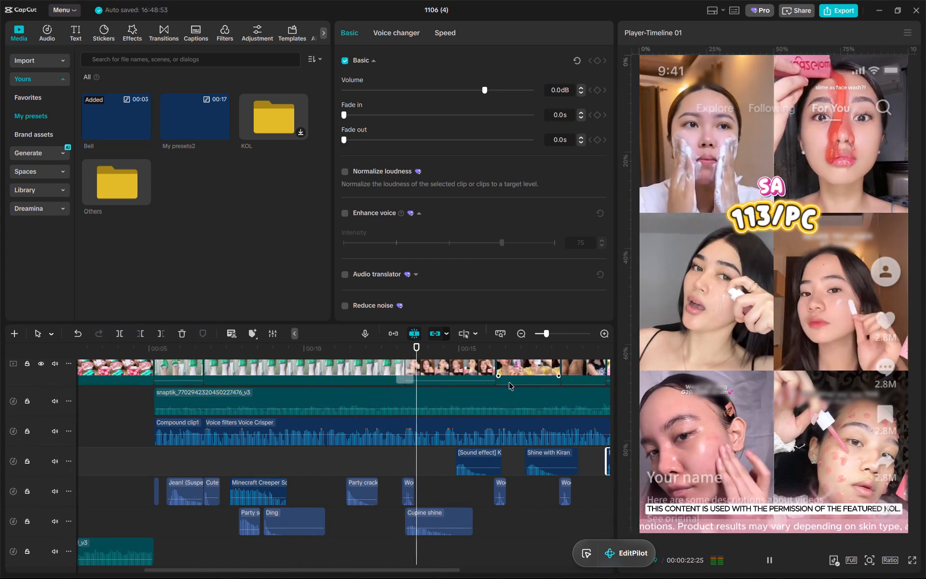
{"action": "scroll", "coordinate": [511, 384], "scroll_direction": "down", "scroll_amount": 2, "text": "alt"}
{"action": "scroll", "coordinate": [511, 384], "scroll_direction": "down", "scroll_amount": 7, "text": "ctrl"}
{"action": "scroll", "coordinate": [511, 384], "scroll_direction": "down", "scroll_amount": 5, "text": "alt"}
{"action": "key", "text": "space"}
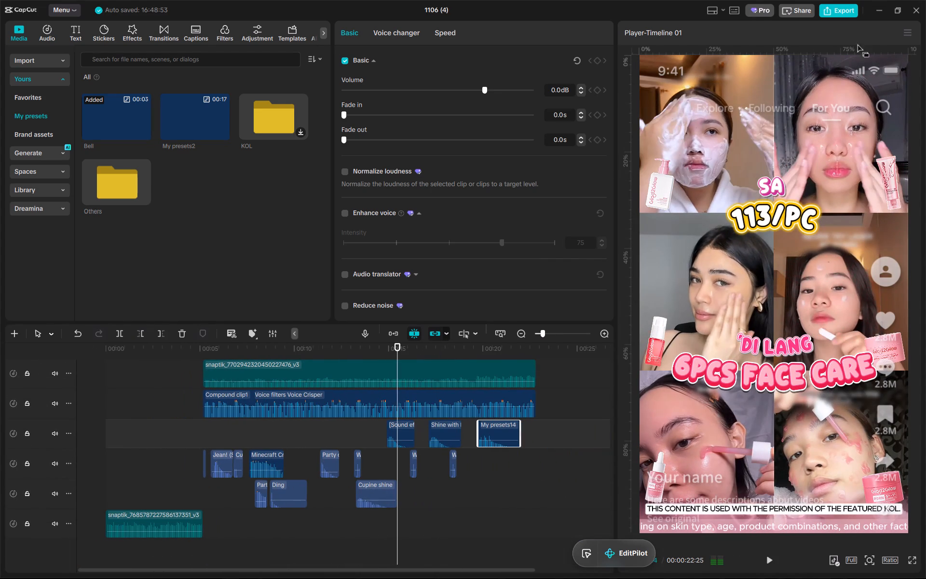
Open the video export settings and copy the 1106-8 task's full name from the DMS editing tasks list in the browser.
{"action": "left_click", "coordinate": [851, 14]}
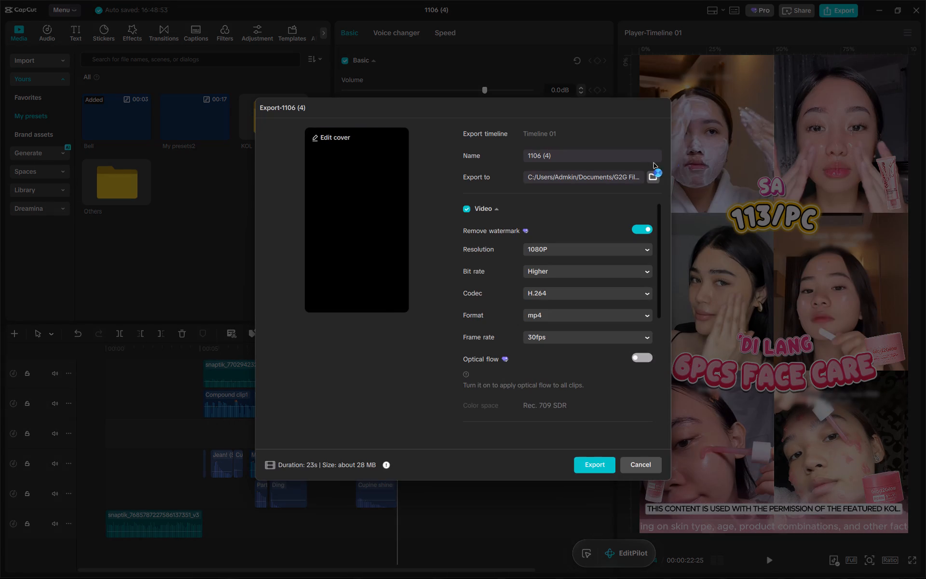
{"action": "key", "text": "alt+Tab"}
{"action": "left_click", "coordinate": [83, 96]}
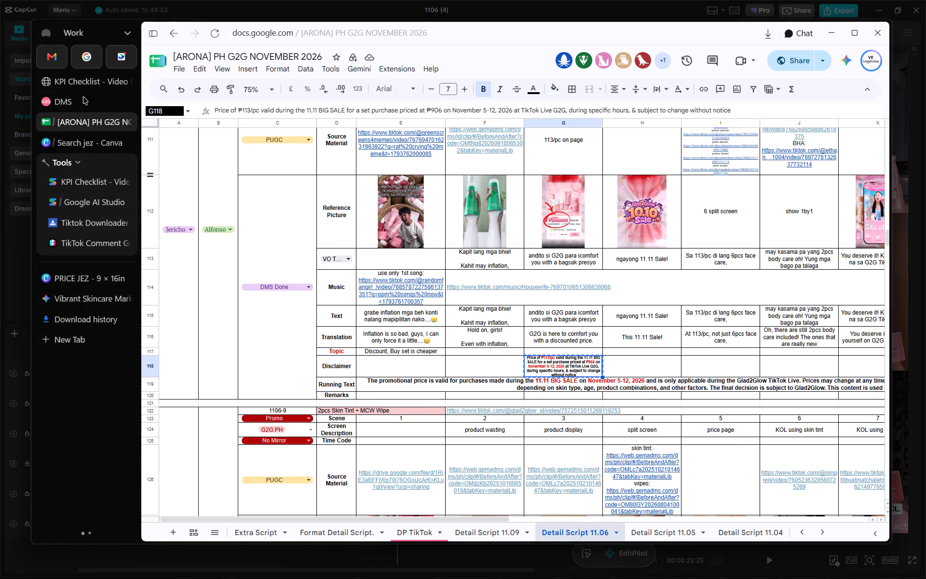
{"action": "left_click", "coordinate": [238, 183]}
{"action": "left_click_drag", "start_coordinate": [238, 183], "coordinate": [374, 184]}
{"action": "key", "text": "ctrl+c"}
{"action": "key", "text": "alt+Tab"}
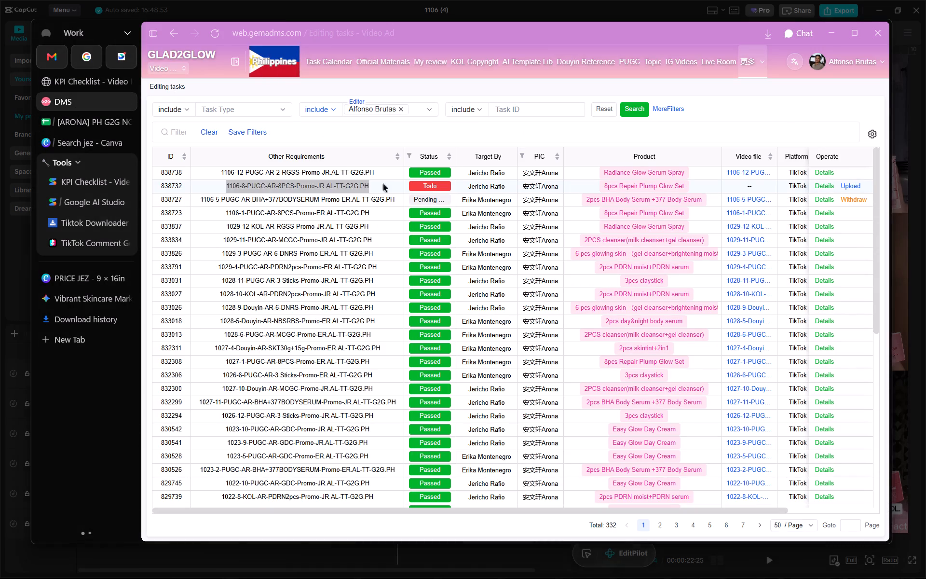
Set the export location to the 1106-8 folder inside G2G Files > 11 November Videos.
{"action": "left_click", "coordinate": [653, 175]}
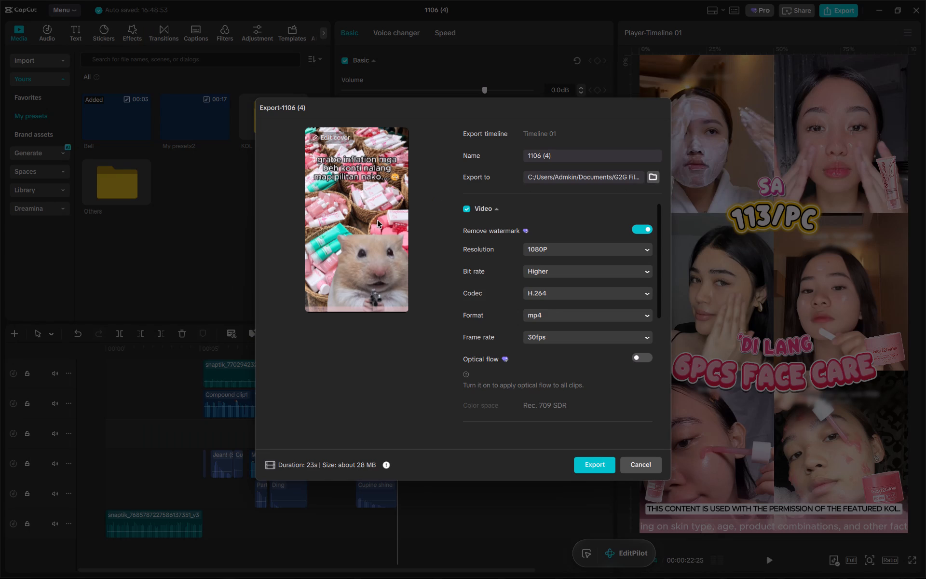
{"action": "scroll", "coordinate": [307, 214], "scroll_direction": "up", "scroll_amount": 2}
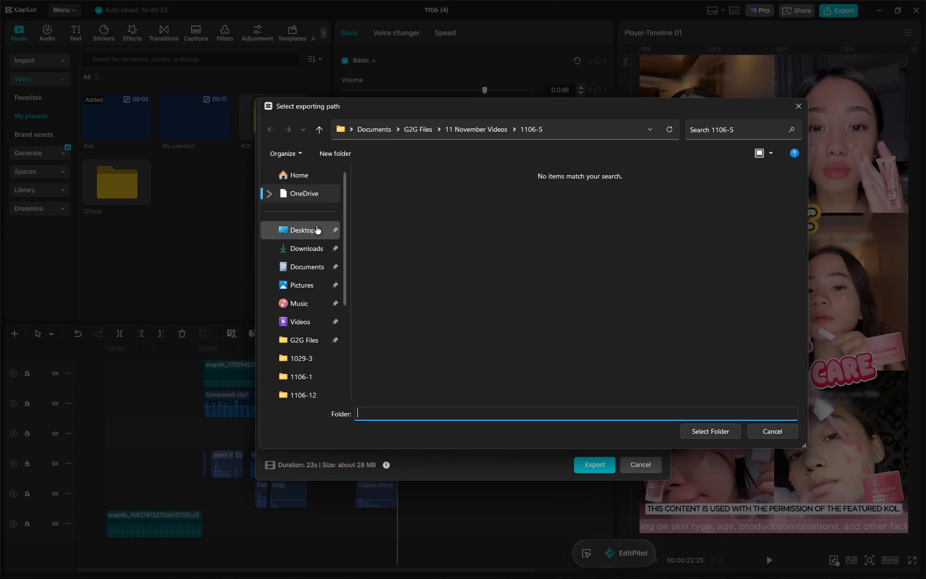
{"action": "scroll", "coordinate": [315, 225], "scroll_direction": "up", "scroll_amount": 2}
{"action": "scroll", "coordinate": [322, 258], "scroll_direction": "down", "scroll_amount": 3}
{"action": "scroll", "coordinate": [315, 288], "scroll_direction": "up", "scroll_amount": 1}
{"action": "scroll", "coordinate": [315, 234], "scroll_direction": "up", "scroll_amount": 1}
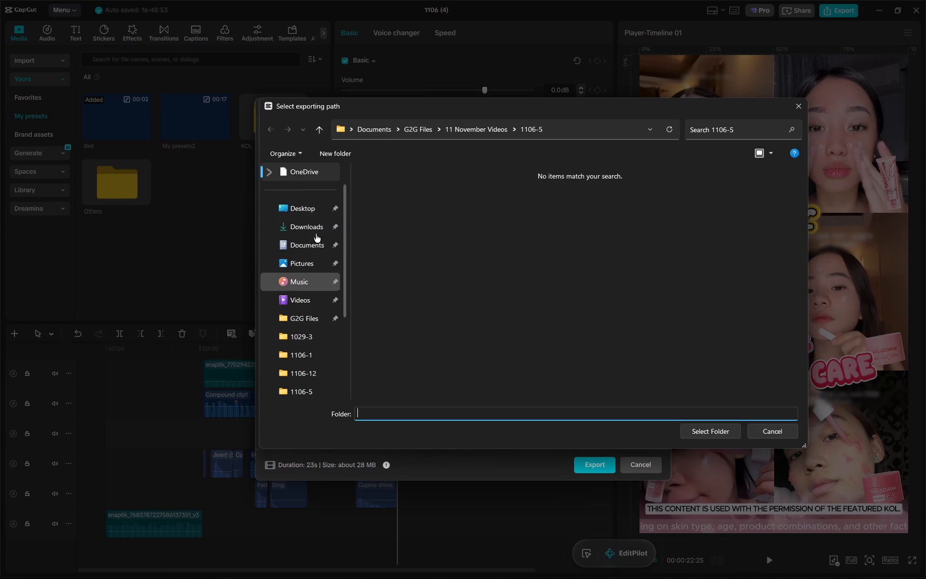
{"action": "left_click", "coordinate": [320, 213]}
{"action": "left_click", "coordinate": [322, 229]}
{"action": "left_click", "coordinate": [305, 319]}
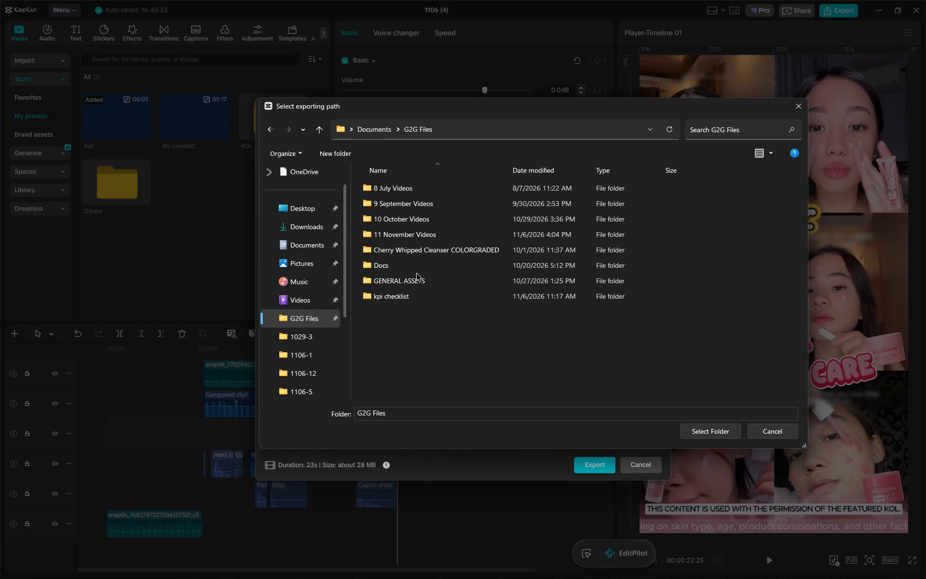
{"action": "double_click", "coordinate": [437, 233]}
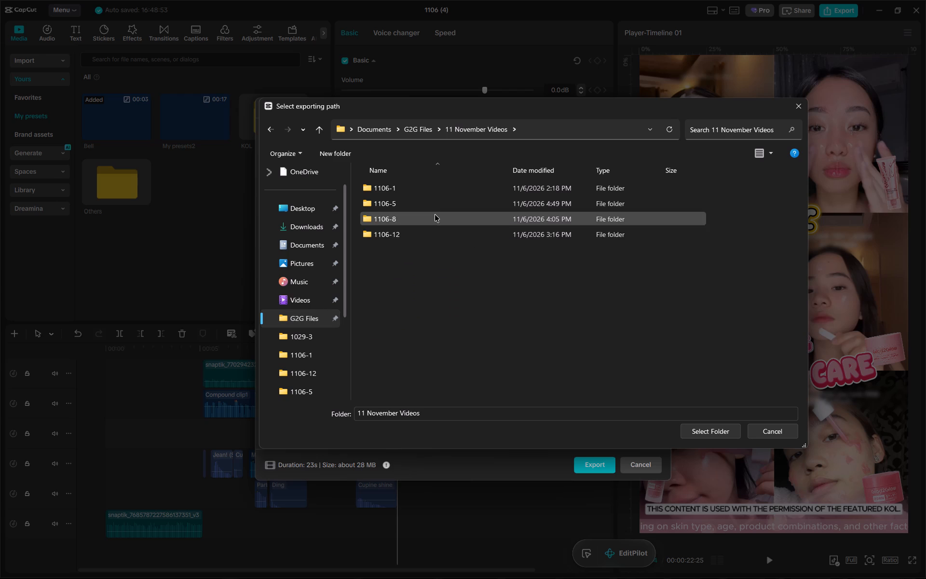
{"action": "left_click", "coordinate": [435, 214]}
{"action": "left_click", "coordinate": [727, 427]}
Name the export with the copied "1106-8-PUGC-AR-8PCS-Promo-JR.AL-TT-G2G.PH", export the video and close the export window.
{"action": "left_click", "coordinate": [565, 153]}
{"action": "key", "text": "ctrl+a"}
{"action": "key", "text": "ctrl+v"}
{"action": "left_click_drag", "start_coordinate": [546, 156], "coordinate": [453, 152]}
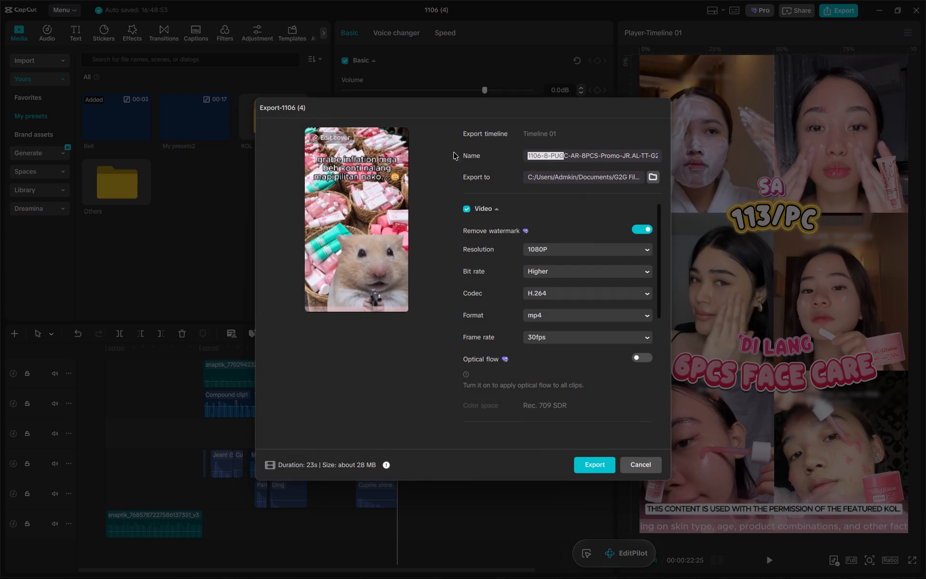
{"action": "left_click_drag", "start_coordinate": [453, 152], "coordinate": [446, 152]}
{"action": "left_click", "coordinate": [576, 160]}
{"action": "left_click", "coordinate": [593, 469]}
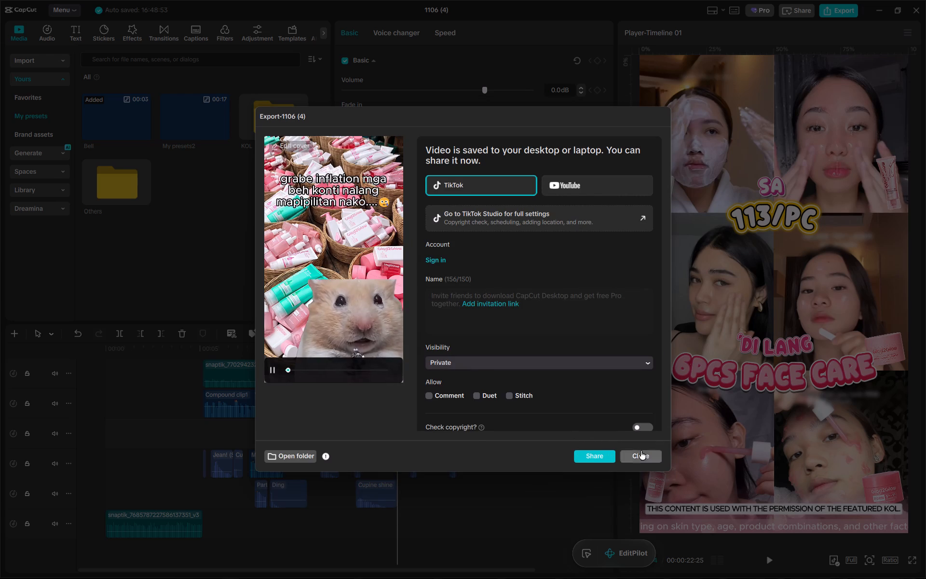
{"action": "left_click", "coordinate": [640, 451]}
In the browser, attach the exported 1106-8-PUGC-AR-8PCS-Promo-JR.AL-TT-G2G.PH video from the 1106-8 folder to its DMS editing task and submit it for review.
{"action": "left_click", "coordinate": [400, 566]}
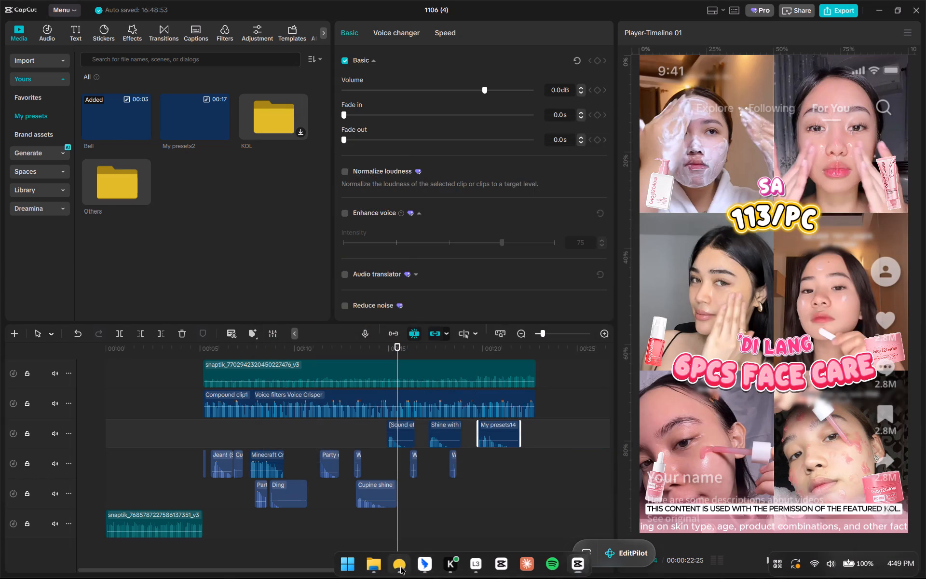
{"action": "left_click", "coordinate": [849, 187]}
{"action": "left_click", "coordinate": [471, 264]}
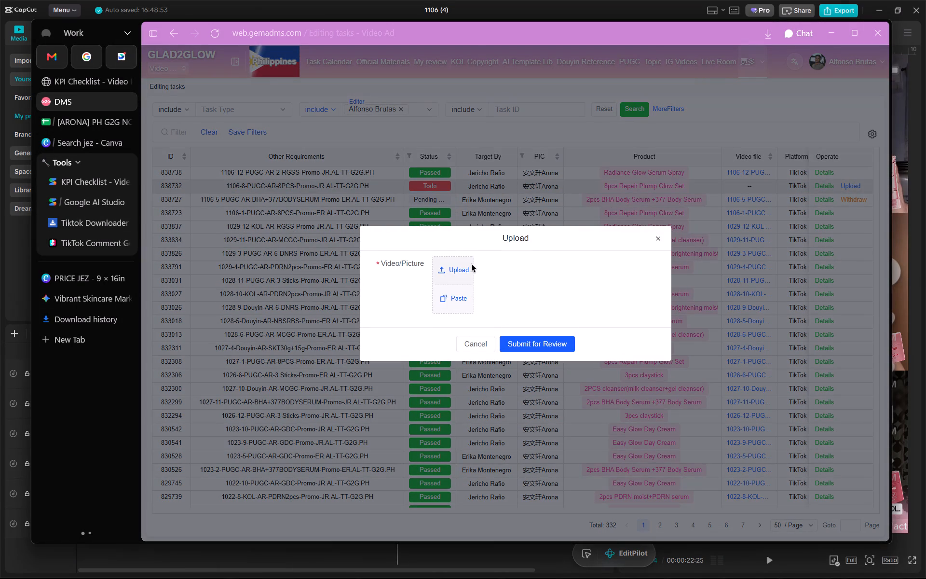
{"action": "scroll", "coordinate": [96, 164], "scroll_direction": "down", "scroll_amount": 2}
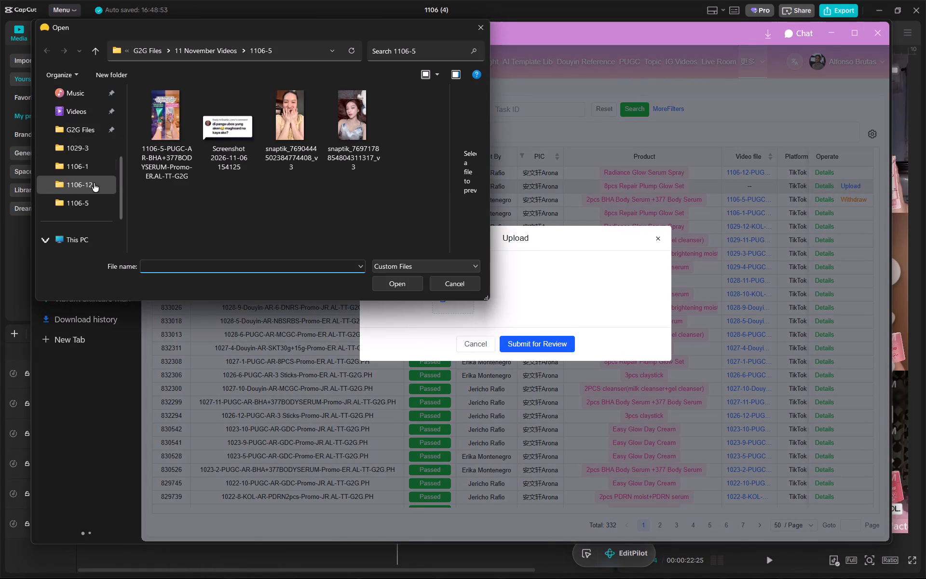
{"action": "left_click", "coordinate": [89, 132]}
{"action": "double_click", "coordinate": [231, 142]}
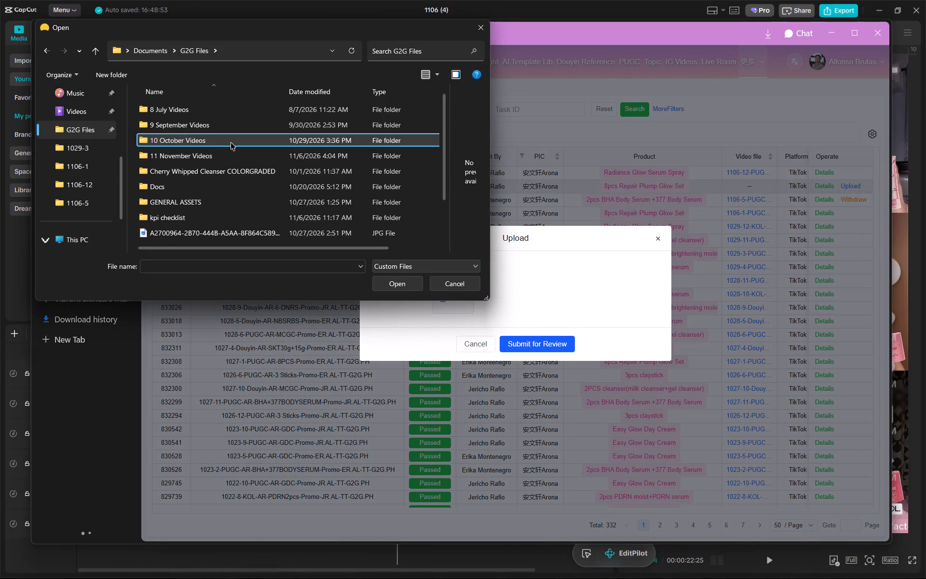
{"action": "left_click", "coordinate": [197, 48]}
{"action": "double_click", "coordinate": [203, 154]}
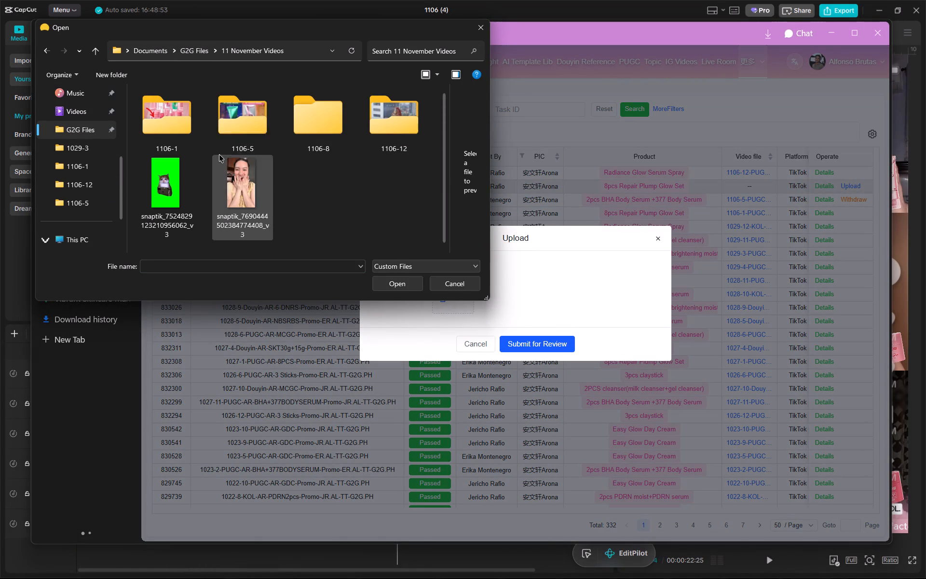
{"action": "double_click", "coordinate": [310, 123]}
{"action": "left_click", "coordinate": [245, 129]}
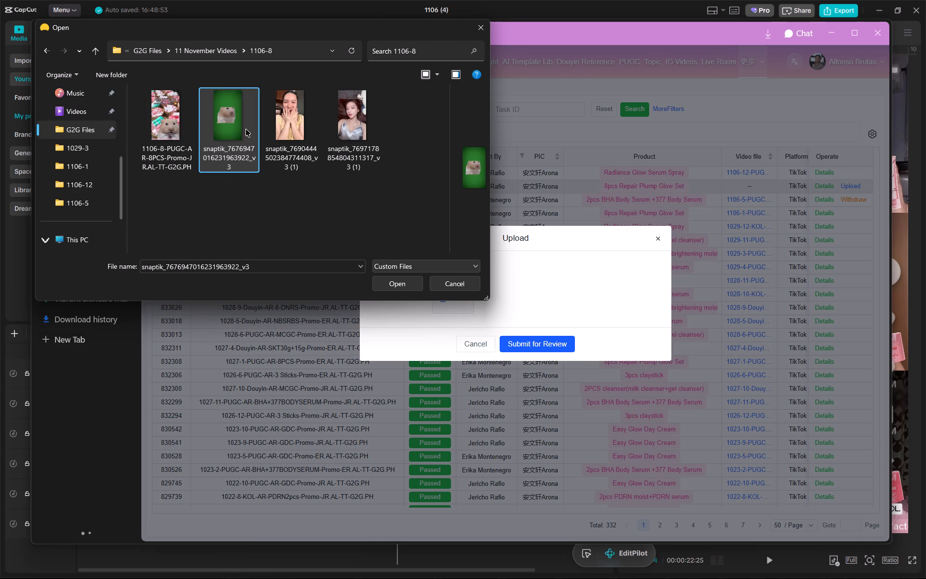
{"action": "left_click", "coordinate": [172, 142]}
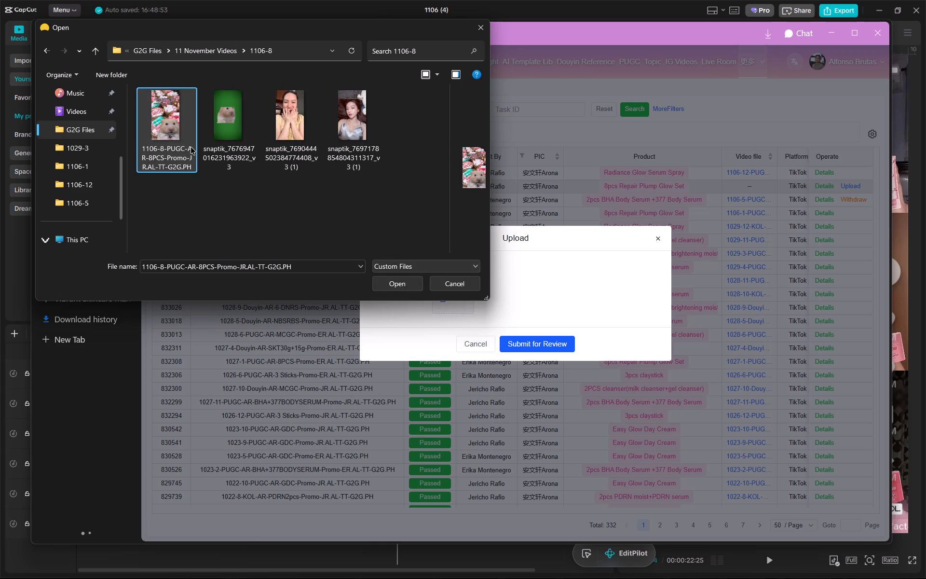
{"action": "left_click", "coordinate": [390, 281]}
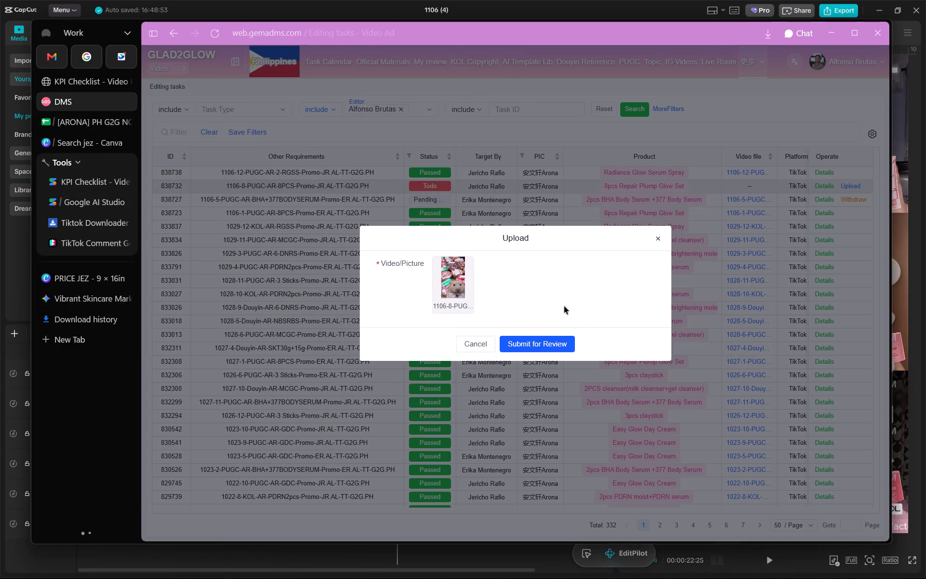
{"action": "left_click", "coordinate": [560, 346]}
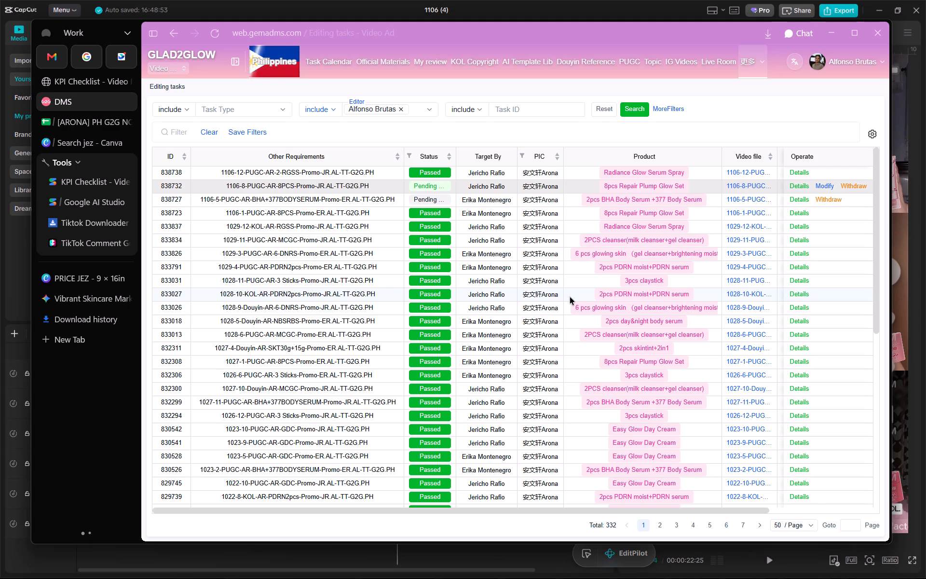
Collapse the Tools tab group in the browser's Work space and switch to the Personal space.
{"action": "left_click", "coordinate": [81, 163]}
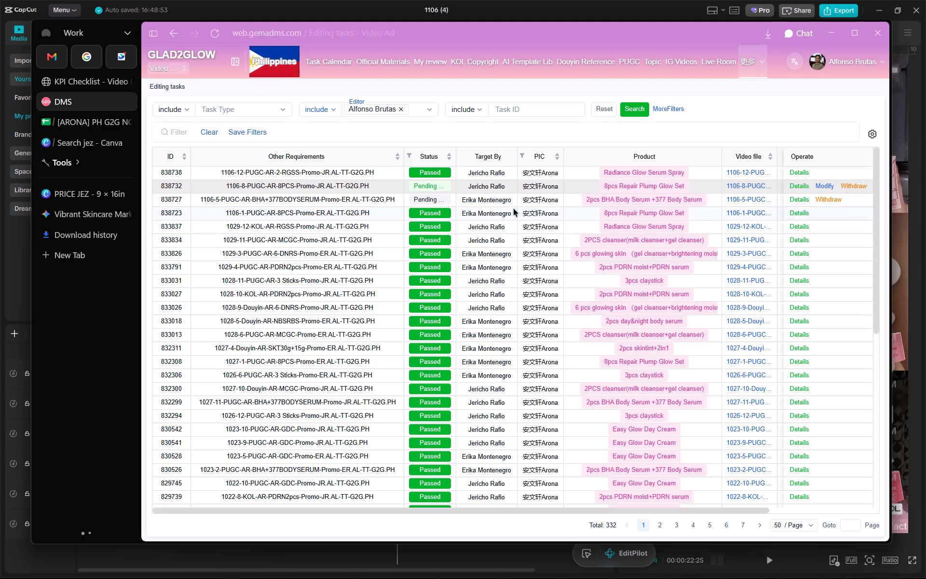
{"action": "scroll", "coordinate": [119, 331], "scroll_direction": "left", "scroll_amount": 7}
{"action": "left_click", "coordinate": [64, 320]}
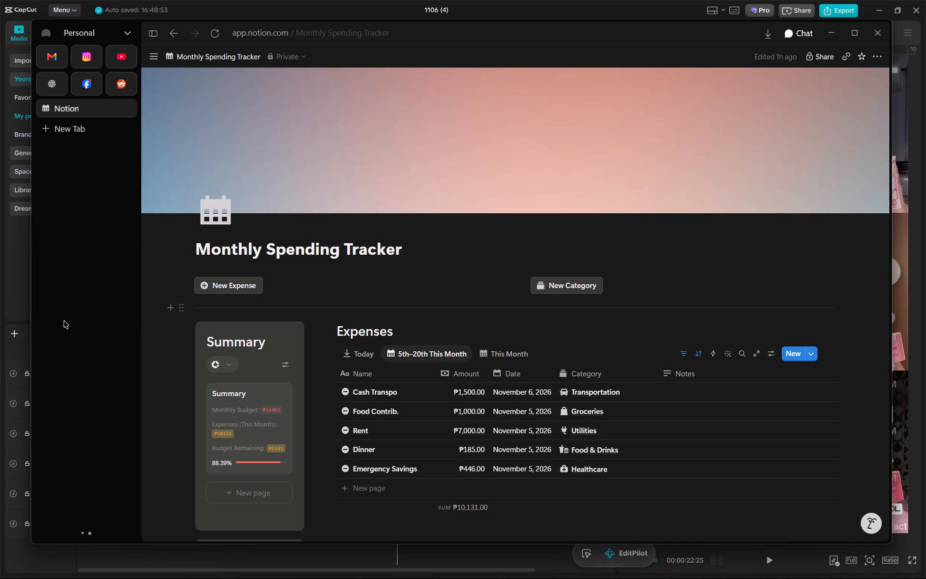
Switch back to CapCut to close the 1106 (4) project window.
{"action": "left_click", "coordinate": [920, 8]}
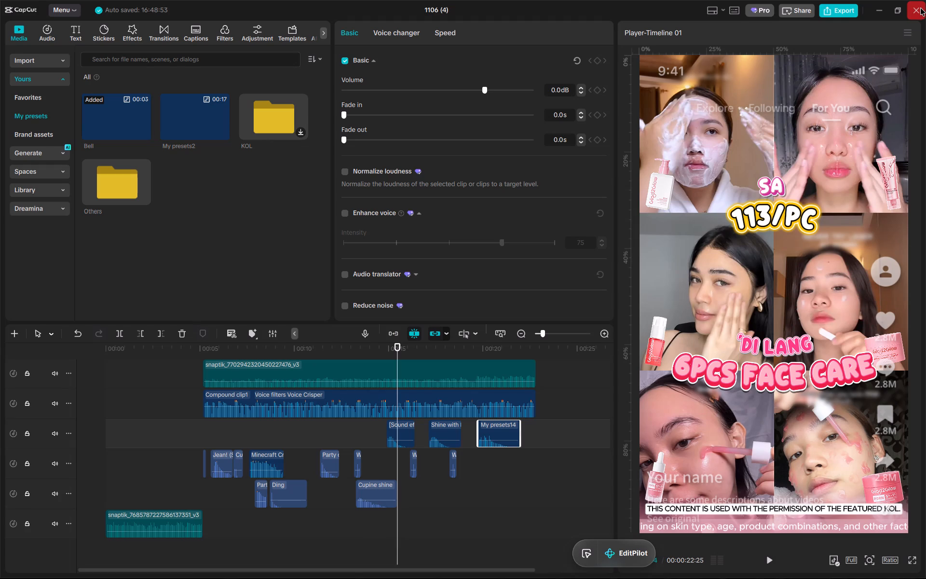